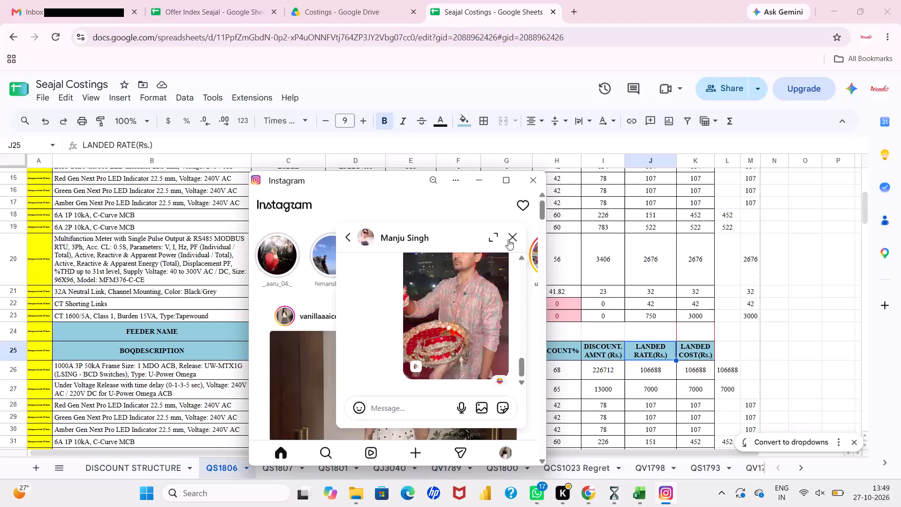
# Browse the short videos in Instagram's Reels feed, and close the Instagram window.
pyautogui.click(374, 453)
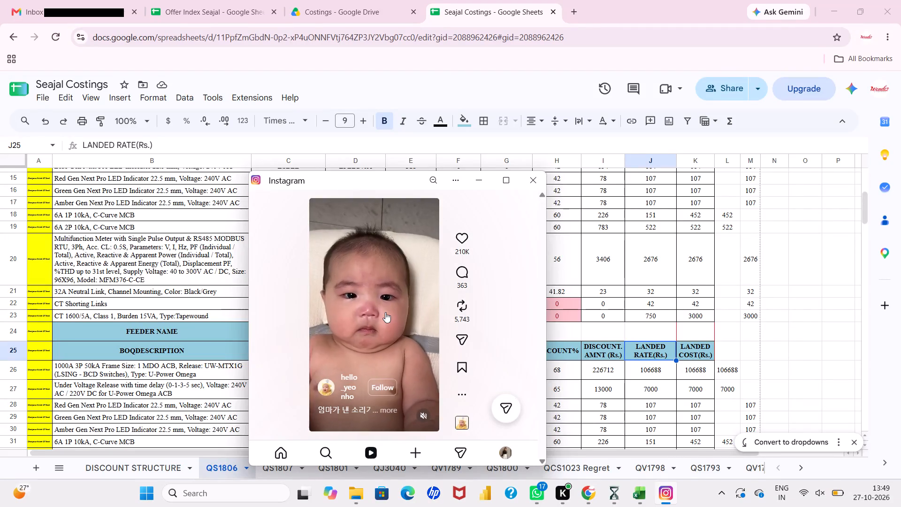
pyautogui.scroll(-1, 385, 312)
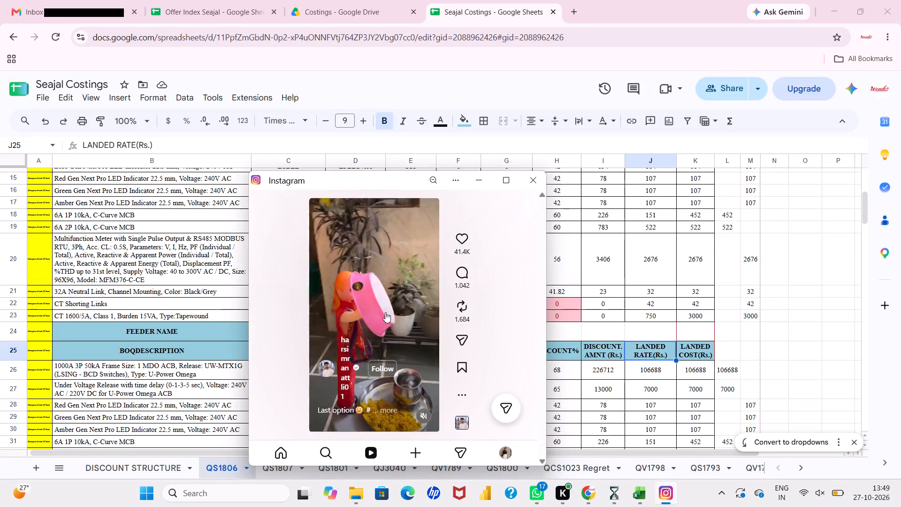
pyautogui.scroll(-1, 385, 312)
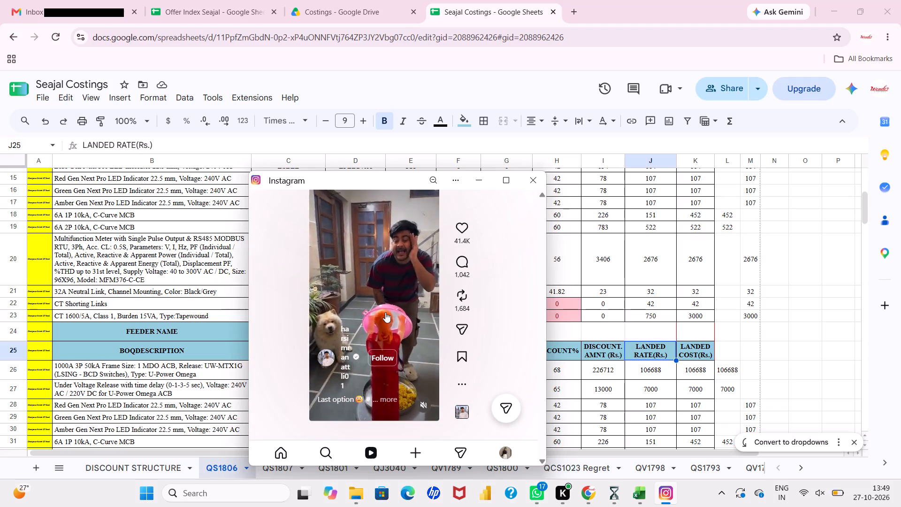
pyautogui.scroll(-3, 385, 312)
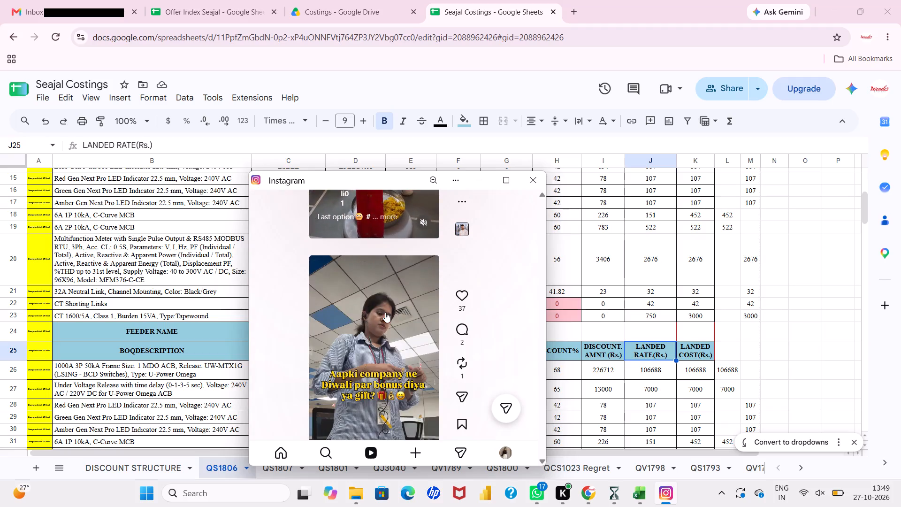
pyautogui.scroll(-1, 385, 312)
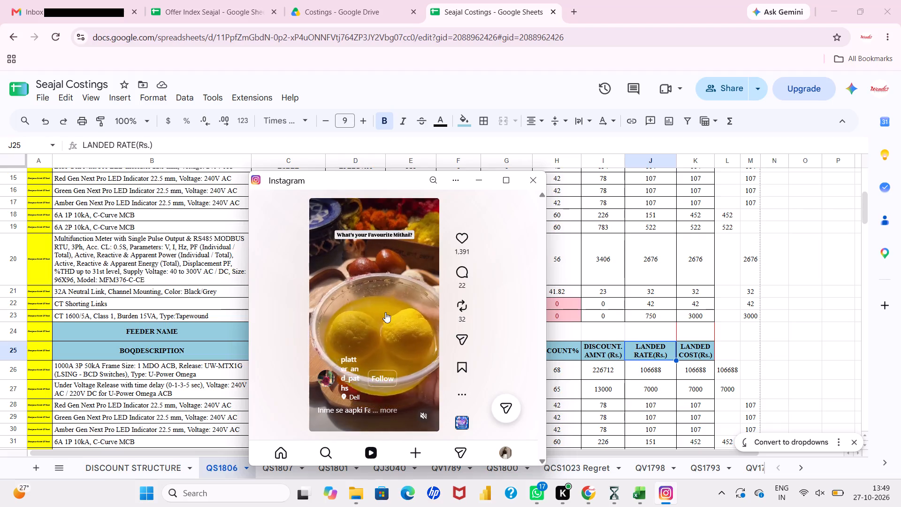
pyautogui.scroll(-2, 385, 312)
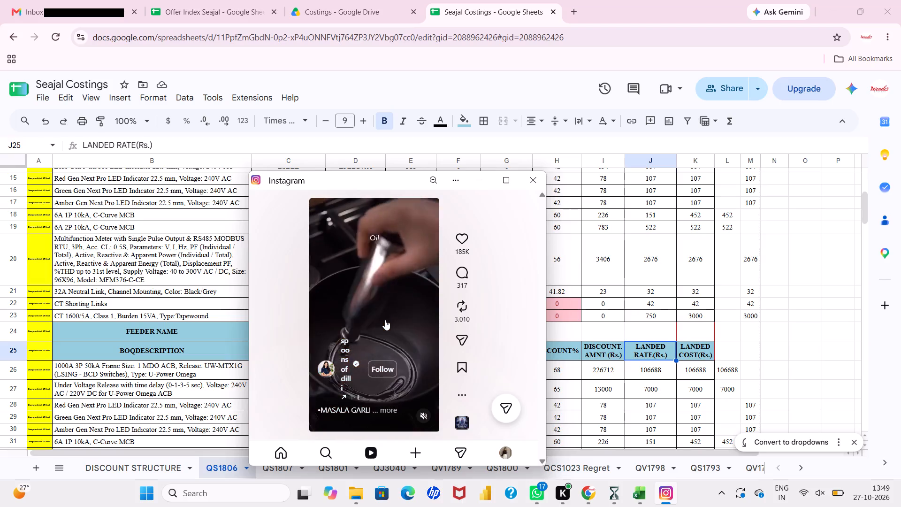
pyautogui.scroll(-1, 383, 326)
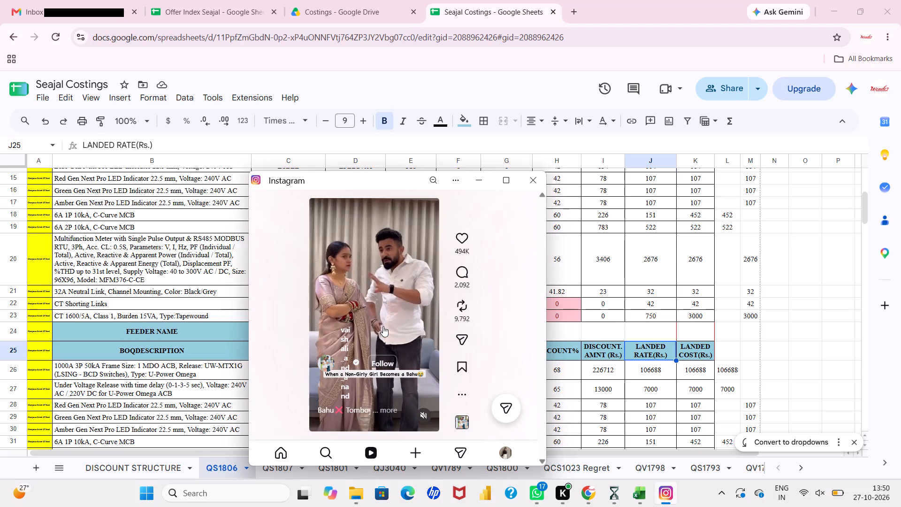
pyautogui.scroll(-1, 383, 326)
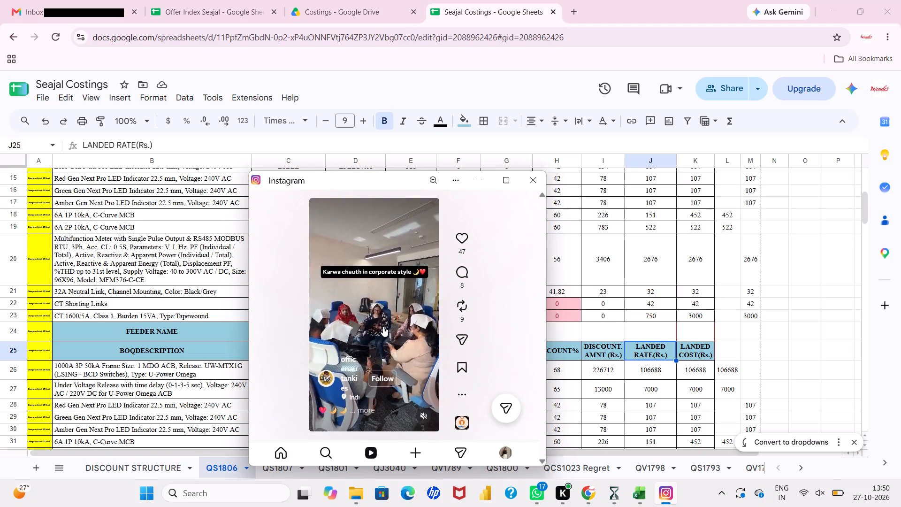
pyautogui.scroll(-1, 383, 326)
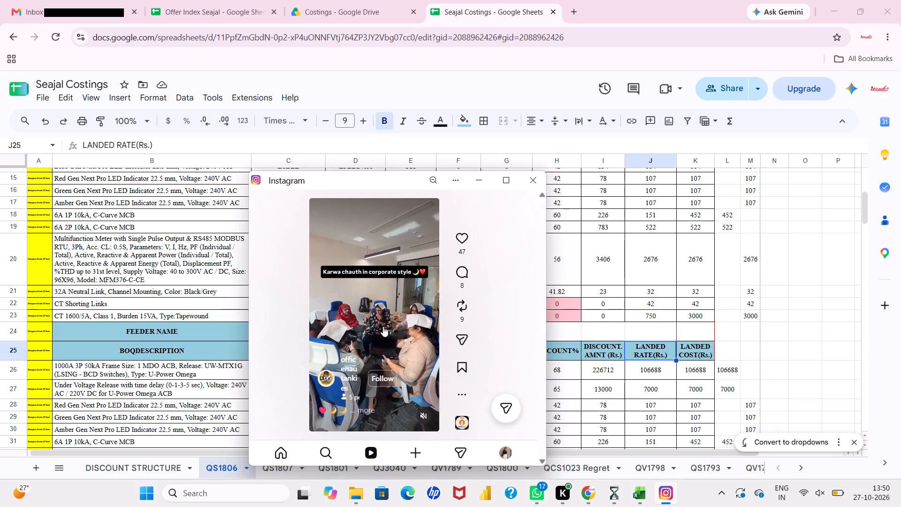
pyautogui.scroll(-1, 383, 326)
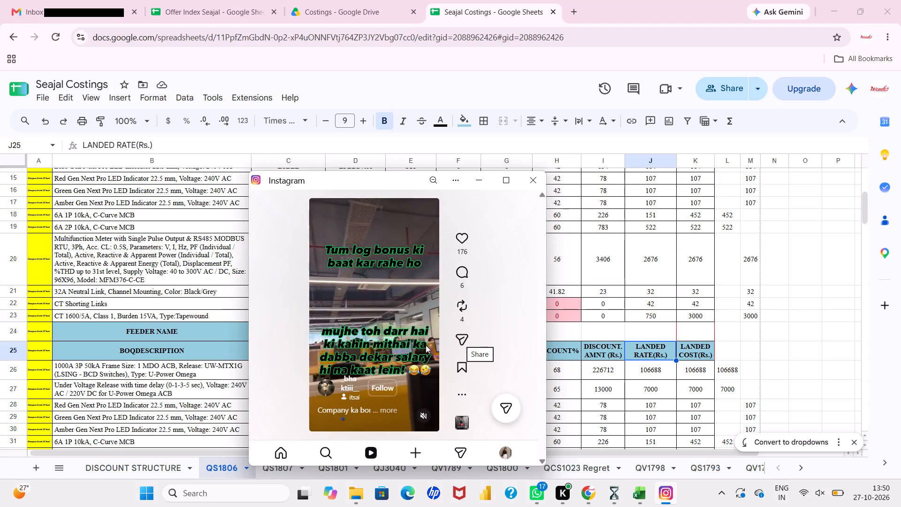
pyautogui.scroll(-1, 403, 346)
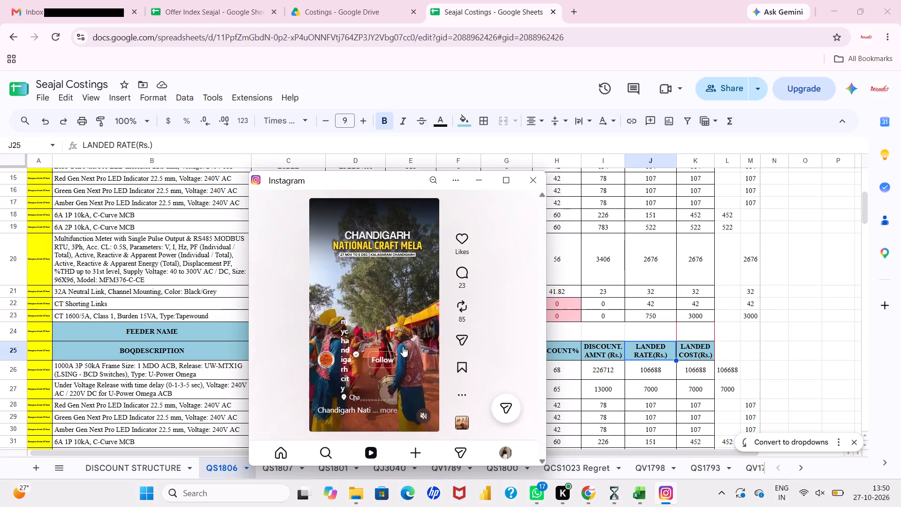
pyautogui.scroll(-1, 403, 346)
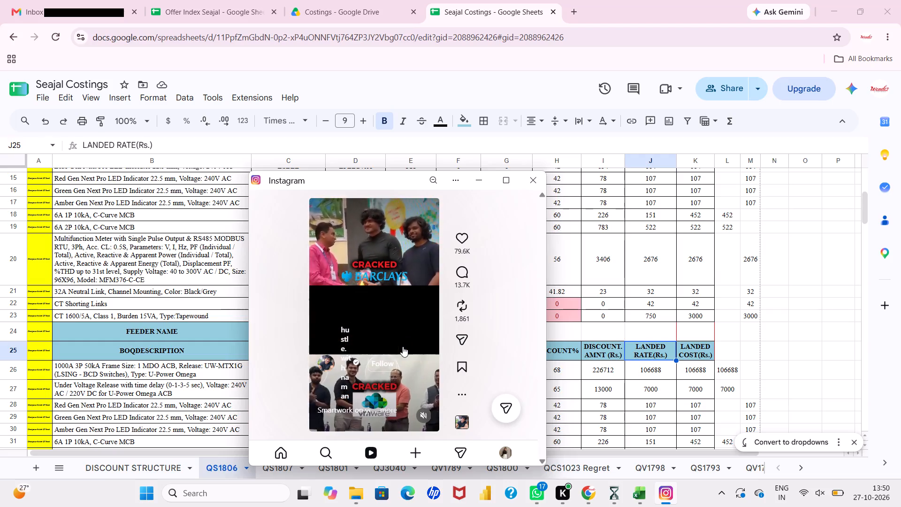
pyautogui.scroll(-1, 403, 346)
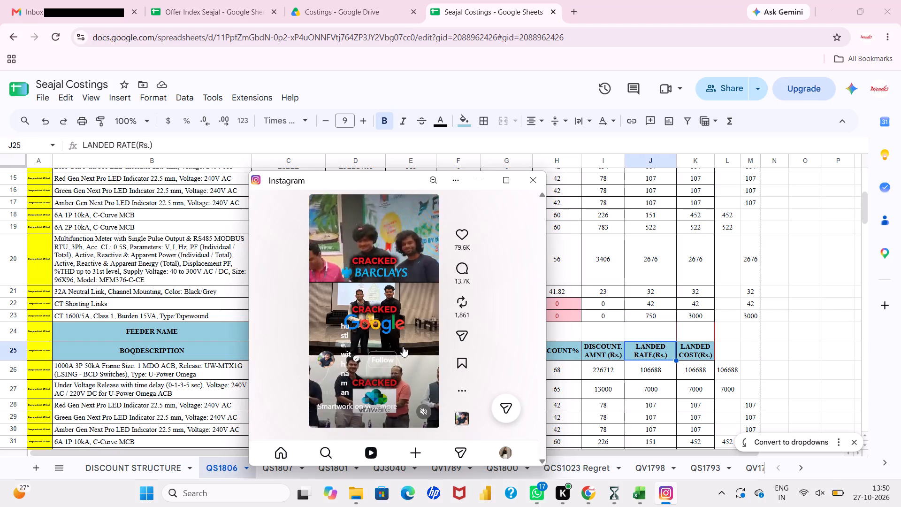
pyautogui.scroll(-1, 403, 346)
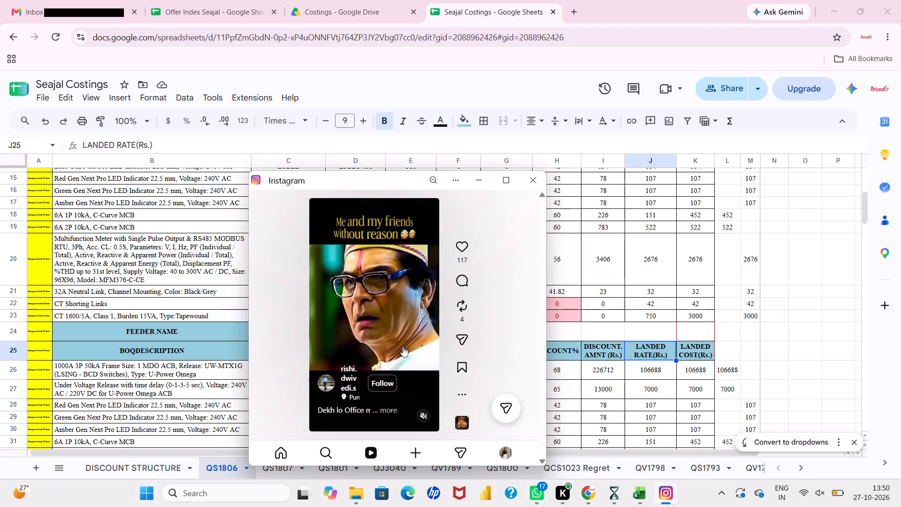
pyautogui.scroll(-1, 403, 346)
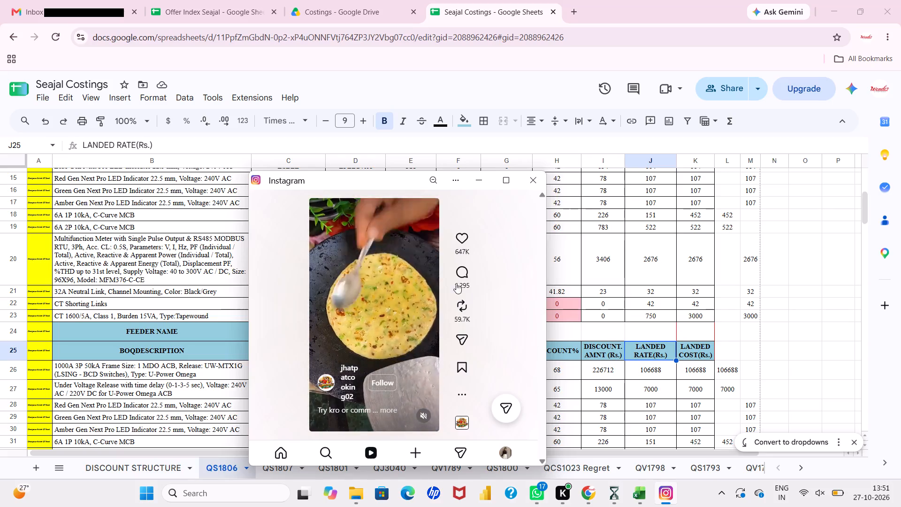
pyautogui.click(534, 187)
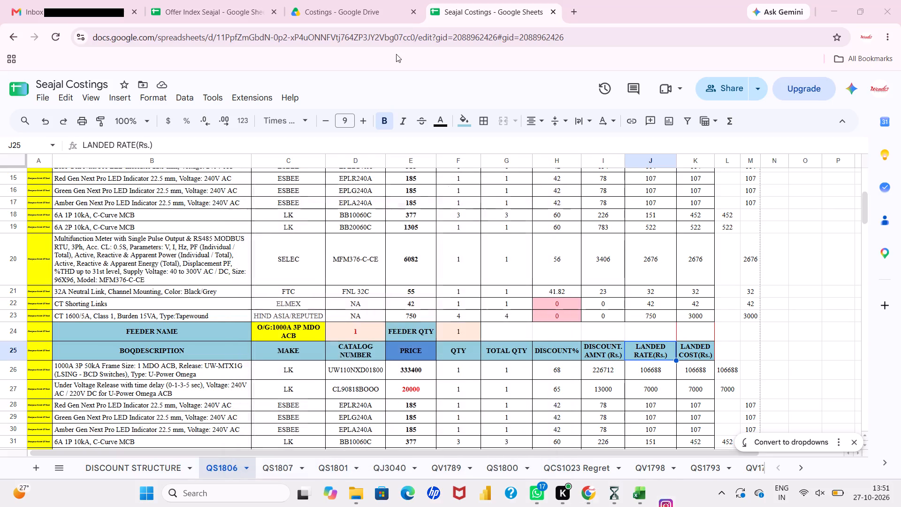
# Switch to the Costings folder in Google Drive and look through its file list down to the most recently modified files.
pyautogui.click(302, 0)
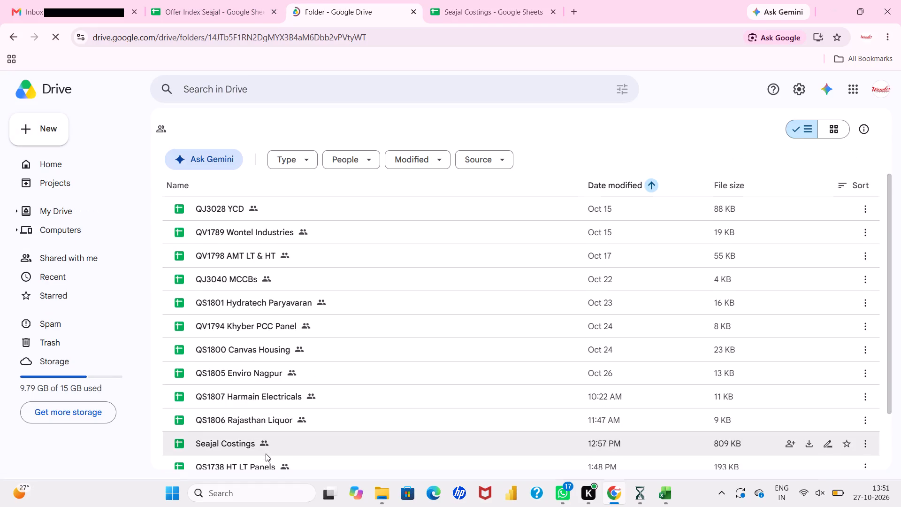
pyautogui.scroll(-1, 272, 341)
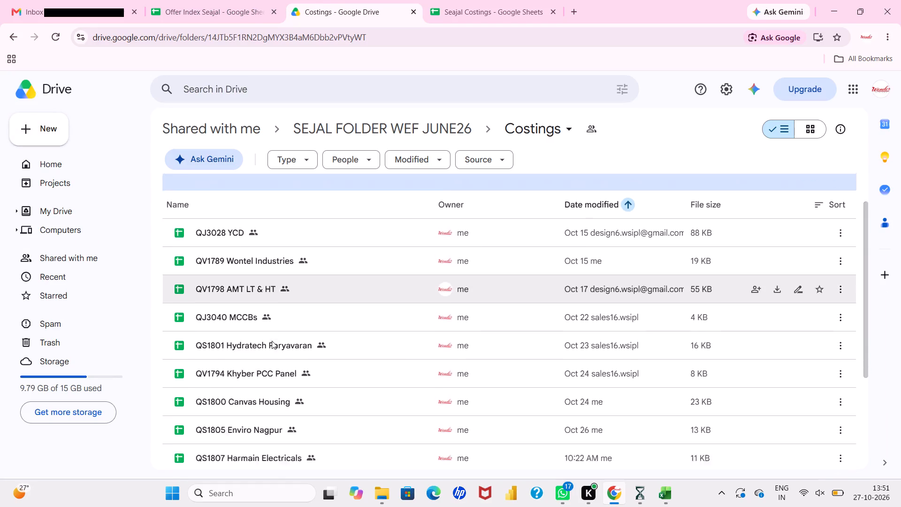
pyautogui.scroll(-1, 288, 452)
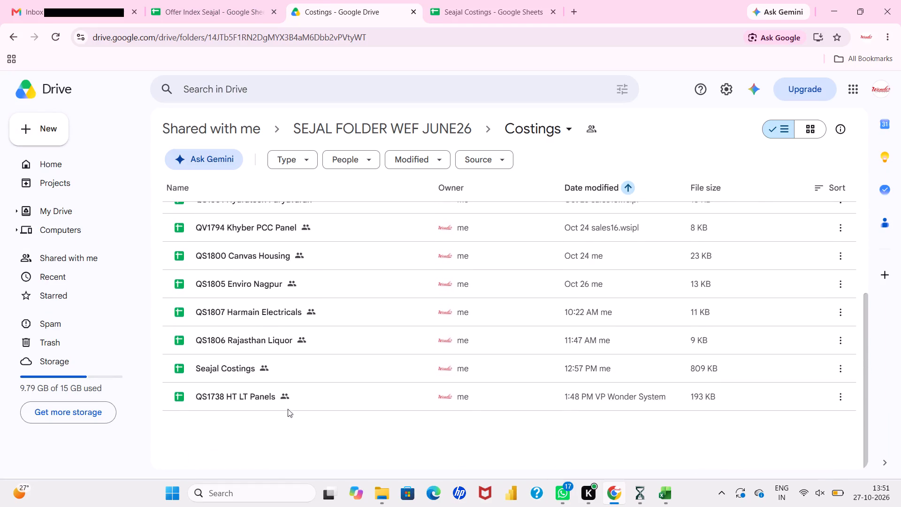
# Open the QS1738 HT LT Panels spreadsheet from the Costings folder and go to its LT BOQ R2 sheet.
pyautogui.doubleClick(290, 399)
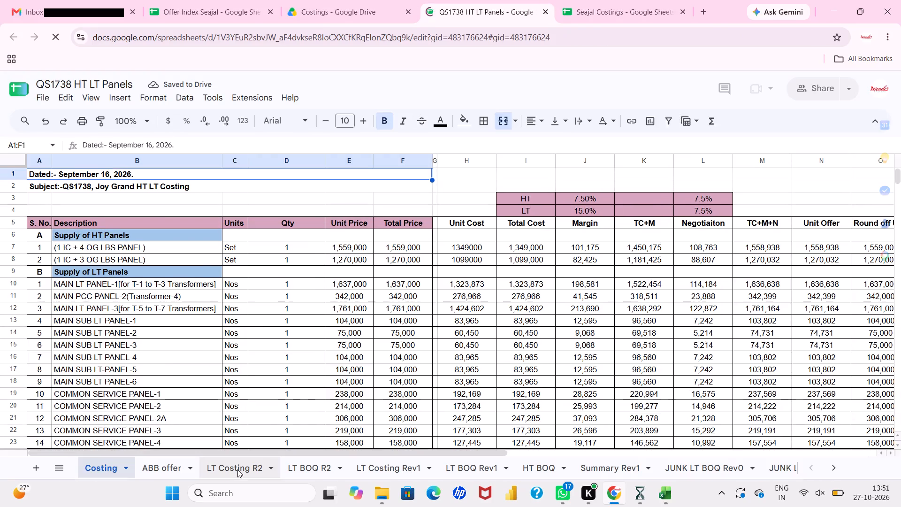
pyautogui.click(237, 469)
pyautogui.click(288, 471)
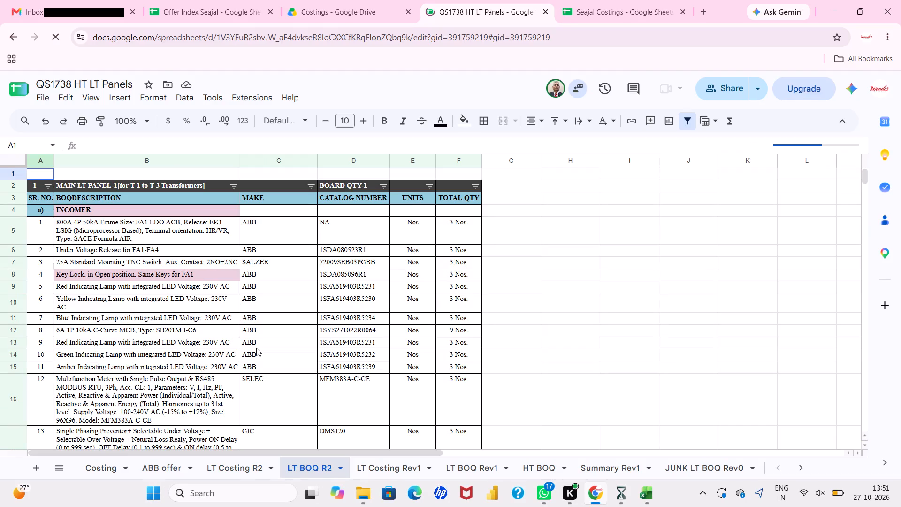
# Follow the collaborator's position in LT BOQ R2 and review the DG SYNCHRONIZED PANEL items through to the PLC for Auto Load Management section.
pyautogui.scroll(-2, 268, 315)
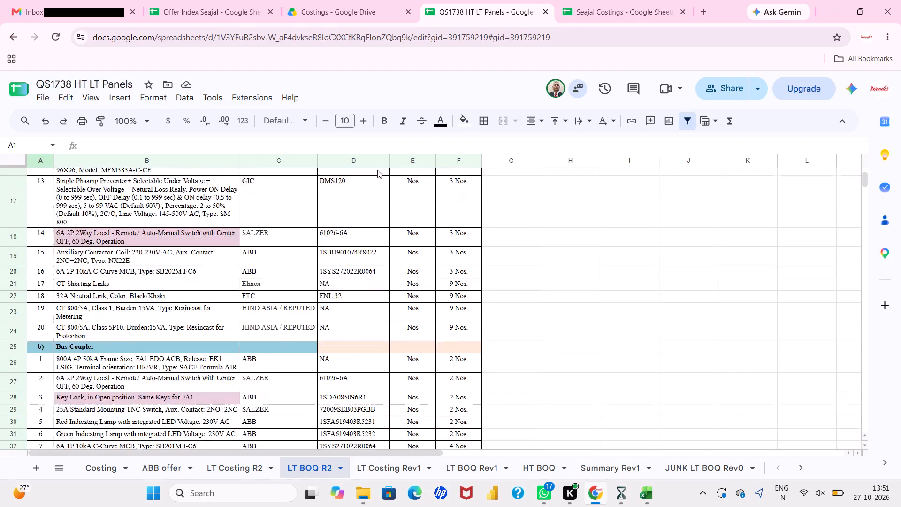
pyautogui.click(555, 87)
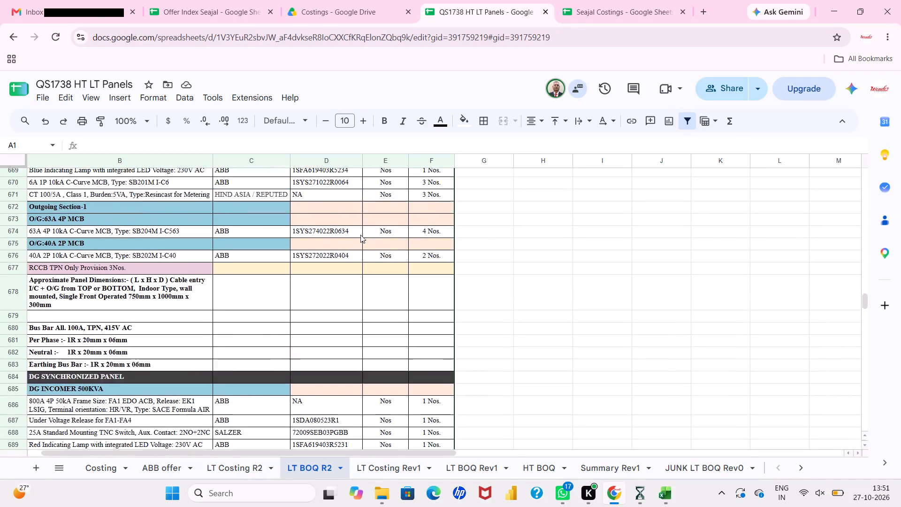
pyautogui.scroll(1, 360, 235)
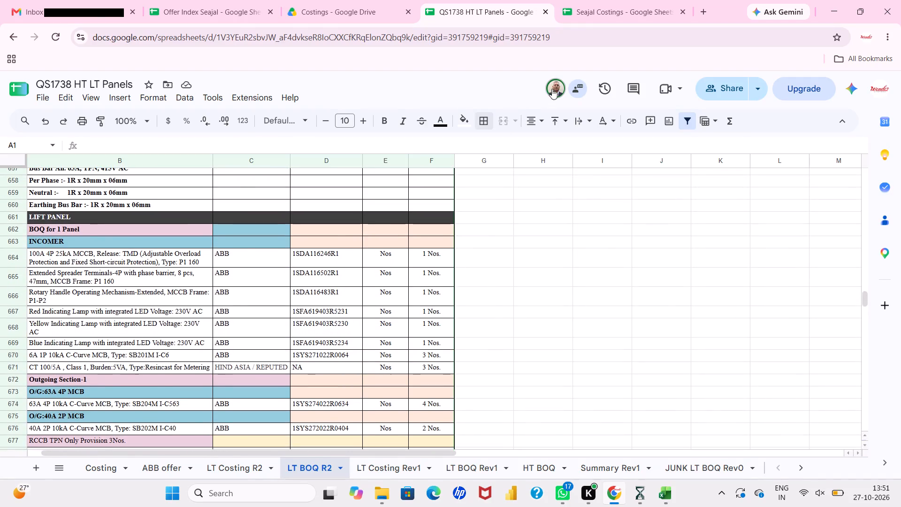
pyautogui.click(555, 87)
pyautogui.scroll(-1, 452, 215)
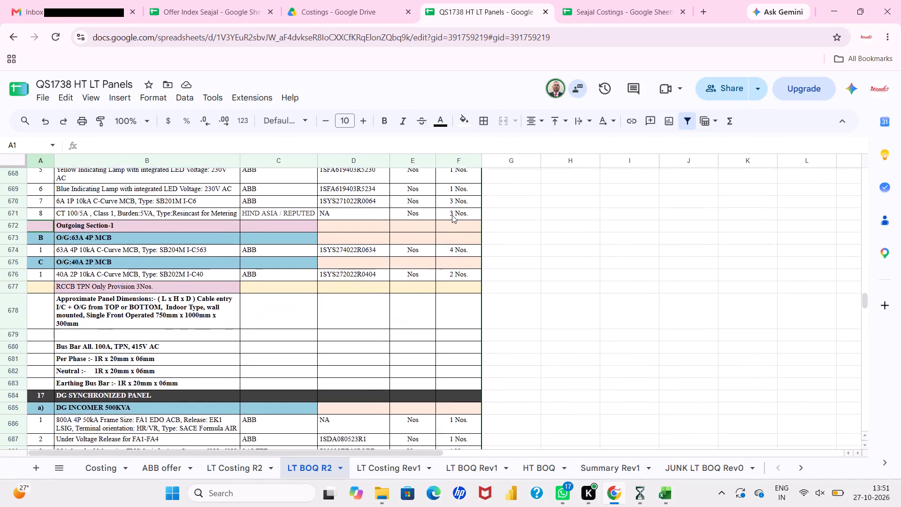
pyautogui.scroll(-2, 452, 215)
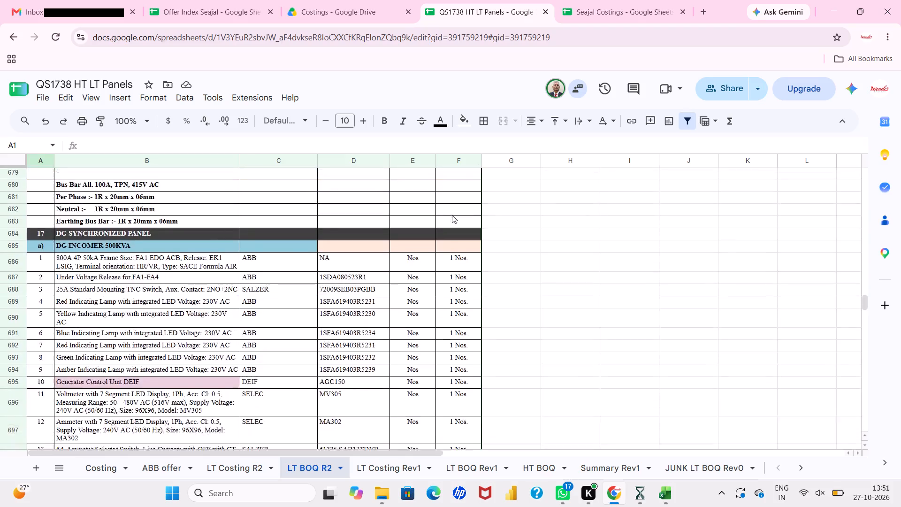
pyautogui.scroll(-2, 452, 215)
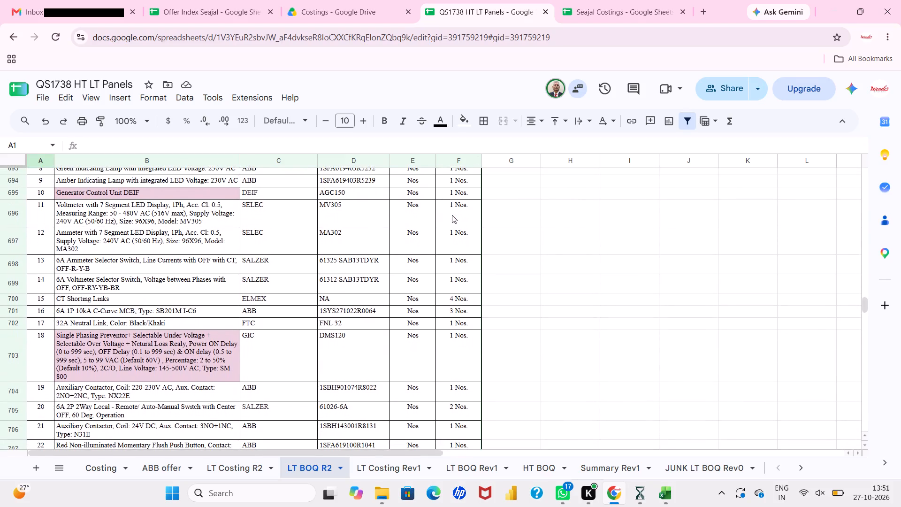
pyautogui.scroll(-2, 452, 215)
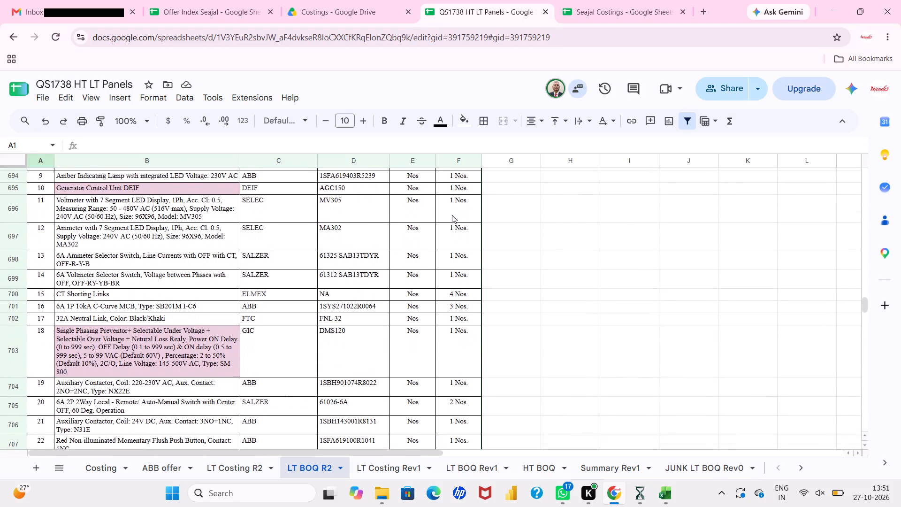
pyautogui.scroll(-3, 452, 215)
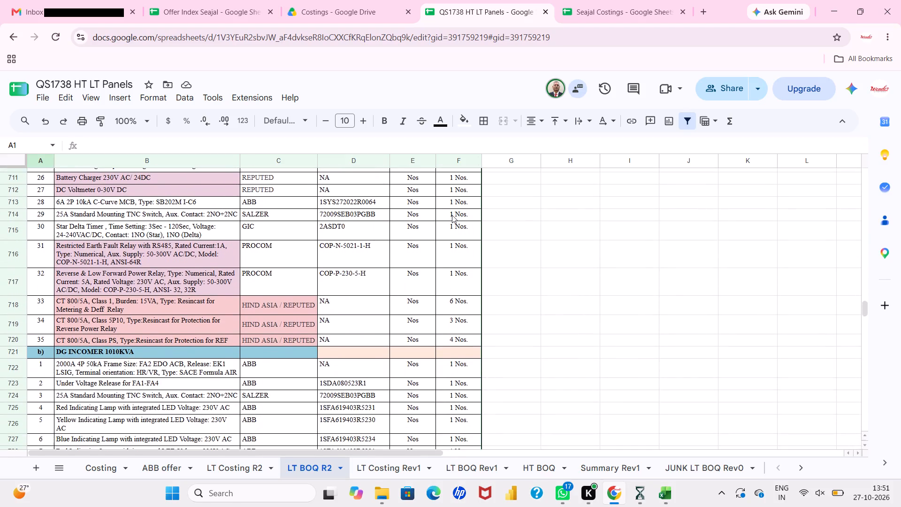
pyautogui.scroll(-2, 452, 215)
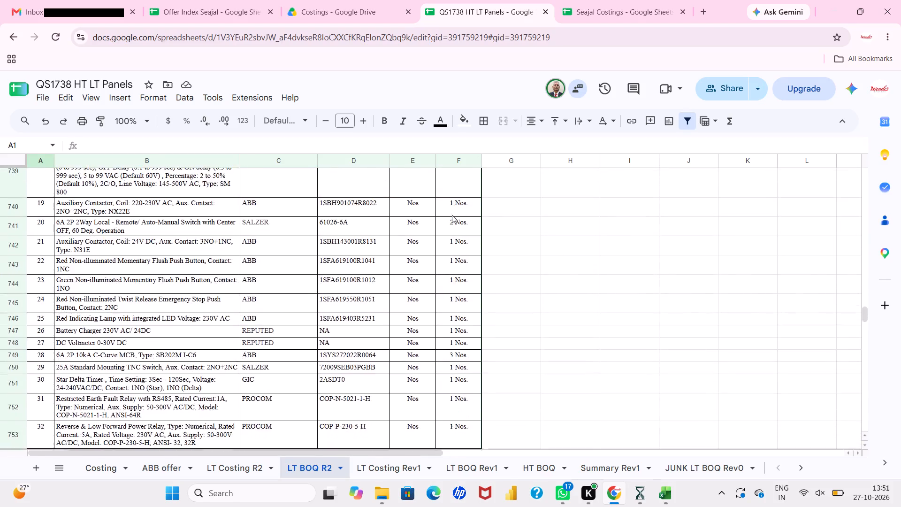
pyautogui.scroll(-4, 452, 215)
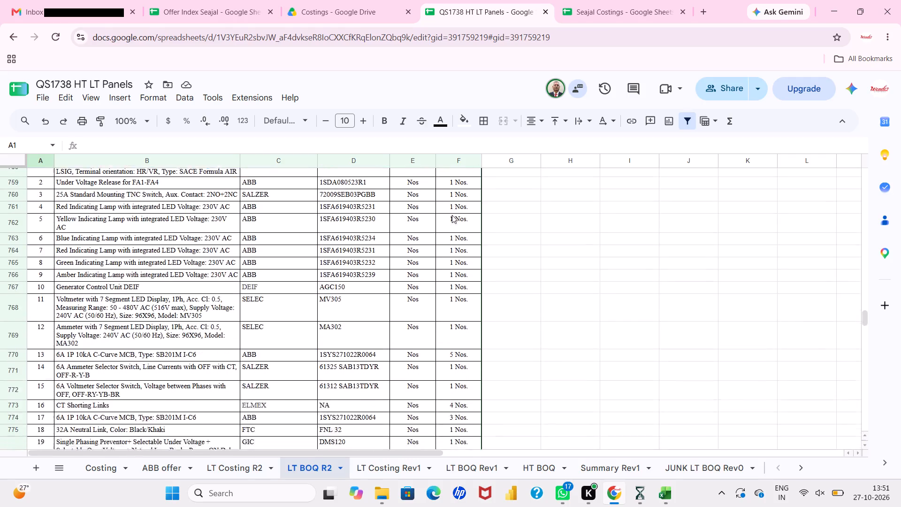
pyautogui.scroll(-4, 452, 215)
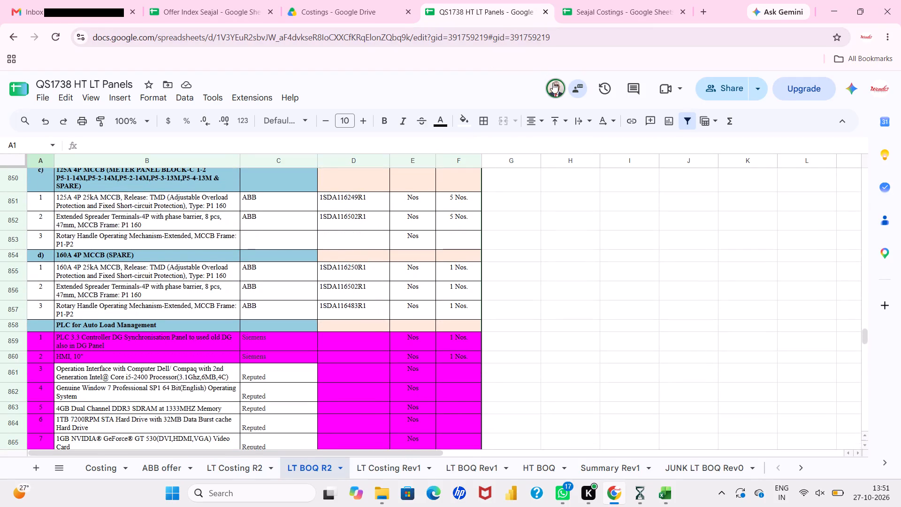
pyautogui.scroll(-2, 485, 201)
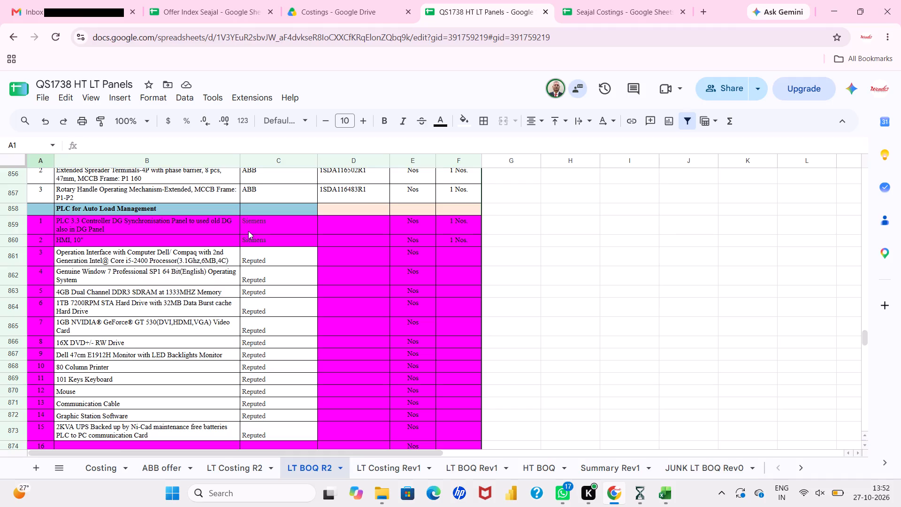
pyautogui.click(21, 242)
pyautogui.rightClick(21, 242)
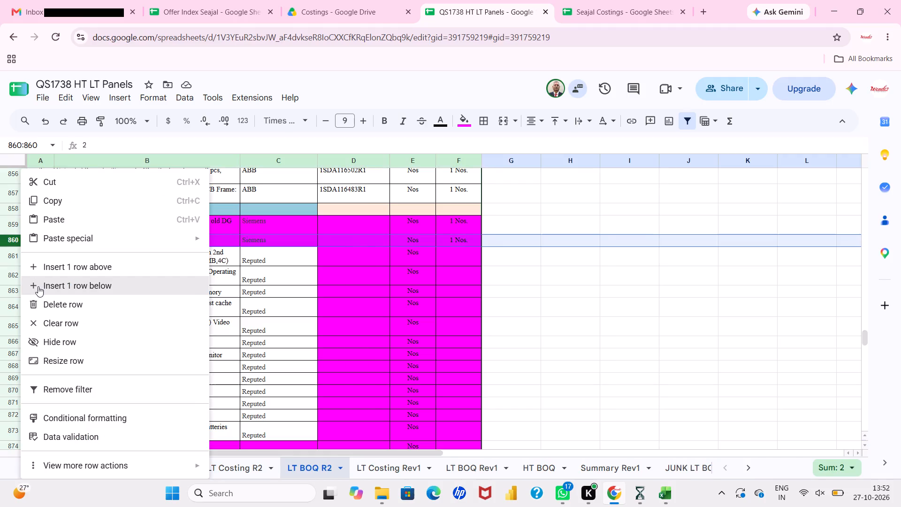
# In the LT Costing R2 sheet, insert three blank rows below the HMI, 10" item under PLC for Auto Load Management.
pyautogui.click(241, 461)
pyautogui.scroll(-10, 180, 337)
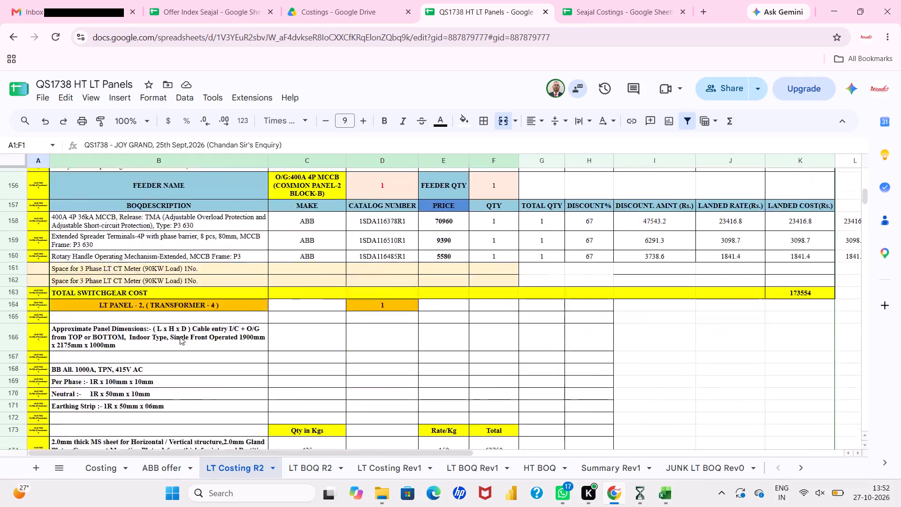
pyautogui.scroll(-10, 180, 337)
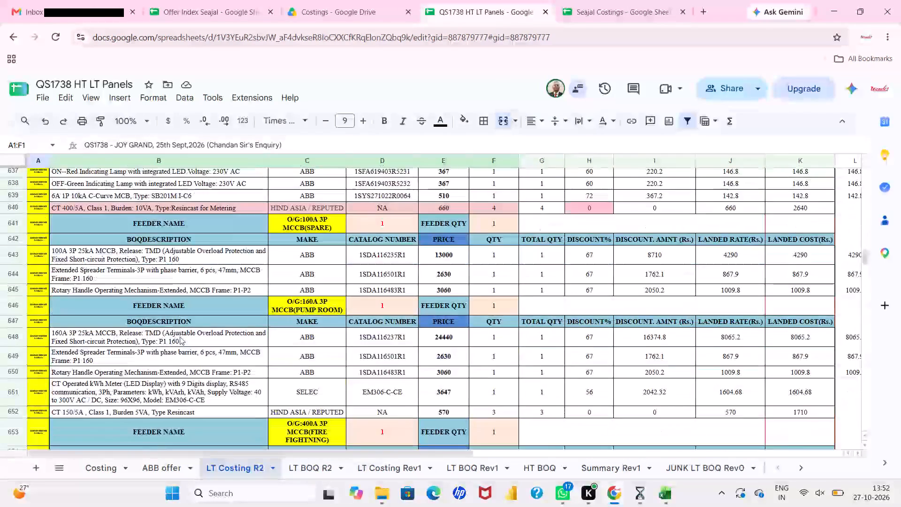
pyautogui.scroll(-2, 180, 337)
pyautogui.scroll(1, 180, 337)
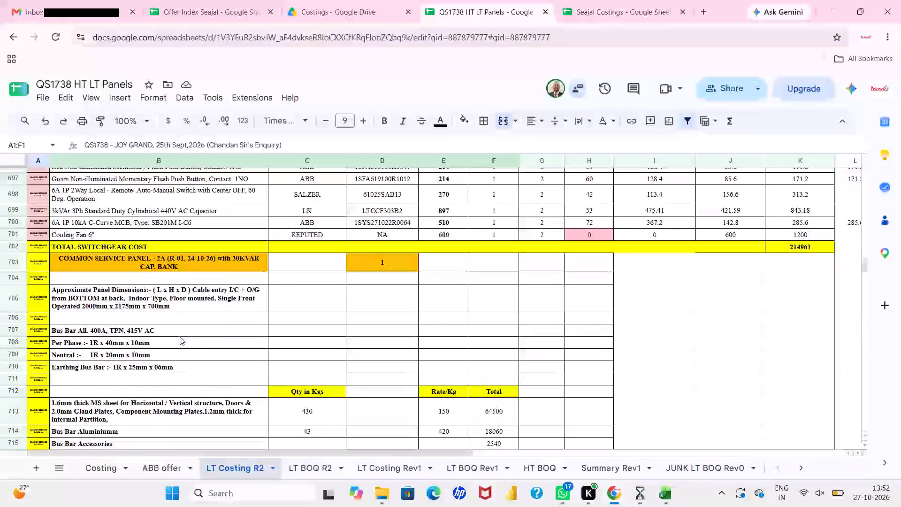
pyautogui.scroll(1, 180, 337)
pyautogui.scroll(-3, 180, 337)
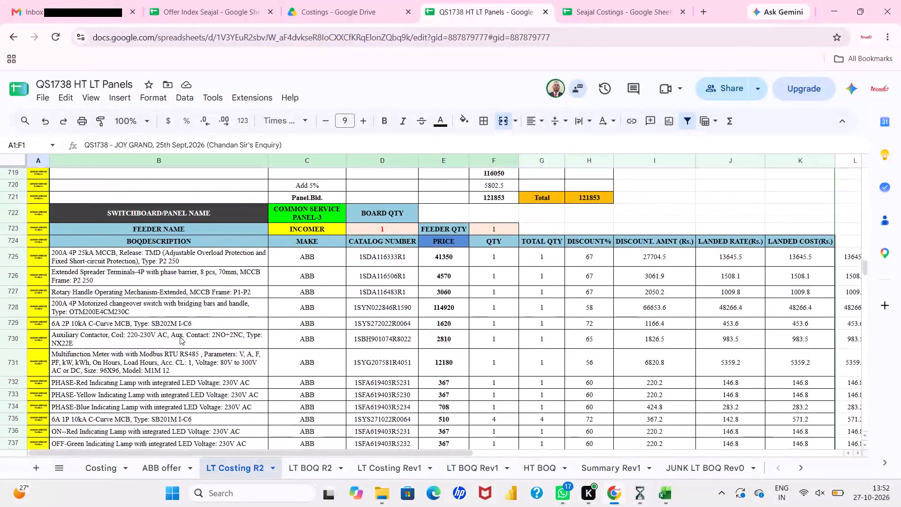
pyautogui.scroll(-5, 180, 337)
pyautogui.scroll(1, 180, 337)
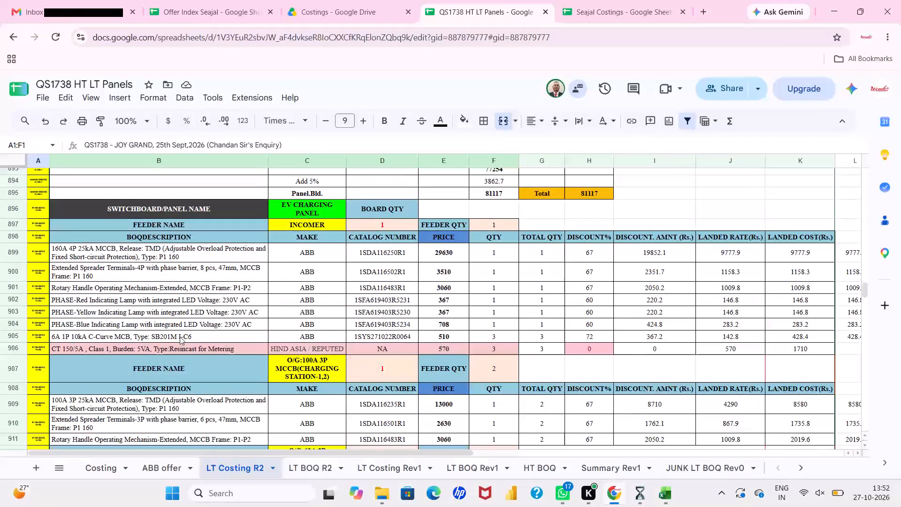
pyautogui.scroll(1, 180, 337)
pyautogui.scroll(-6, 180, 337)
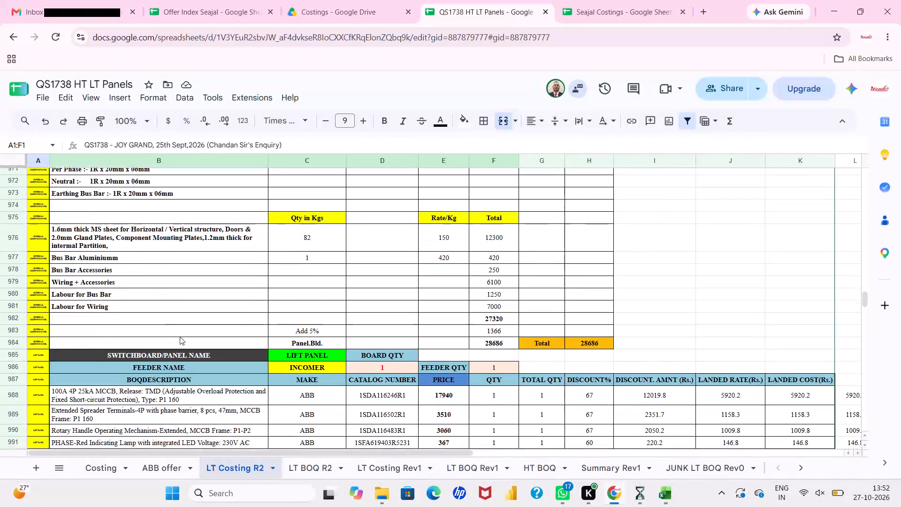
pyautogui.scroll(-6, 180, 337)
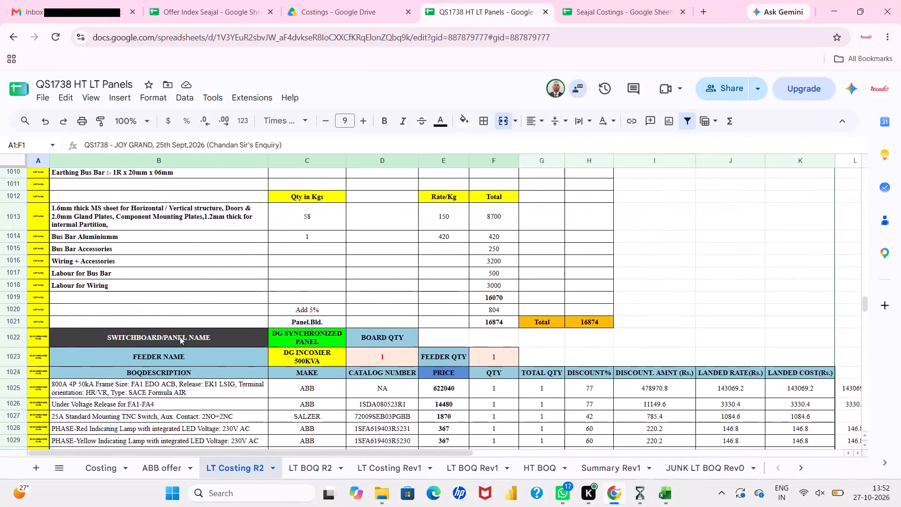
pyautogui.scroll(-6, 180, 337)
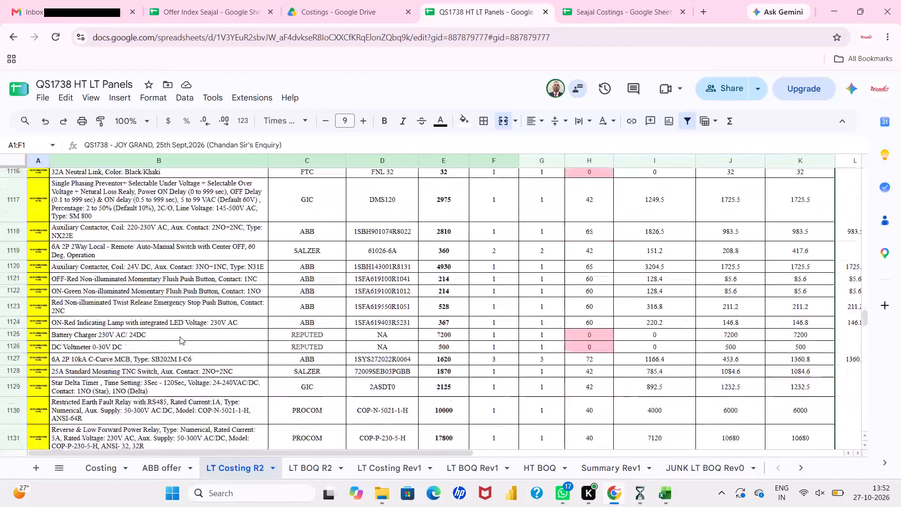
pyautogui.scroll(-6, 180, 337)
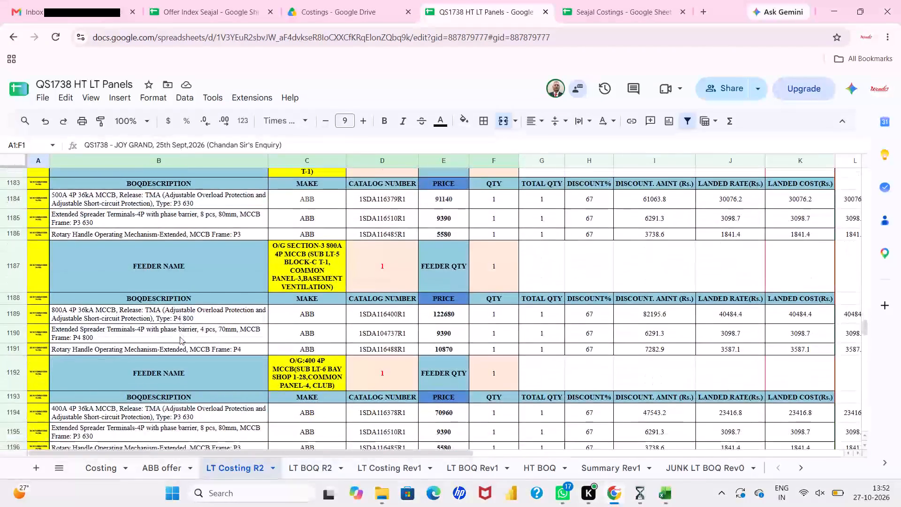
pyautogui.scroll(-2, 180, 337)
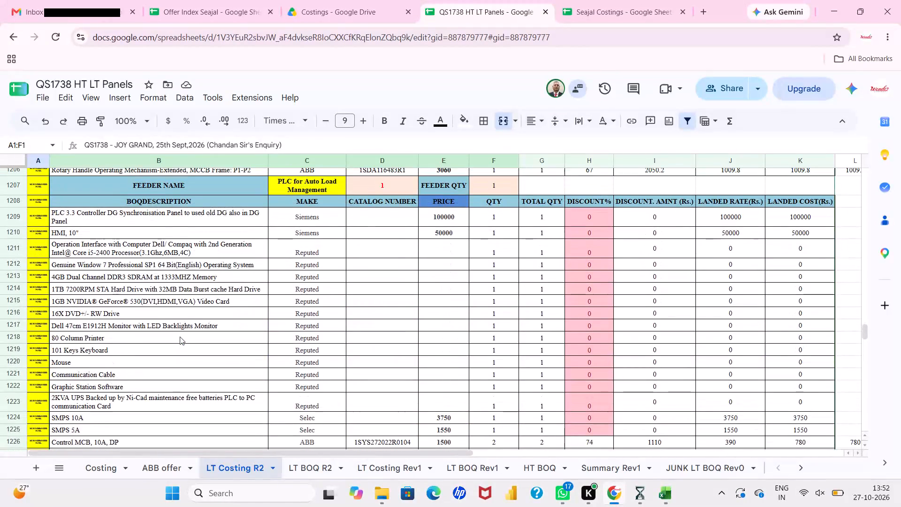
pyautogui.click(18, 231)
pyautogui.rightClick(18, 231)
pyautogui.click(41, 286)
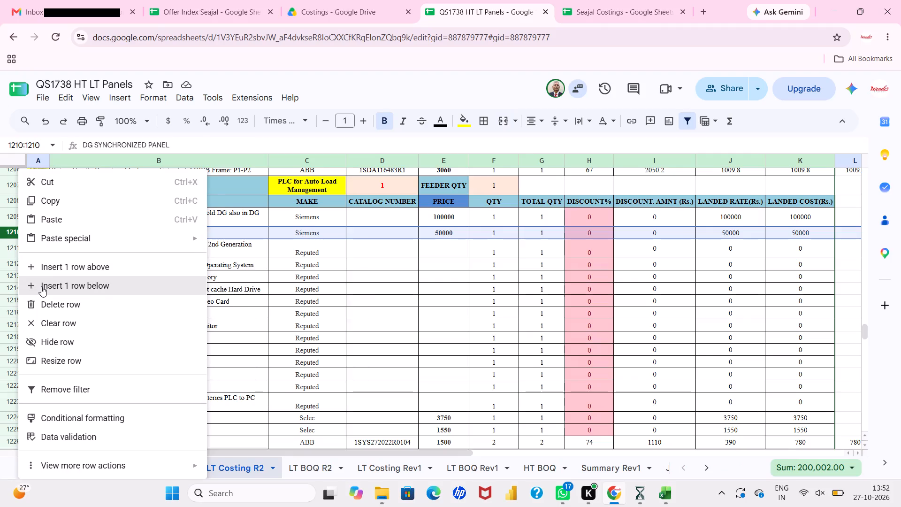
pyautogui.rightClick(17, 245)
pyautogui.click(44, 285)
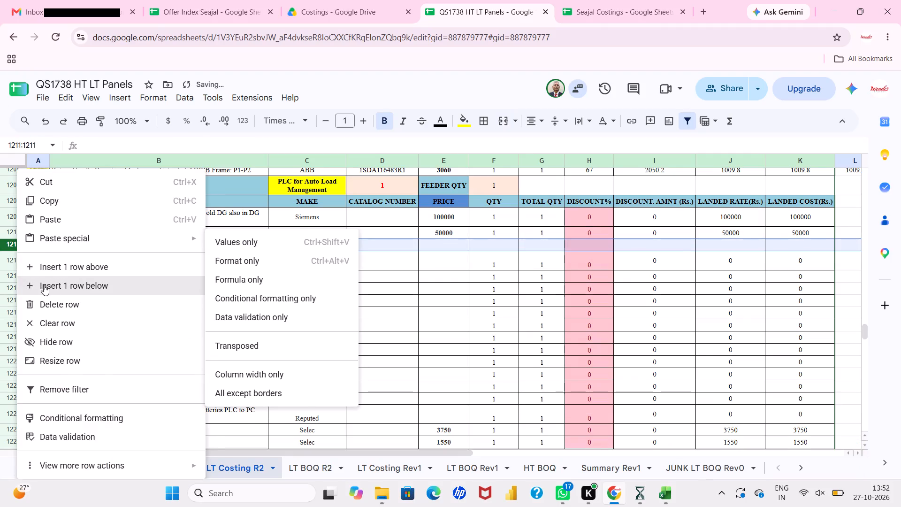
pyautogui.rightClick(19, 253)
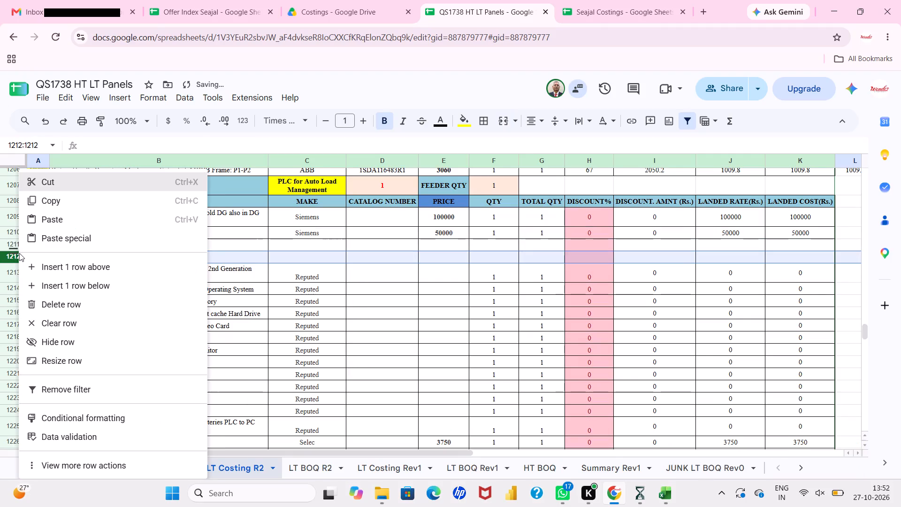
pyautogui.click(38, 292)
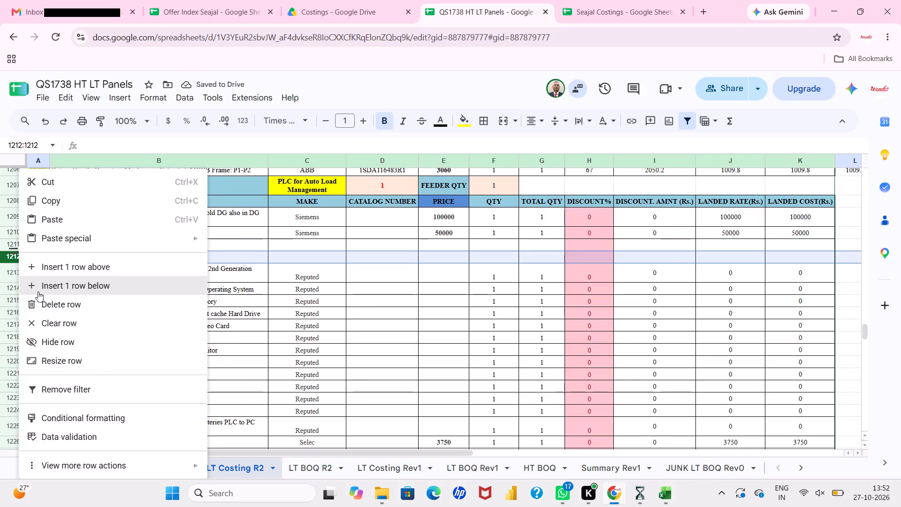
# Fill the DG SYNCHRONIZED PANEL label in column A down through the three new rows.
pyautogui.moveTo(41, 205); pyautogui.dragTo(40, 236)
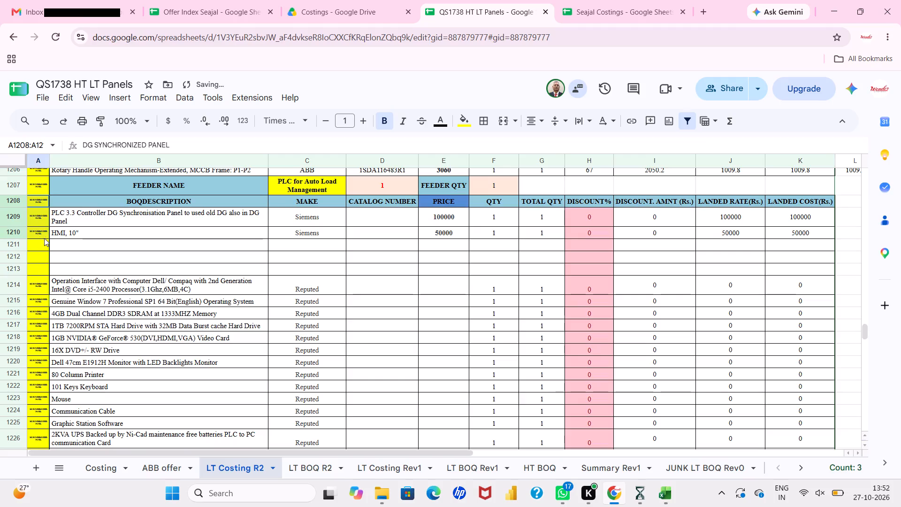
pyautogui.moveTo(47, 238); pyautogui.dragTo(48, 273)
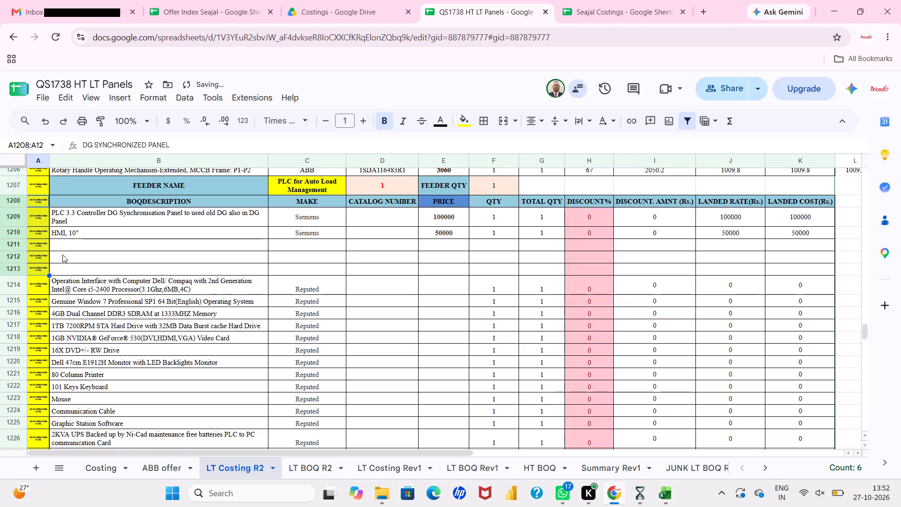
# Enter I/O Racks as the BOQ description in the first new row, directly below HMI, 10".
pyautogui.click(69, 248)
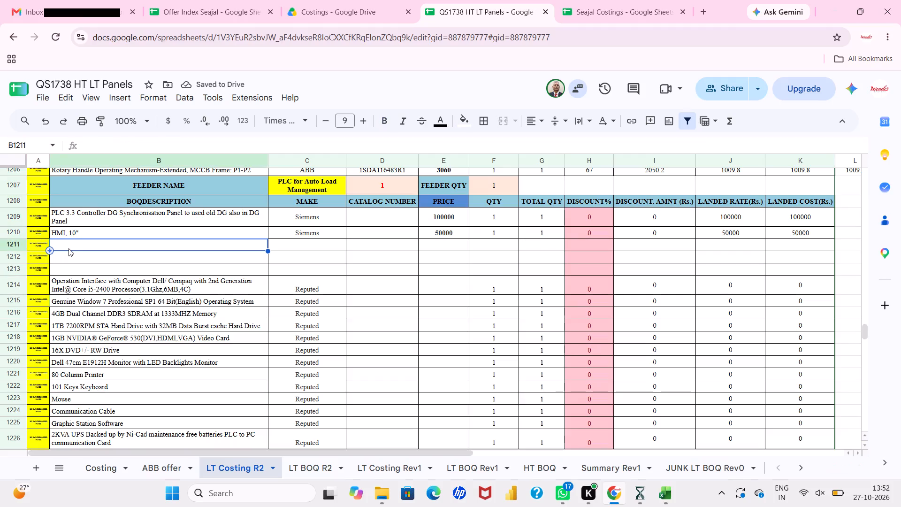
pyautogui.press('o')
pyautogui.press('BackSpace')
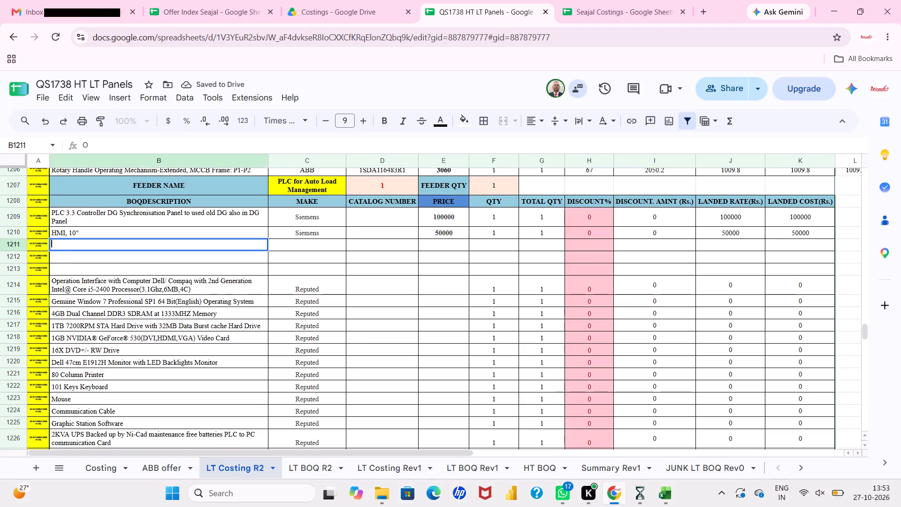
pyautogui.write('I/O')
pyautogui.press('space')
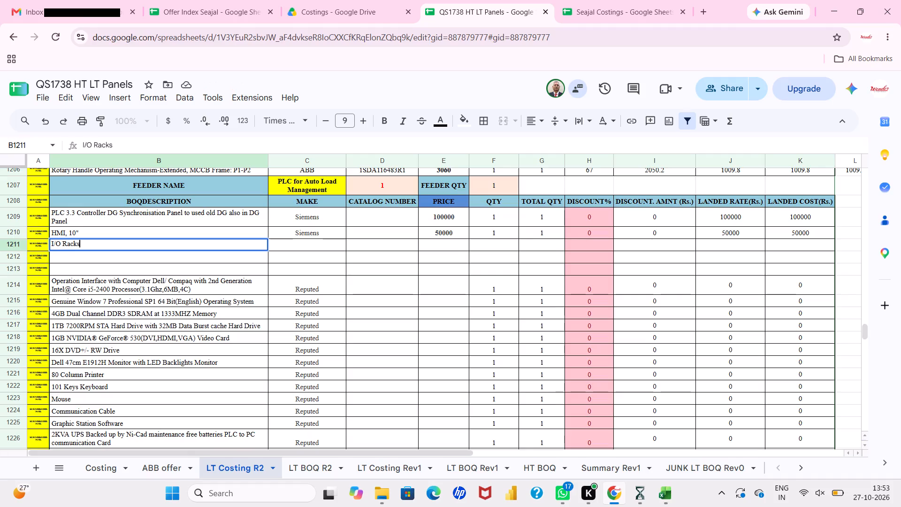
pyautogui.press('Return')
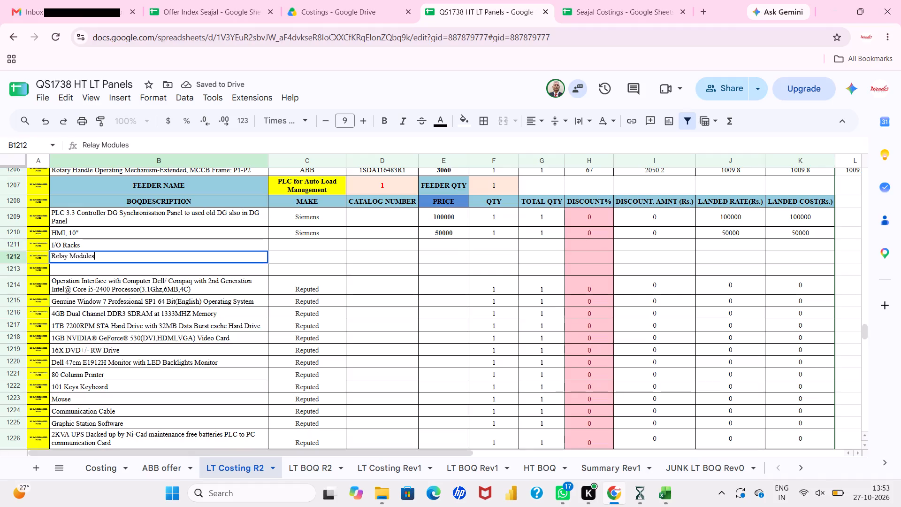
# Enter Relay Modules and Power Monitors as the BOQ descriptions in the two rows below I/O Racks.
pyautogui.press('Return')
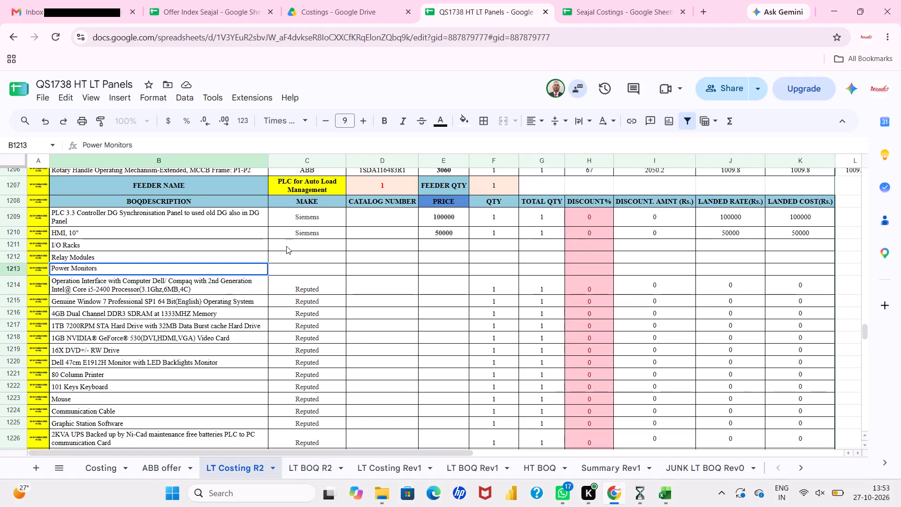
pyautogui.click(300, 246)
# Copy the make Reputed from an existing item into the I/O Racks, Relay Modules and Power Monitors rows.
pyautogui.click(316, 296)
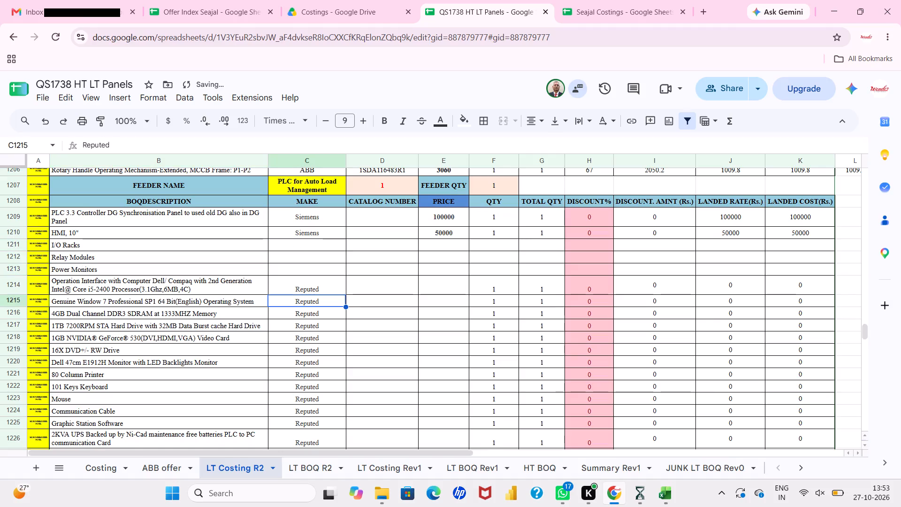
pyautogui.hotkey('ctrl', 'c')
pyautogui.click(319, 240)
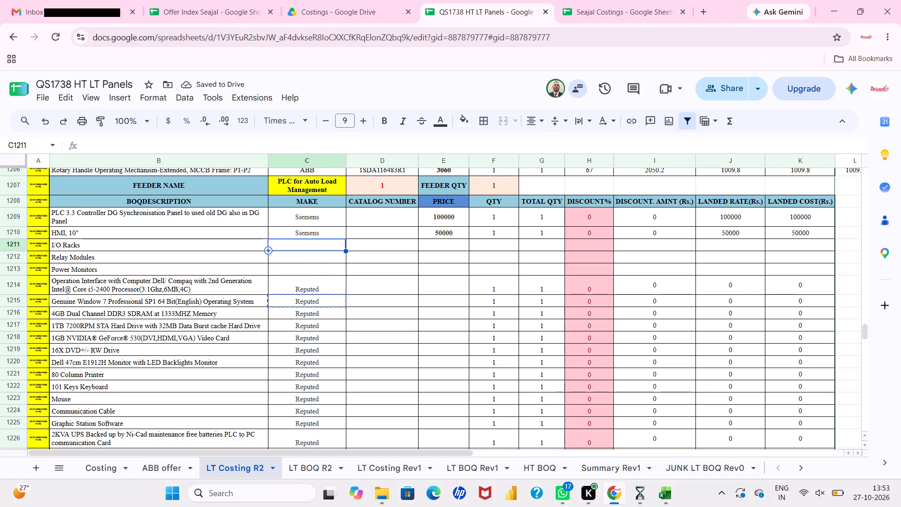
pyautogui.hotkey('ctrl', 'v')
pyautogui.moveTo(345, 251); pyautogui.dragTo(342, 279)
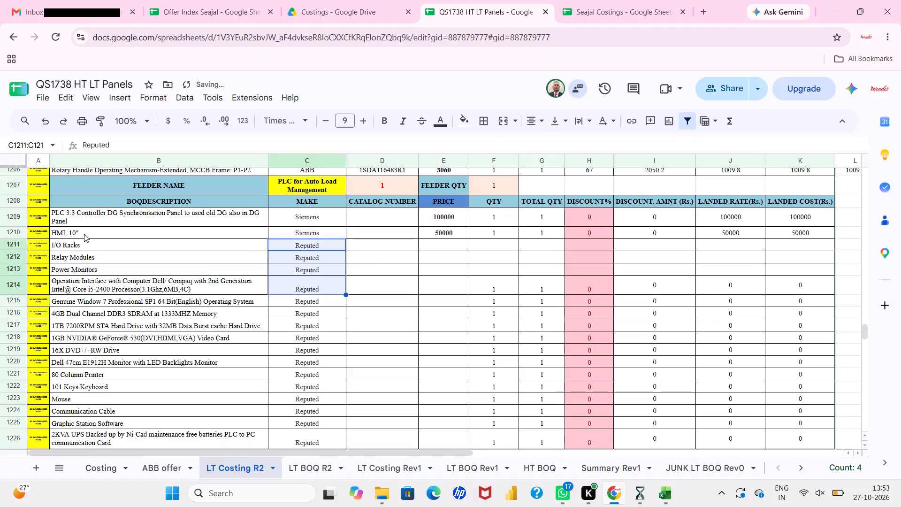
# Copy the three new items' descriptions and makes into three rows inserted below HMI, 10" in LT BOQ R2.
pyautogui.moveTo(57, 245); pyautogui.dragTo(246, 277)
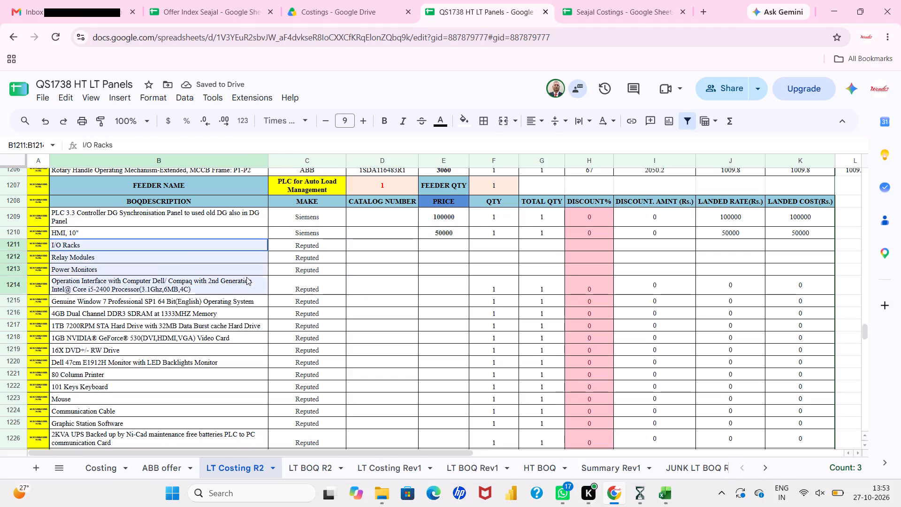
pyautogui.moveTo(246, 277); pyautogui.dragTo(302, 265)
pyautogui.hotkey('ctrl', 'c')
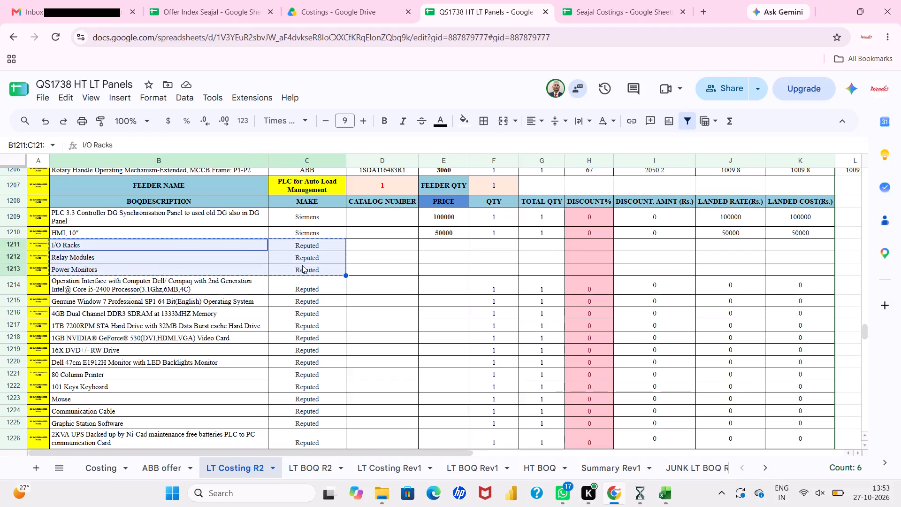
pyautogui.click(304, 469)
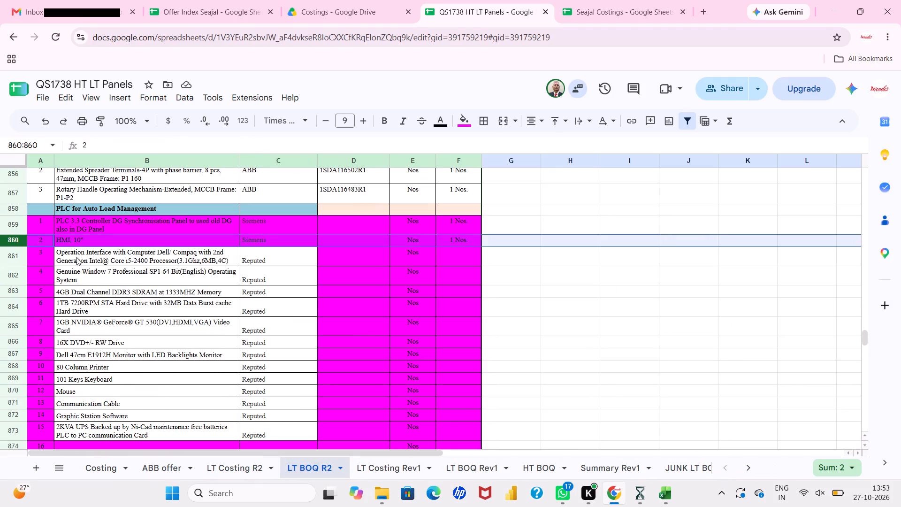
pyautogui.rightClick(17, 240)
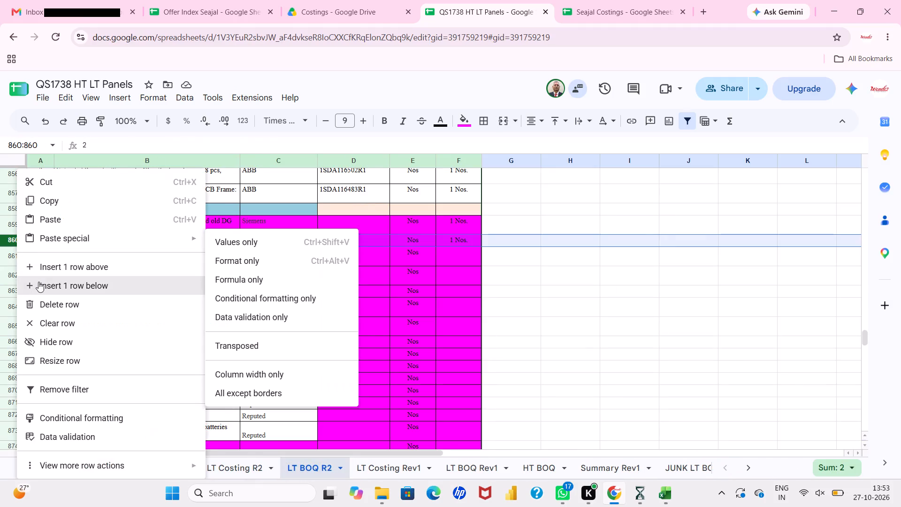
pyautogui.click(40, 285)
pyautogui.rightClick(16, 246)
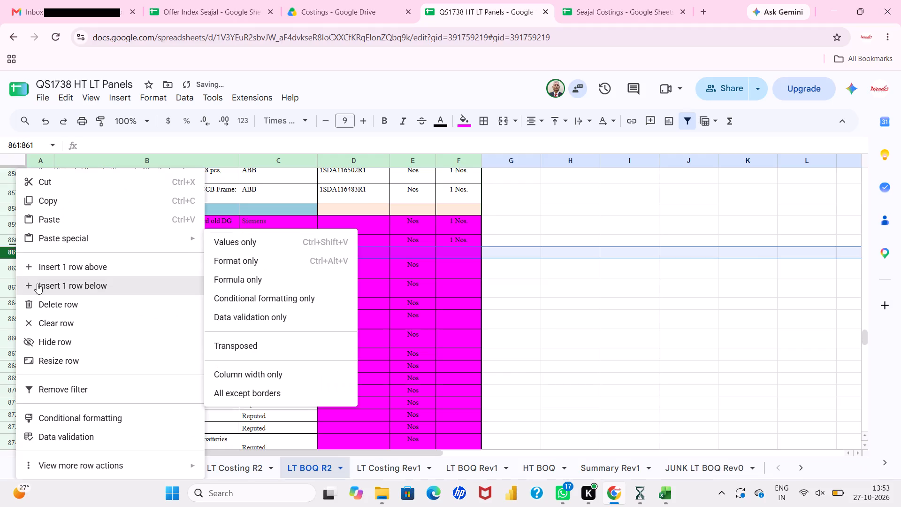
pyautogui.click(38, 285)
pyautogui.rightClick(19, 261)
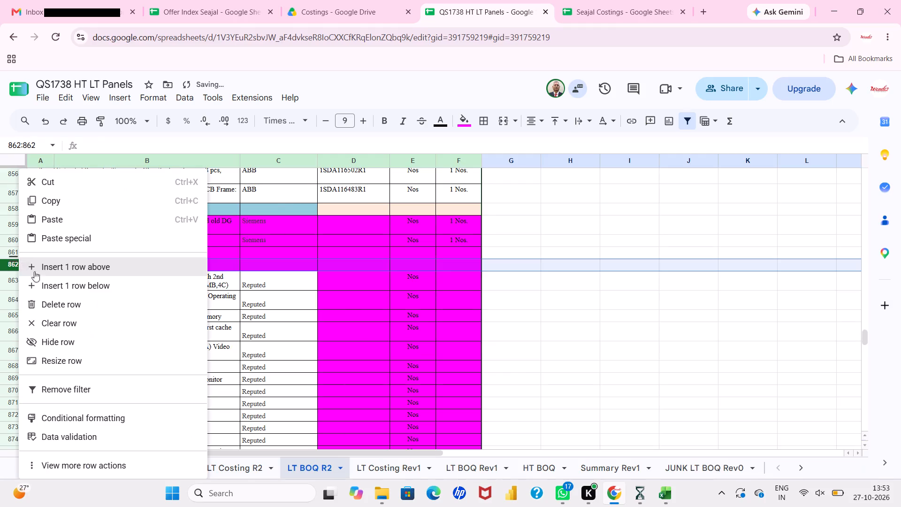
pyautogui.click(46, 285)
pyautogui.click(85, 255)
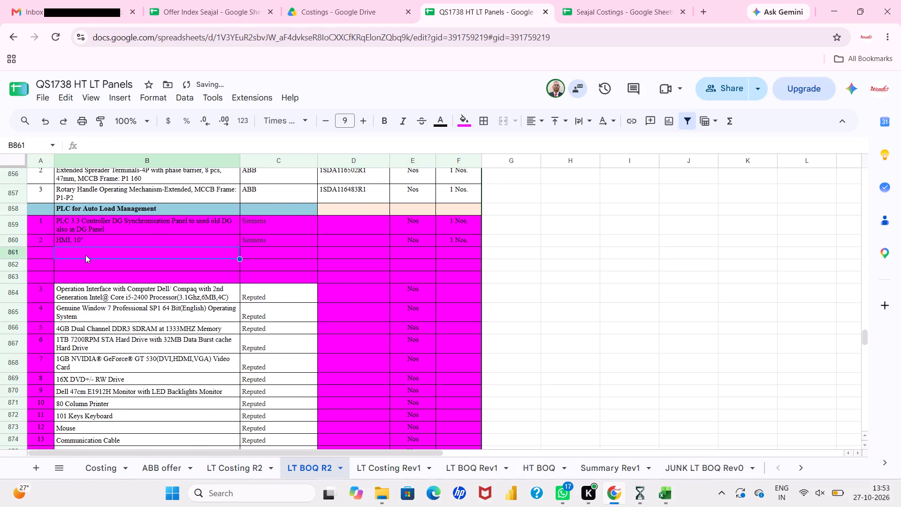
pyautogui.hotkey('ctrl', 'v')
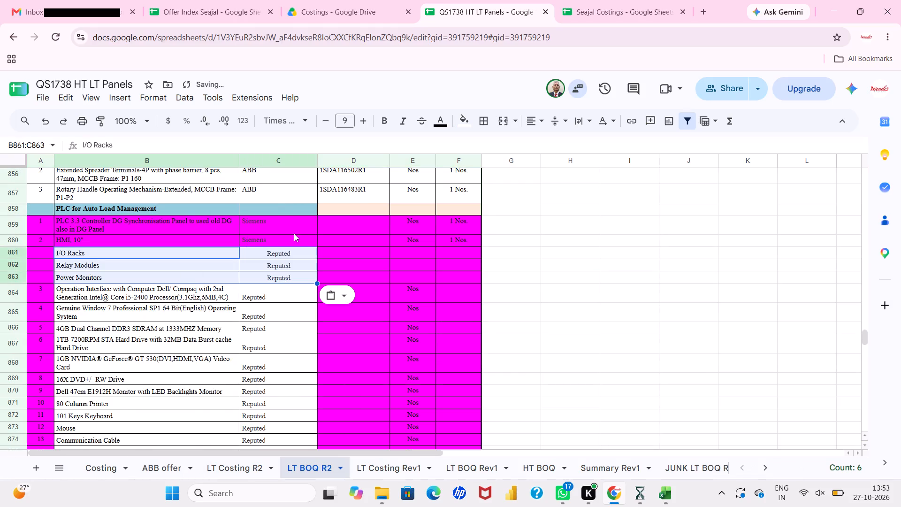
# Left-align the entire make column C in LT BOQ R2.
pyautogui.click(283, 157)
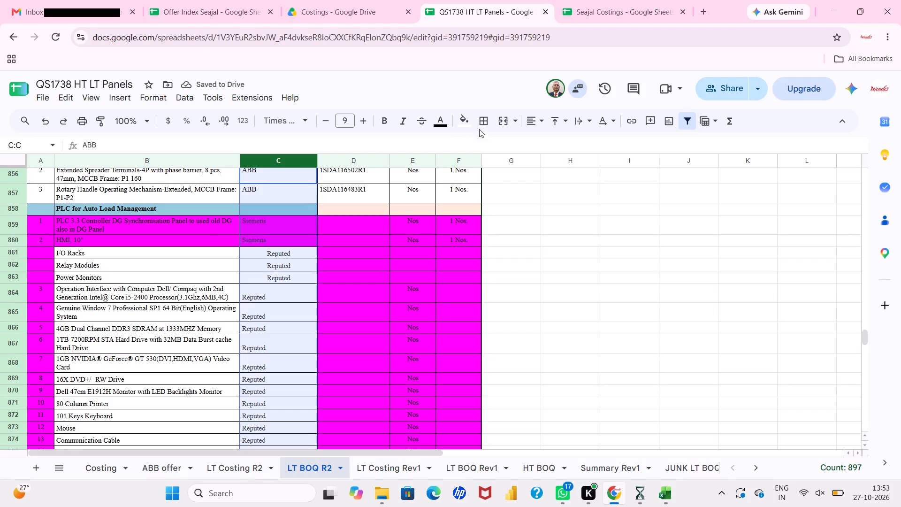
pyautogui.click(543, 118)
pyautogui.click(537, 143)
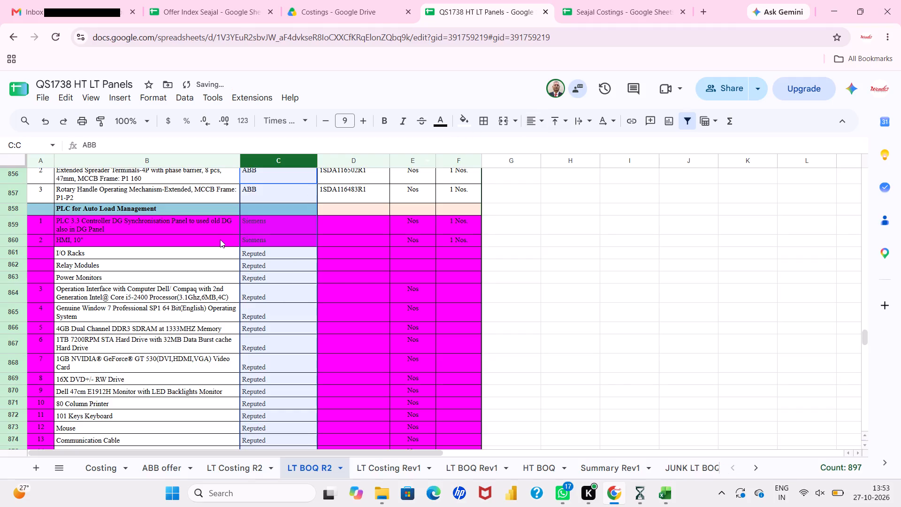
pyautogui.click(134, 263)
# Renumber the PLC for Auto Load Management items from 1 to 28, filling the series down to the Single Phase socket row.
pyautogui.moveTo(38, 226); pyautogui.dragTo(38, 232)
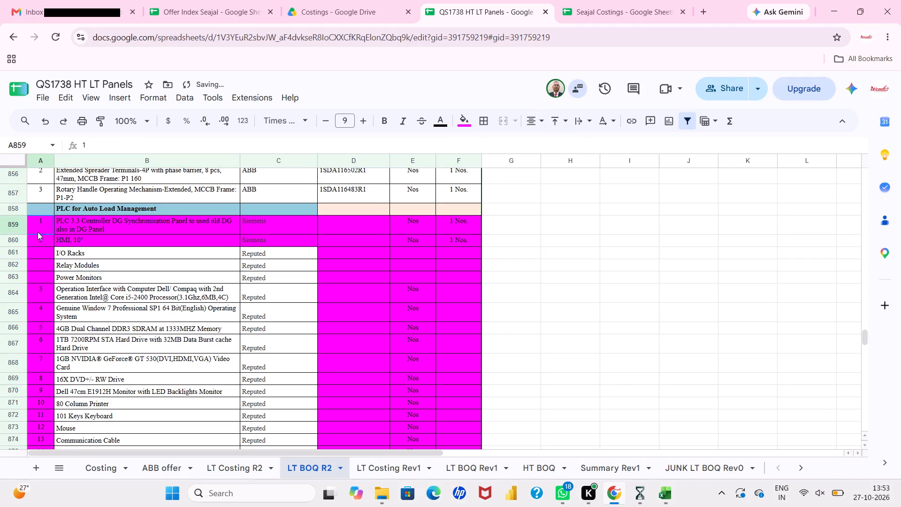
pyautogui.moveTo(38, 232); pyautogui.dragTo(38, 241)
pyautogui.moveTo(55, 248); pyautogui.dragTo(45, 400)
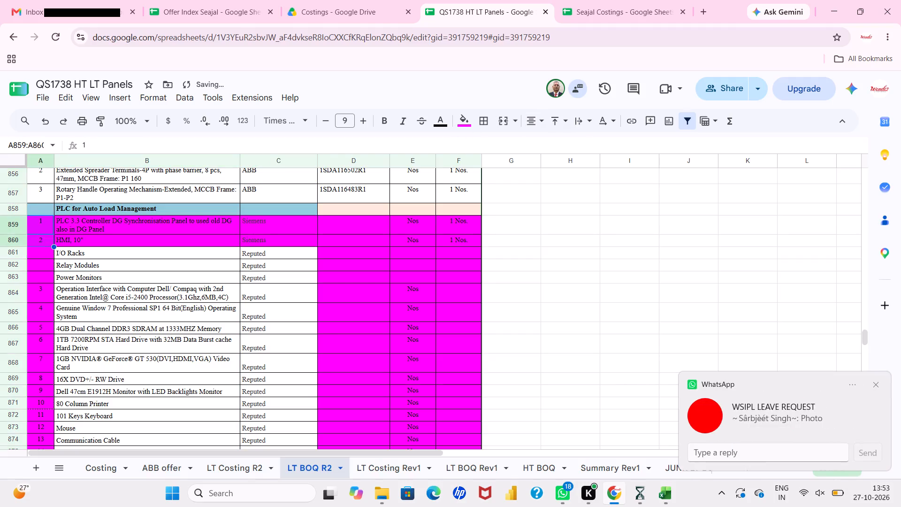
pyautogui.moveTo(45, 400); pyautogui.dragTo(47, 393)
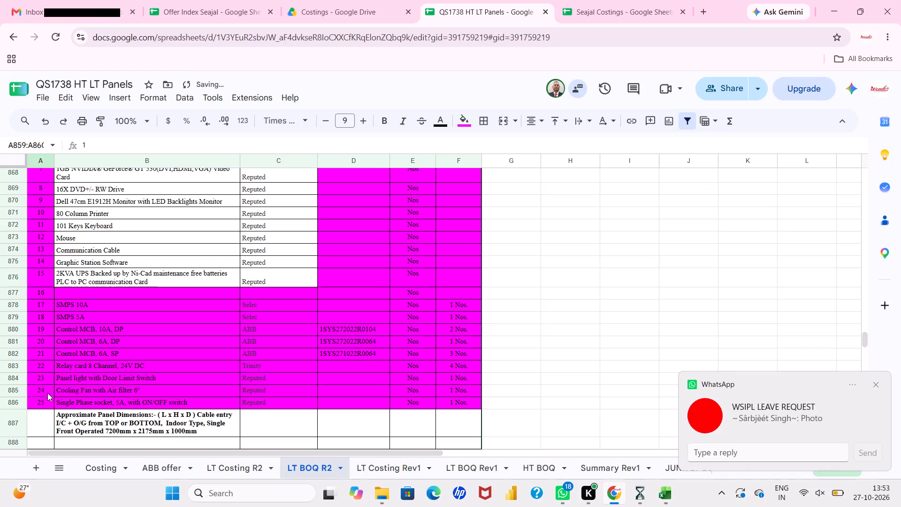
pyautogui.moveTo(47, 393); pyautogui.dragTo(47, 405)
pyautogui.click(47, 405)
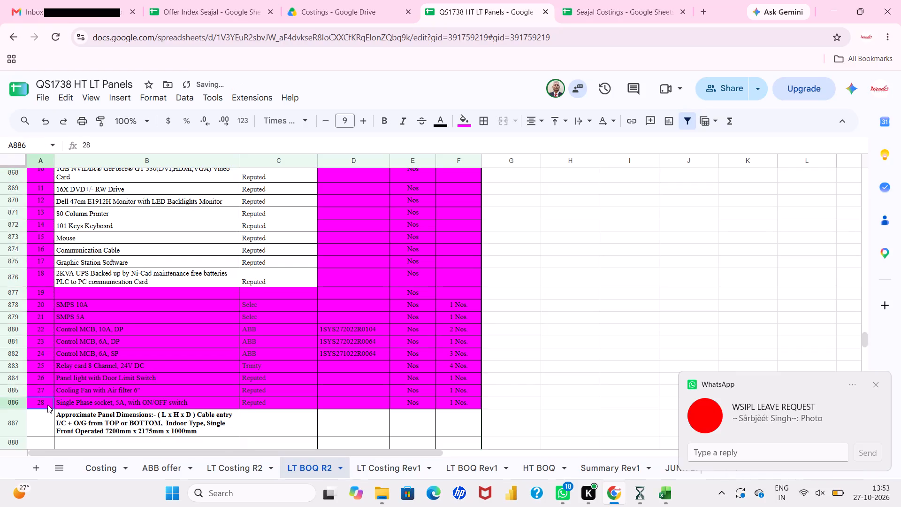
pyautogui.scroll(2, 47, 405)
pyautogui.scroll(-3, 116, 381)
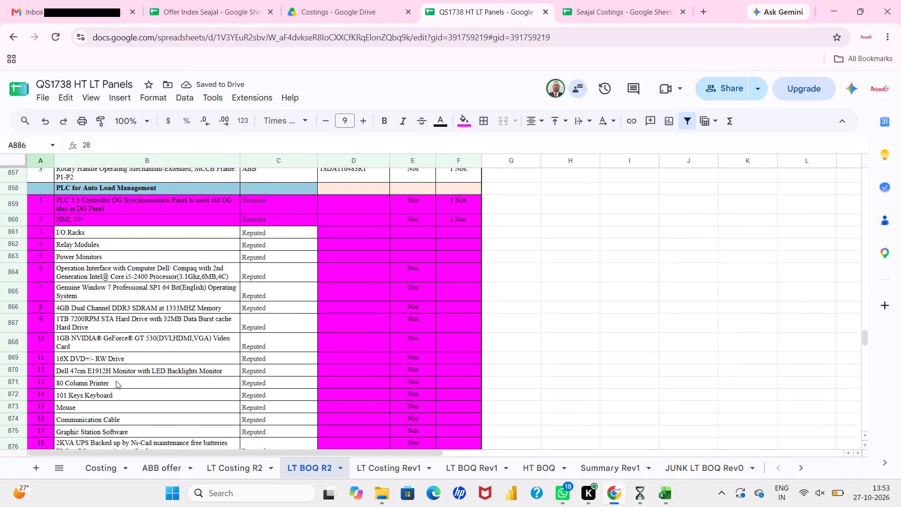
pyautogui.scroll(-1, 116, 381)
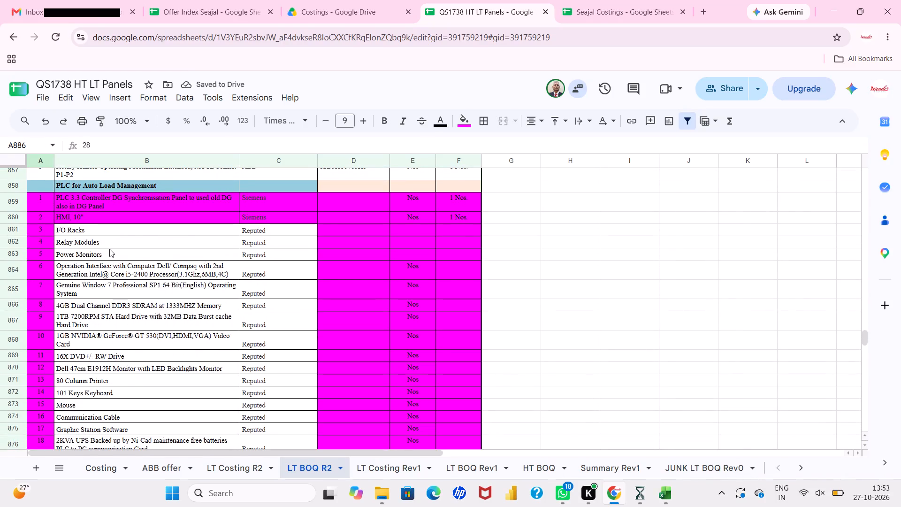
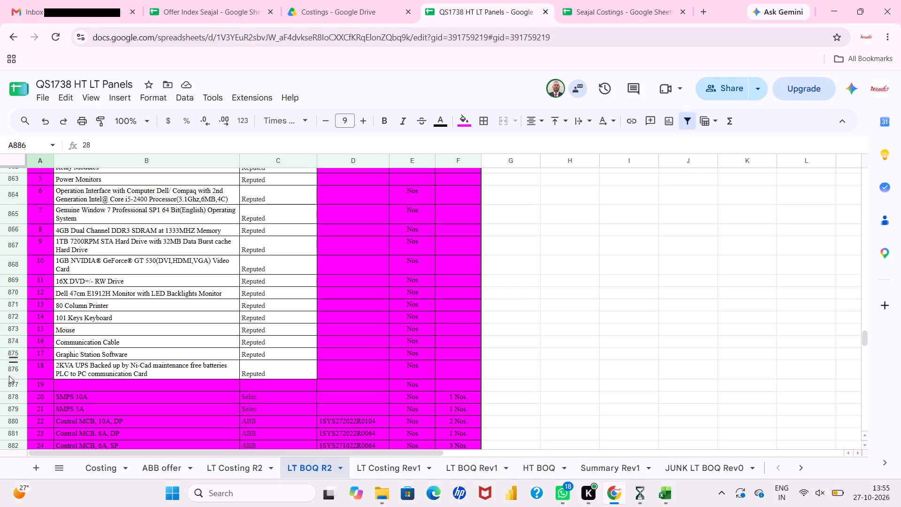
# Compare the PLC for Auto Load Management items with LT Costing R2, and delete LT BOQ R2's empty row above SMPS 10A.
pyautogui.scroll(1, 94, 350)
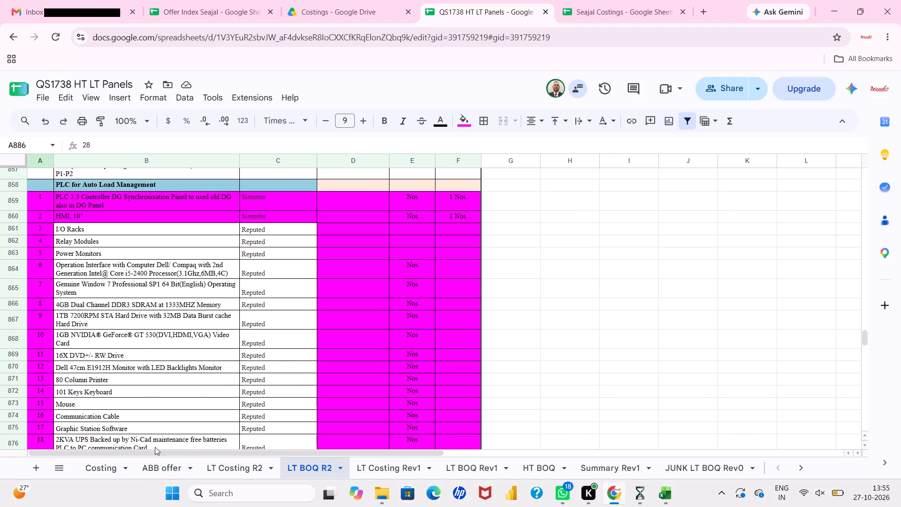
pyautogui.click(225, 469)
pyautogui.scroll(-1, 192, 374)
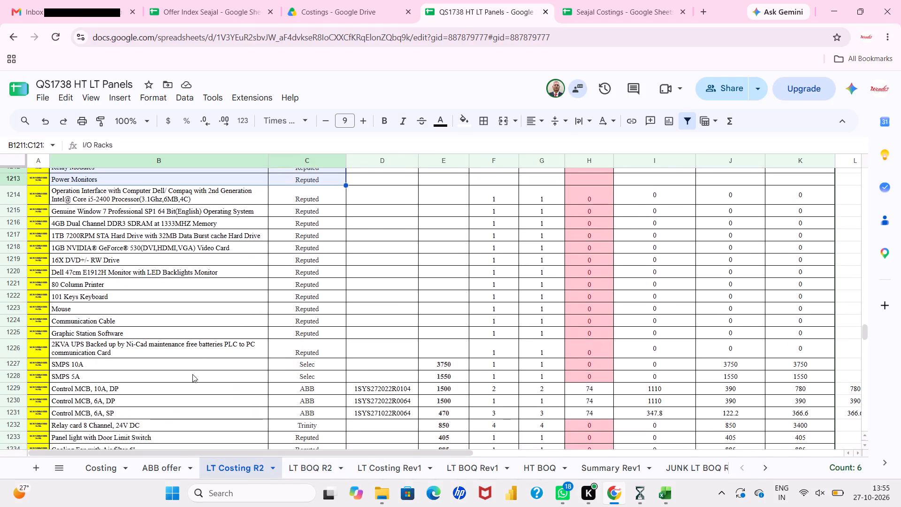
pyautogui.click(290, 465)
pyautogui.scroll(-1, 110, 357)
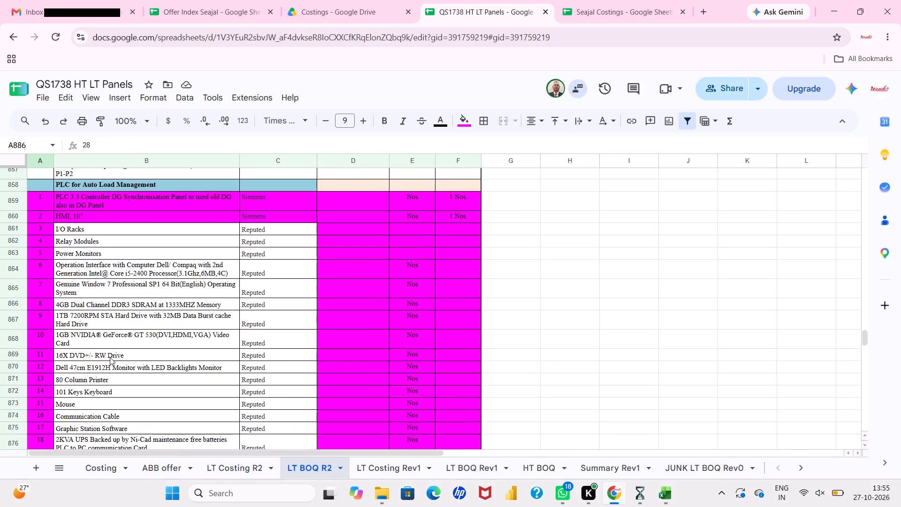
pyautogui.scroll(-1, 110, 357)
pyautogui.click(18, 292)
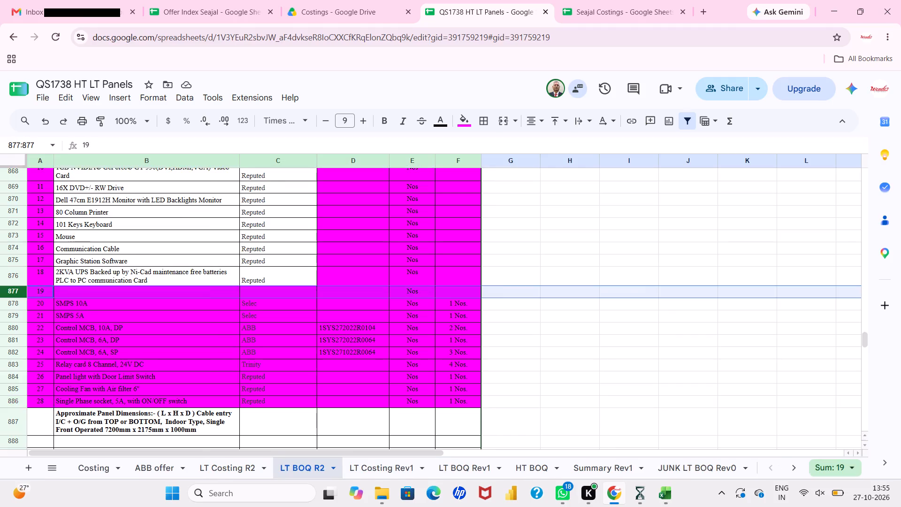
pyautogui.rightClick(18, 292)
pyautogui.click(38, 304)
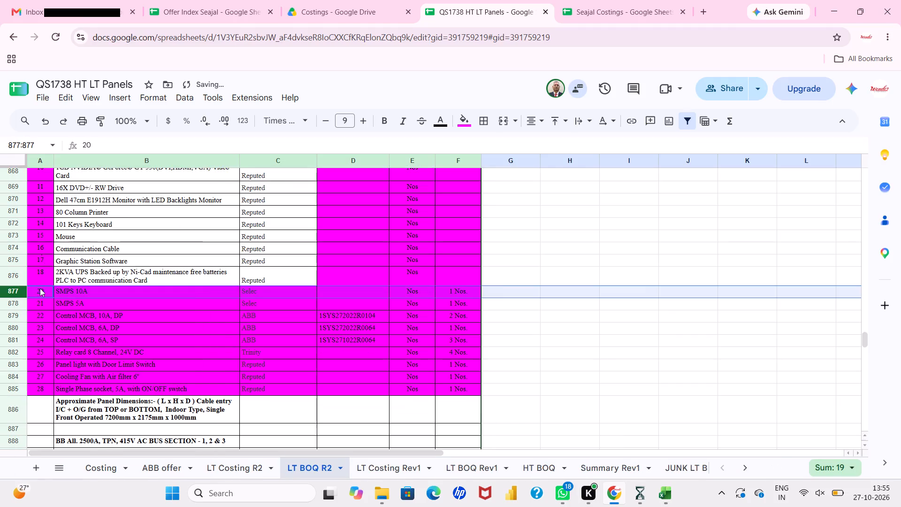
# Refill the serial numbers from 11 at 16X DVD+/- RW Drive down to 27 at the Single Phase socket row.
pyautogui.moveTo(45, 194); pyautogui.dragTo(48, 280)
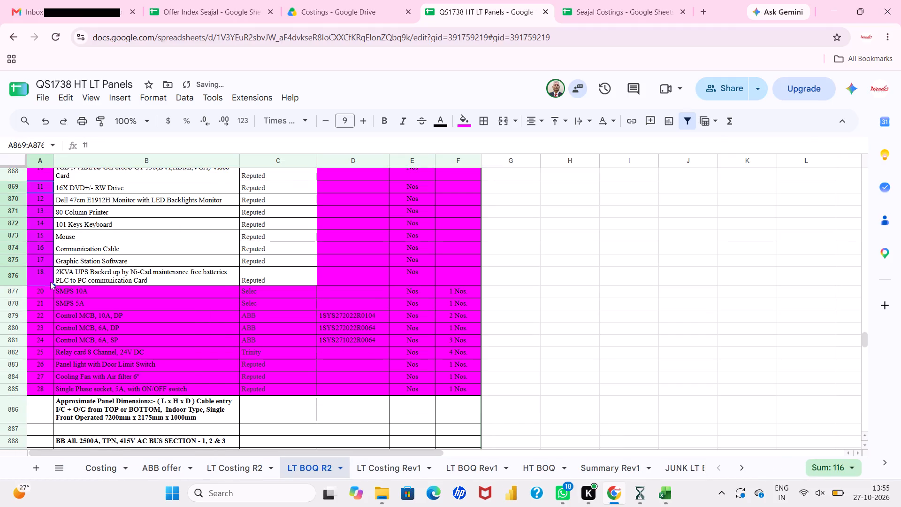
pyautogui.moveTo(53, 284); pyautogui.dragTo(51, 390)
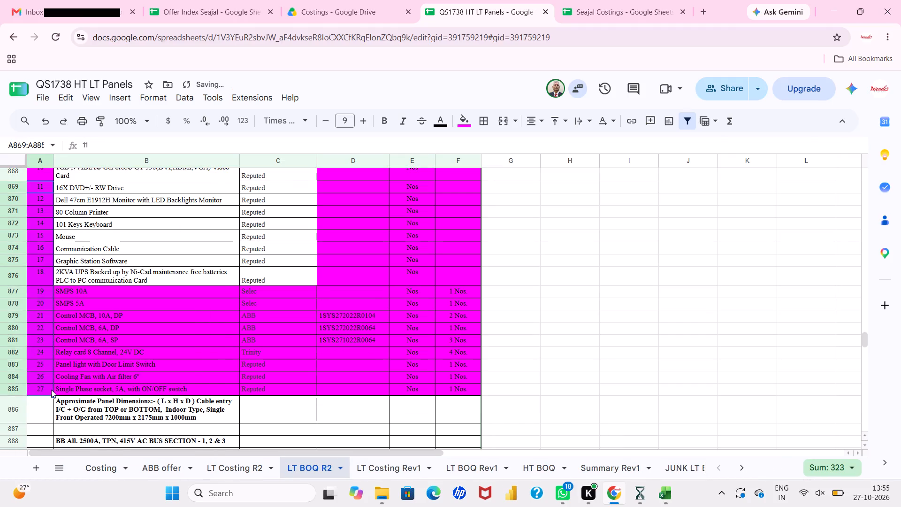
pyautogui.click(51, 390)
pyautogui.scroll(1, 101, 343)
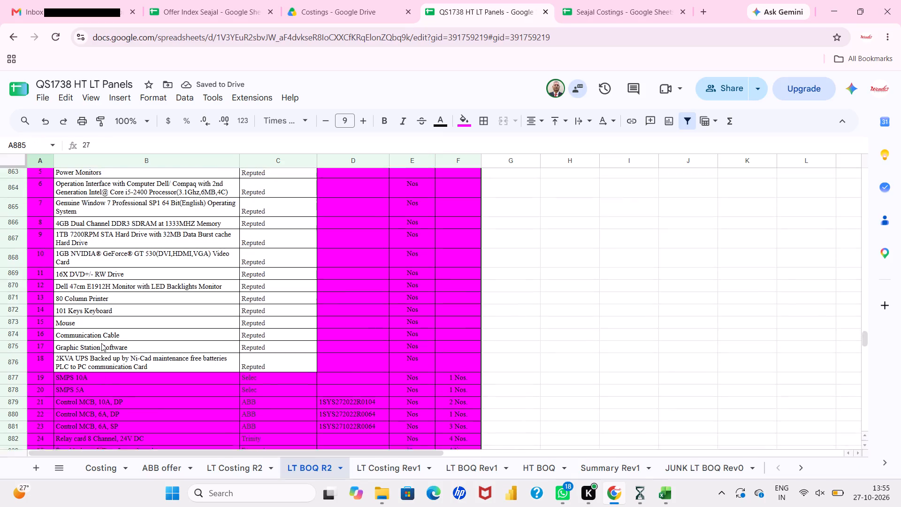
# Go to the collaborator's current position in LT BOQ R2 and examine the first panel's incomer, bus coupler and outgoing sections.
pyautogui.click(563, 81)
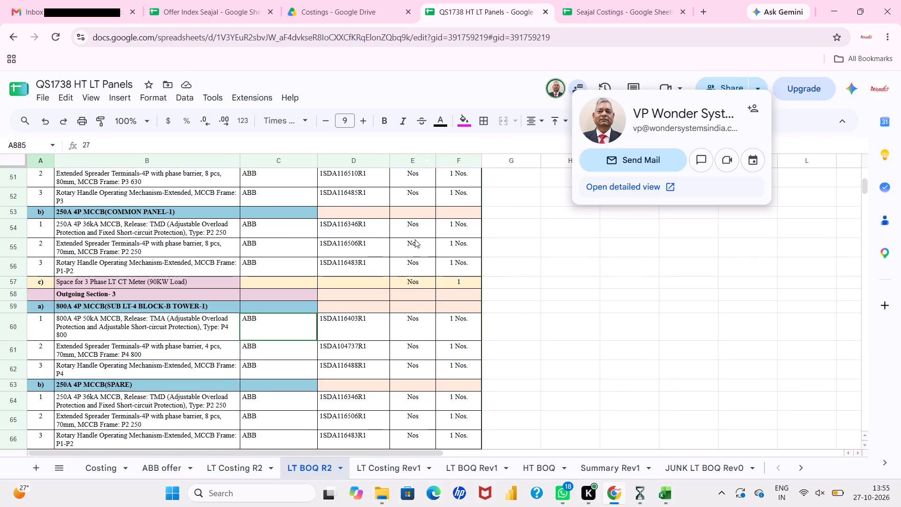
pyautogui.scroll(2, 415, 239)
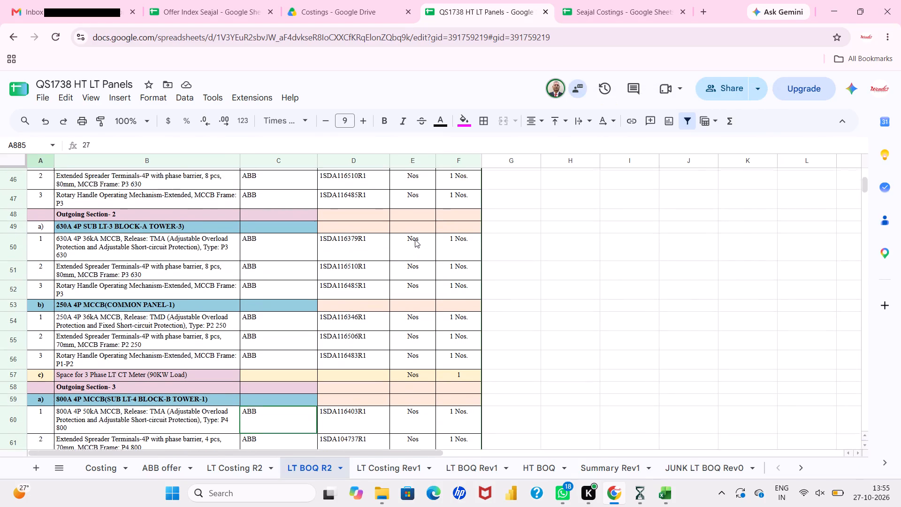
pyautogui.scroll(4, 415, 239)
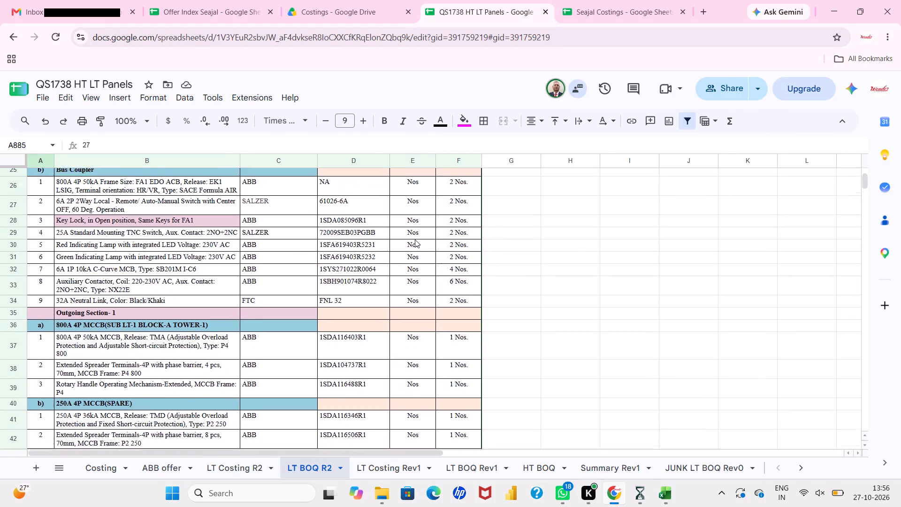
pyautogui.scroll(4, 415, 239)
pyautogui.scroll(-4, 415, 239)
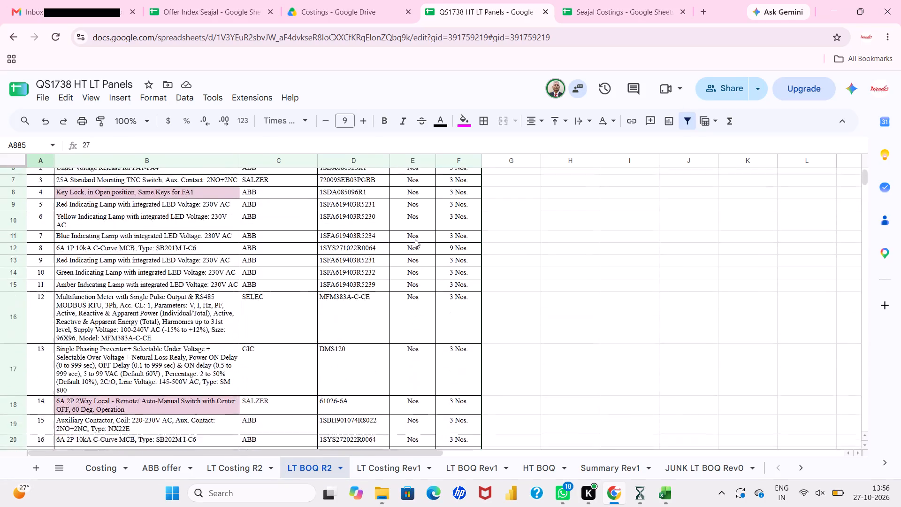
pyautogui.scroll(-5, 415, 239)
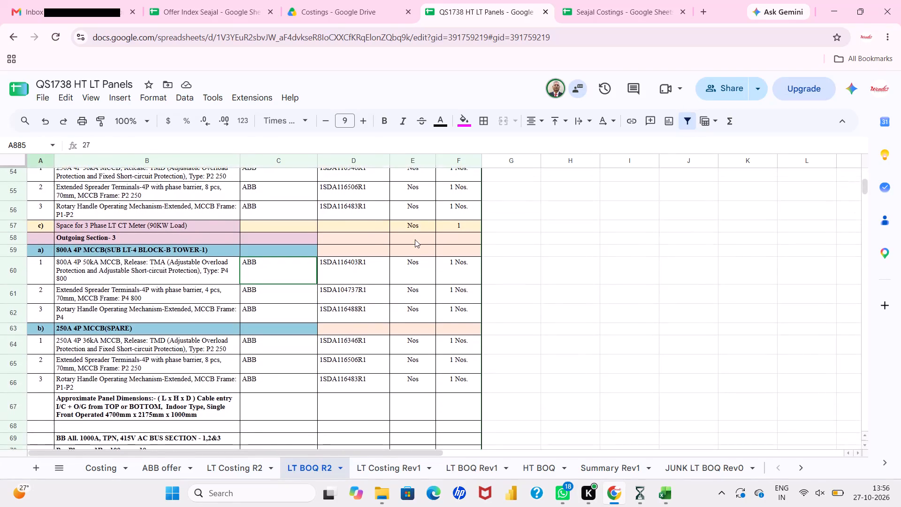
pyautogui.scroll(-1, 415, 239)
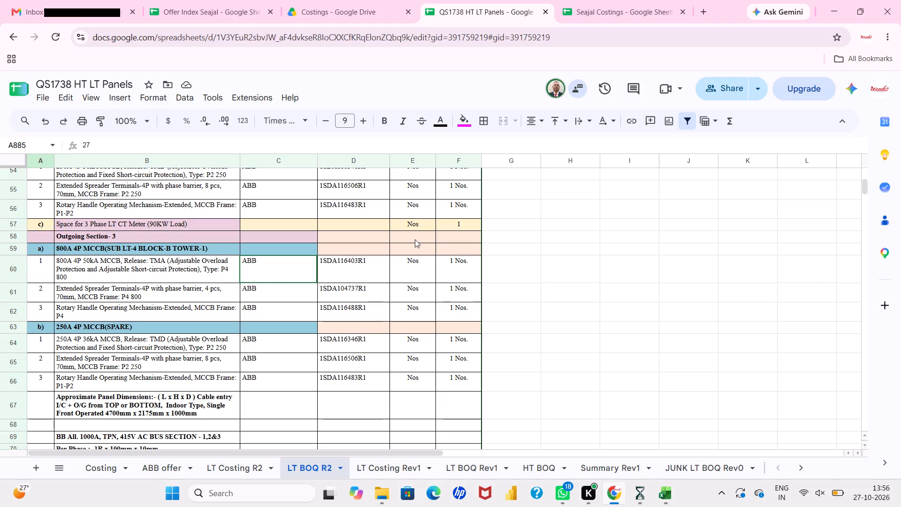
pyautogui.scroll(-1, 398, 259)
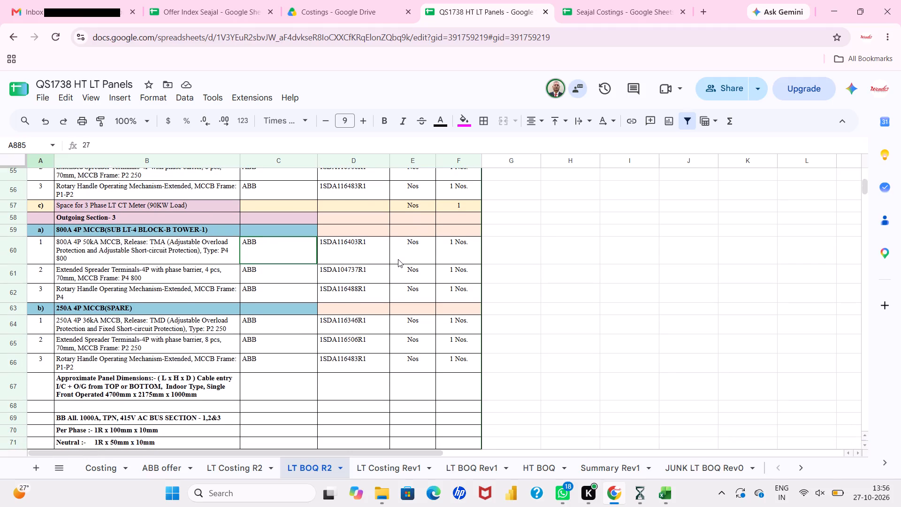
pyautogui.scroll(-4, 398, 259)
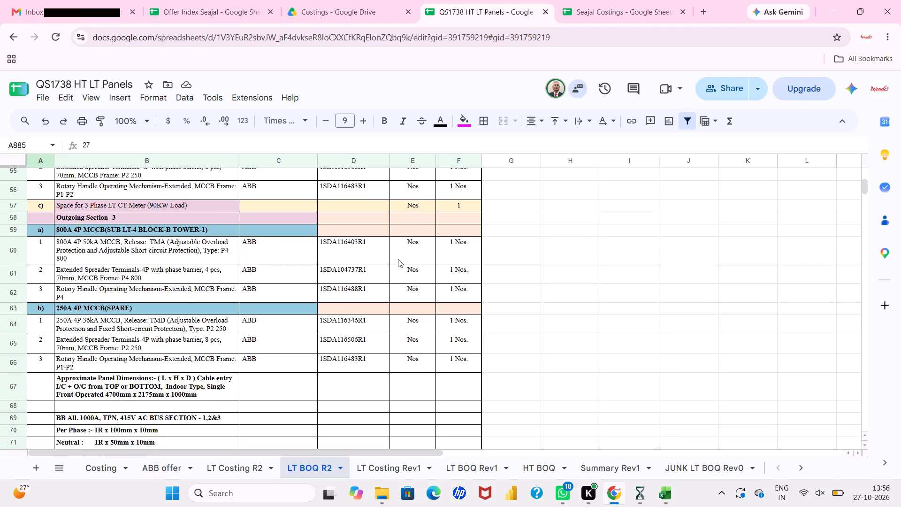
pyautogui.scroll(-1, 398, 259)
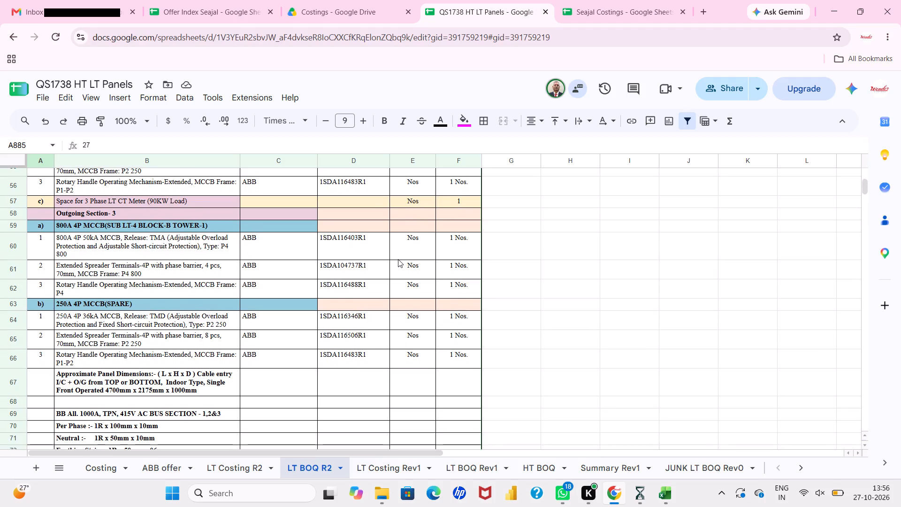
pyautogui.scroll(-5, 398, 259)
# Examine the PLC items and the outgoing MCCB feeder blocks above them in LT Costing R2.
pyautogui.click(253, 469)
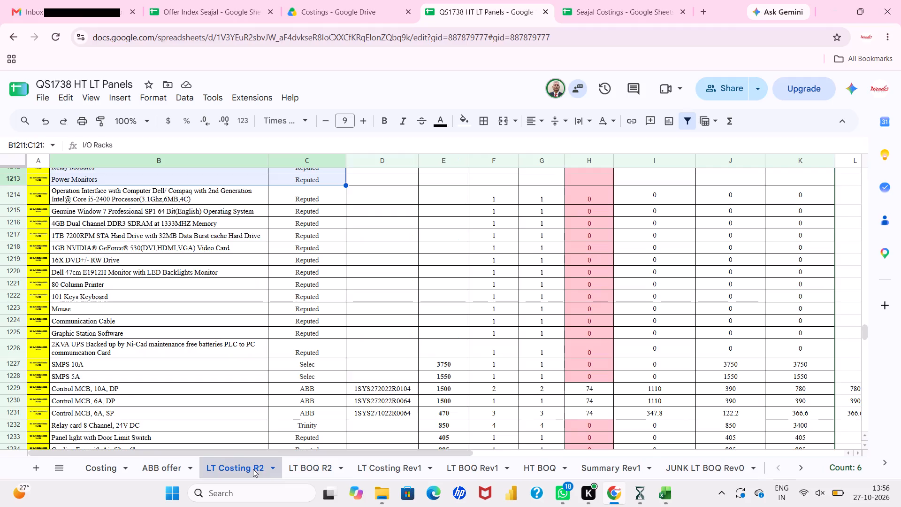
pyautogui.scroll(-1, 304, 391)
pyautogui.scroll(1, 304, 391)
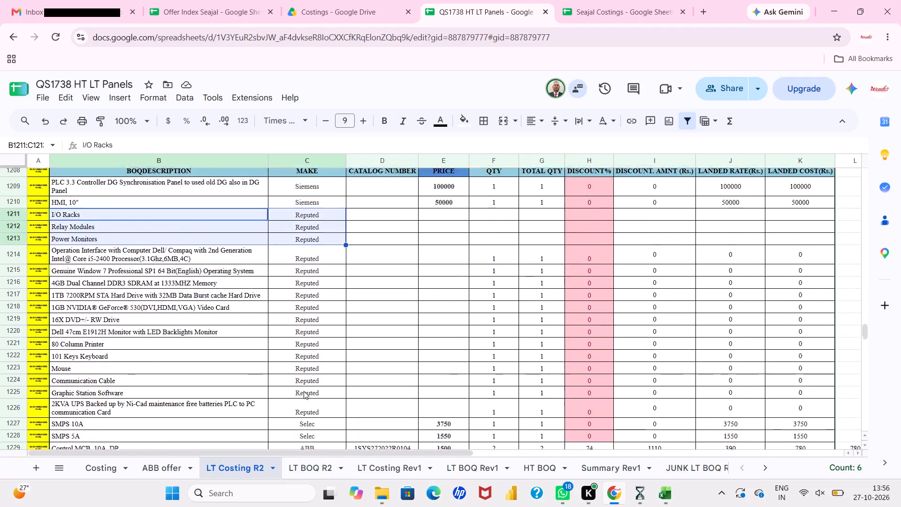
pyautogui.scroll(1, 304, 391)
pyautogui.click(313, 317)
pyautogui.scroll(4, 313, 317)
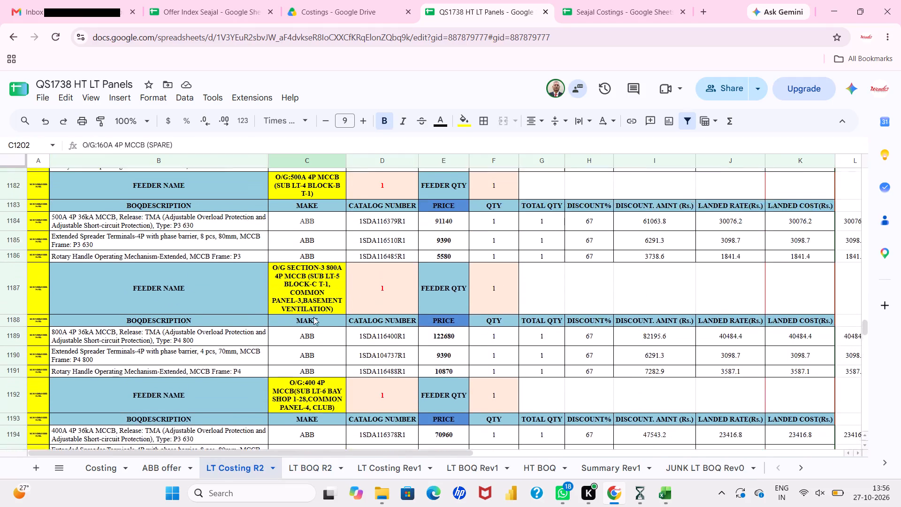
pyautogui.scroll(1, 313, 317)
pyautogui.scroll(-3, 313, 317)
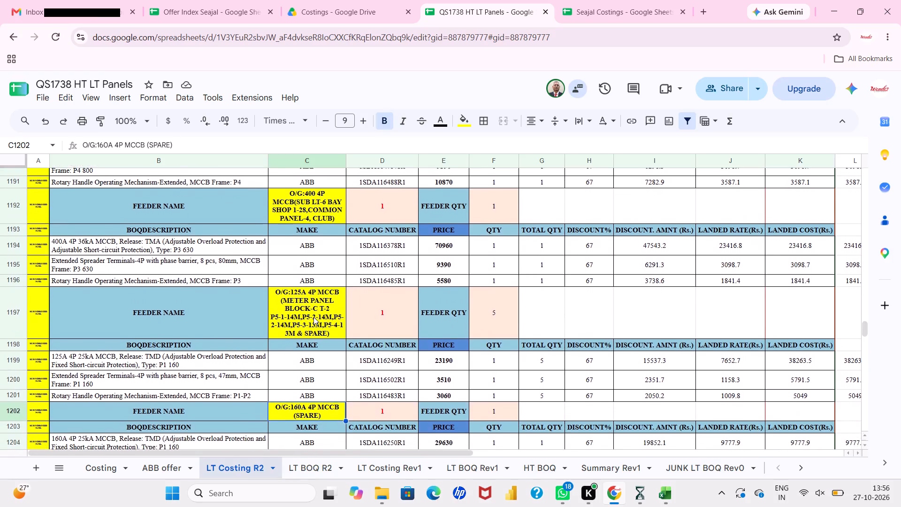
pyautogui.scroll(2, 313, 317)
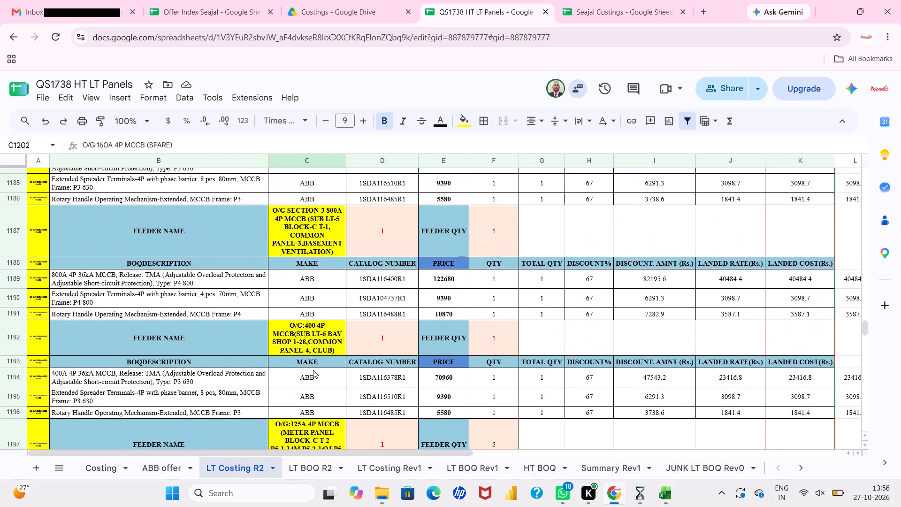
# Examine the first panel's items in LT BOQ R2 again, from Outgoing Section- 3 back up to the incomer items.
pyautogui.click(311, 466)
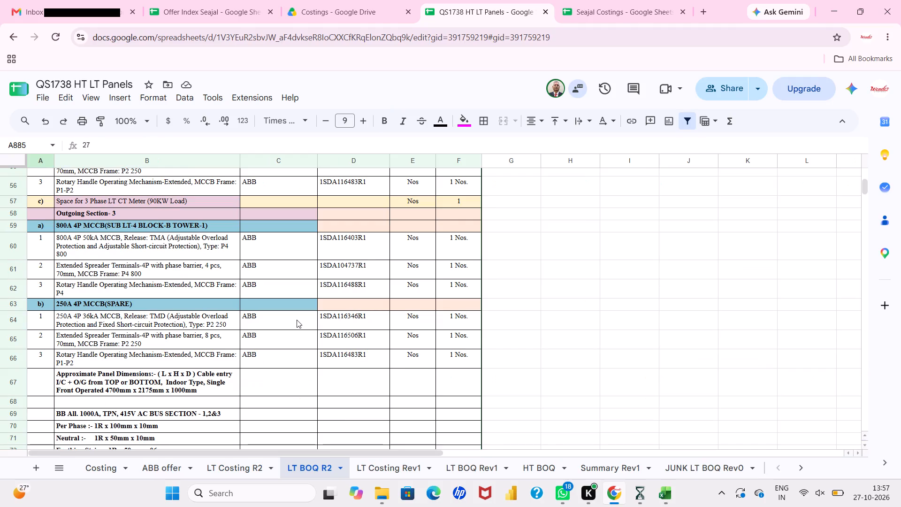
pyautogui.scroll(3, 297, 320)
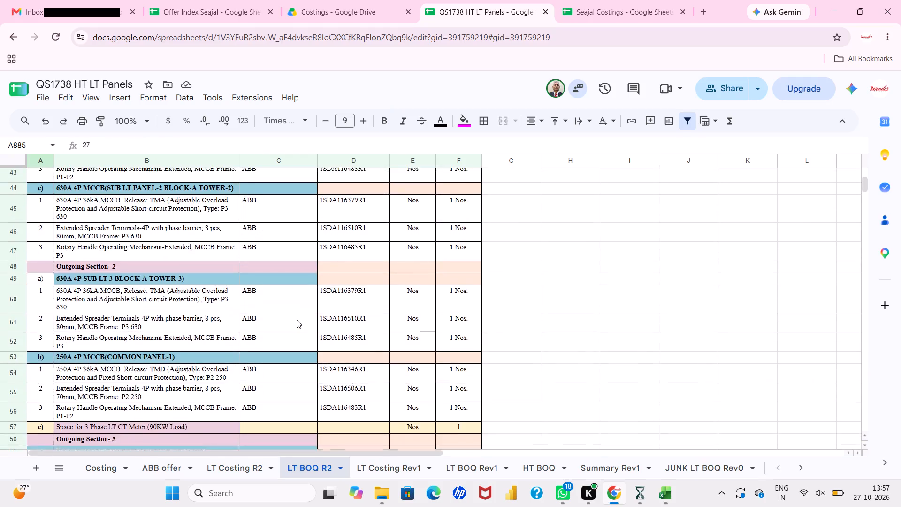
pyautogui.scroll(5, 297, 320)
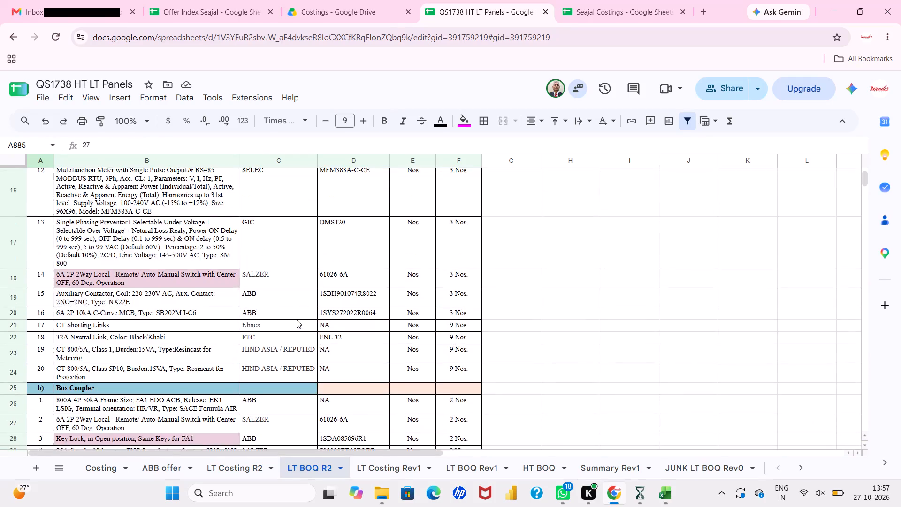
pyautogui.scroll(5, 297, 320)
pyautogui.scroll(-5, 297, 320)
# Go to the collaborator's current position in LT BOQ R2 and examine the DG INCOMER 1010KVA items.
pyautogui.click(560, 88)
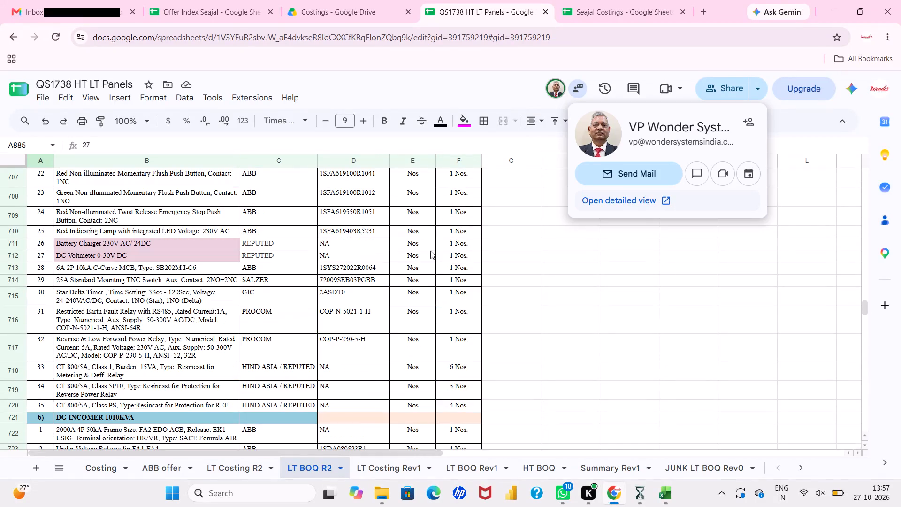
pyautogui.scroll(-1, 415, 287)
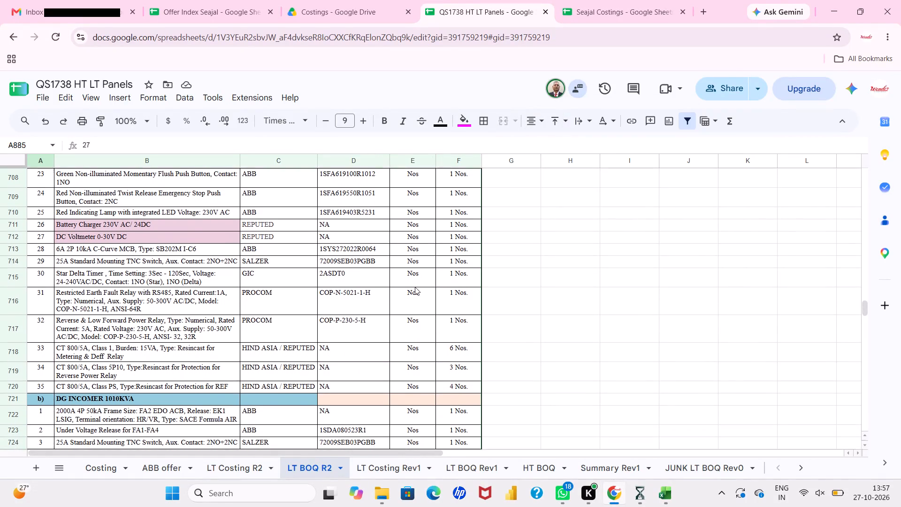
pyautogui.scroll(-3, 415, 287)
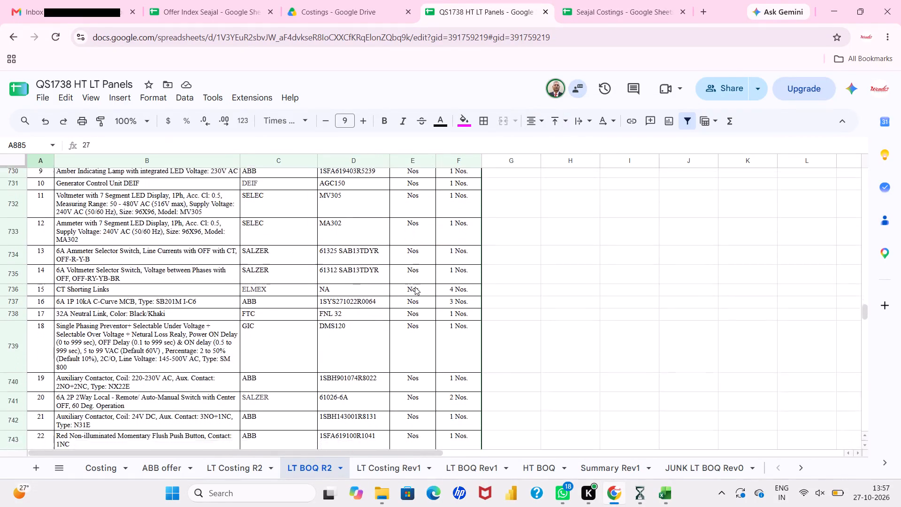
pyautogui.scroll(-6, 415, 287)
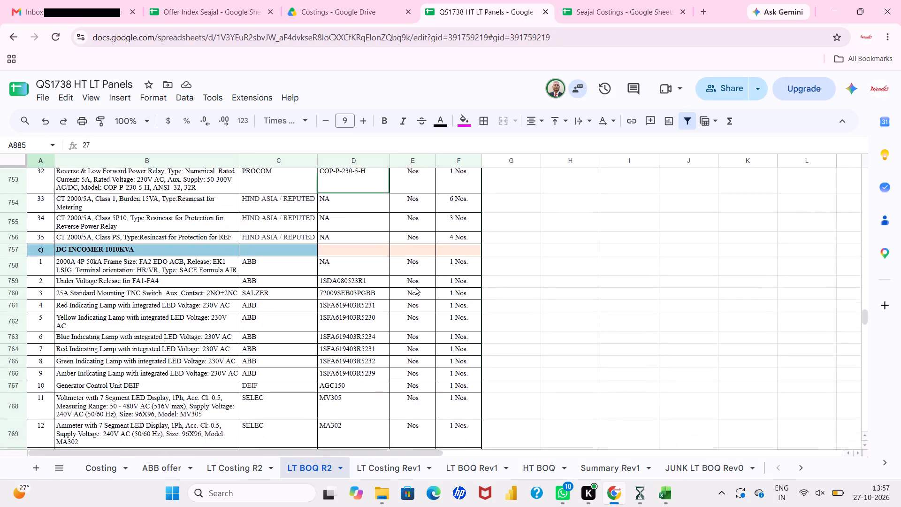
pyautogui.scroll(-5, 415, 287)
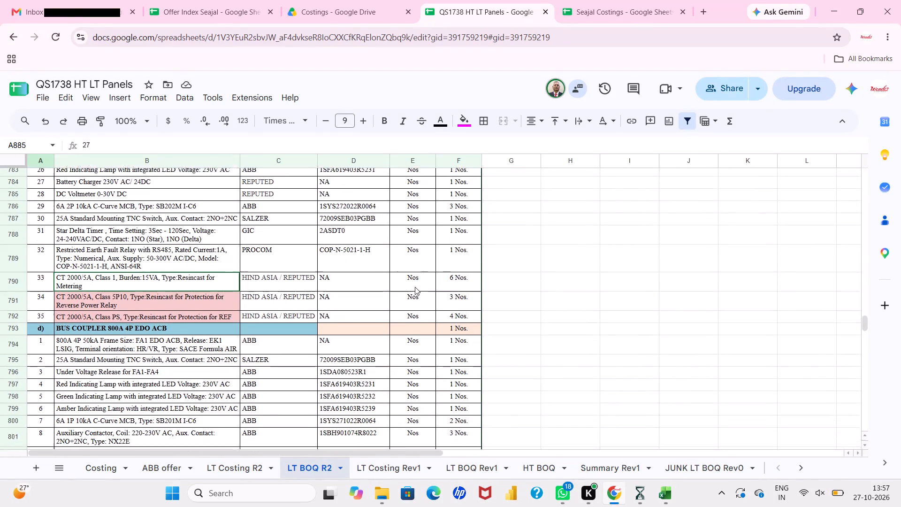
# Examine the BUS COUPLER 800A 4P EDO ACB and BUS COUPLER 2000A 4P EDO ACB items below the DG incomers.
pyautogui.scroll(-2, 415, 287)
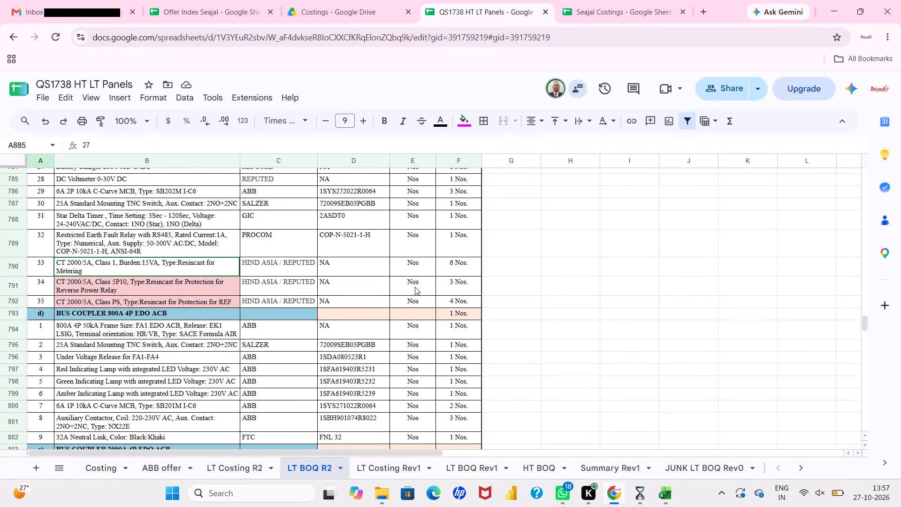
pyautogui.scroll(-2, 415, 287)
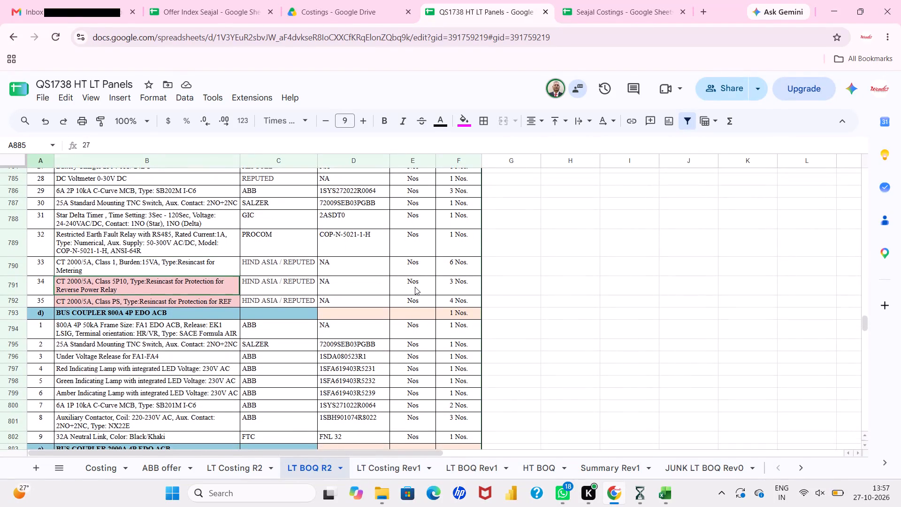
pyautogui.scroll(-1, 415, 287)
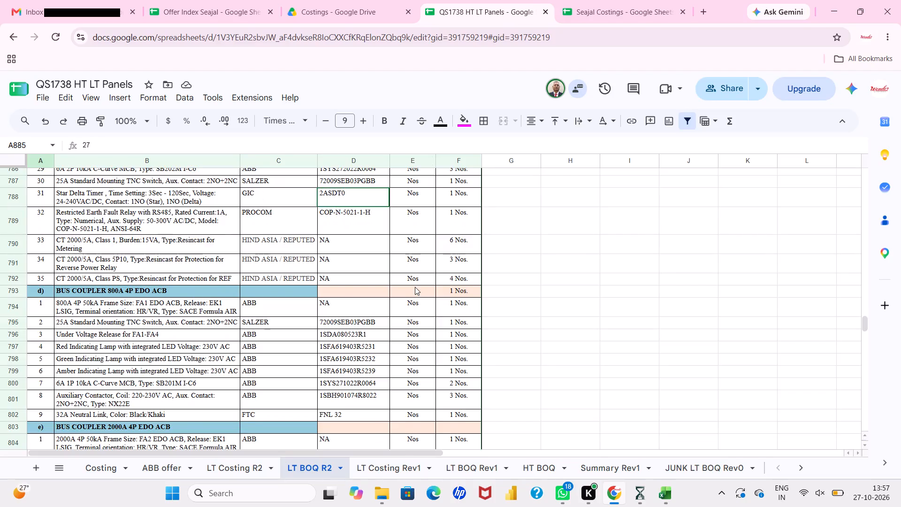
pyautogui.scroll(-1, 415, 287)
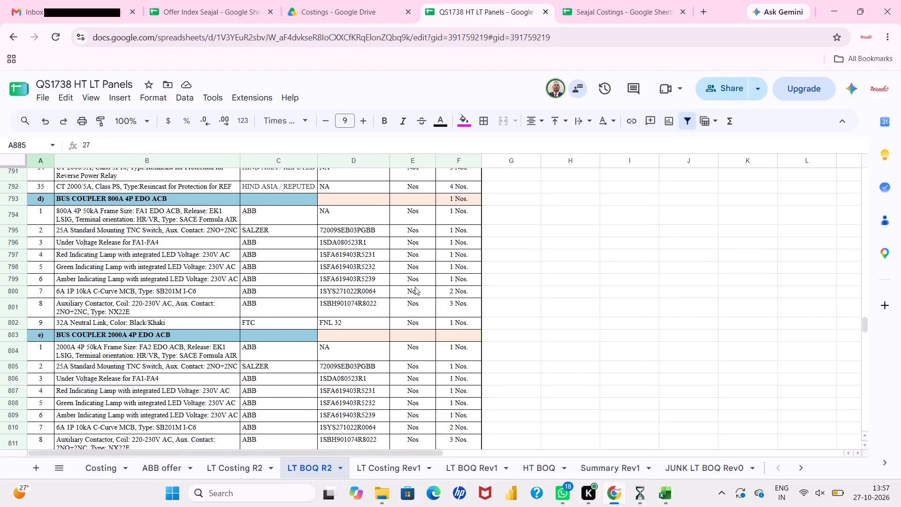
pyautogui.scroll(-2, 415, 287)
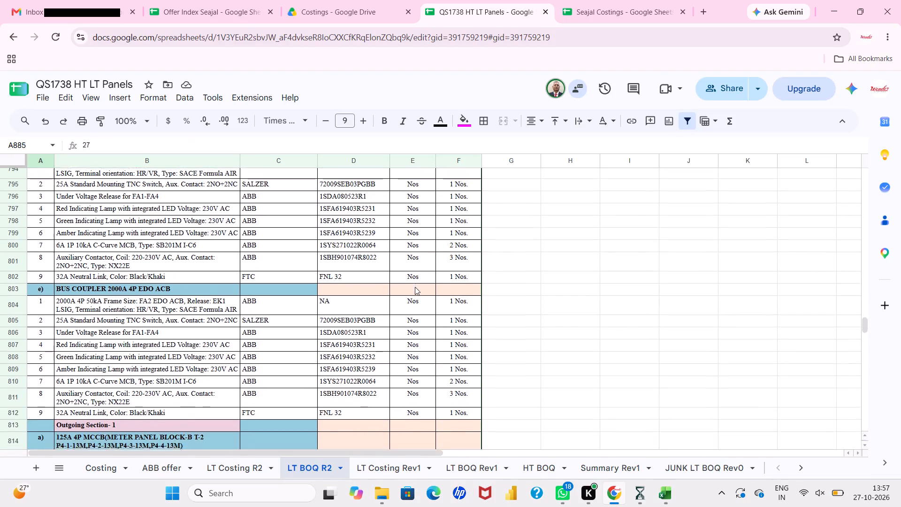
pyautogui.scroll(-3, 415, 287)
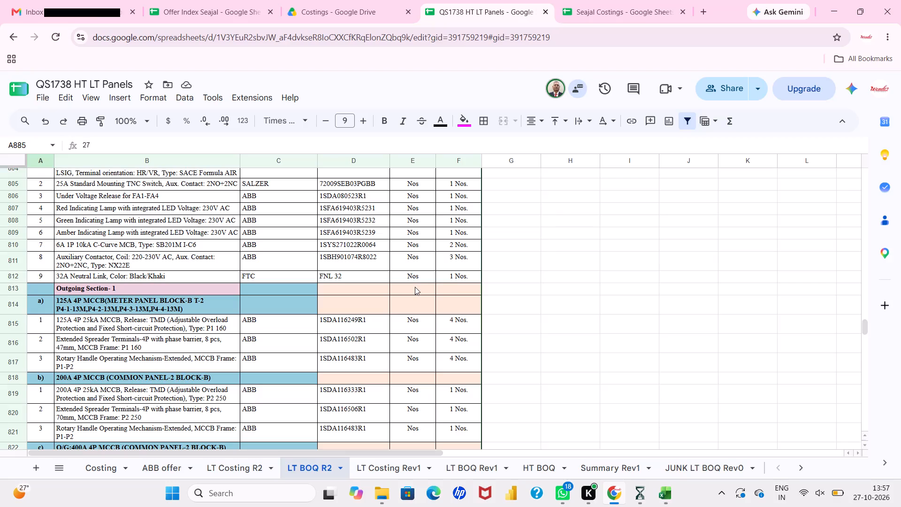
# Examine the MCCB feeder blocks and LT CT meter spaces in Outgoing Section- 1.
pyautogui.scroll(-5, 415, 287)
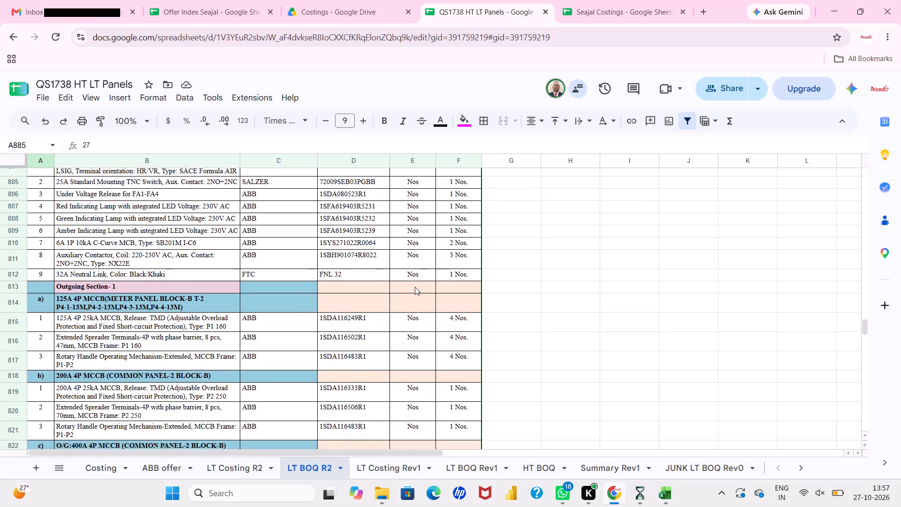
pyautogui.scroll(-2, 415, 287)
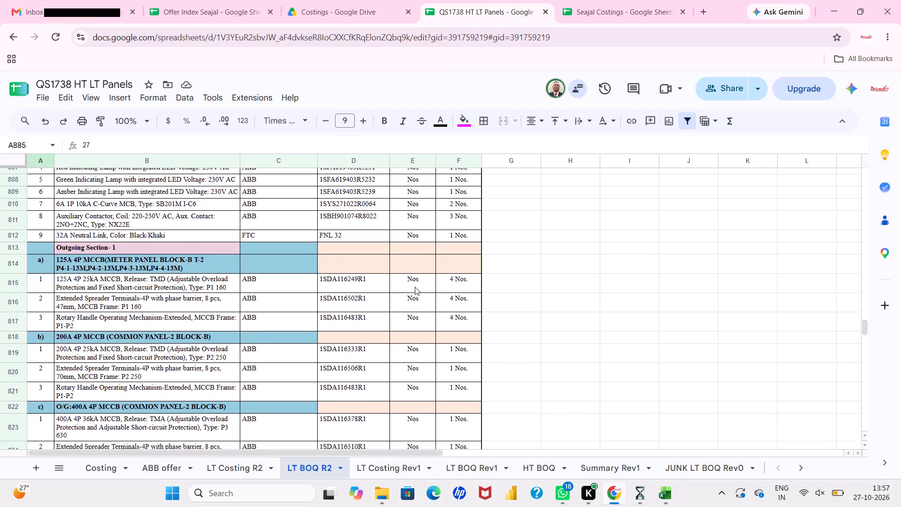
pyautogui.scroll(-1, 415, 287)
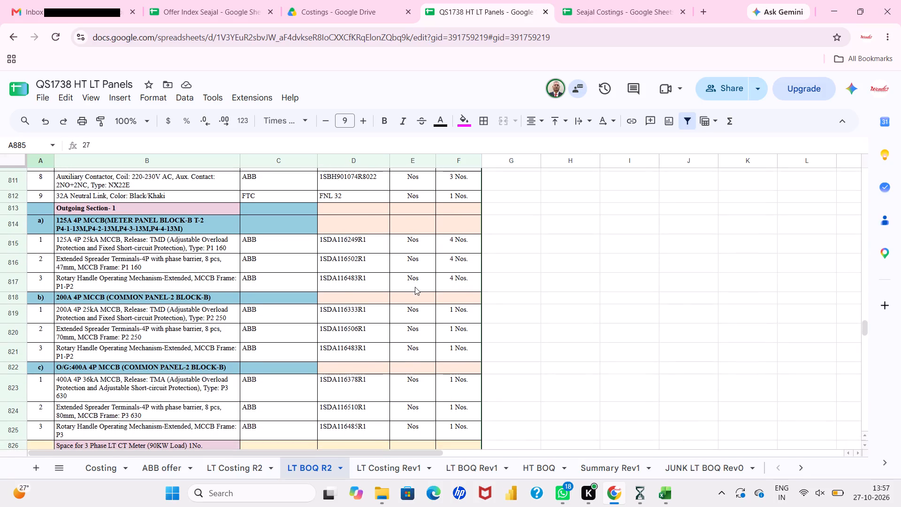
pyautogui.scroll(-1, 415, 287)
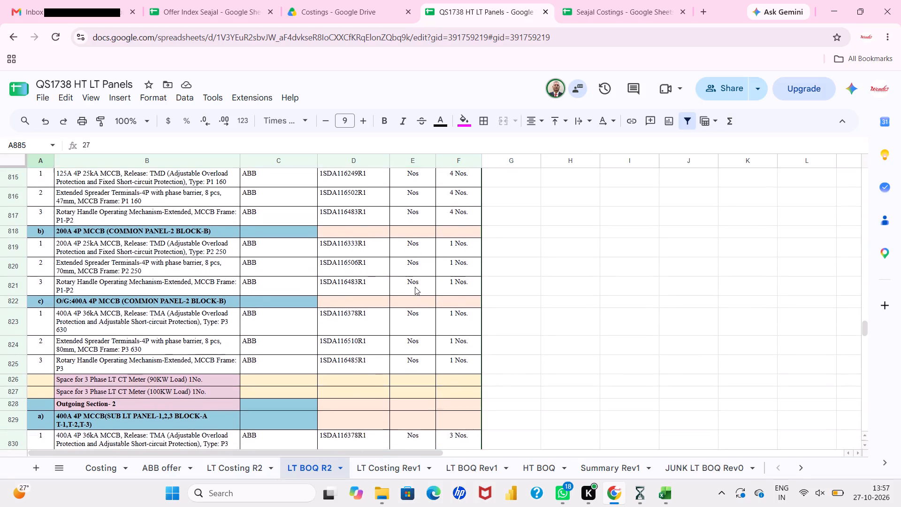
pyautogui.scroll(-6, 415, 287)
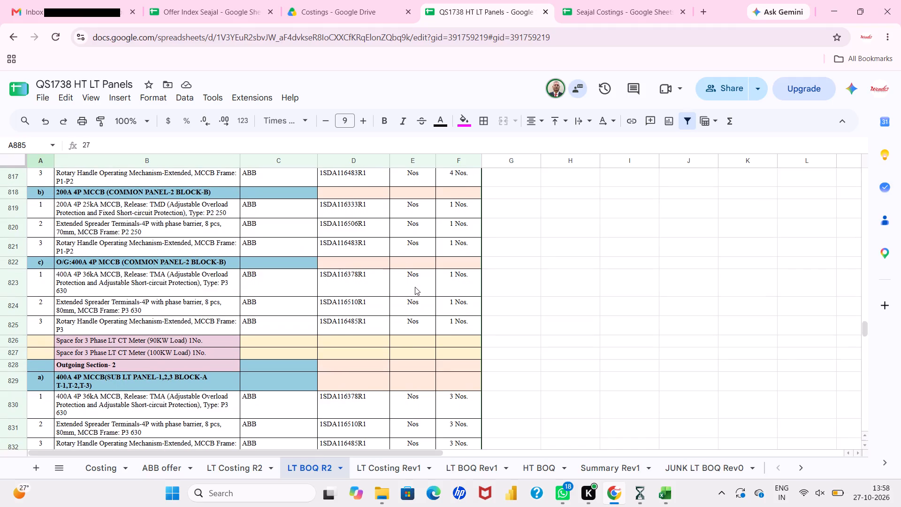
# Examine the MCCB feeder blocks in Outgoing Section- 2 and Outgoing Section-3.
pyautogui.scroll(-2, 415, 287)
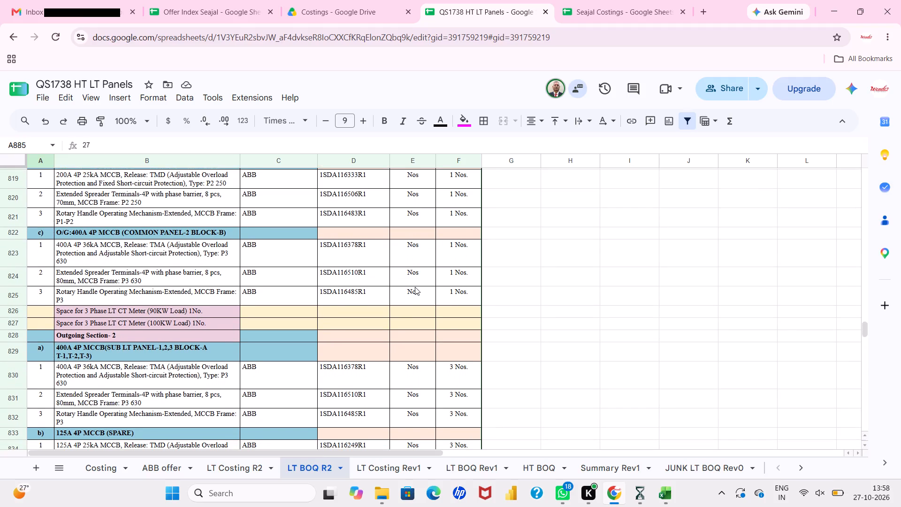
pyautogui.scroll(-1, 415, 287)
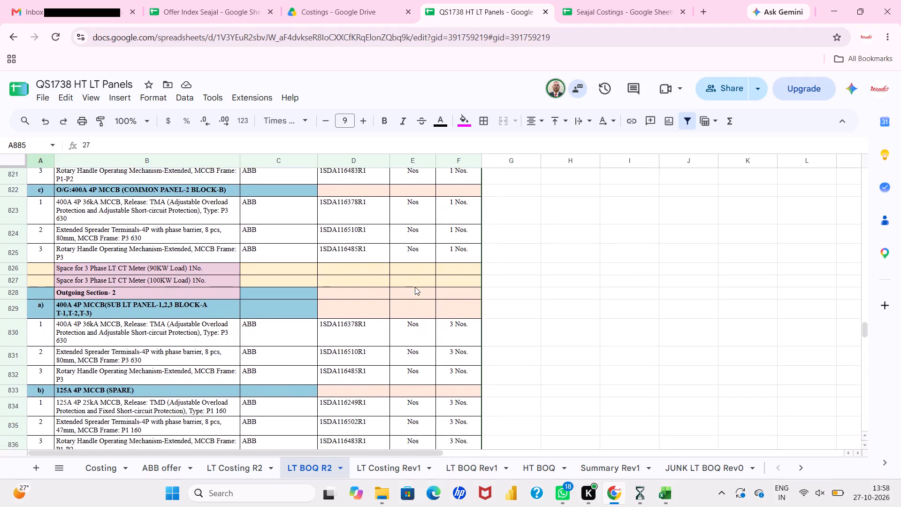
pyautogui.scroll(-1, 415, 287)
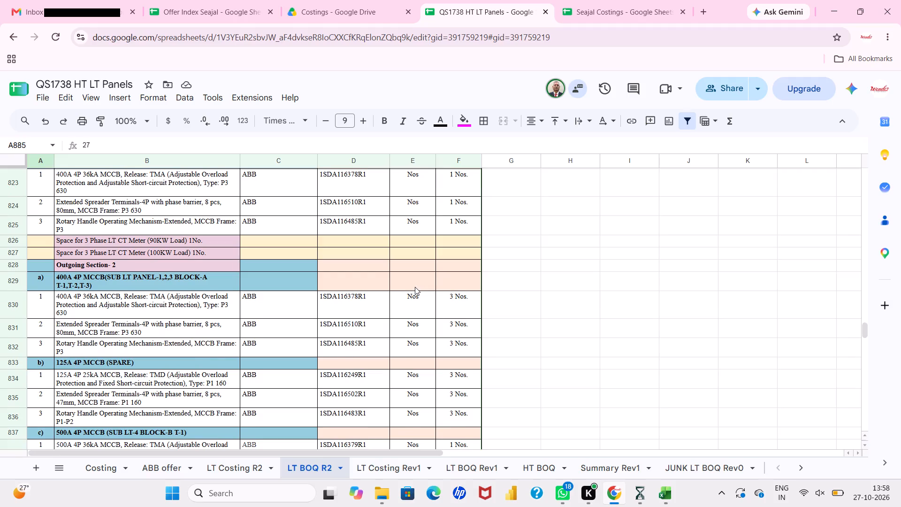
pyautogui.scroll(-2, 415, 287)
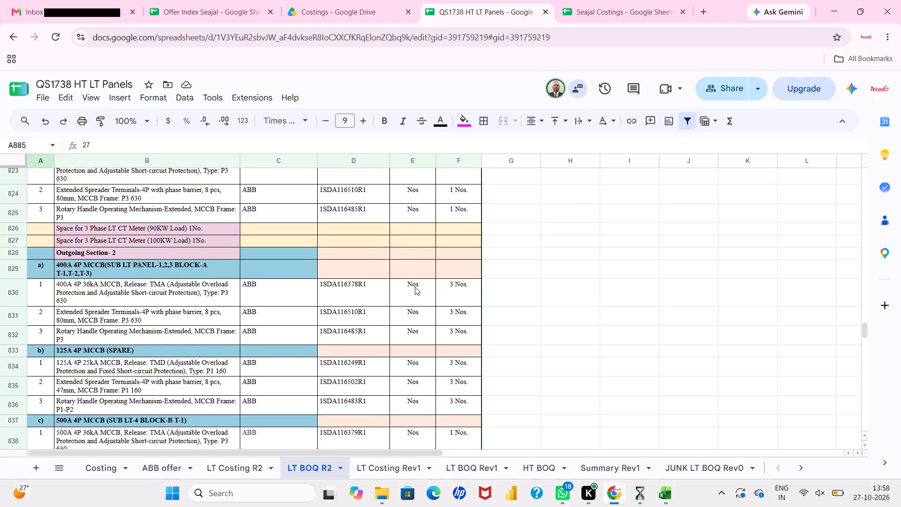
pyautogui.scroll(-2, 415, 287)
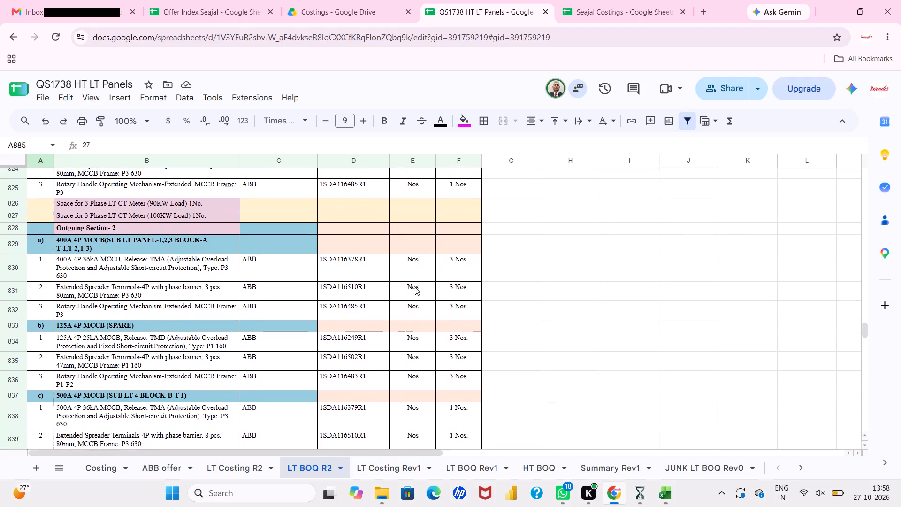
pyautogui.scroll(-2, 415, 287)
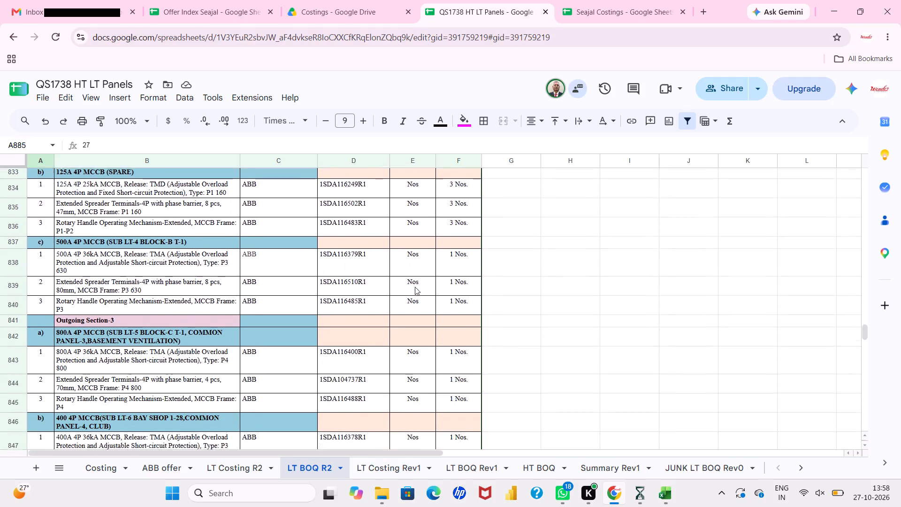
pyautogui.scroll(-3, 415, 287)
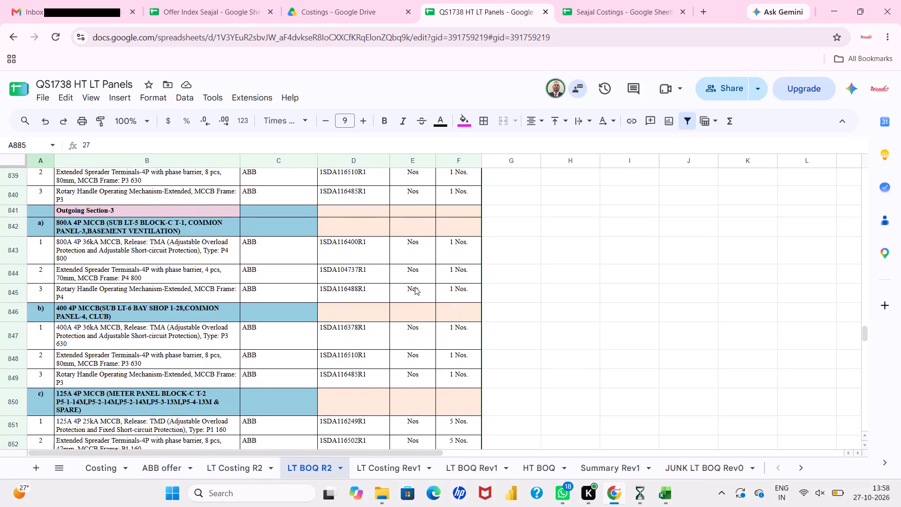
pyautogui.scroll(-3, 415, 287)
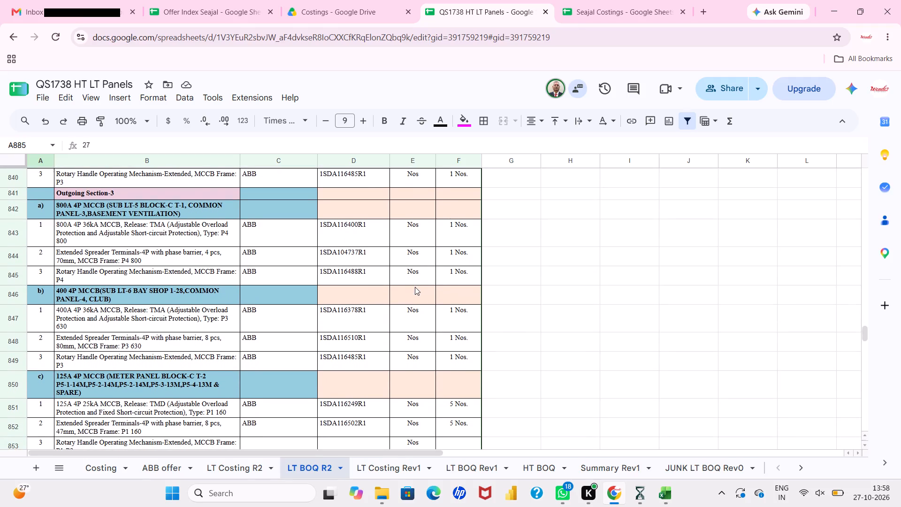
pyautogui.scroll(-2, 415, 287)
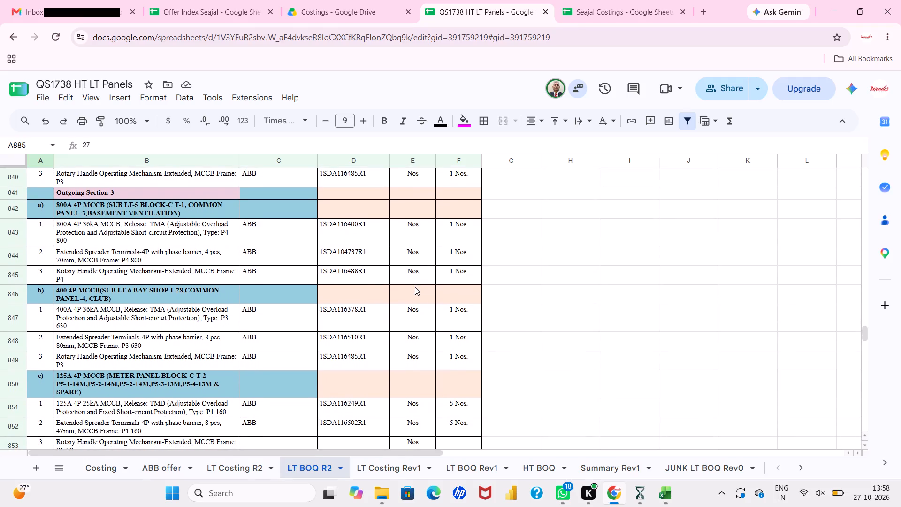
# Copy the 800A 4P 50kA FA1 EDO ACB description, make and catalogue cells under BUS COUPLER 800A 4P EDO ACB.
pyautogui.scroll(4, 252, 261)
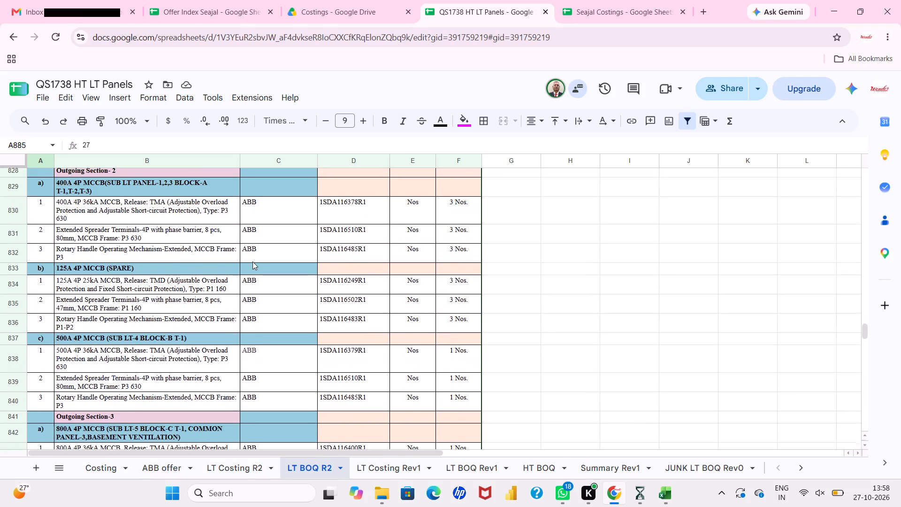
pyautogui.scroll(2, 252, 261)
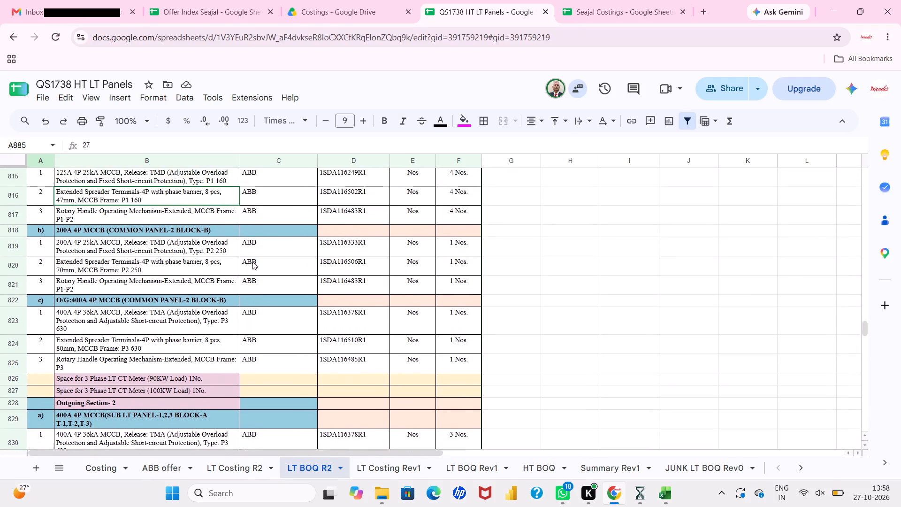
pyautogui.scroll(5, 252, 261)
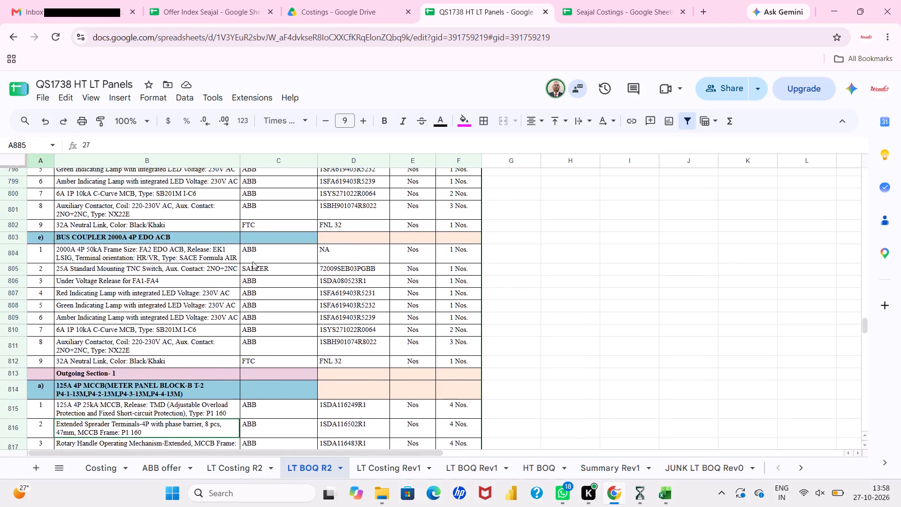
pyautogui.scroll(1, 252, 261)
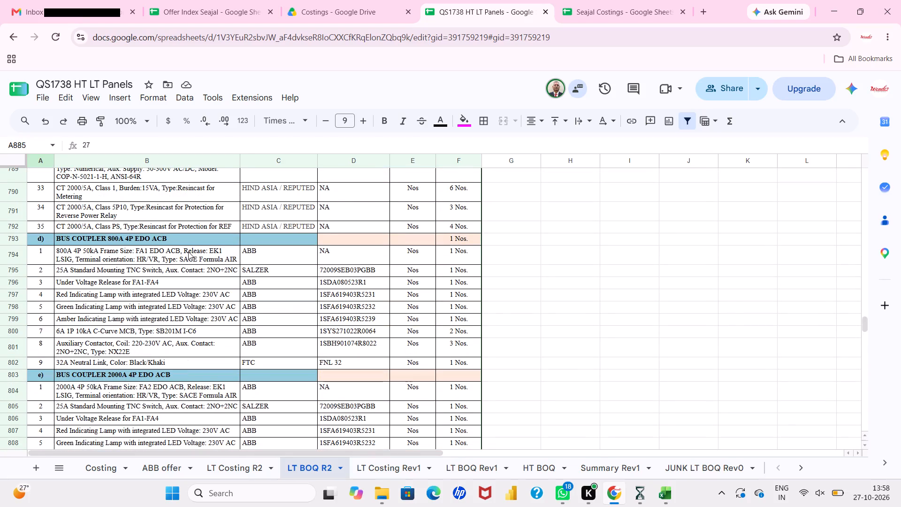
pyautogui.moveTo(188, 252); pyautogui.dragTo(340, 263)
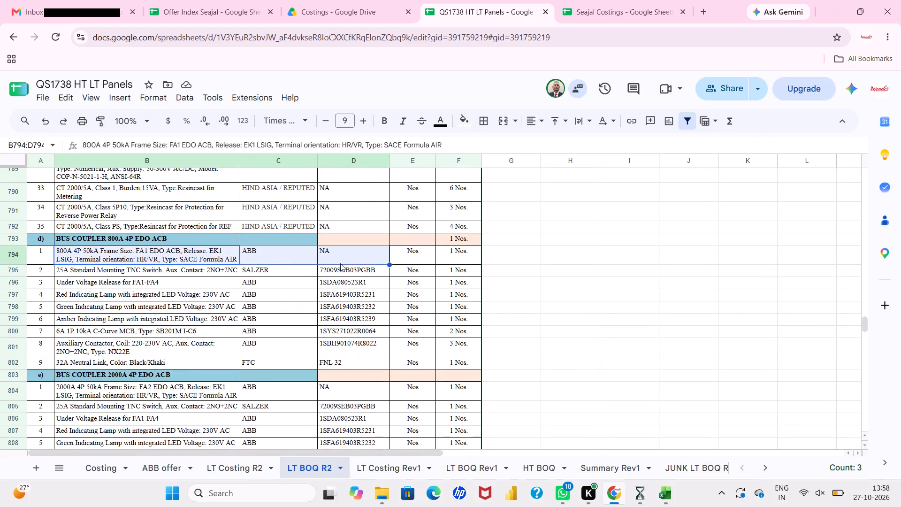
pyautogui.hotkey('ctrl', 'c')
# Search the LT BOQ R2 sheet for 800A 3P MM and clear the search term.
pyautogui.scroll(-3, 340, 263)
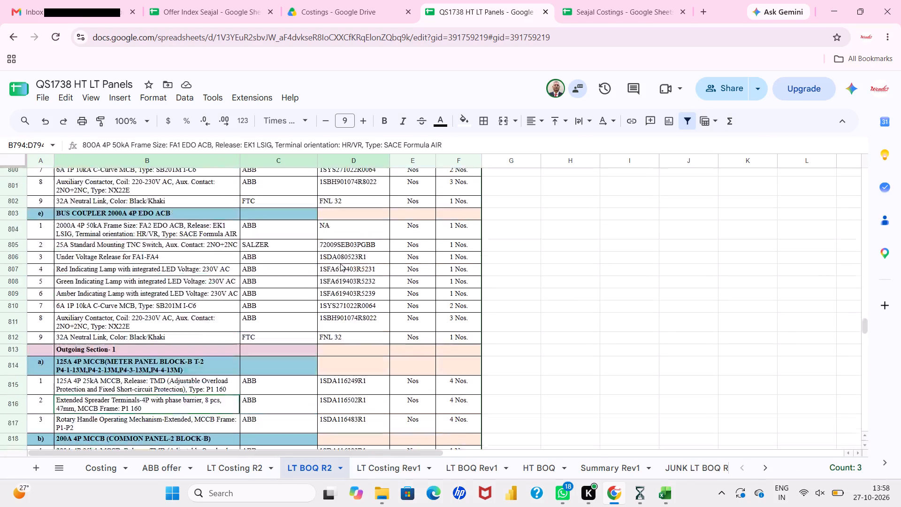
pyautogui.scroll(-4, 340, 263)
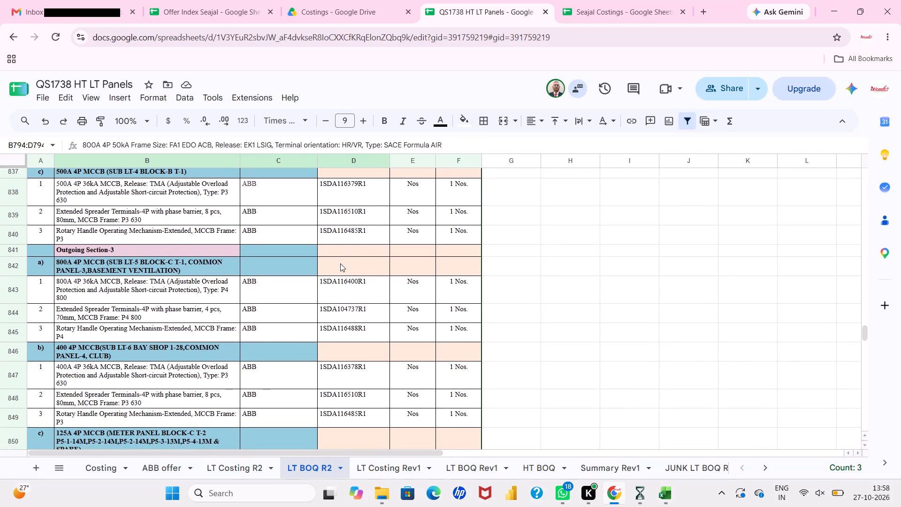
pyautogui.hotkey('ctrl', 'f')
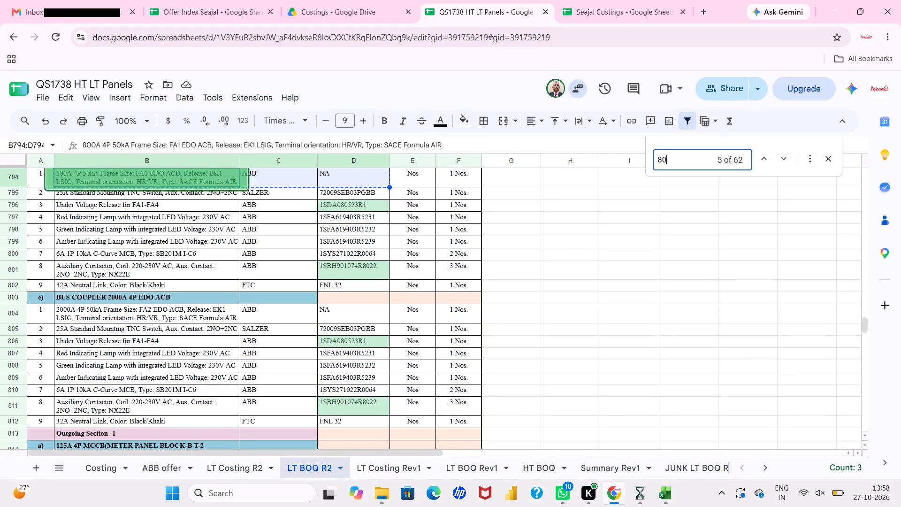
pyautogui.press('space')
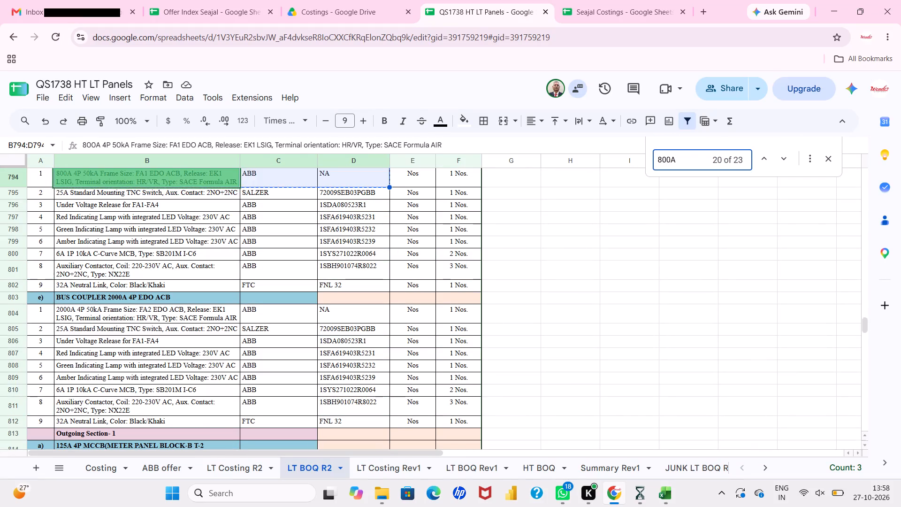
pyautogui.write('3P')
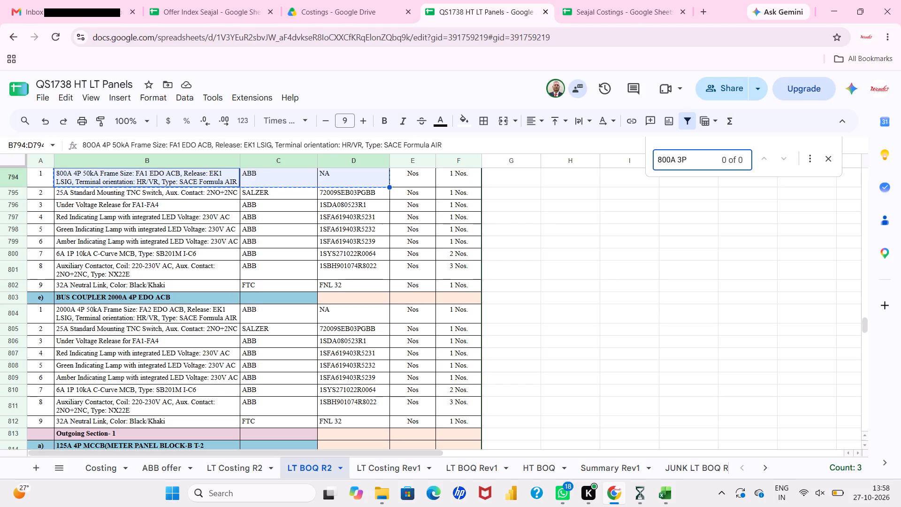
pyautogui.press('space')
pyautogui.write('MM')
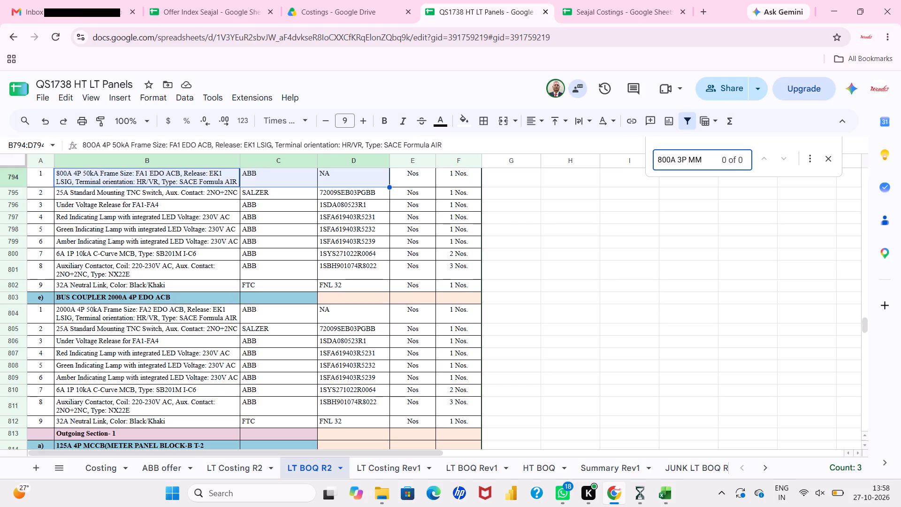
pyautogui.press('BackSpace')
pyautogui.press('BackSpace')
pyautogui.press('BackSpace')
pyautogui.press('BackSpace')
pyautogui.press('BackSpace')
pyautogui.press('BackSpace')
pyautogui.press('BackSpace')
pyautogui.press('BackSpace')
pyautogui.press('BackSpace')
pyautogui.press('BackSpace')
pyautogui.press('BackSpace')
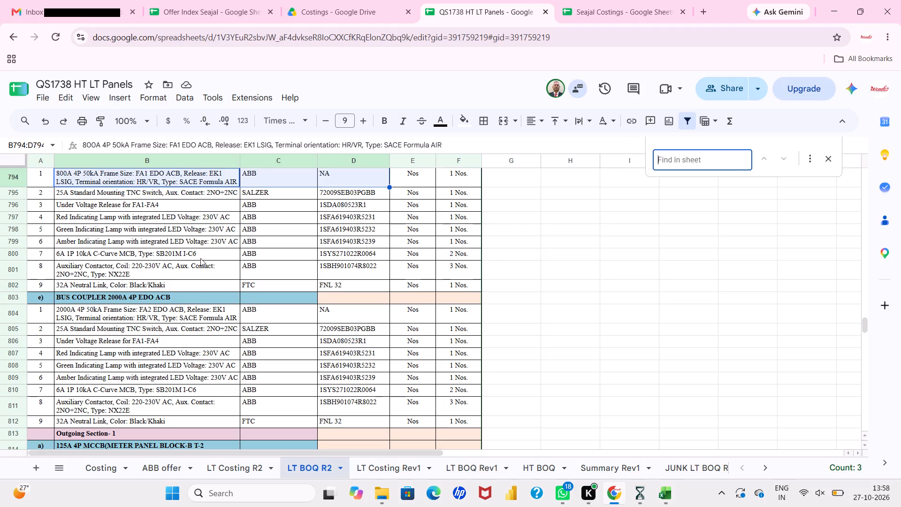
# Set the rating of the 800A 4P MCCB in Outgoing Section-3, item a), to 50kA in its description.
pyautogui.scroll(-6, 208, 223)
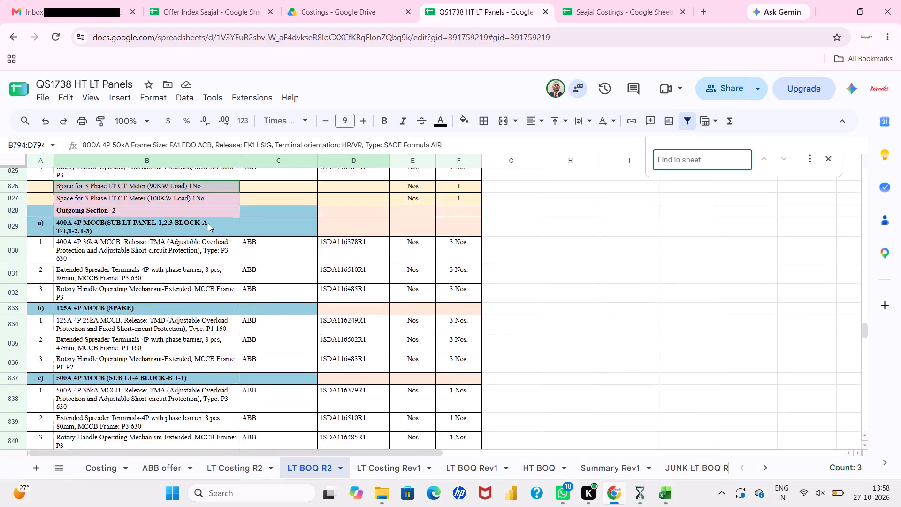
pyautogui.scroll(-3, 208, 223)
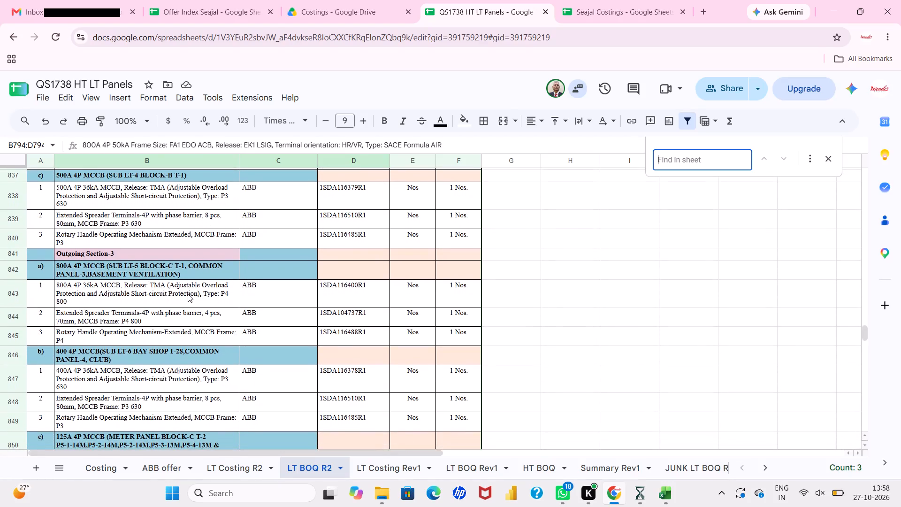
pyautogui.click(188, 294)
pyautogui.click(120, 146)
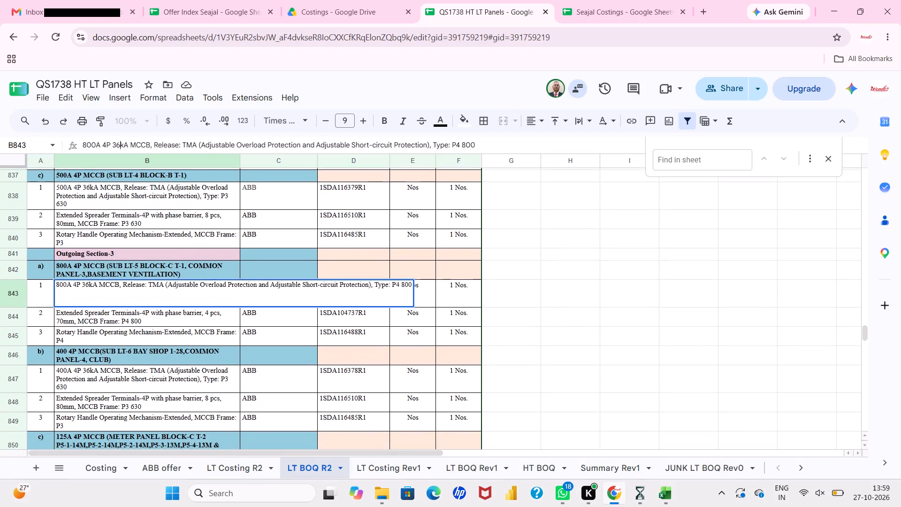
pyautogui.press('BackSpace')
pyautogui.press('BackSpace')
pyautogui.write('50')
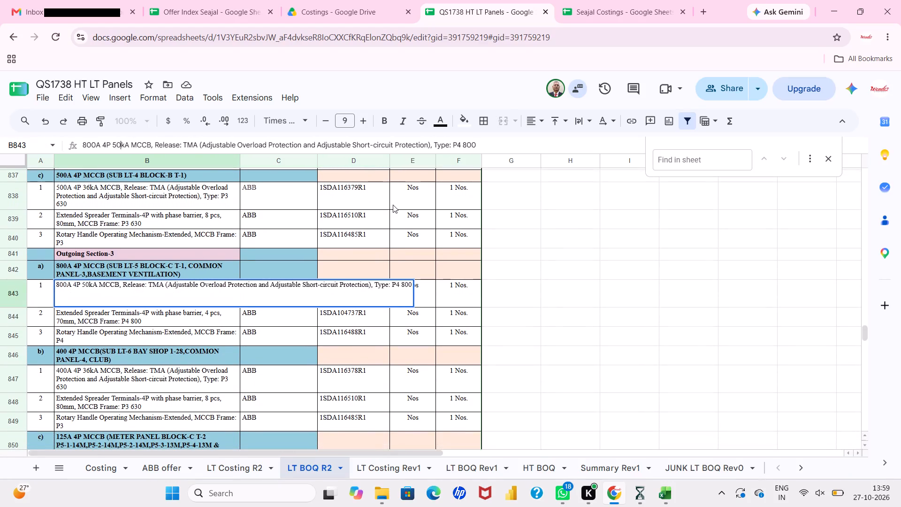
pyautogui.click(393, 205)
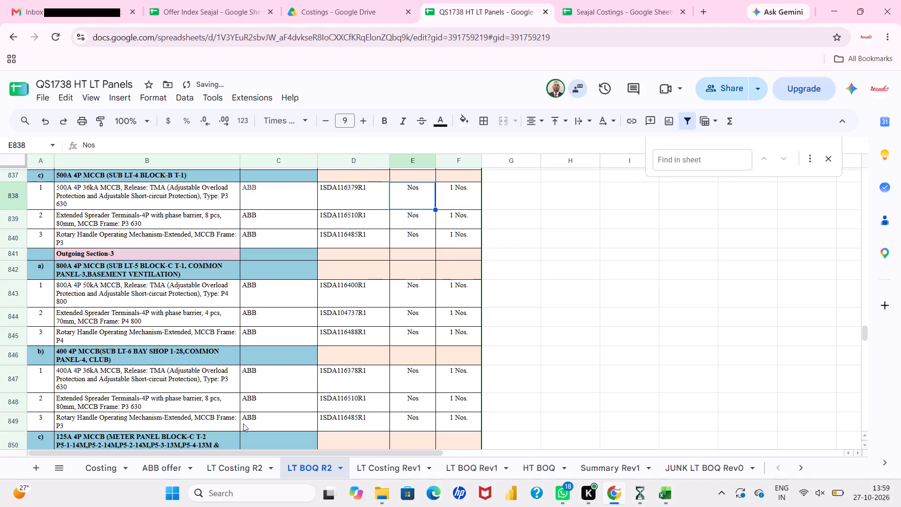
pyautogui.click(243, 423)
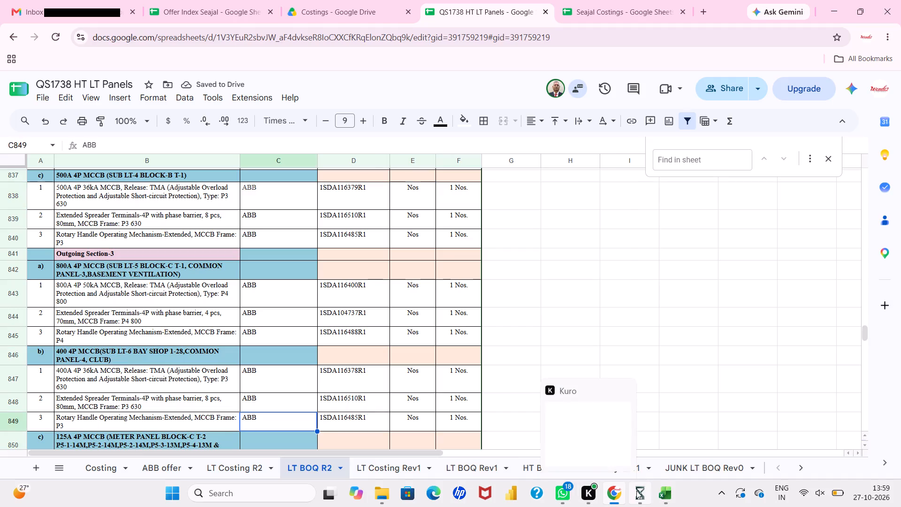
# Switch to Price_List.xlsm in Excel and insert a blank row below the U-Power Omega ACB Under Voltage Release in the Incomer feeder's BOM.
pyautogui.click(667, 496)
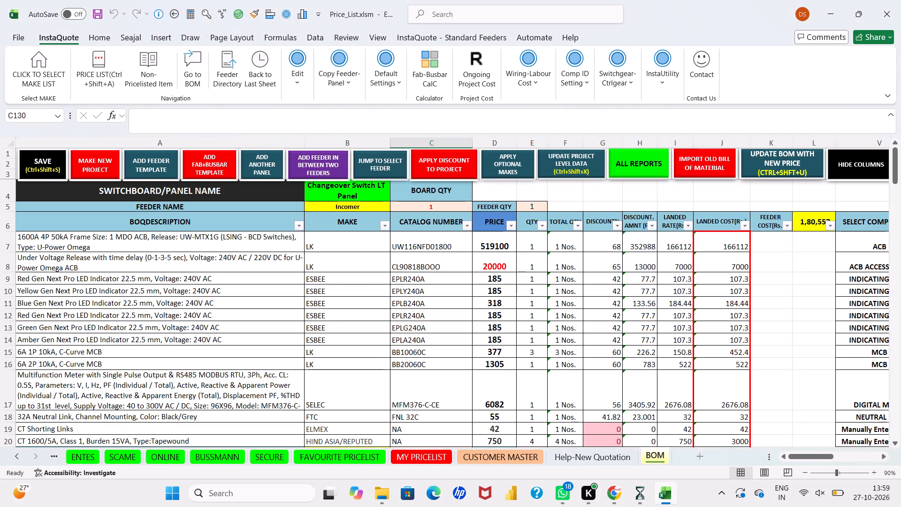
pyautogui.click(10, 264)
pyautogui.click(301, 84)
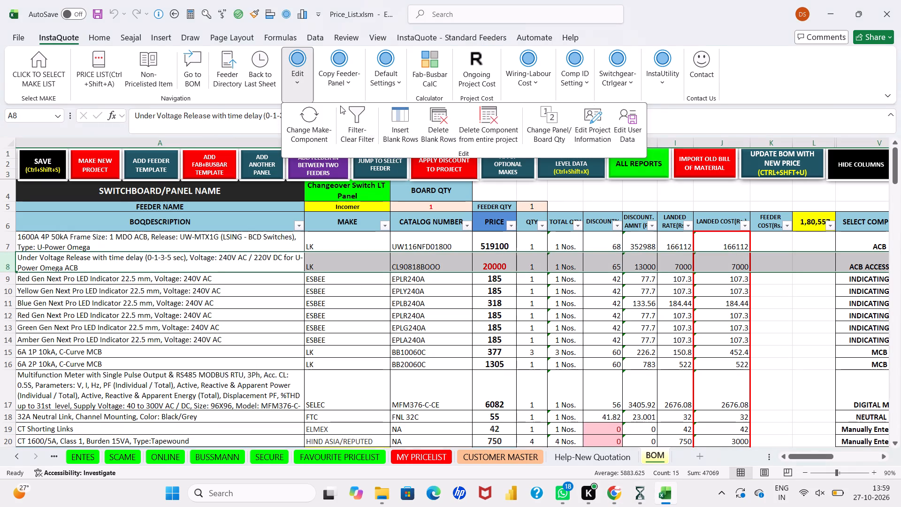
pyautogui.click(398, 130)
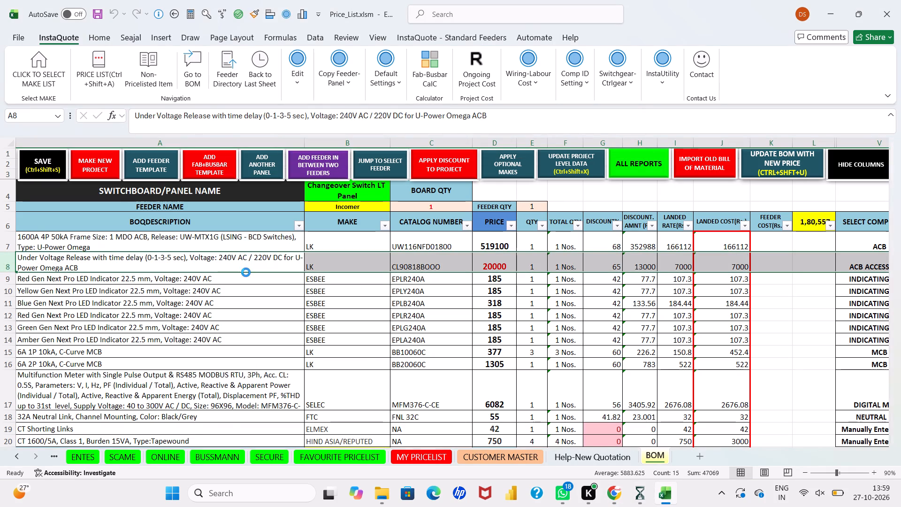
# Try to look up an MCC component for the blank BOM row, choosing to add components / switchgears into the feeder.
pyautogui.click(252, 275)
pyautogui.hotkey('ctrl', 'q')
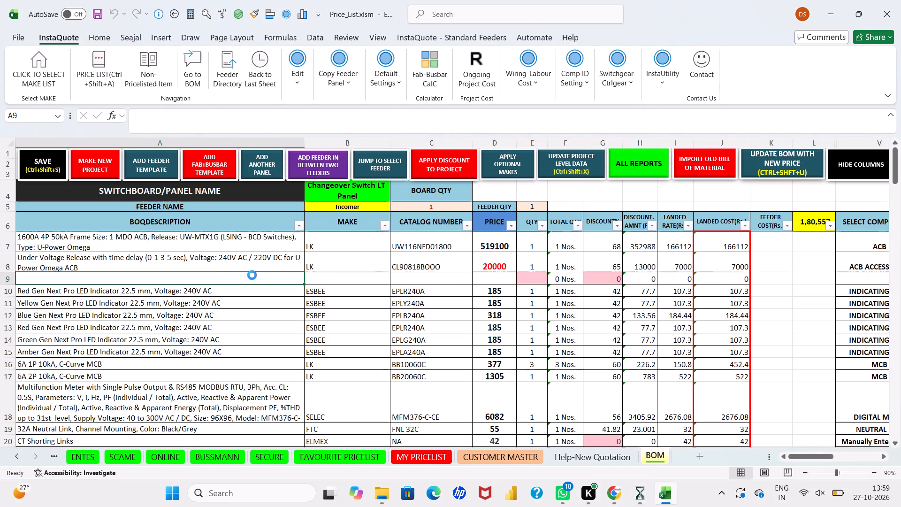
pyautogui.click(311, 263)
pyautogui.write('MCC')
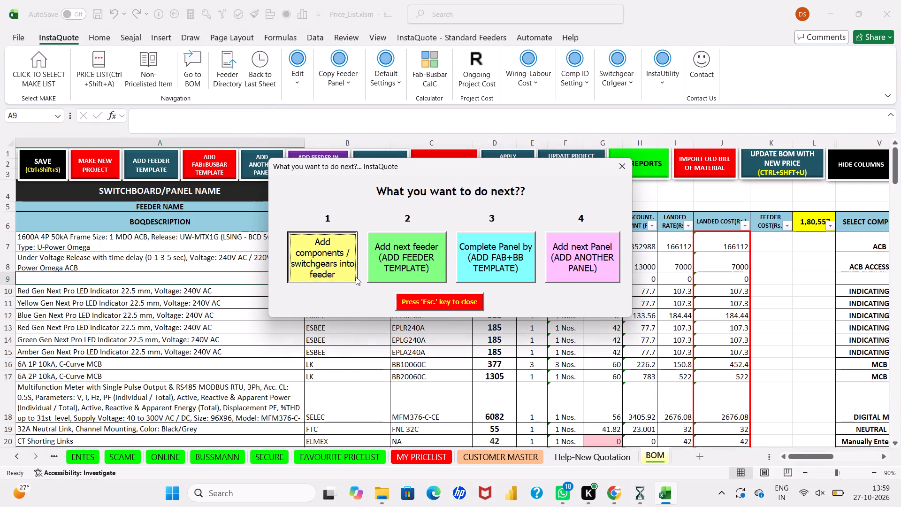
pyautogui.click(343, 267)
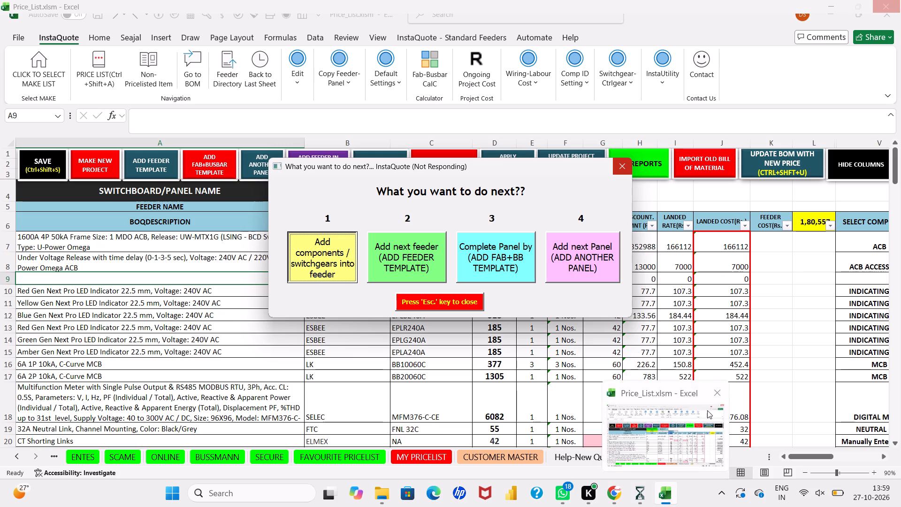
# Close the unresponsive Price_List.xlsm workbook and the InstaQuote application.
pyautogui.click(719, 391)
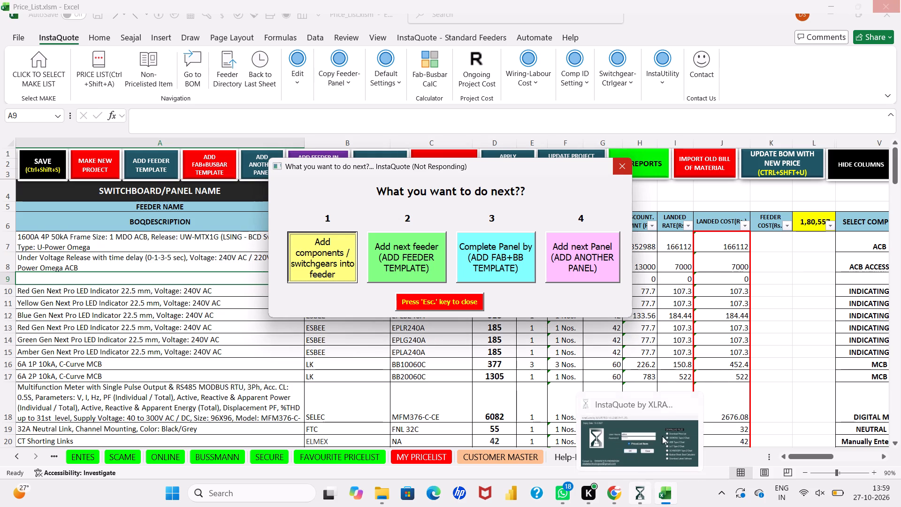
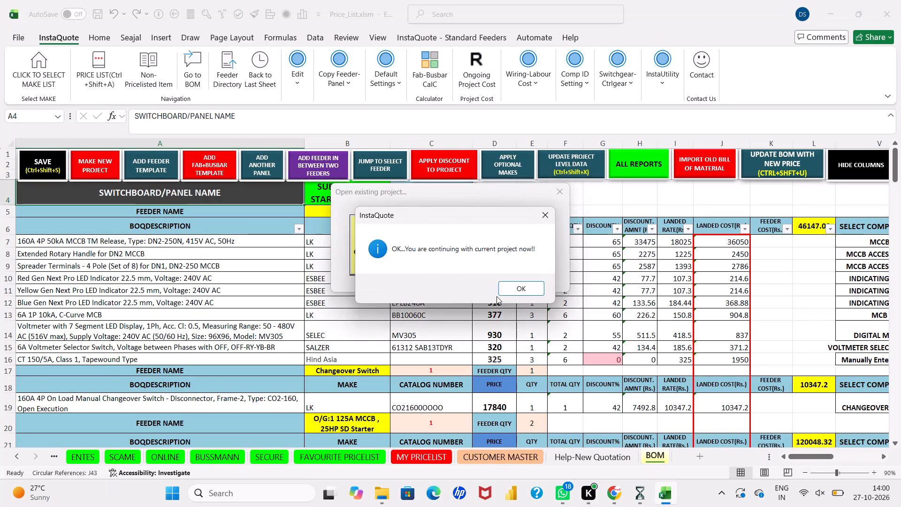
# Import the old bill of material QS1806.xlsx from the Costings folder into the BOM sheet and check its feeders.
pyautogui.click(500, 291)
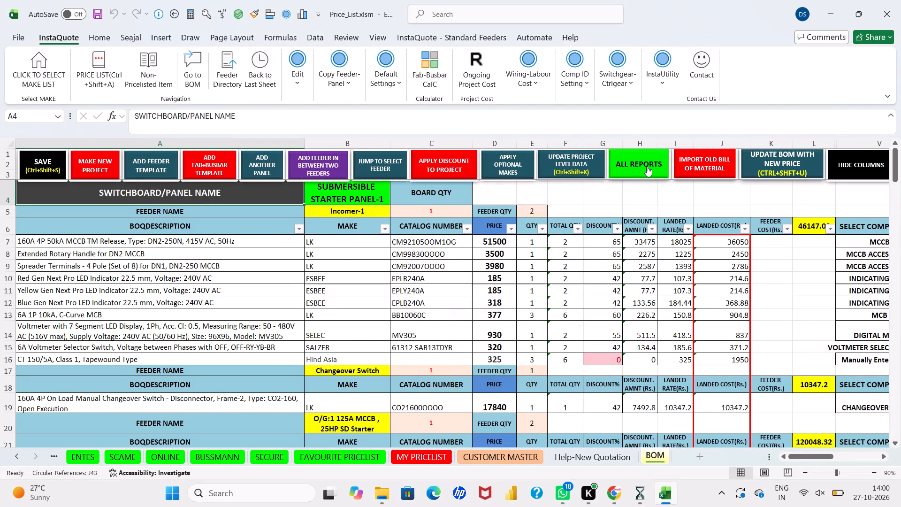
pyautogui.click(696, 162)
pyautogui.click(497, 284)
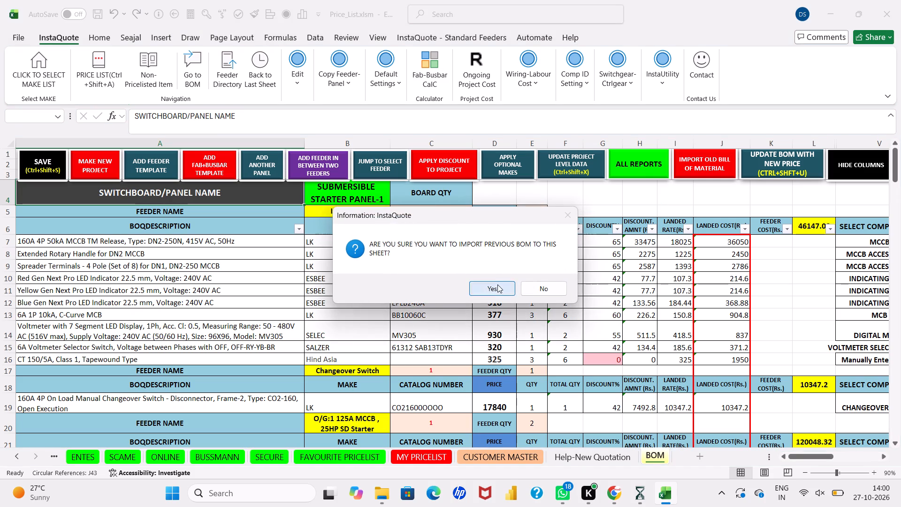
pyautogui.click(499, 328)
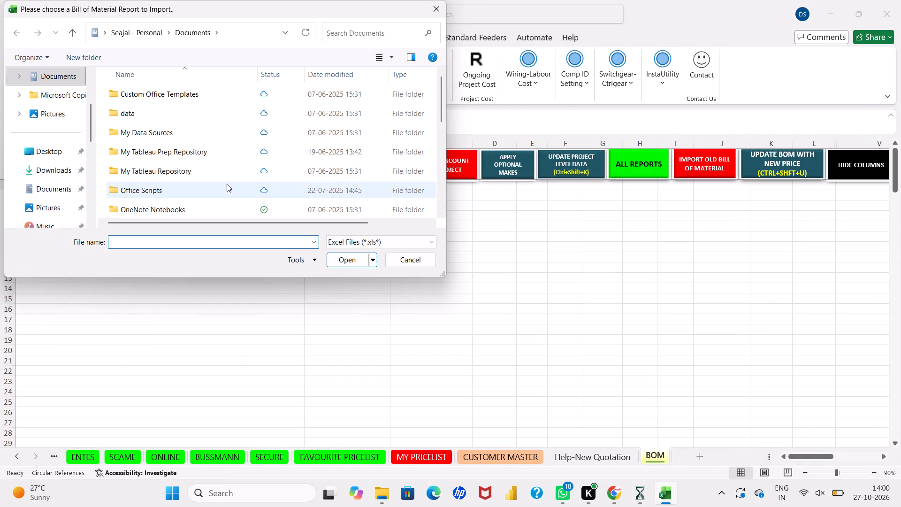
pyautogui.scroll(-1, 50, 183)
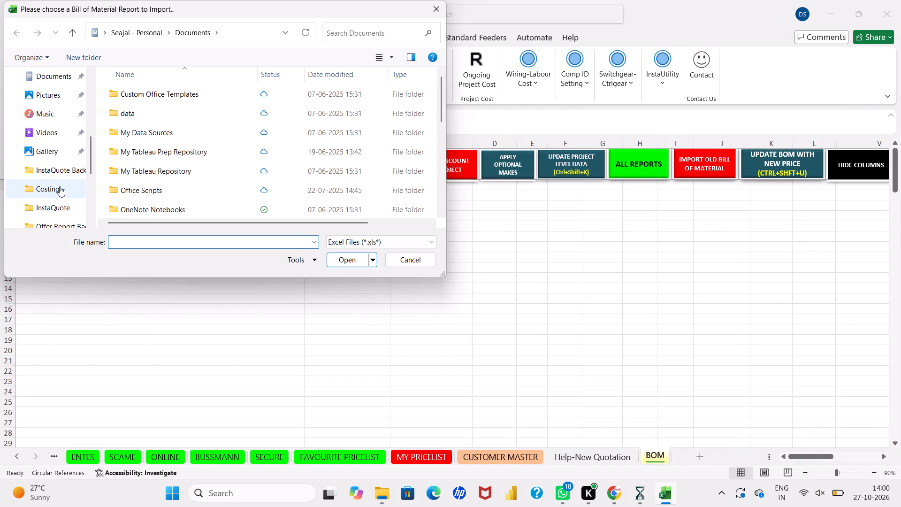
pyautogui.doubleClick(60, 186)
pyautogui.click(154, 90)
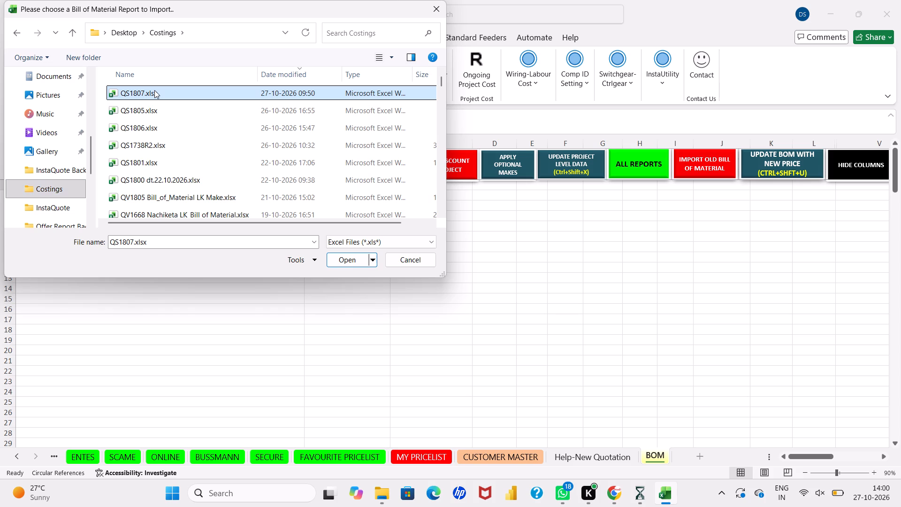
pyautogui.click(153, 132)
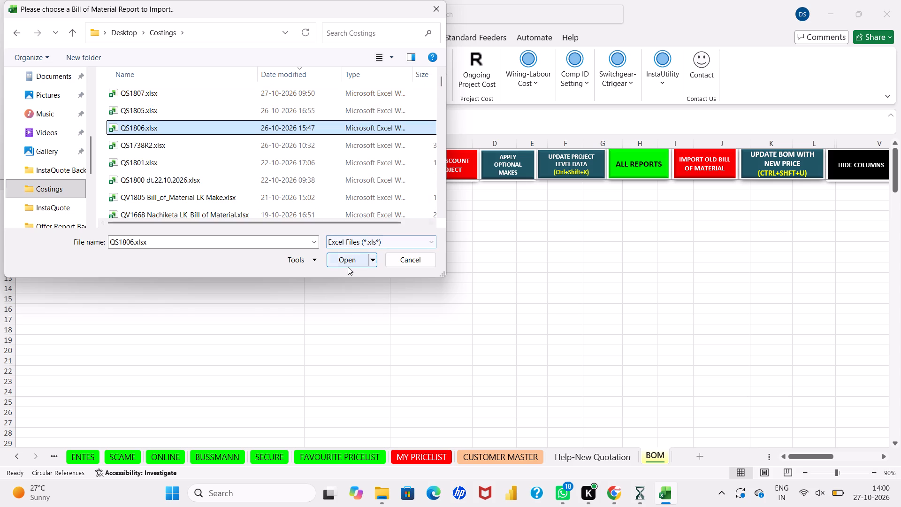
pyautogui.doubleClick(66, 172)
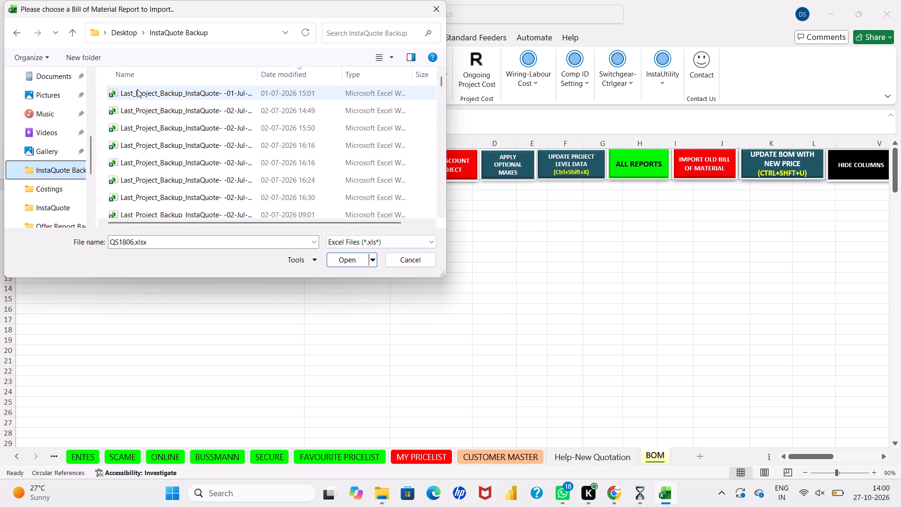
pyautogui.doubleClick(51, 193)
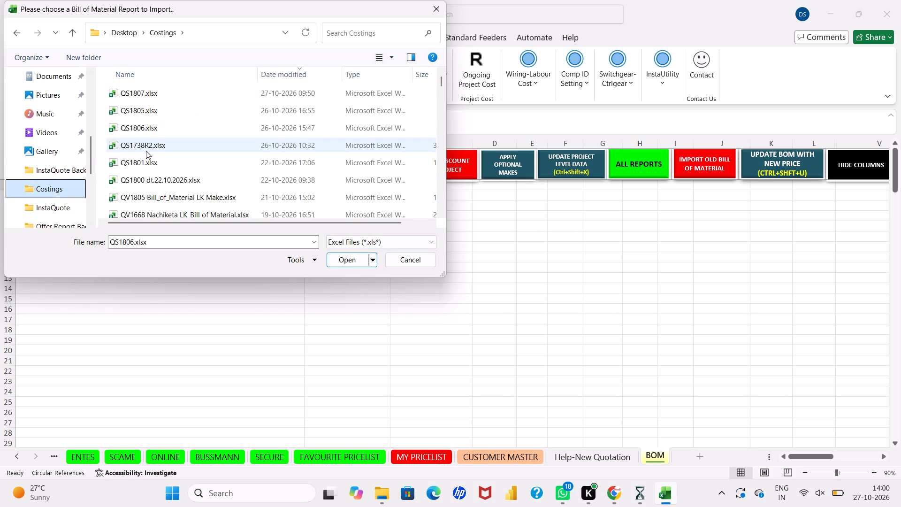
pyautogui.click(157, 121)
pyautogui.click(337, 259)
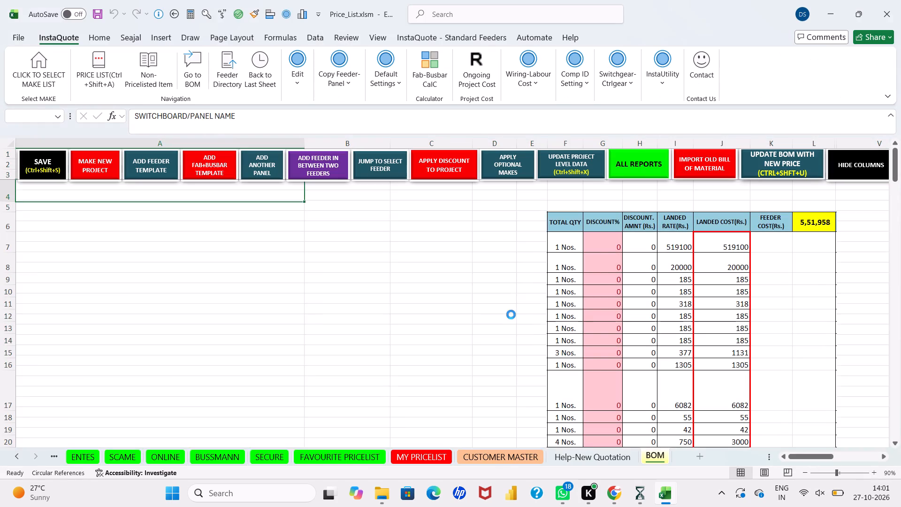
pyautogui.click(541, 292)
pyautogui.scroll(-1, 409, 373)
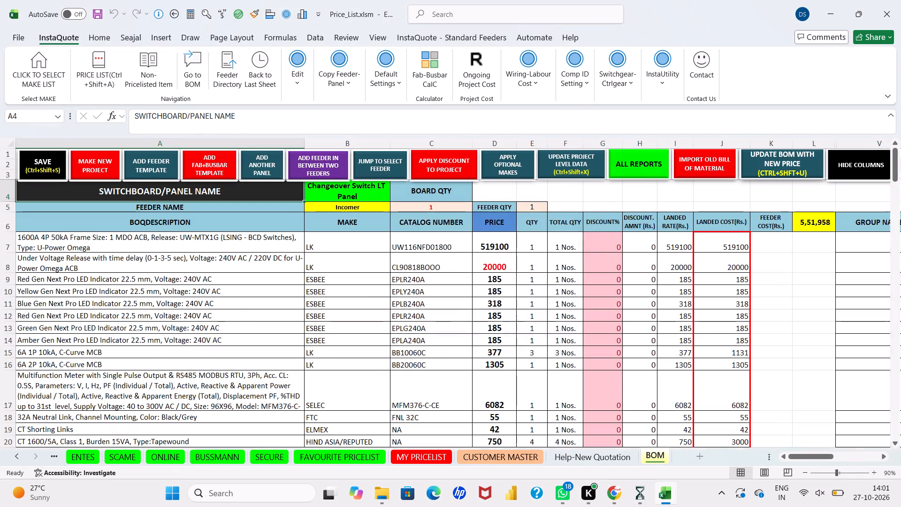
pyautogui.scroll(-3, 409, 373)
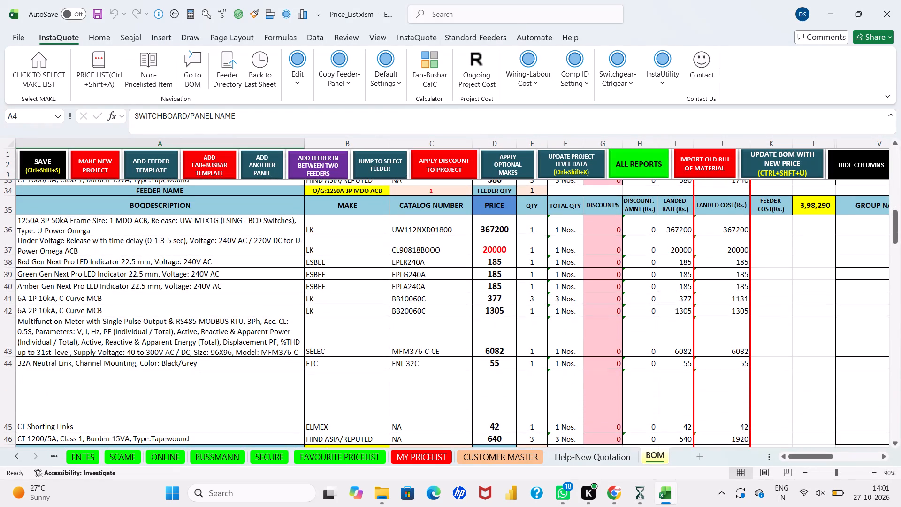
pyautogui.click(694, 170)
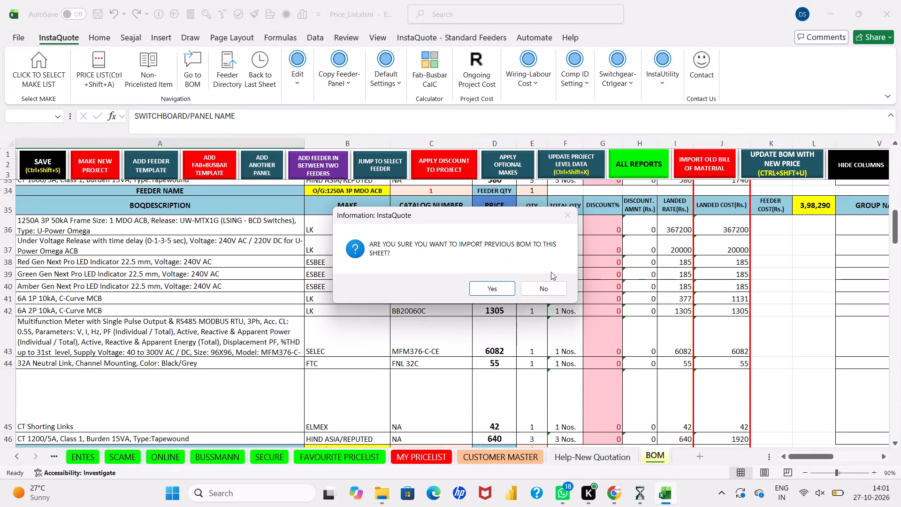
pyautogui.click(489, 291)
pyautogui.click(485, 319)
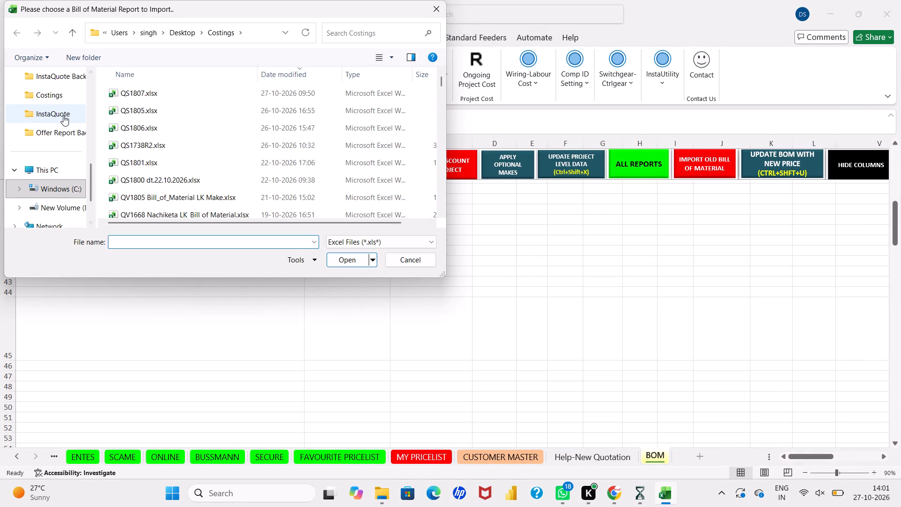
pyautogui.doubleClick(68, 71)
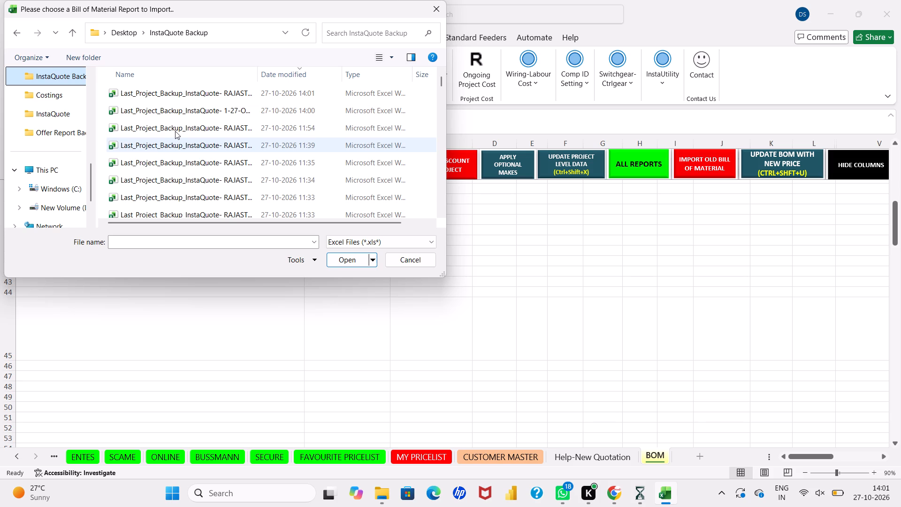
pyautogui.click(175, 131)
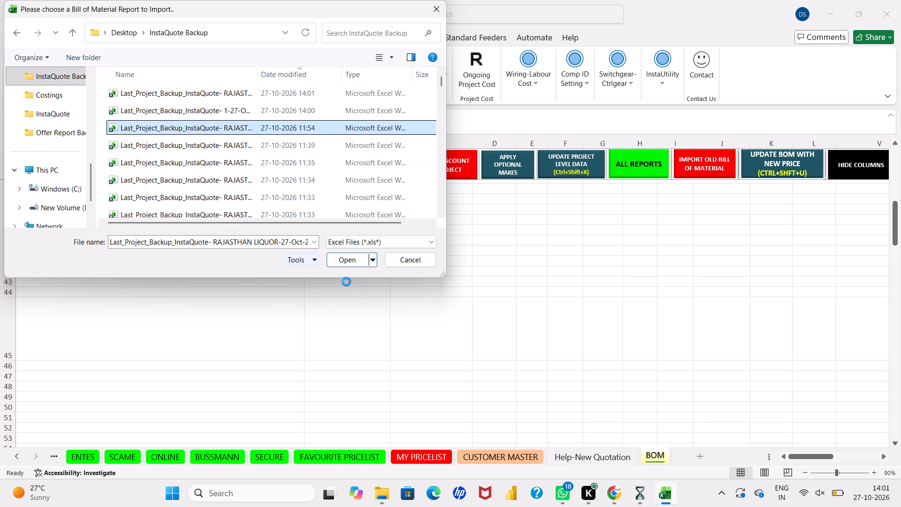
pyautogui.click(351, 259)
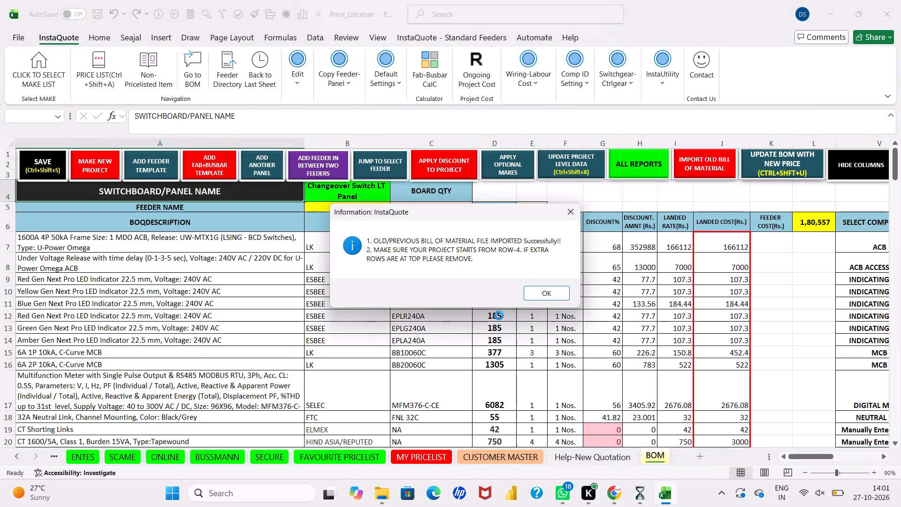
pyautogui.click(537, 297)
# Check the imported feeders and insert a blank row below the U-Power Omega ACB Under Voltage Release in the Incomer feeder.
pyautogui.scroll(-2, 537, 297)
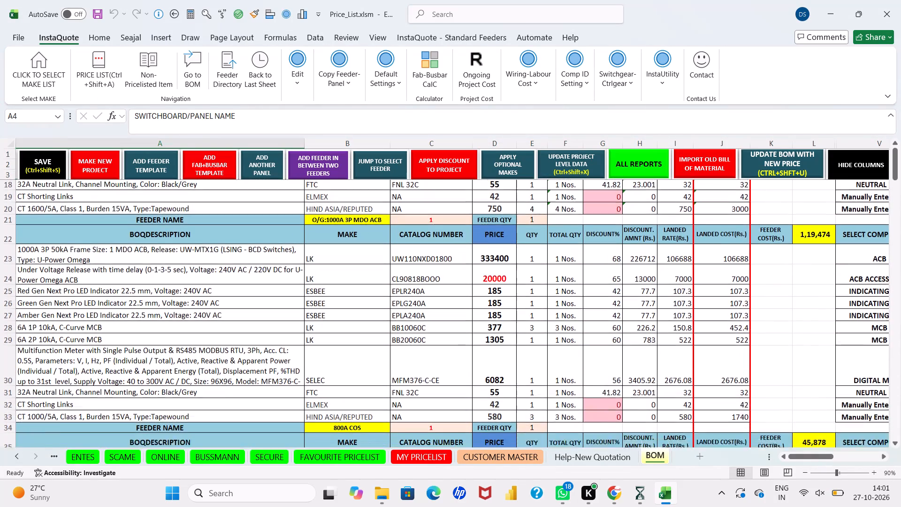
pyautogui.scroll(-3, 537, 297)
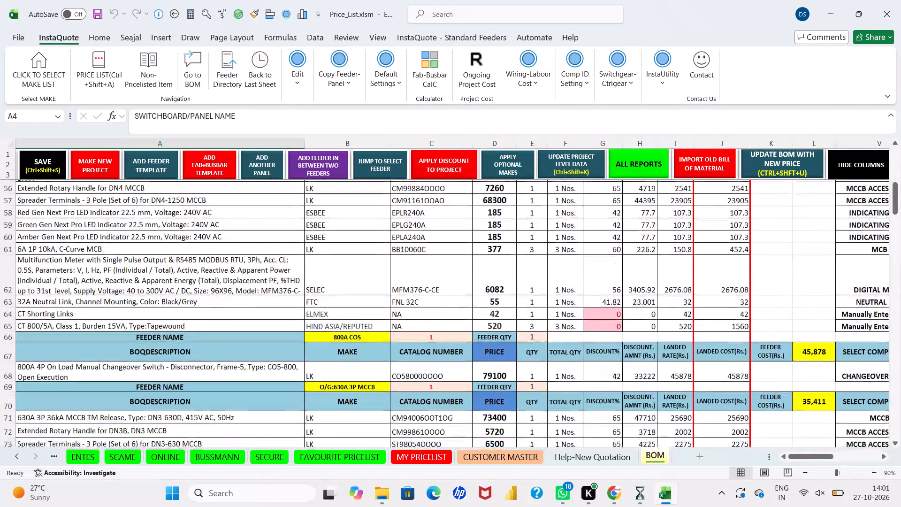
pyautogui.scroll(-5, 303, 264)
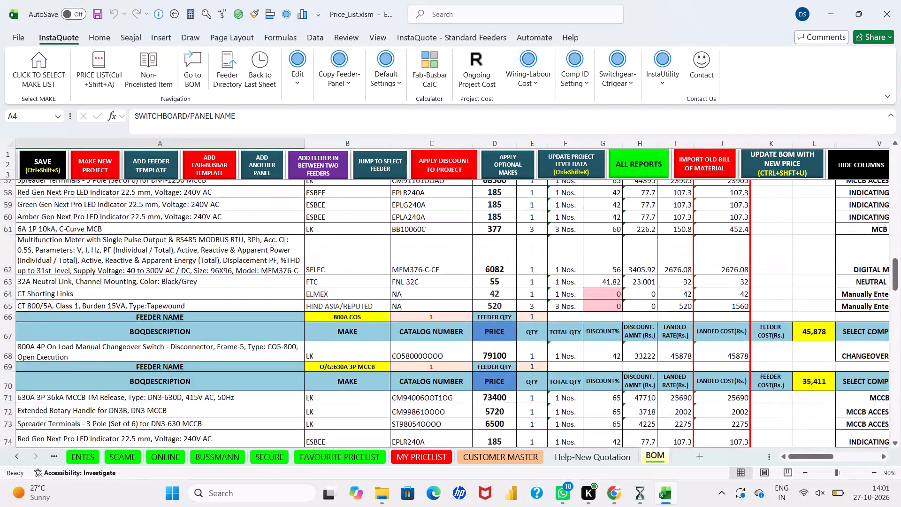
pyautogui.scroll(4, 303, 264)
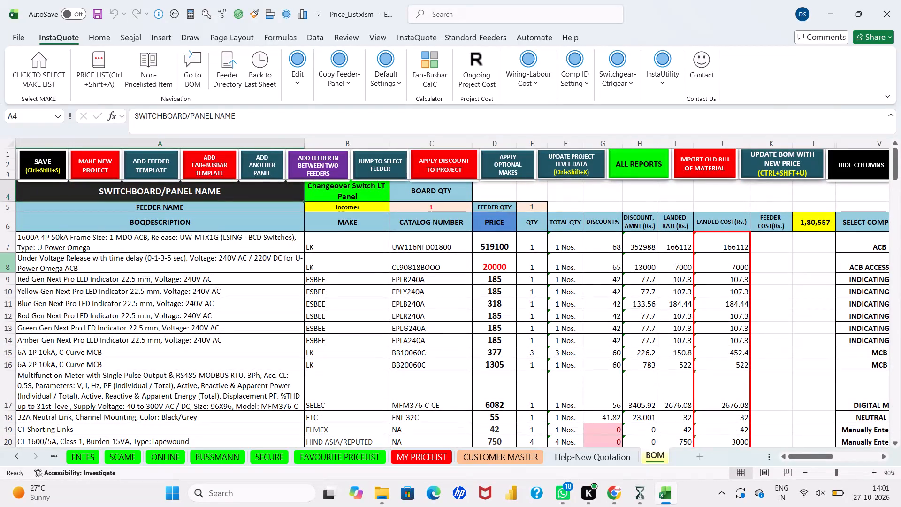
pyautogui.click(7, 263)
pyautogui.click(298, 88)
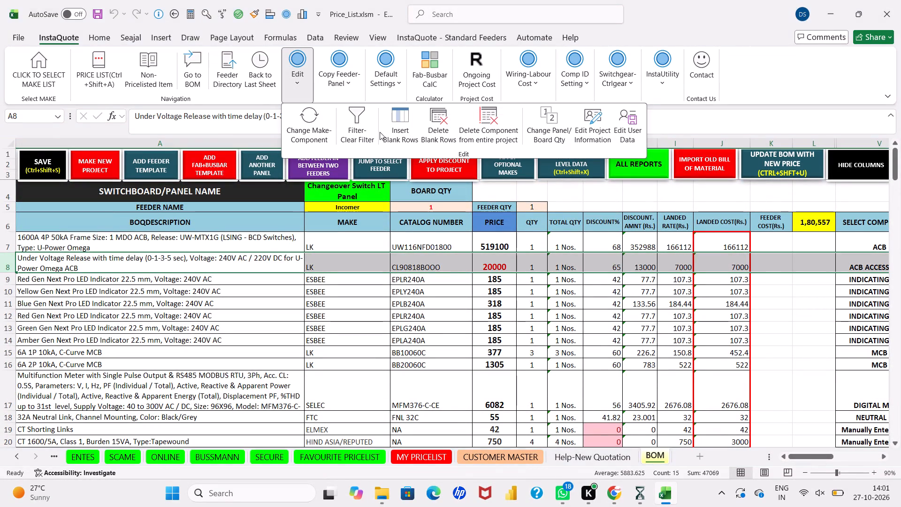
pyautogui.click(401, 139)
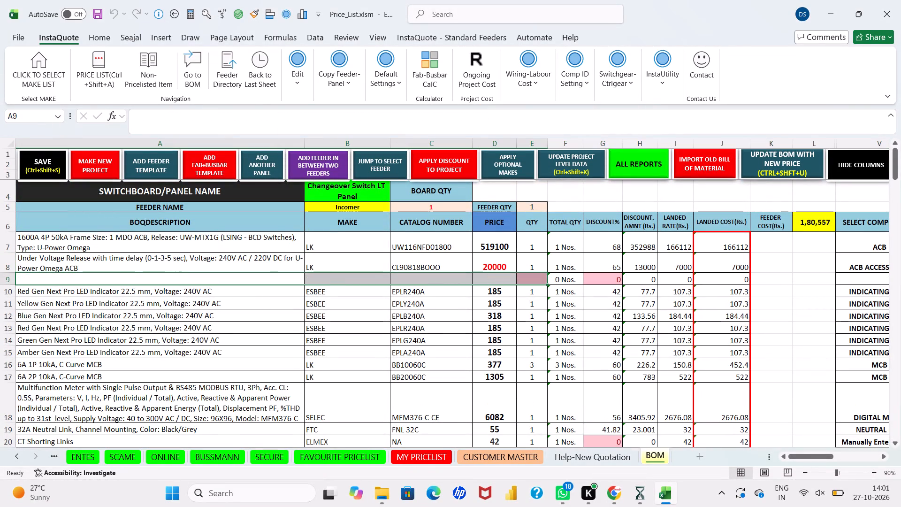
# Start adding a component into the feeder at the blank BOM row, selecting MCCB as component and ABB as make.
pyautogui.click(274, 275)
pyautogui.hotkey('ctrl', 'q')
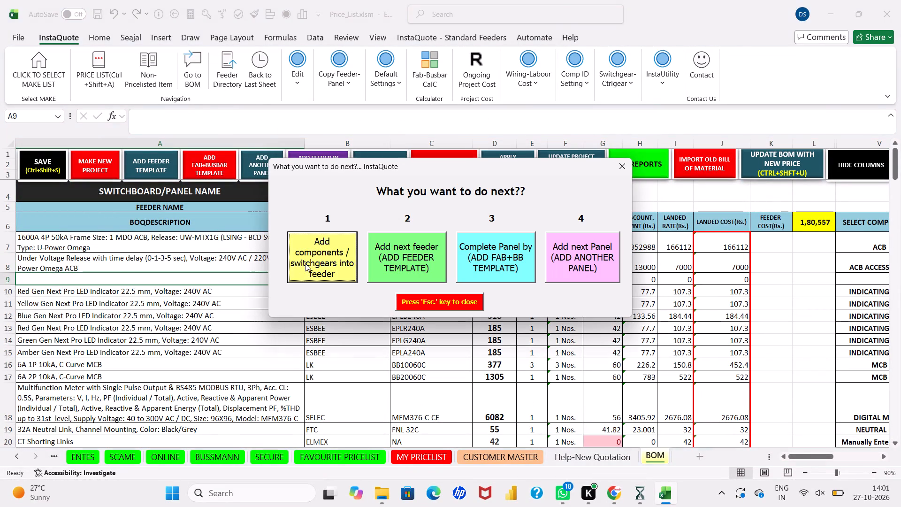
pyautogui.click(324, 260)
pyautogui.write('MCC')
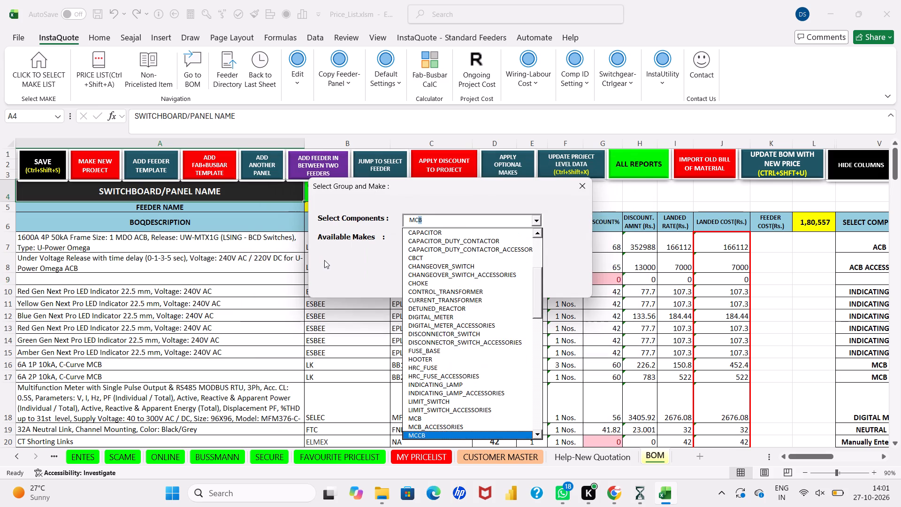
pyautogui.press('Tab')
pyautogui.press('a')
pyautogui.click(446, 275)
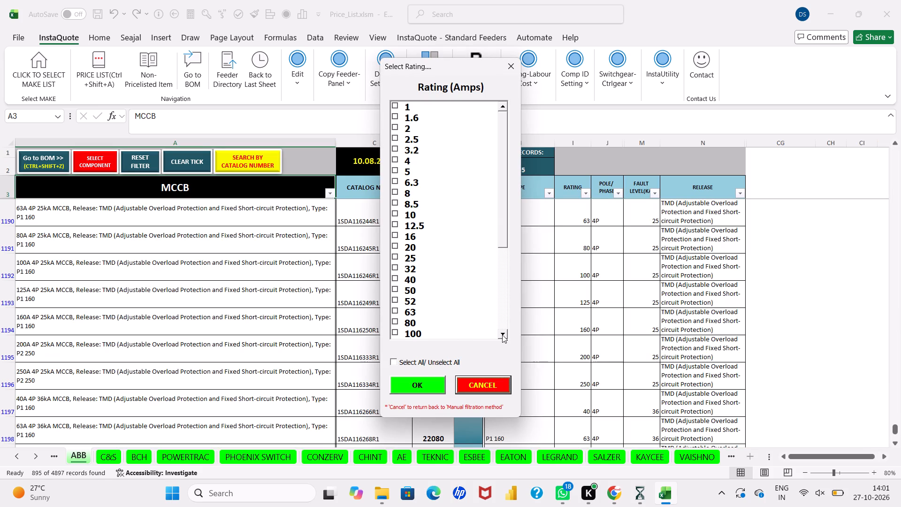
# Filter the ABB MCCB price list to 800 A rating, 4P, and fault levels of 36 and 50 kA.
pyautogui.click(502, 335)
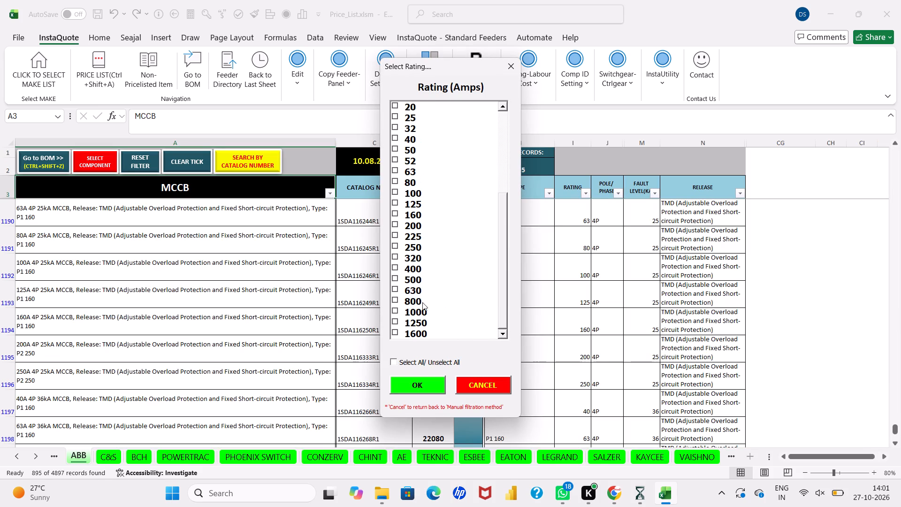
pyautogui.click(422, 302)
pyautogui.click(409, 392)
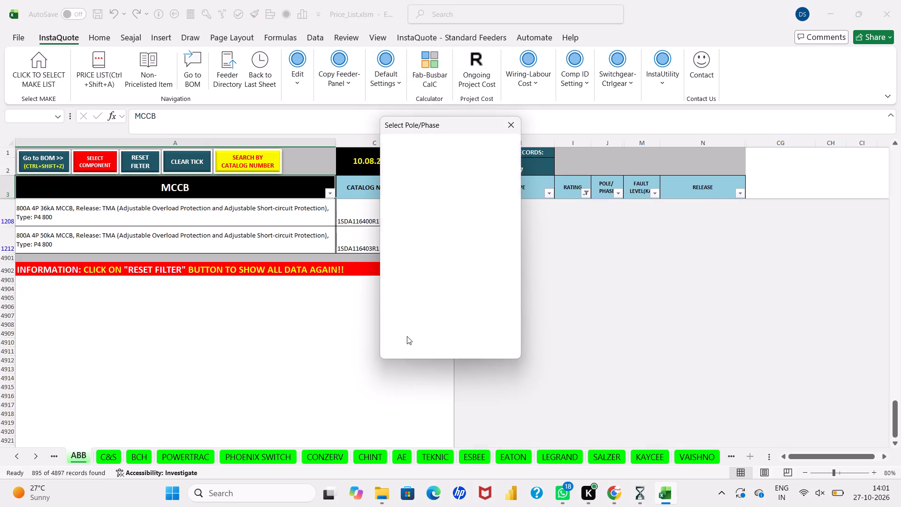
pyautogui.click(411, 171)
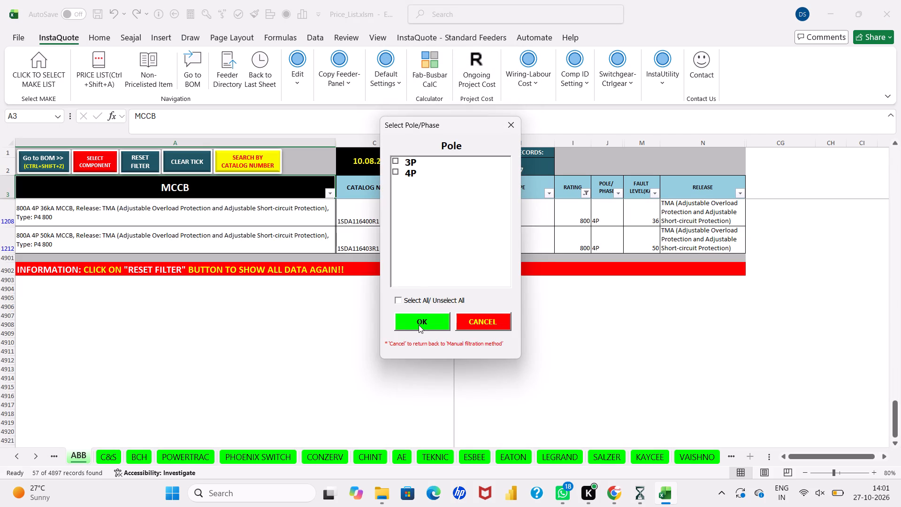
pyautogui.click(419, 325)
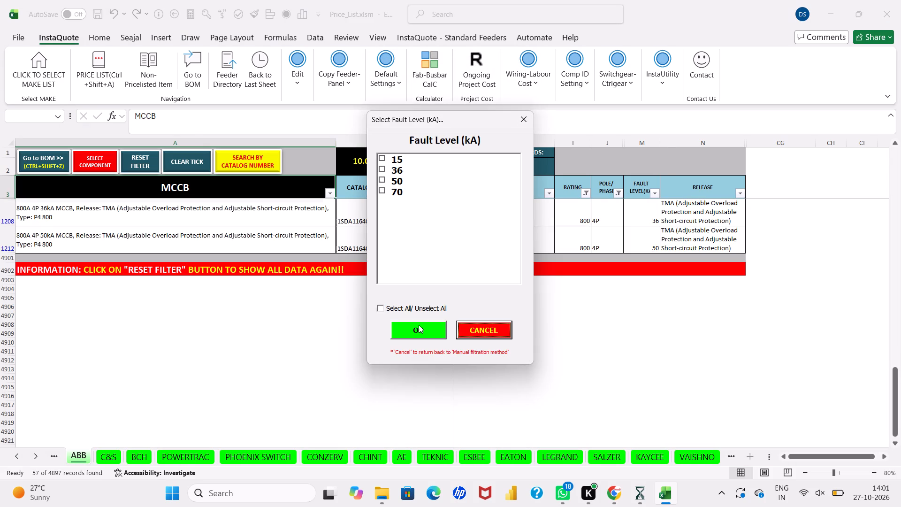
pyautogui.click(406, 184)
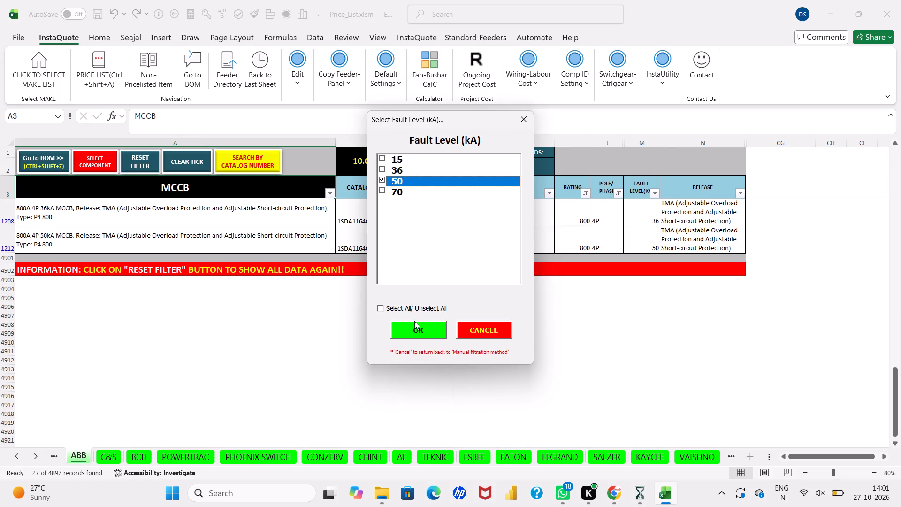
pyautogui.click(394, 167)
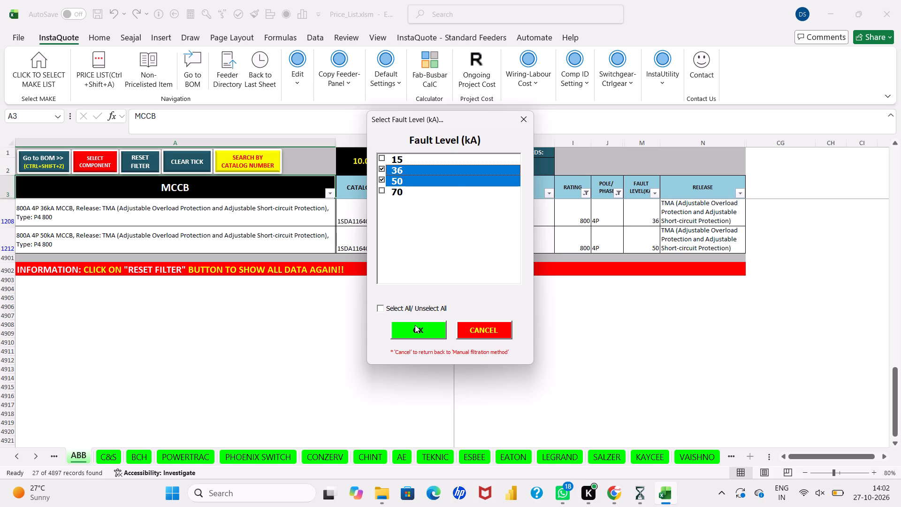
pyautogui.click(415, 325)
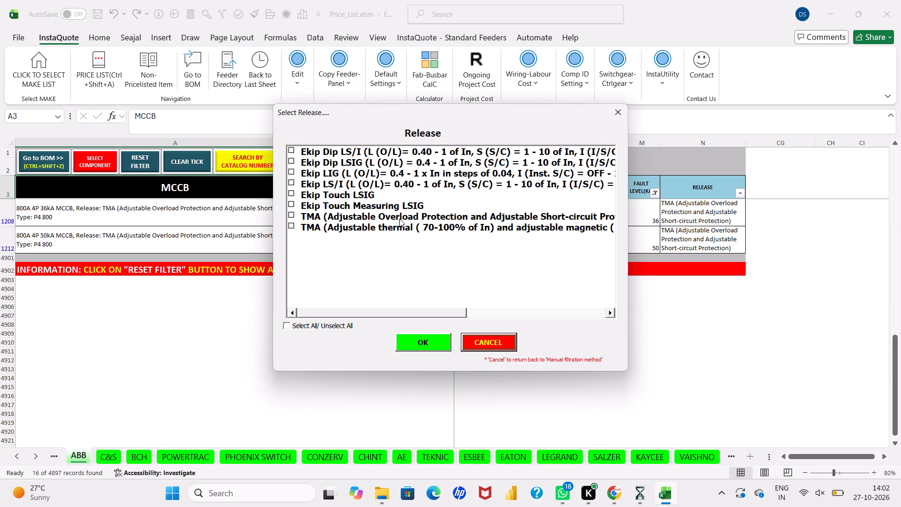
# Filter the 800A 4P ABB MCCB list to both TMA releases and type P4 800.
pyautogui.click(395, 219)
pyautogui.click(394, 228)
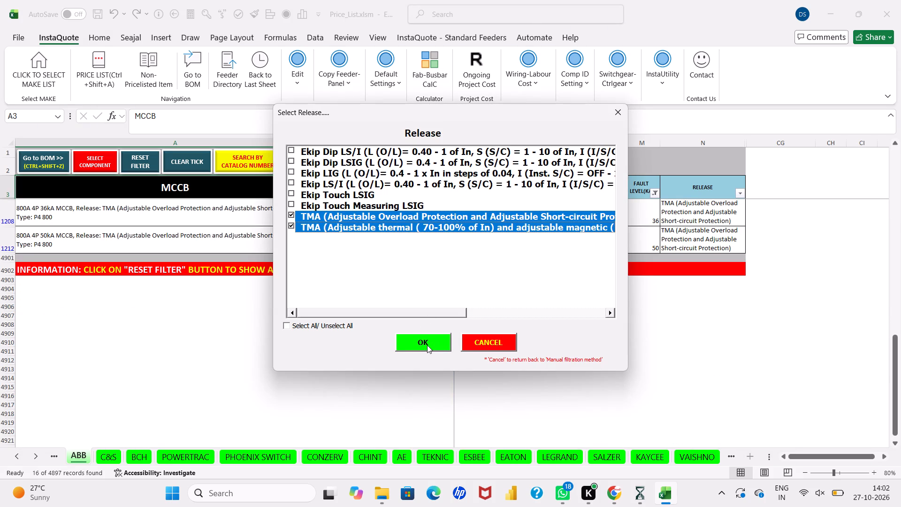
pyautogui.click(427, 345)
pyautogui.scroll(1, 427, 345)
pyautogui.scroll(1, 289, 354)
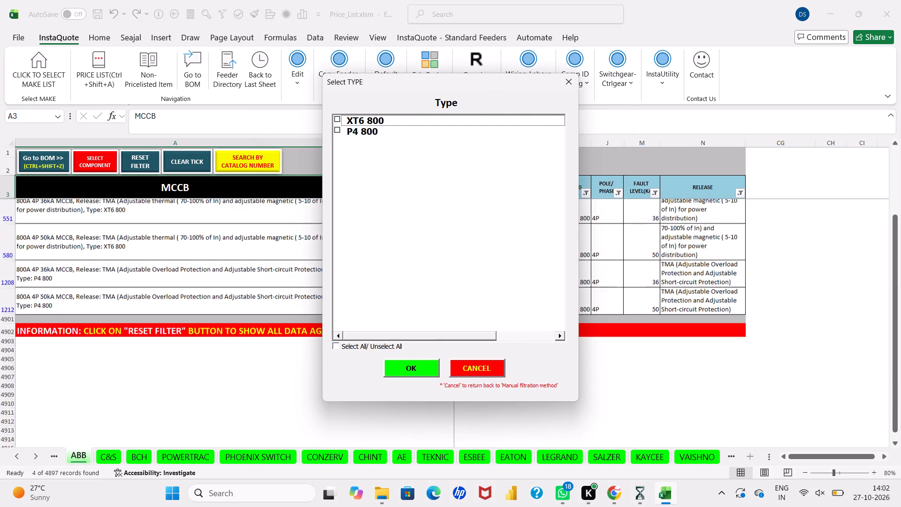
pyautogui.scroll(1, 289, 354)
pyautogui.click(366, 133)
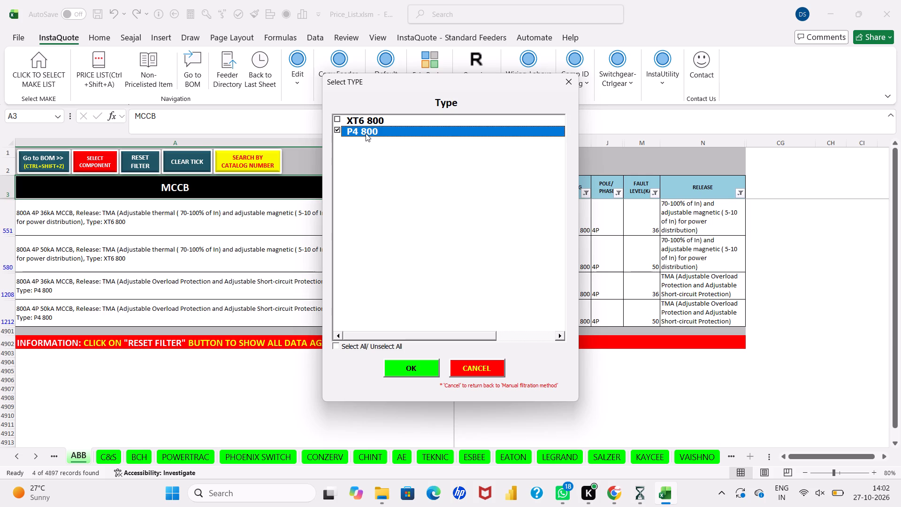
pyautogui.click(403, 369)
pyautogui.scroll(1, 403, 369)
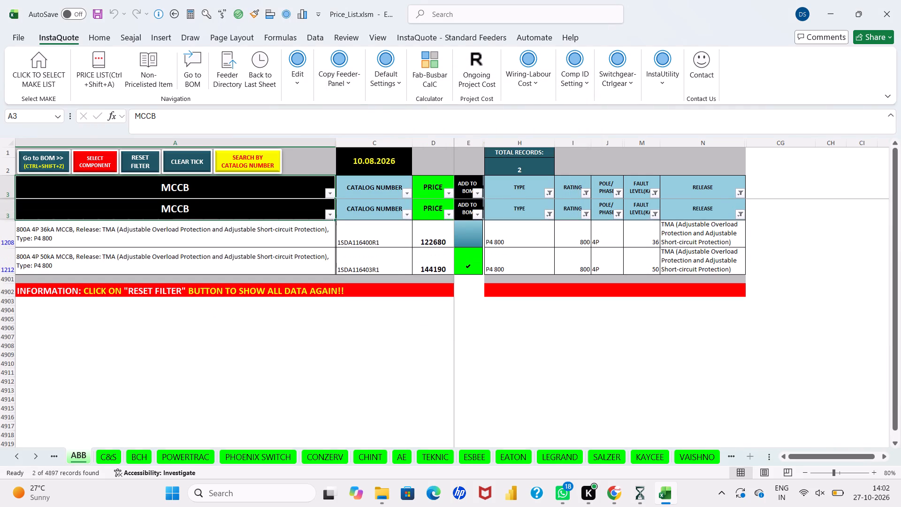
pyautogui.scroll(1, 403, 369)
# Clear existing ticks, mark only the 800A 4P 50kA P4 800 MCCB for adding, and return to the BOM with it.
pyautogui.click(185, 153)
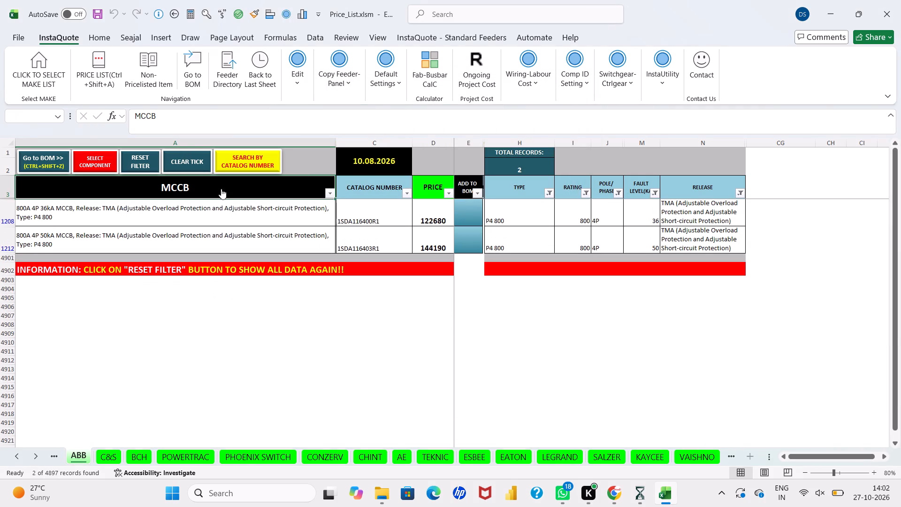
pyautogui.doubleClick(465, 240)
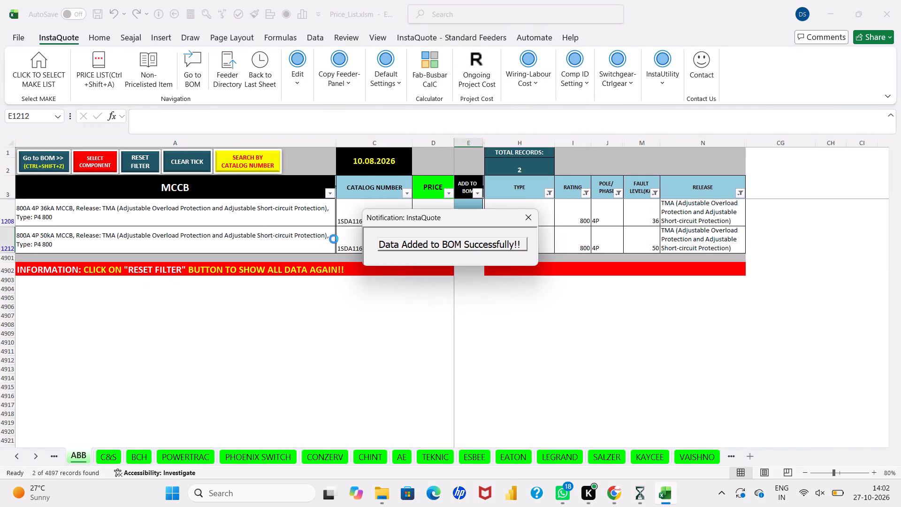
pyautogui.click(57, 168)
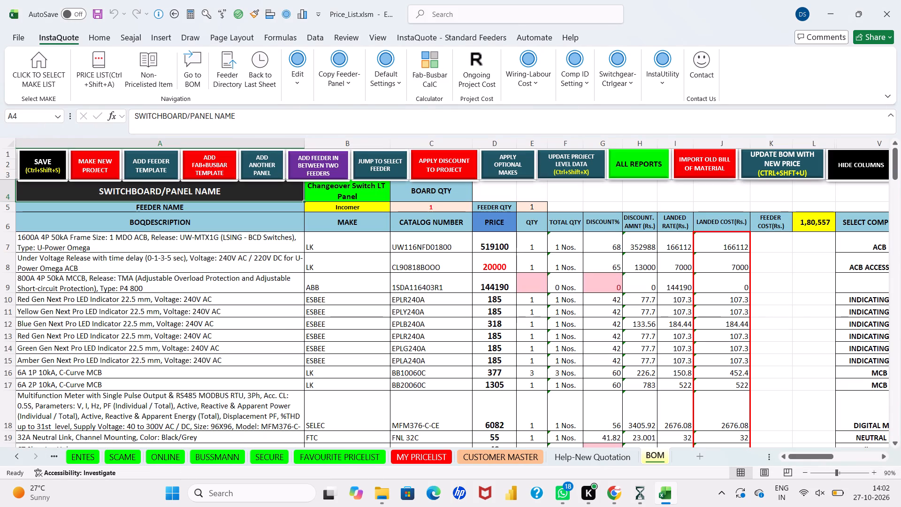
# Replace the 800A 36kA MCCB in QS1738 LT Costing R2's O/G Section-3 feeder with the BOM's 50kA MCCB description, make, catalog number and price.
pyautogui.moveTo(180, 284); pyautogui.dragTo(484, 285)
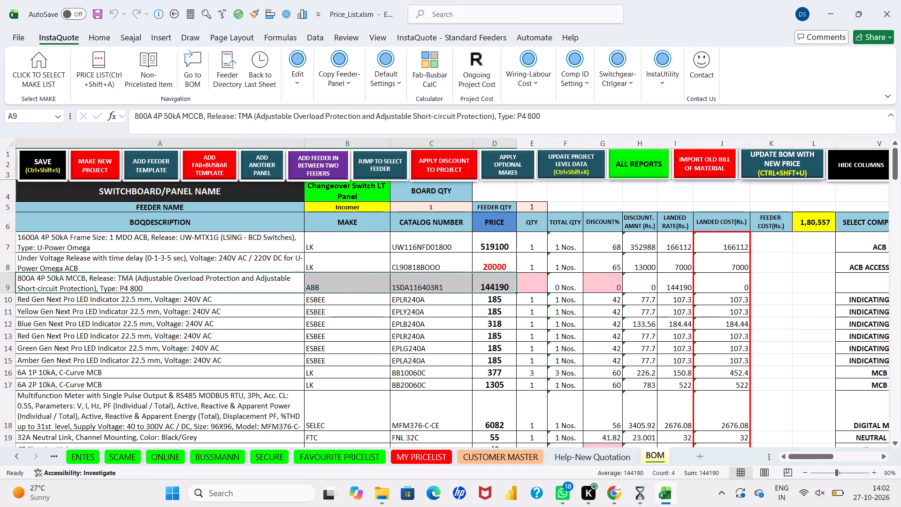
pyautogui.hotkey('ctrl', 'c')
pyautogui.click(611, 490)
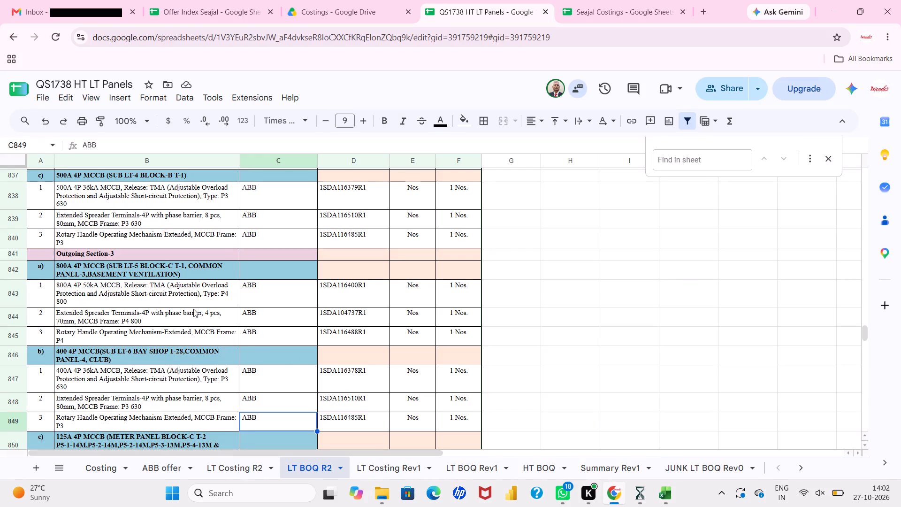
pyautogui.click(252, 469)
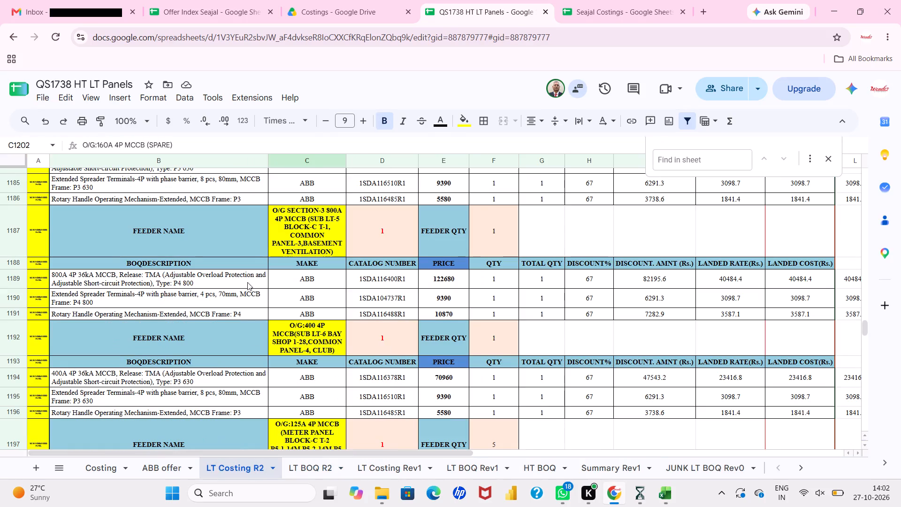
pyautogui.click(317, 469)
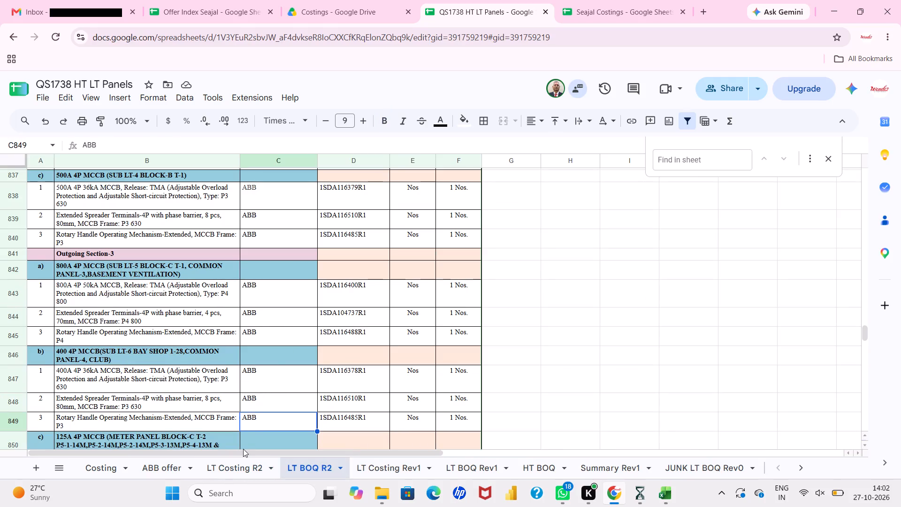
pyautogui.click(243, 472)
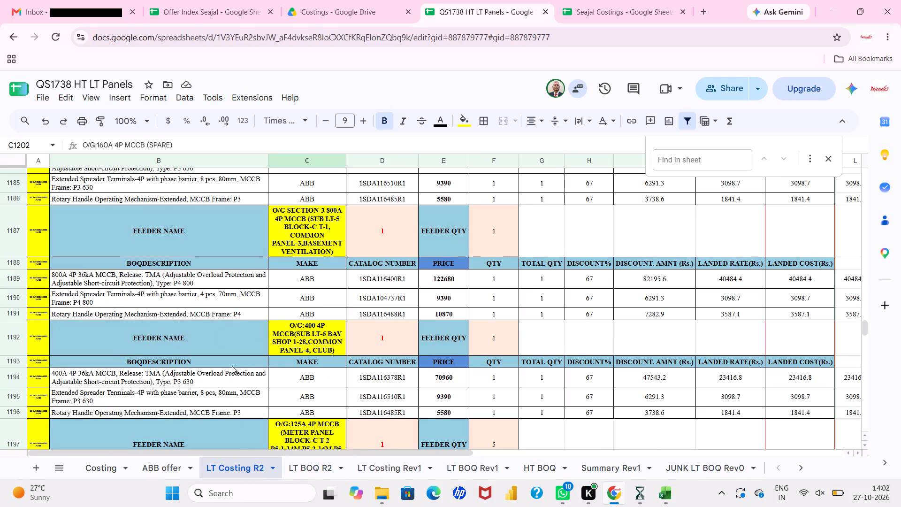
pyautogui.click(215, 283)
pyautogui.scroll(2, 215, 283)
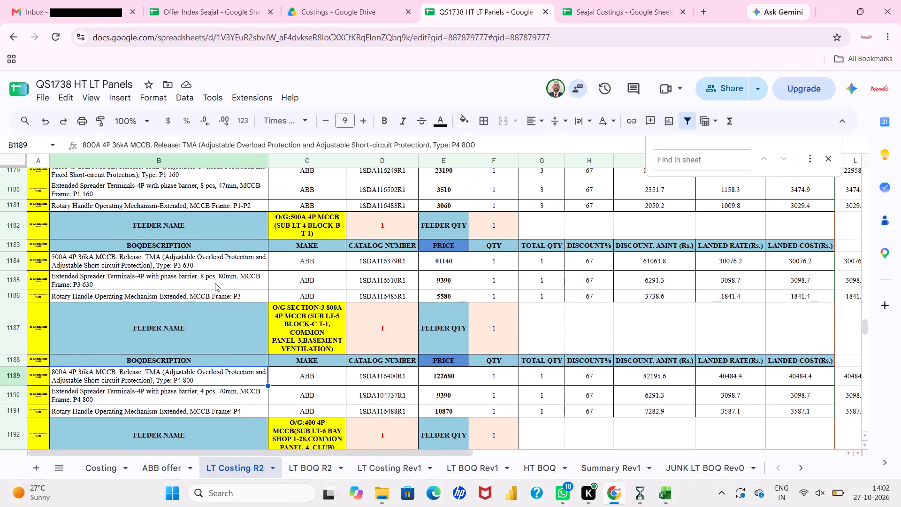
pyautogui.scroll(1, 215, 283)
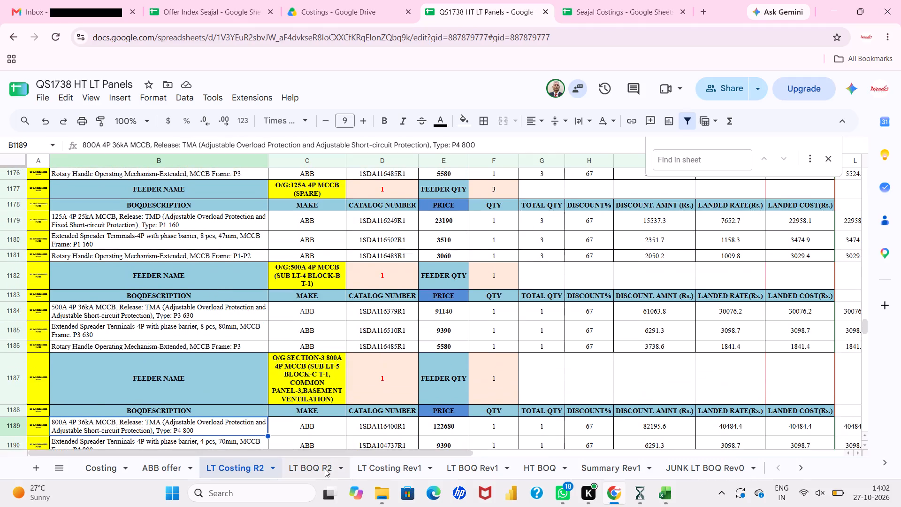
pyautogui.scroll(-2, 305, 350)
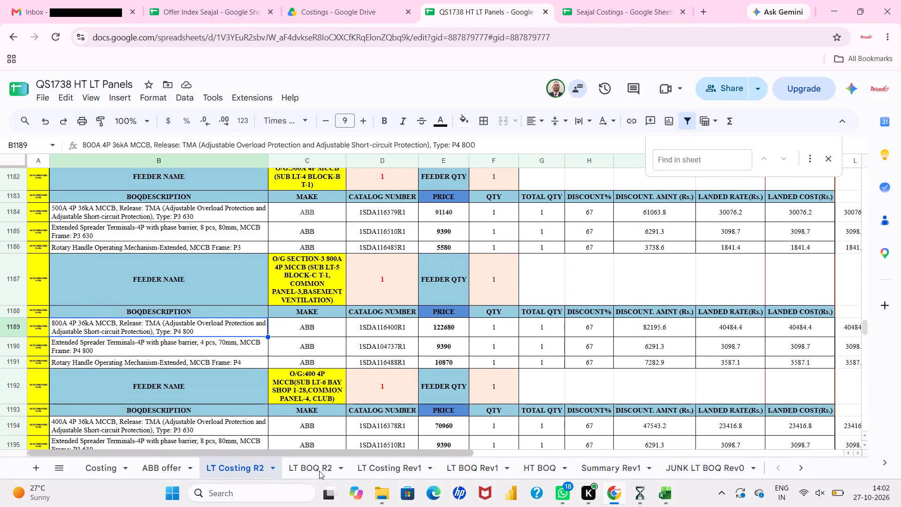
pyautogui.click(319, 471)
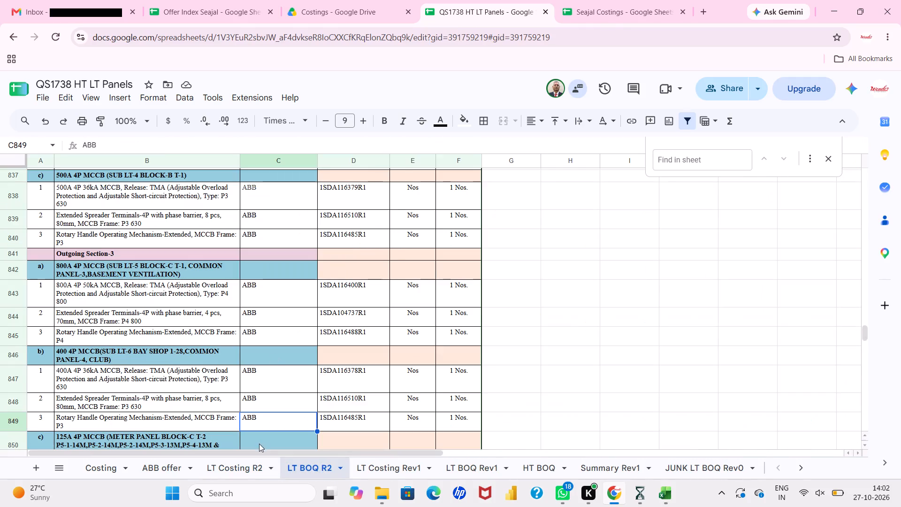
pyautogui.click(247, 461)
pyautogui.click(188, 334)
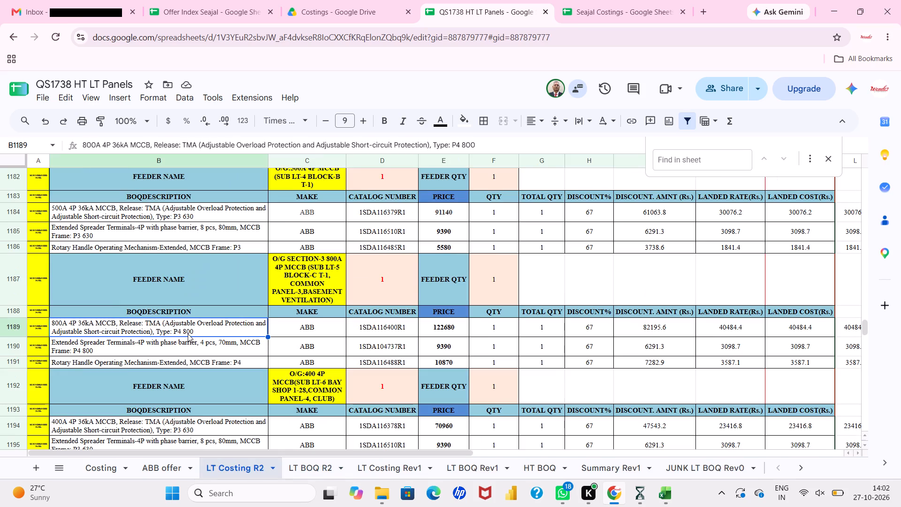
pyautogui.hotkey('ctrl', 'v')
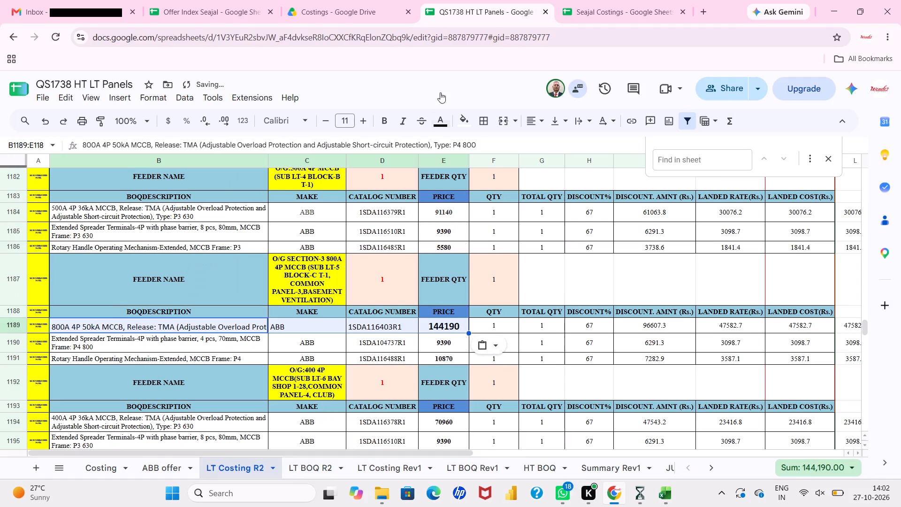
# Format the pasted 50kA MCCB cells in Times New Roman size 9 with wrapped text.
pyautogui.click(304, 121)
pyautogui.click(328, 239)
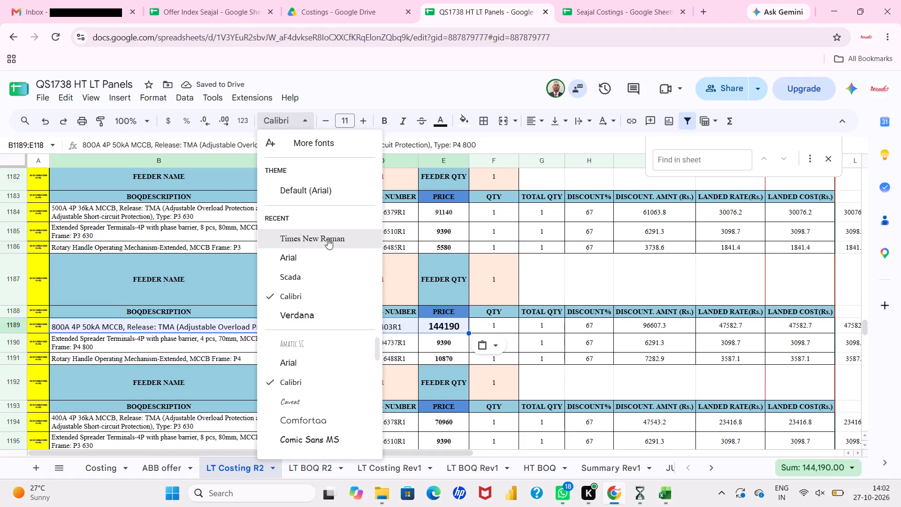
pyautogui.doubleClick(325, 121)
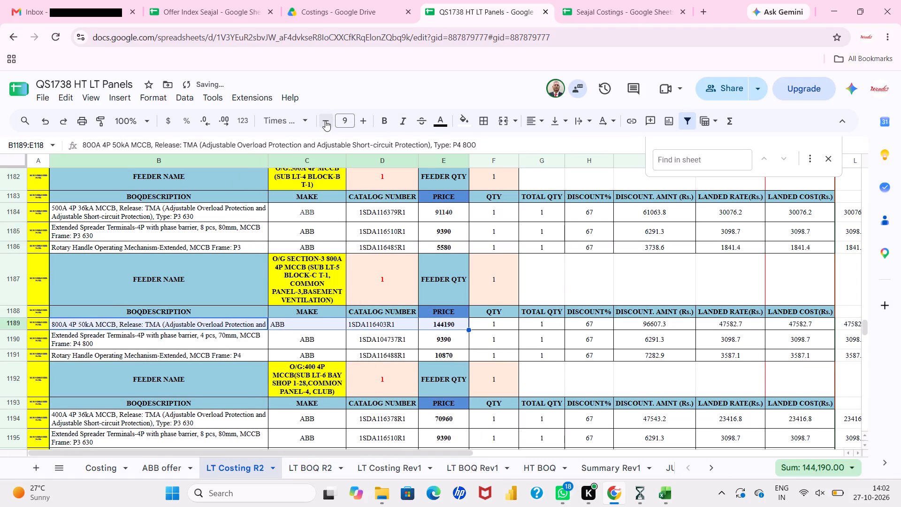
pyautogui.click(582, 121)
pyautogui.click(602, 148)
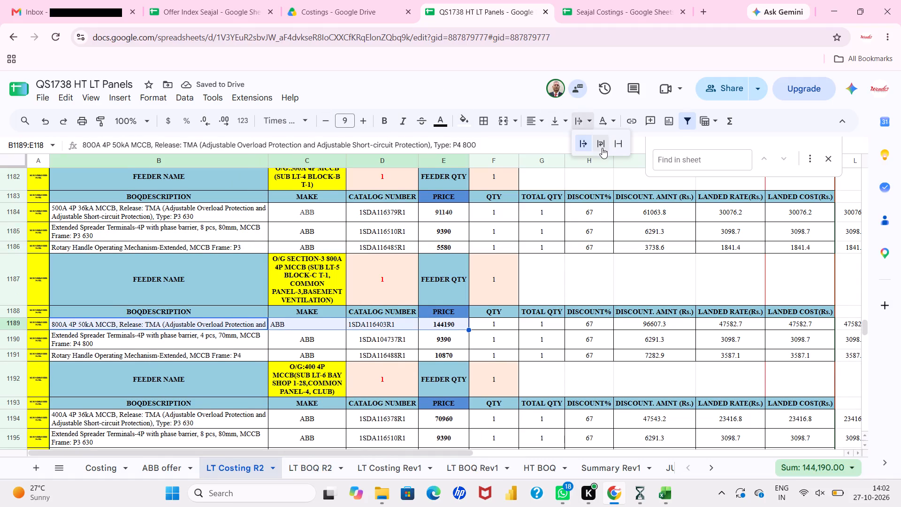
# Copy the 50kA MCCB's description, make and catalog number over the 800A MCCB row in LT BOQ R2's Outgoing Section-3 and align them vertically to the middle.
pyautogui.moveTo(256, 326); pyautogui.dragTo(281, 328)
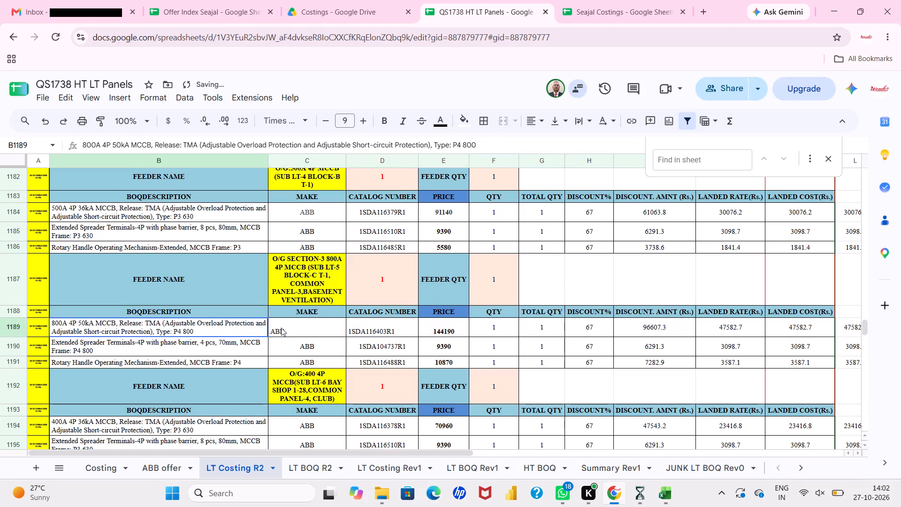
pyautogui.moveTo(281, 328); pyautogui.dragTo(362, 331)
pyautogui.hotkey('ctrl', 'c')
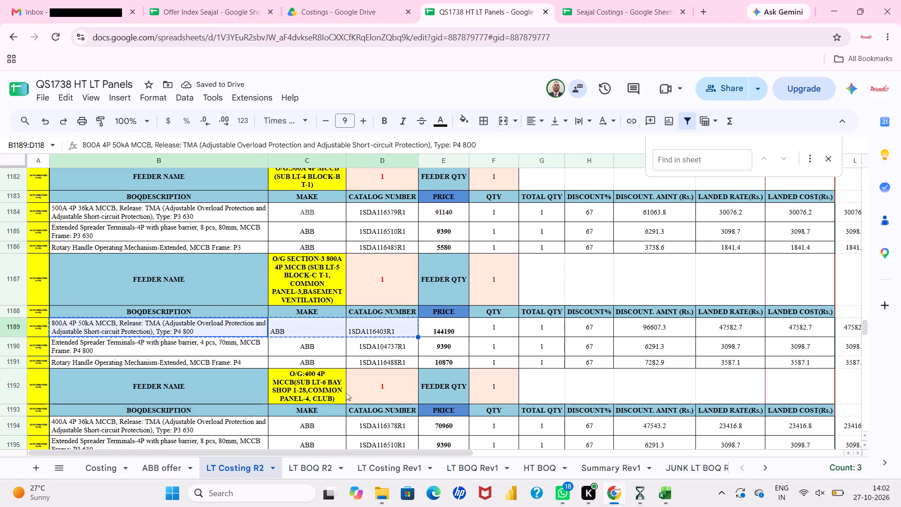
pyautogui.click(319, 470)
pyautogui.click(203, 289)
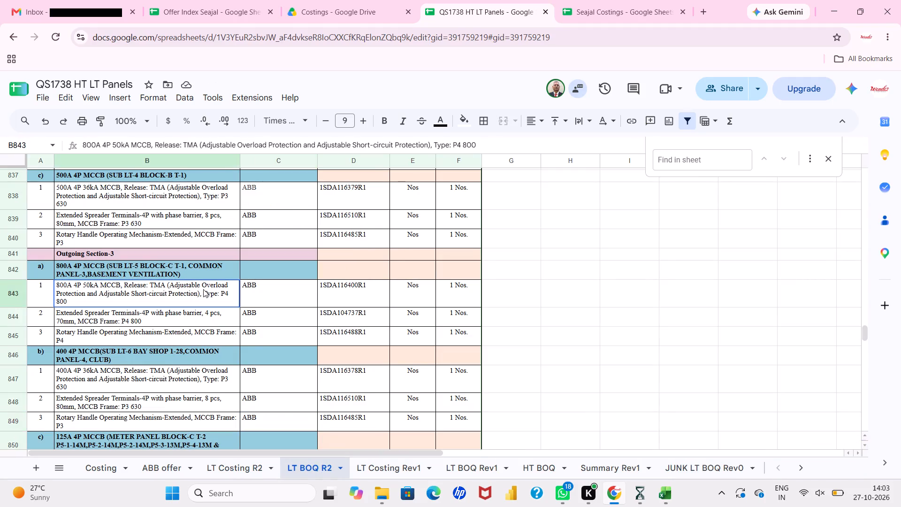
pyautogui.hotkey('ctrl', 'v')
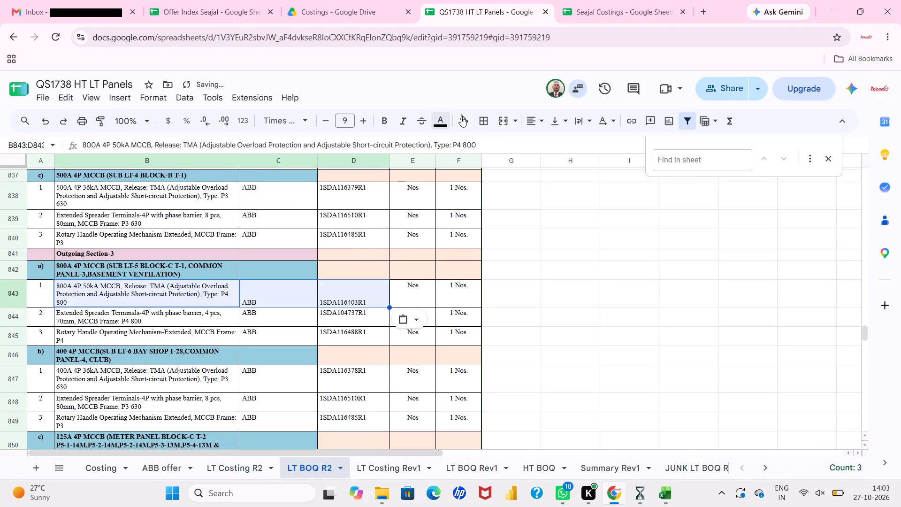
pyautogui.click(567, 123)
pyautogui.click(578, 141)
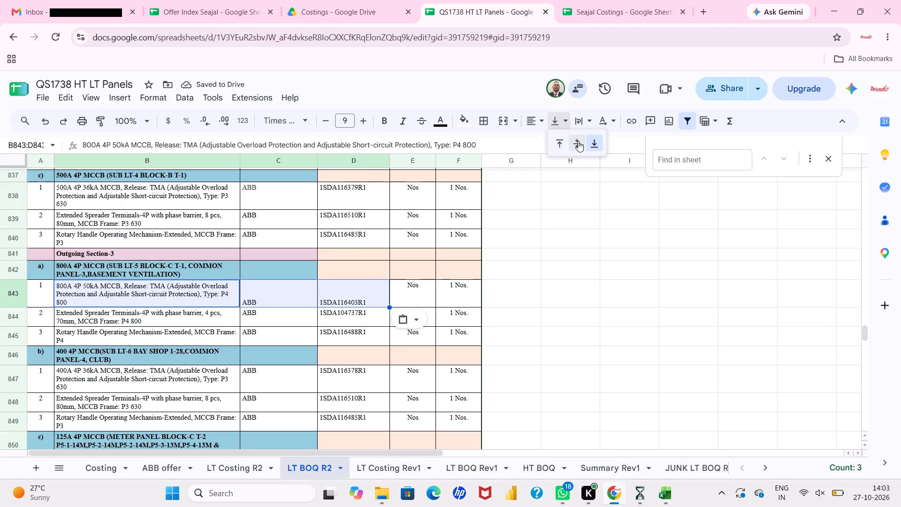
pyautogui.scroll(1, 359, 200)
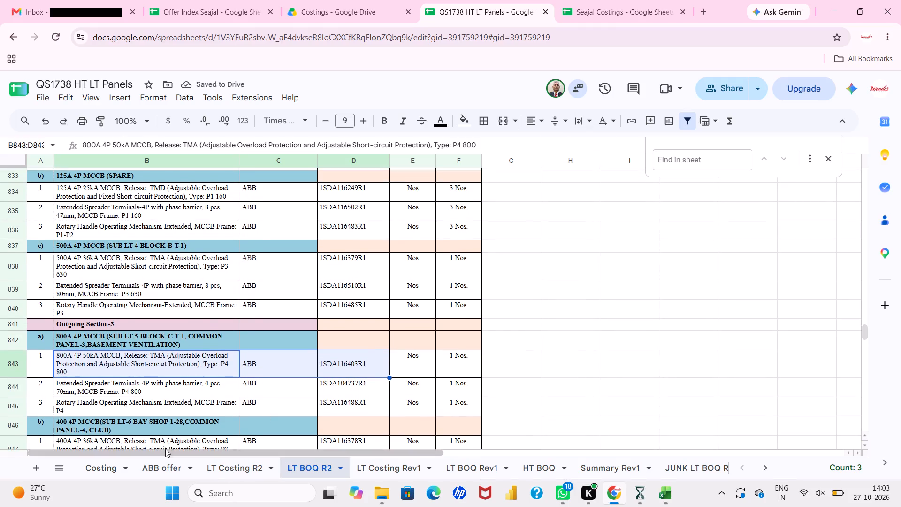
# Centre the entire Make and Catalog Number columns horizontally in LT Costing R2.
pyautogui.click(234, 461)
pyautogui.click(244, 325)
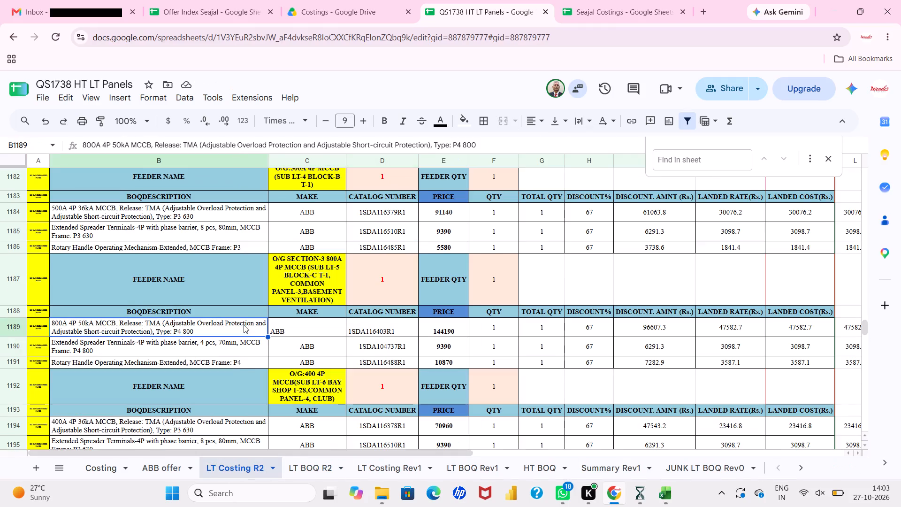
pyautogui.press('Escape')
pyautogui.click(346, 327)
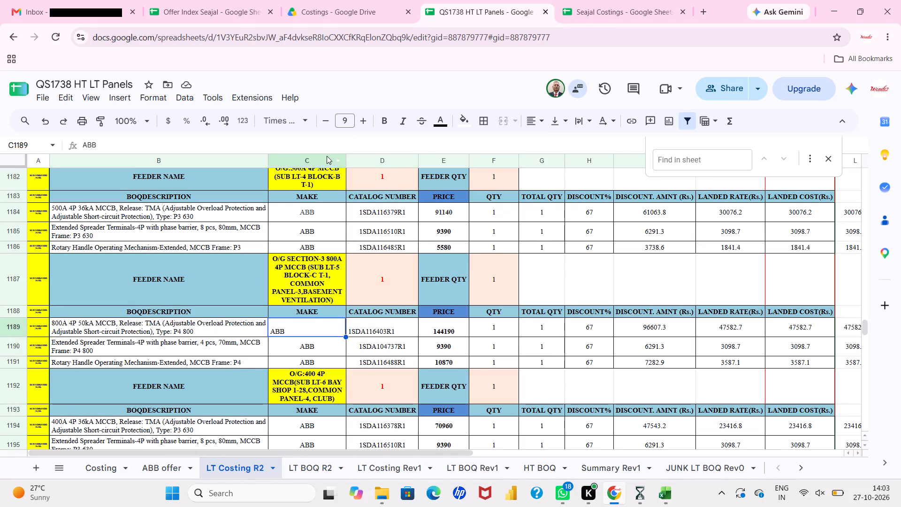
pyautogui.click(325, 154)
pyautogui.click(355, 284)
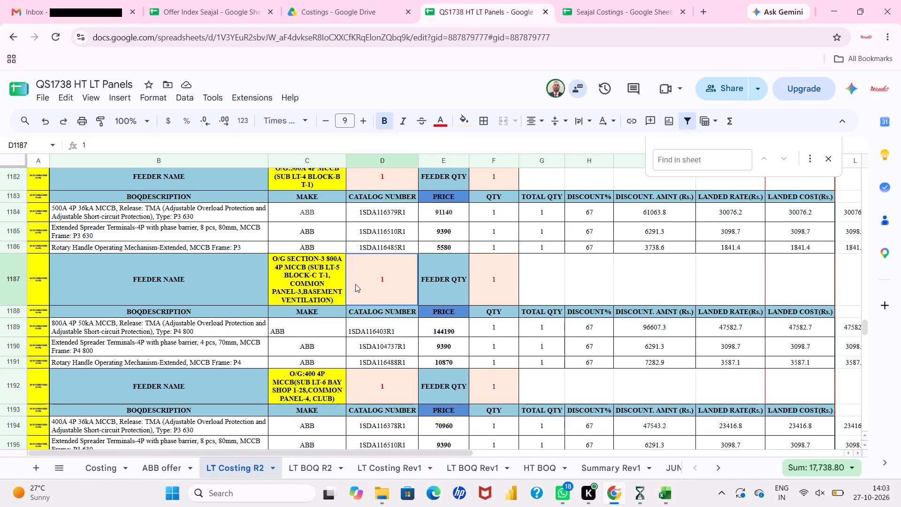
pyautogui.click(316, 167)
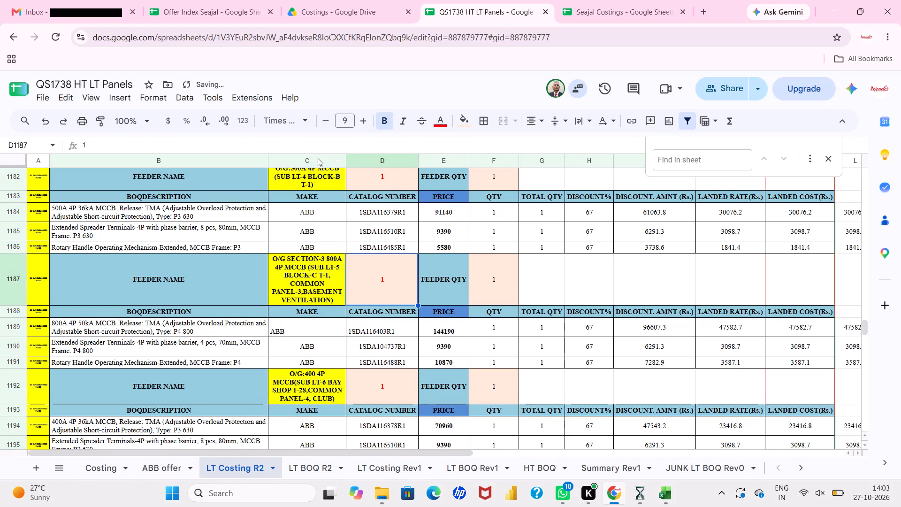
pyautogui.moveTo(318, 158); pyautogui.dragTo(365, 163)
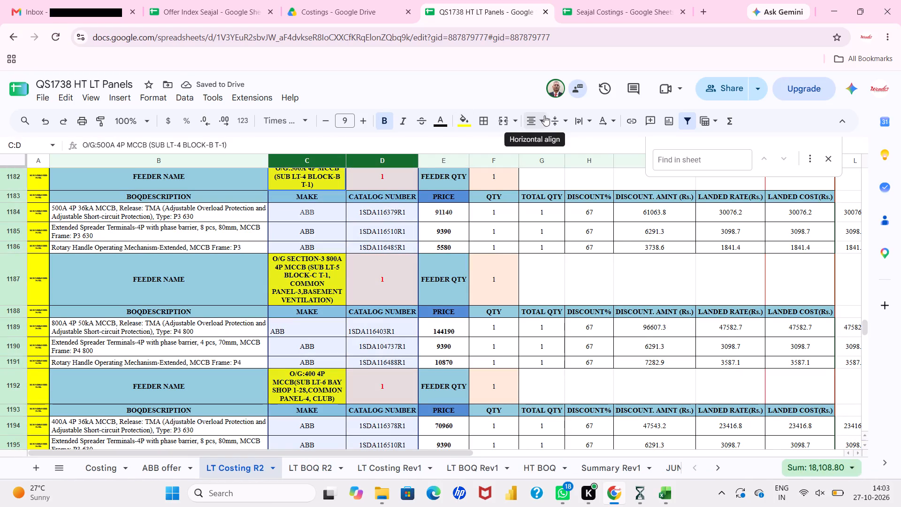
pyautogui.click(544, 115)
pyautogui.click(556, 148)
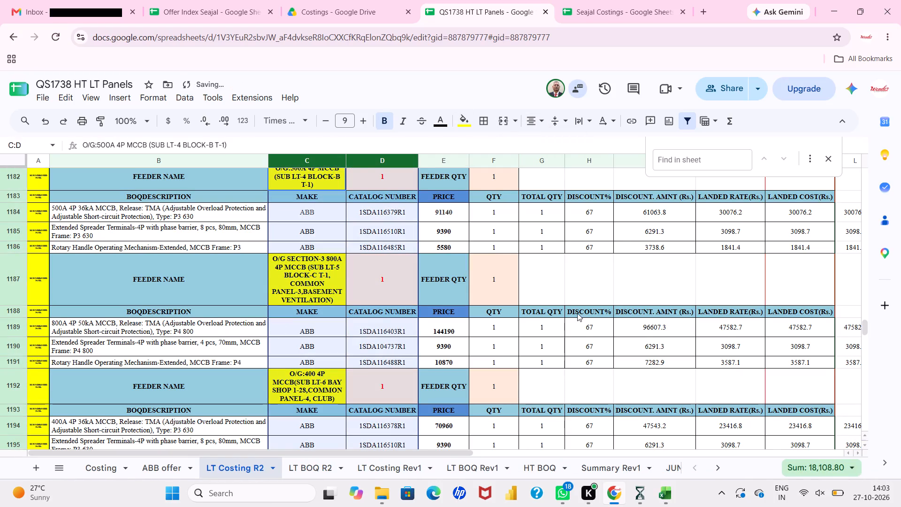
pyautogui.click(577, 313)
# Switch to the InstaQuote price list workbook and delete the 800A 4P 50kA MCCB row from the BOM's Incomer feeder.
pyautogui.click(595, 415)
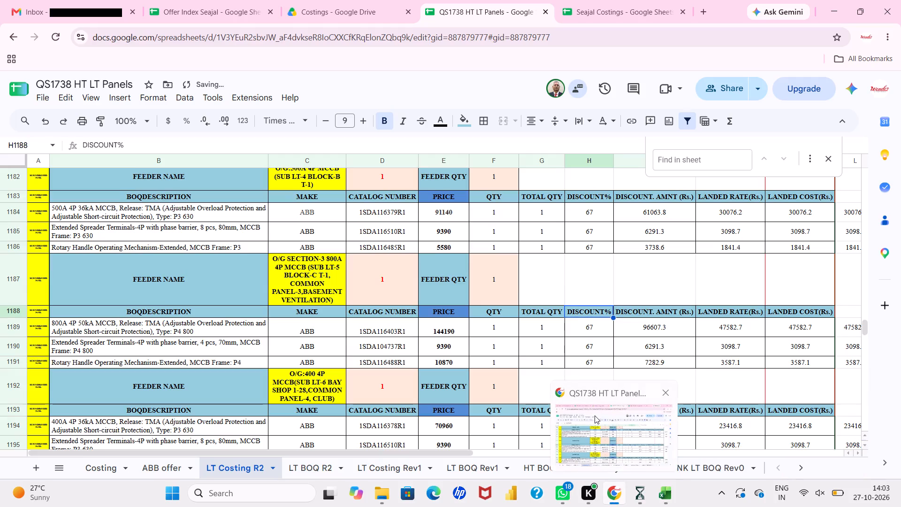
pyautogui.click(663, 499)
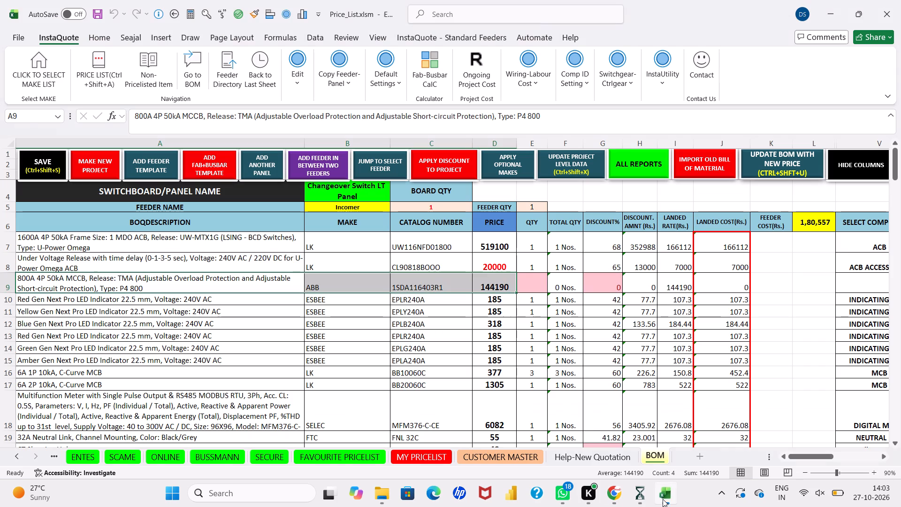
pyautogui.rightClick(5, 280)
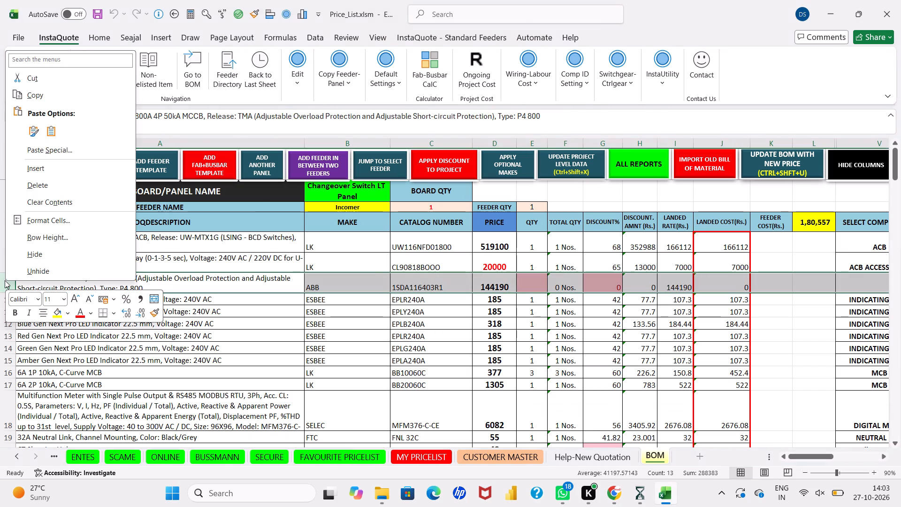
pyautogui.click(23, 182)
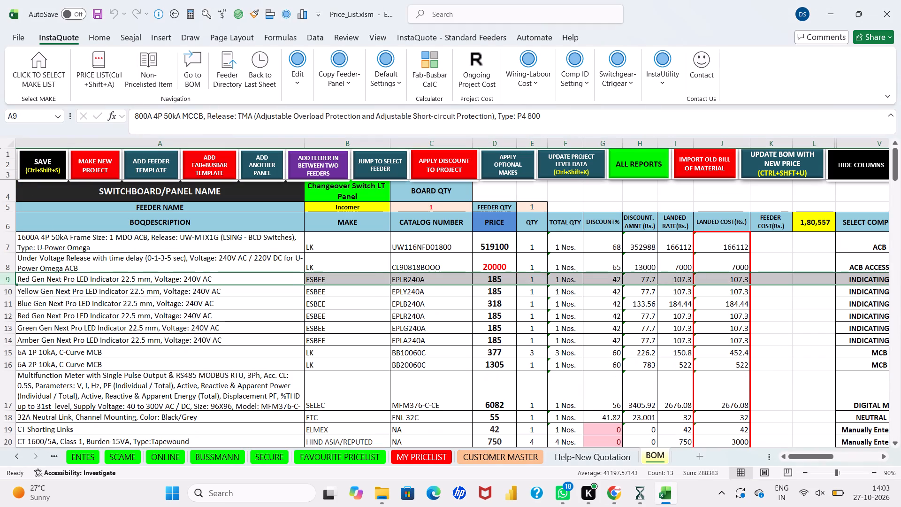
# Save a backup of the ongoing InstaQuote project and return to the QS1738 HT LT Panels spreadsheet.
pyautogui.click(67, 264)
pyautogui.click(38, 163)
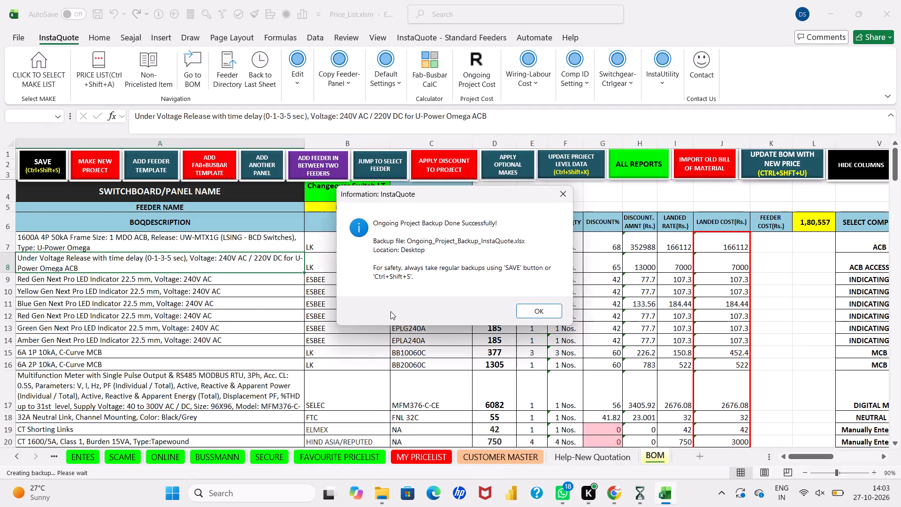
pyautogui.click(532, 314)
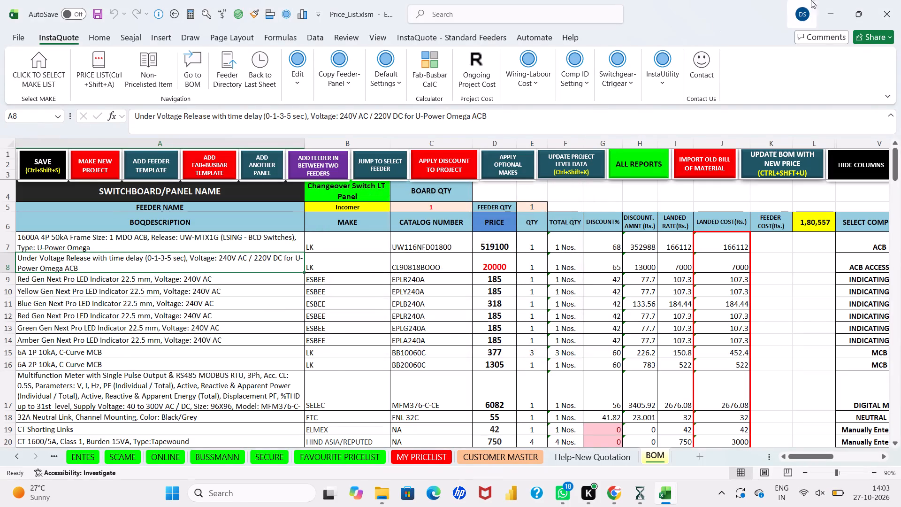
pyautogui.click(825, 0)
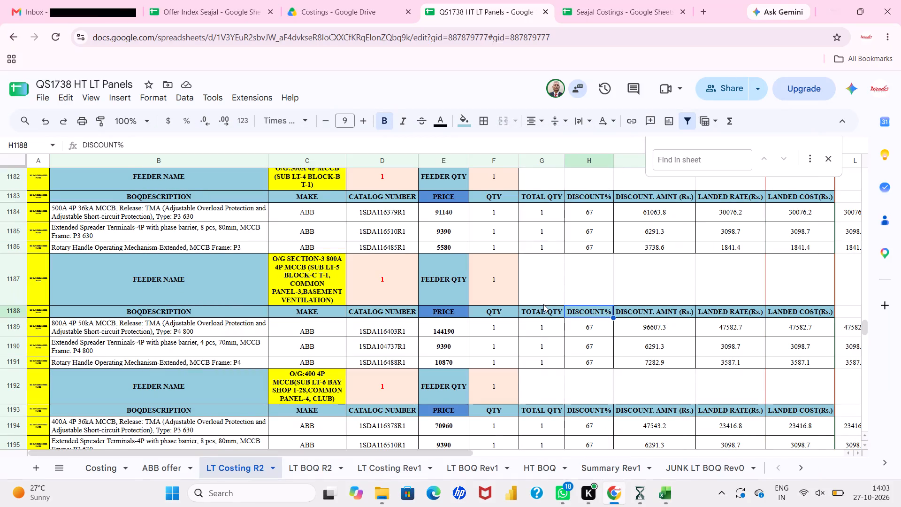
# Review the PLC for Auto Load Management items in LT BOQ R2, checking makes, catalog numbers and quantities through to DG Sub LT Panel-1.
pyautogui.click(557, 89)
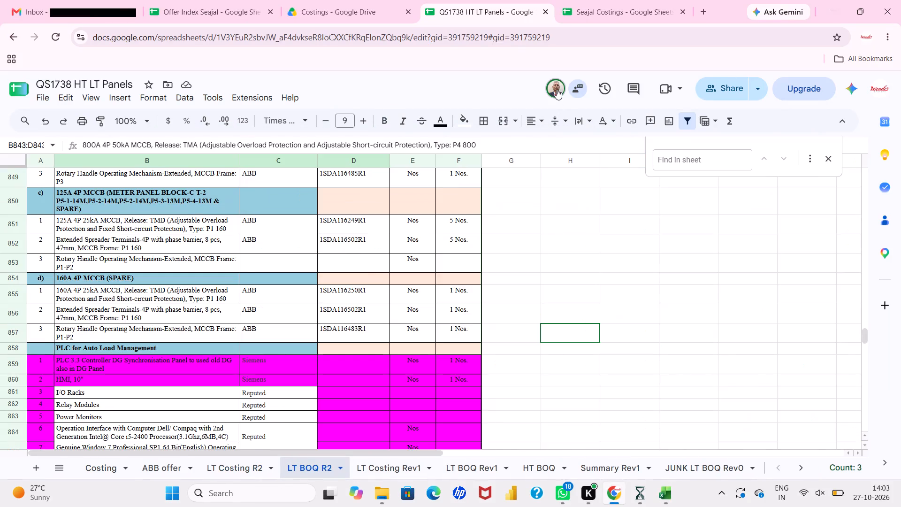
pyautogui.scroll(-1, 466, 240)
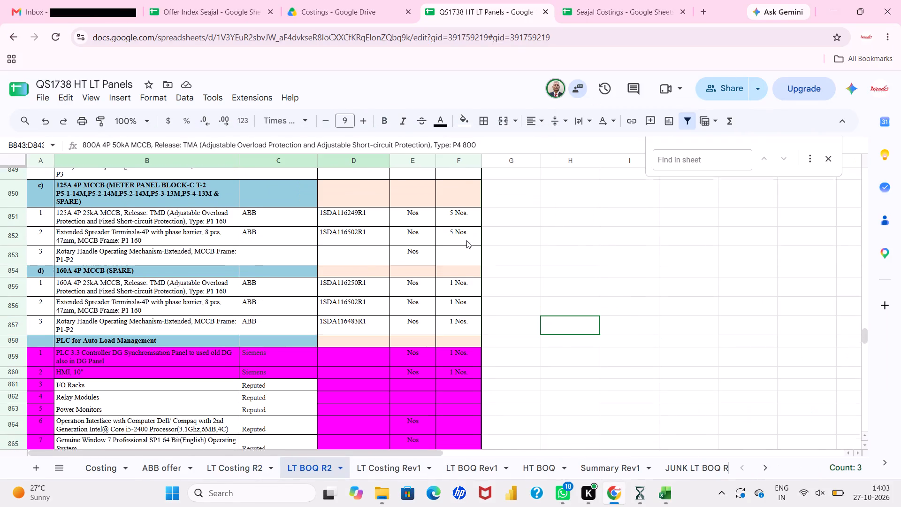
pyautogui.scroll(-2, 466, 240)
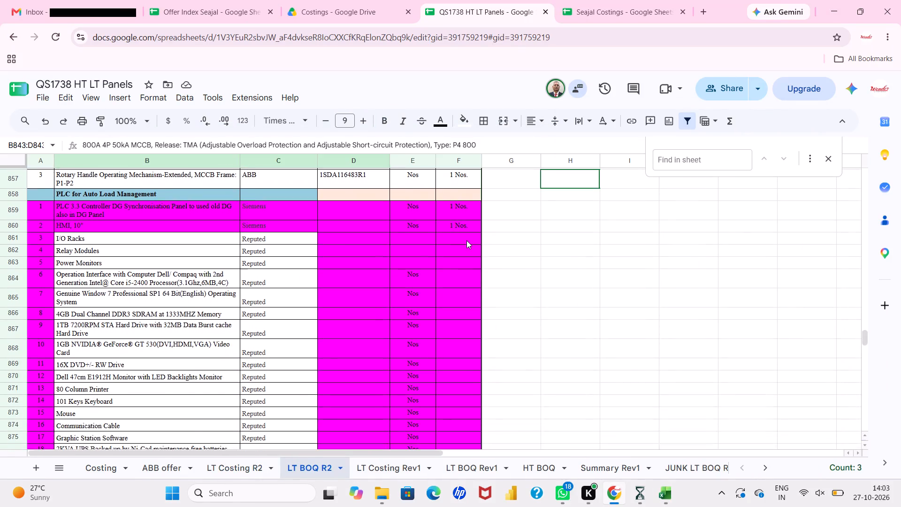
pyautogui.scroll(-3, 466, 240)
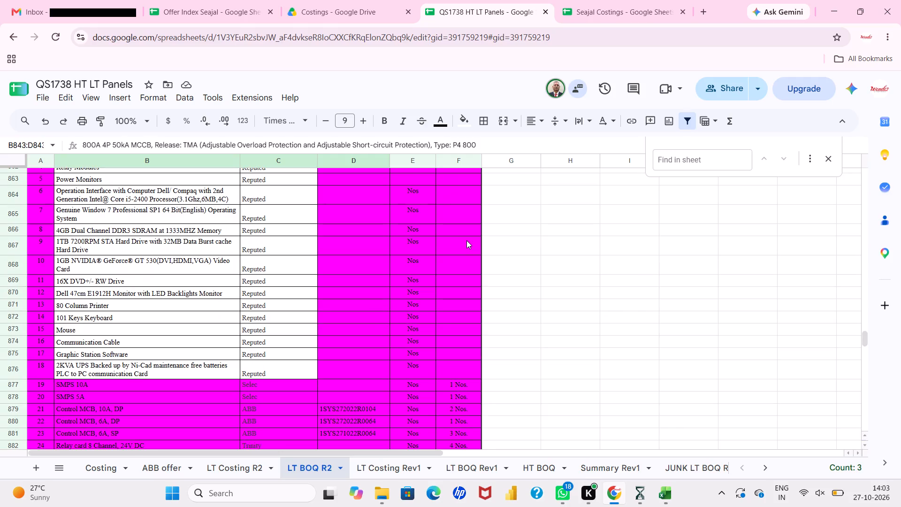
pyautogui.scroll(-3, 466, 240)
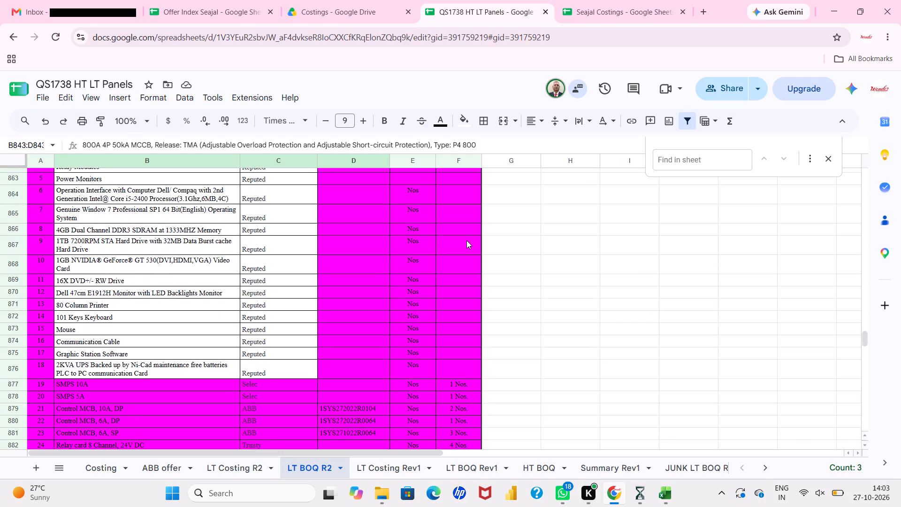
pyautogui.scroll(-1, 466, 240)
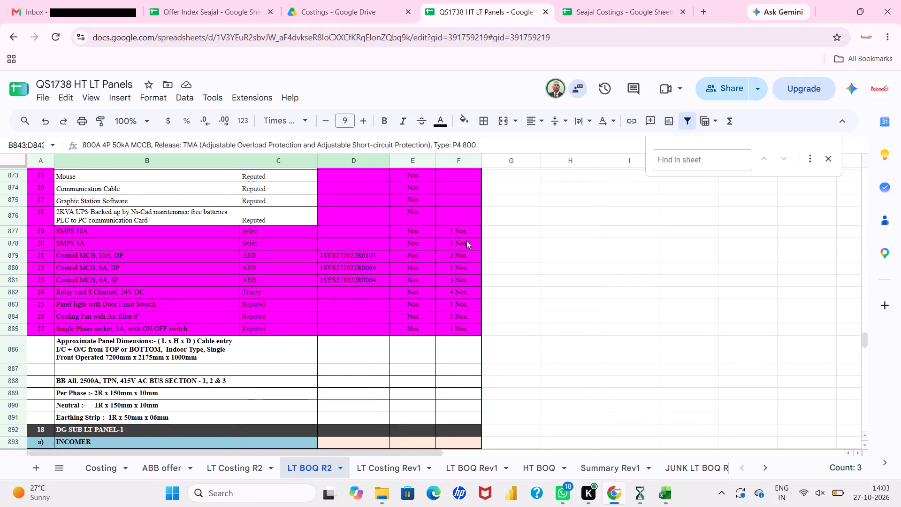
pyautogui.scroll(2, 466, 240)
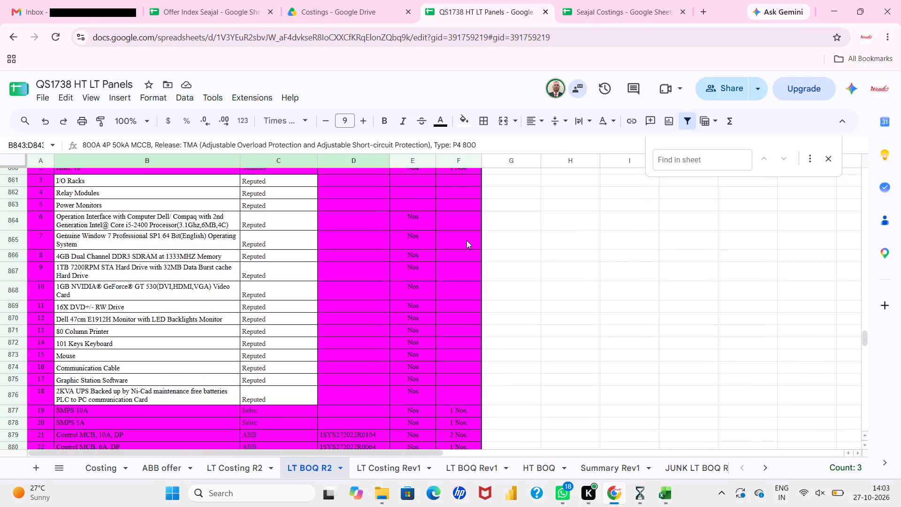
pyautogui.scroll(1, 466, 240)
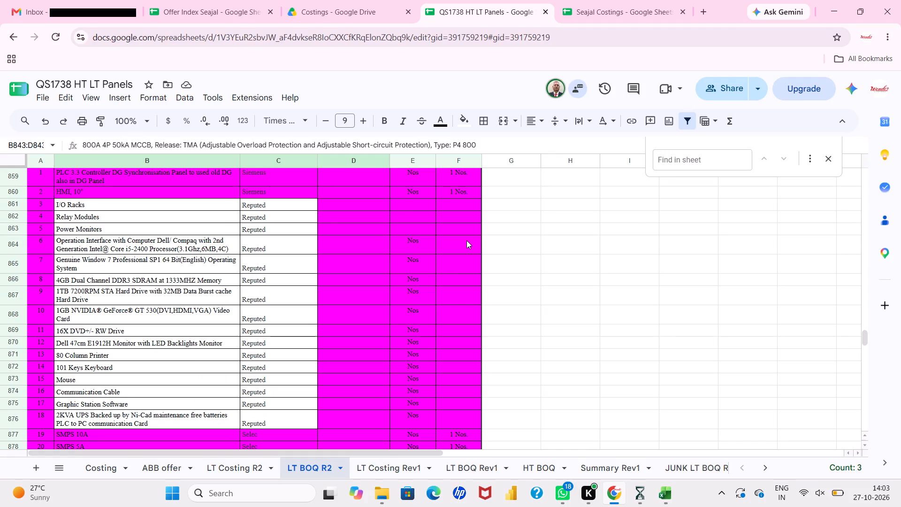
pyautogui.scroll(1, 466, 240)
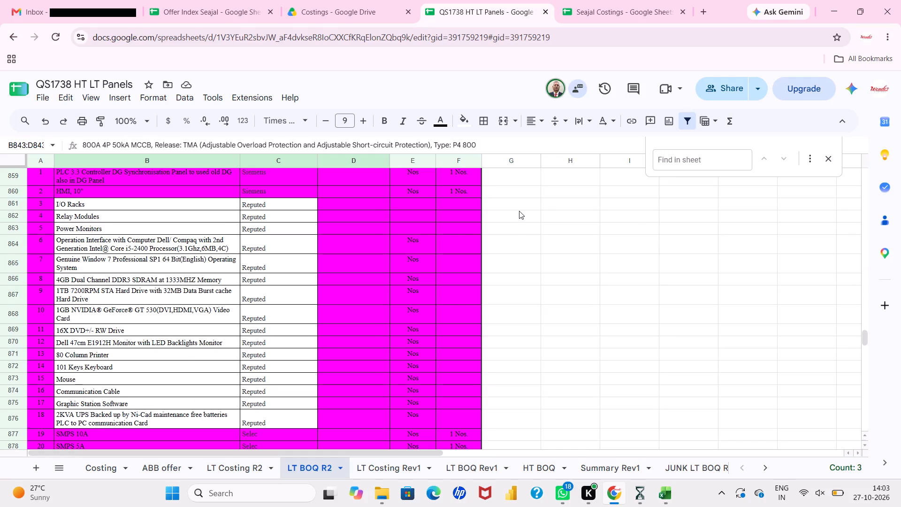
pyautogui.scroll(-1, 243, 367)
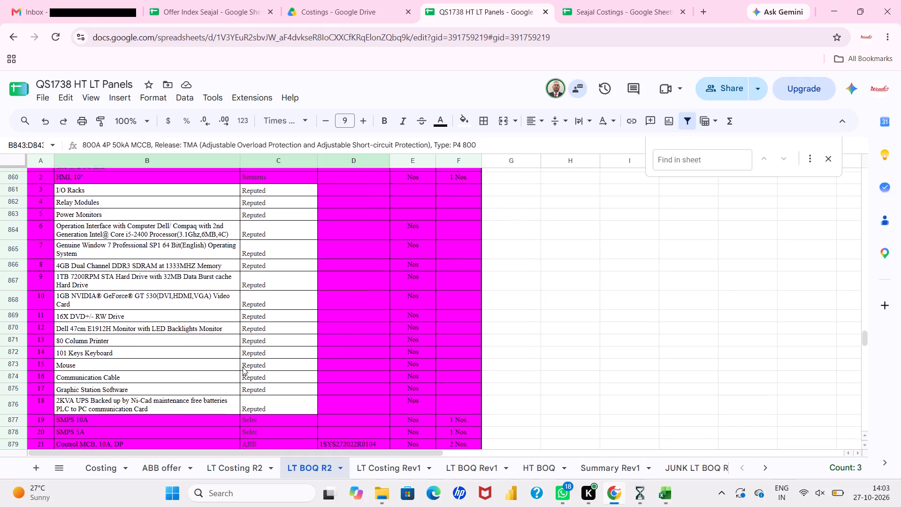
pyautogui.scroll(-2, 243, 367)
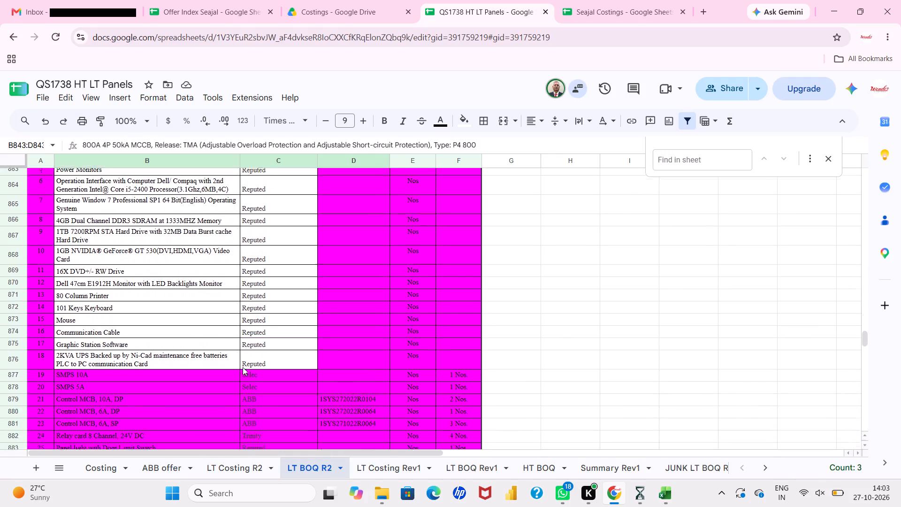
pyautogui.scroll(-2, 243, 367)
pyautogui.scroll(-3, 237, 414)
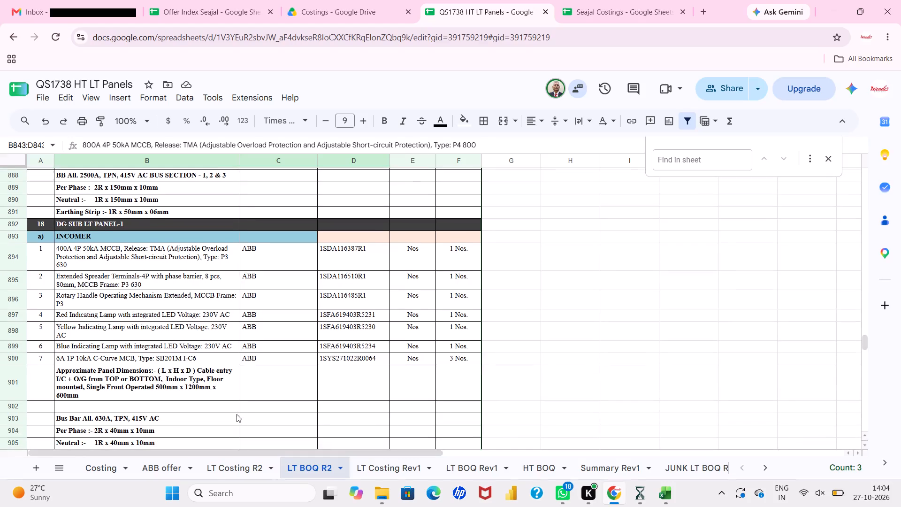
# In LT Costing R2's PLC for Auto Load Management feeder, enter NA as catalog number from the PLC 3.3 Controller row through SMPS 5A.
pyautogui.click(239, 466)
pyautogui.scroll(-5, 291, 349)
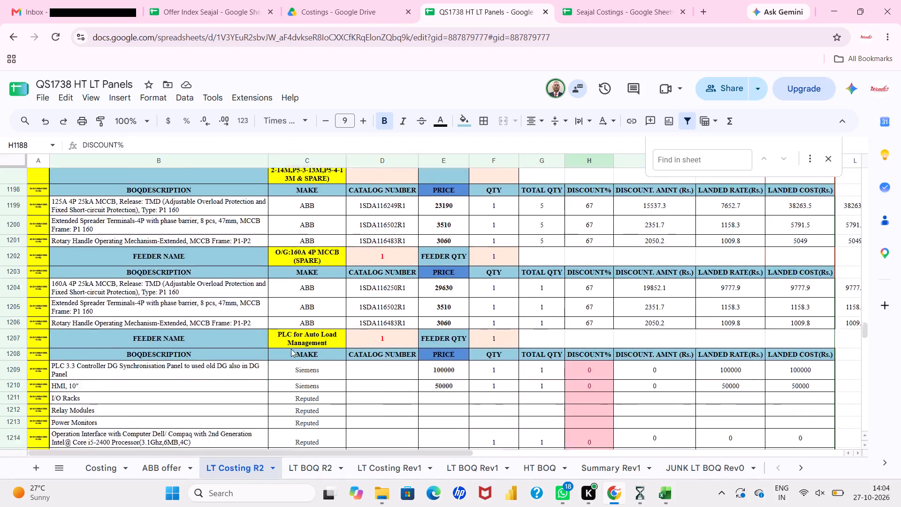
pyautogui.scroll(-1, 291, 349)
pyautogui.scroll(1, 291, 349)
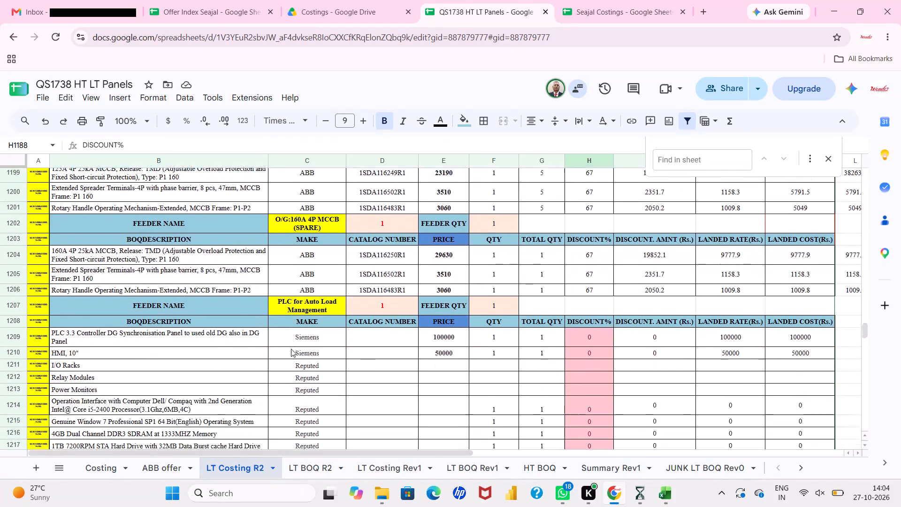
pyautogui.scroll(1, 350, 307)
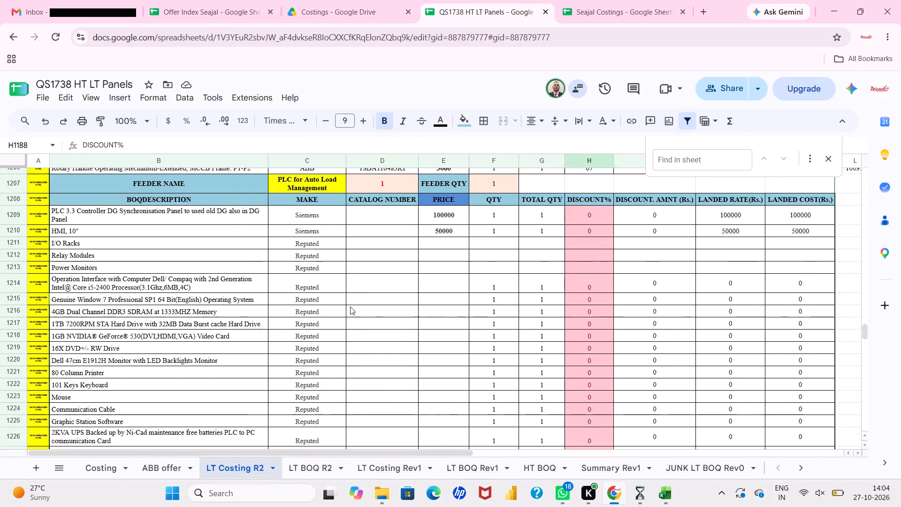
pyautogui.scroll(1, 350, 307)
pyautogui.click(371, 233)
pyautogui.write('NA')
pyautogui.press('Return')
pyautogui.click(385, 232)
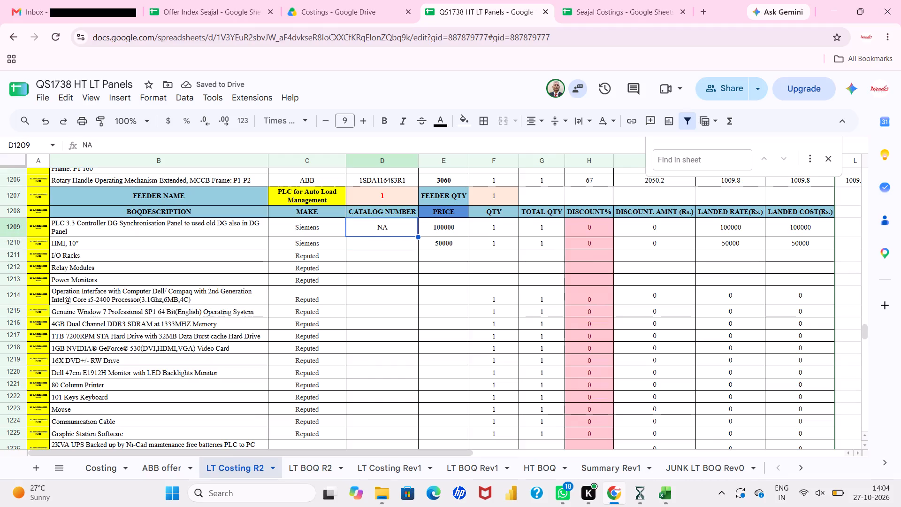
pyautogui.moveTo(418, 237); pyautogui.dragTo(412, 238)
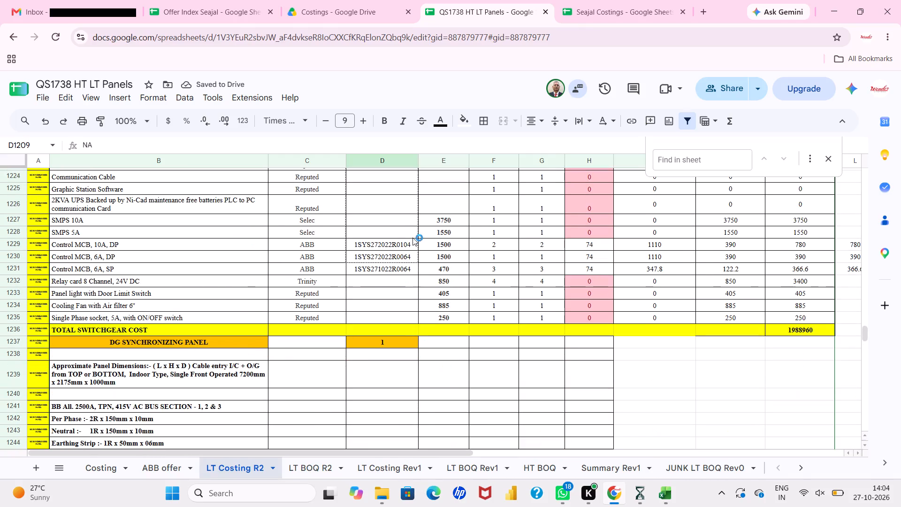
pyautogui.moveTo(412, 238); pyautogui.dragTo(411, 232)
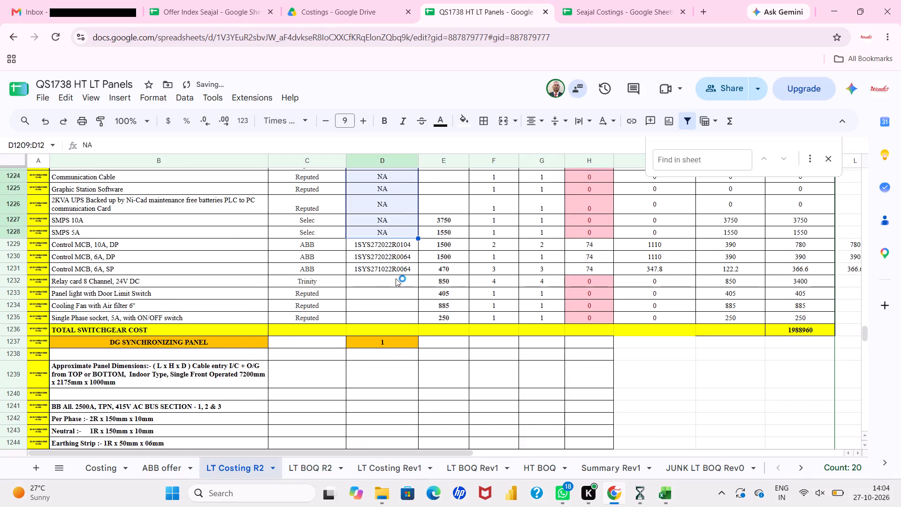
# Enter NA as catalog number for the Relay card 8 Channel row and fill it down through the Single Phase socket row.
pyautogui.click(396, 278)
pyautogui.write('NA')
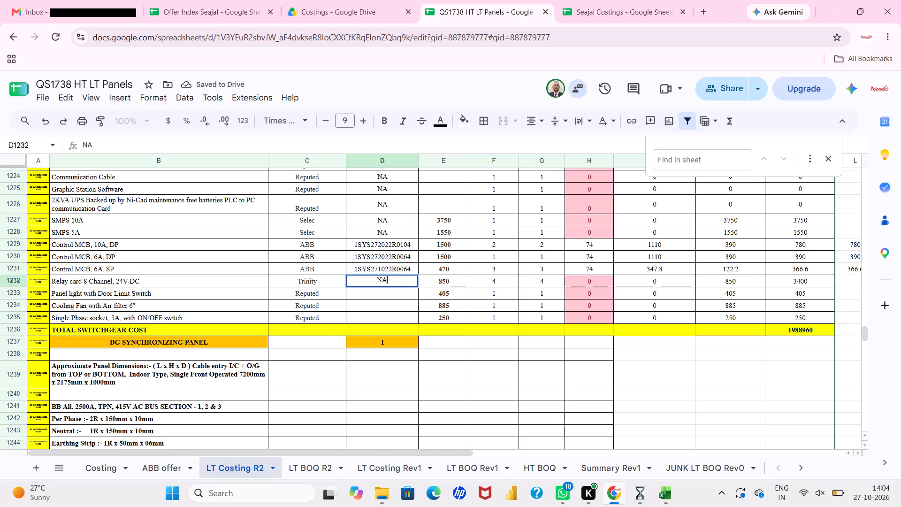
pyautogui.press('Return')
pyautogui.click(406, 277)
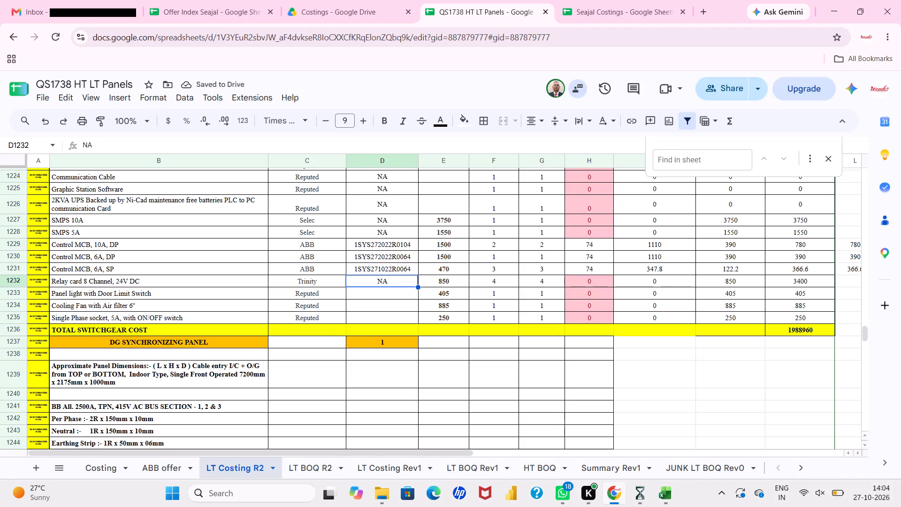
pyautogui.moveTo(417, 287); pyautogui.dragTo(417, 317)
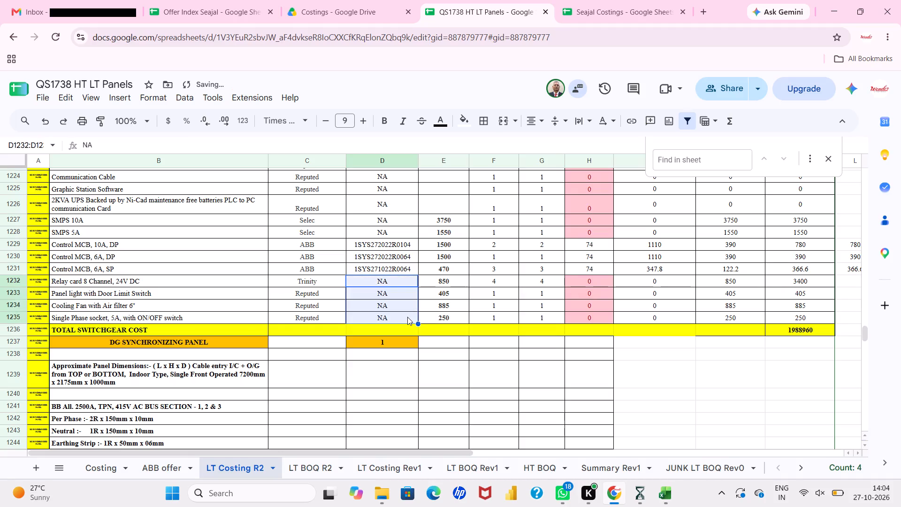
pyautogui.click(407, 317)
# Fill the HMI row's QTY and TOTAL QTY of 1 down through the Operation Interface row in the PLC feeder.
pyautogui.scroll(2, 407, 317)
pyautogui.scroll(-2, 407, 317)
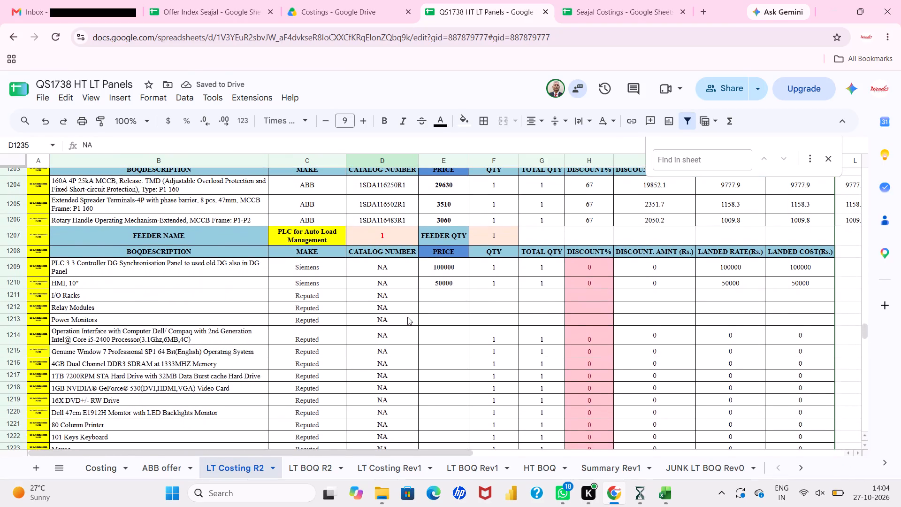
pyautogui.scroll(-1, 407, 317)
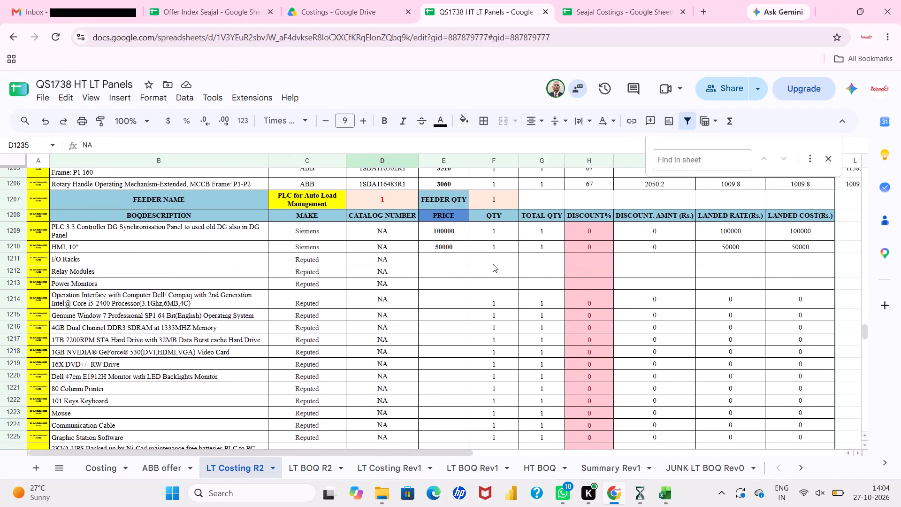
pyautogui.click(500, 250)
pyautogui.moveTo(500, 250); pyautogui.dragTo(532, 249)
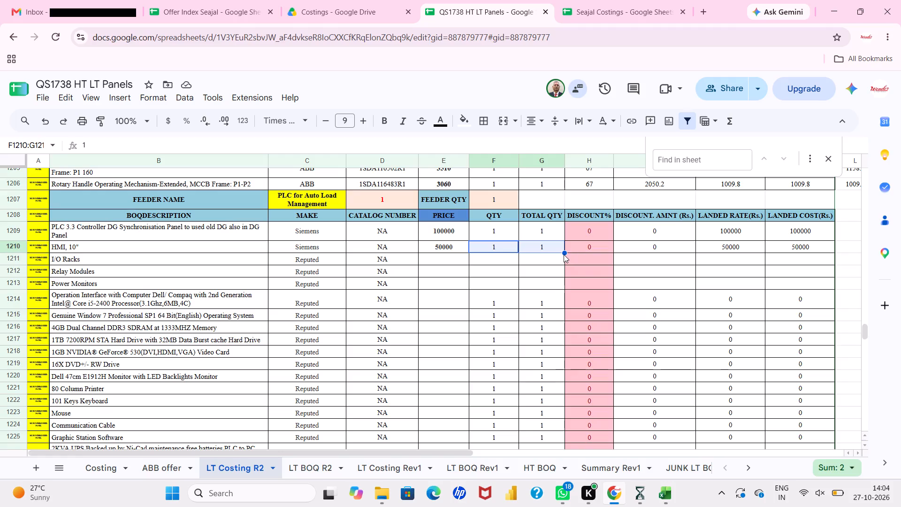
pyautogui.moveTo(564, 254); pyautogui.dragTo(564, 292)
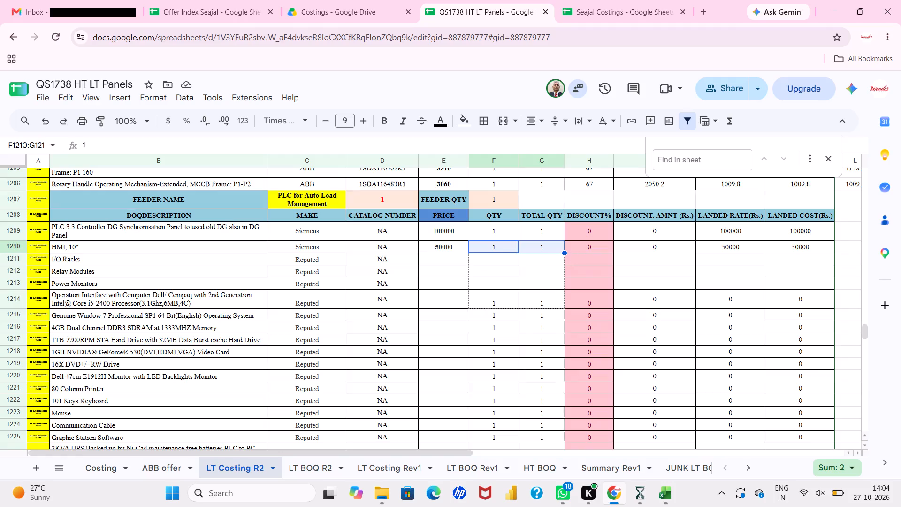
pyautogui.moveTo(564, 292); pyautogui.dragTo(564, 297)
# Fill the HMI row's discount percentage, discount amount, landed rate and landed cost cells down through the Power Monitors row.
pyautogui.click(606, 242)
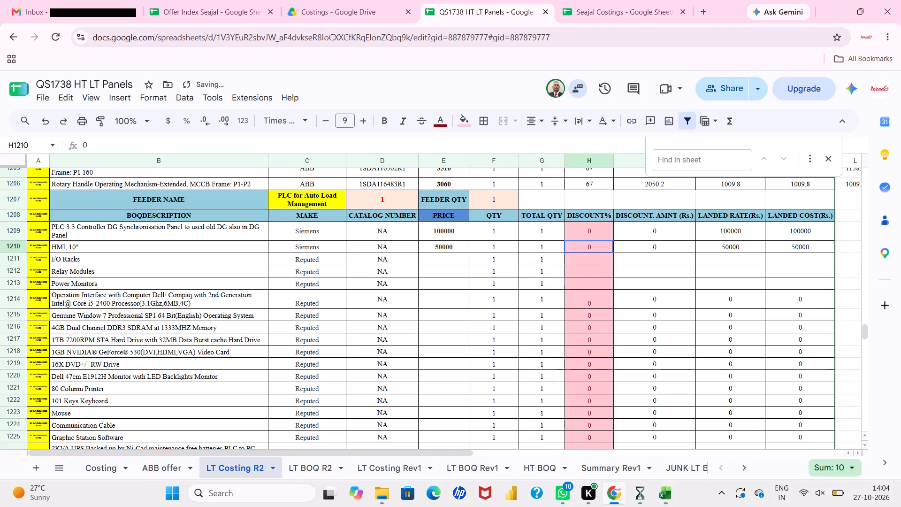
pyautogui.moveTo(607, 247); pyautogui.dragTo(805, 238)
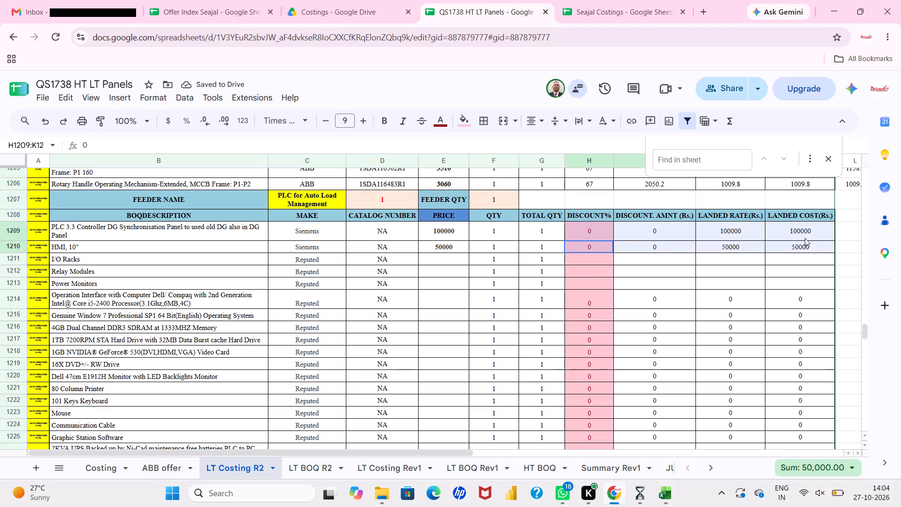
pyautogui.moveTo(805, 238); pyautogui.dragTo(816, 237)
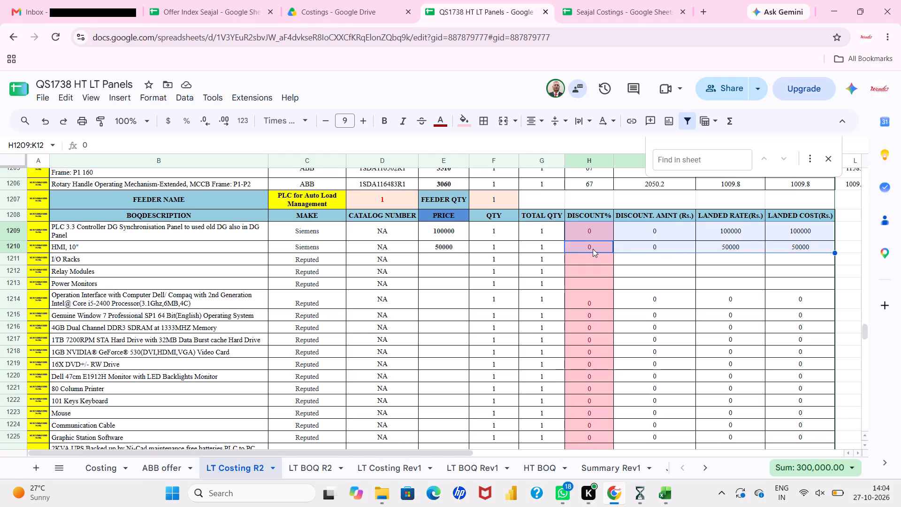
pyautogui.moveTo(593, 249); pyautogui.dragTo(809, 250)
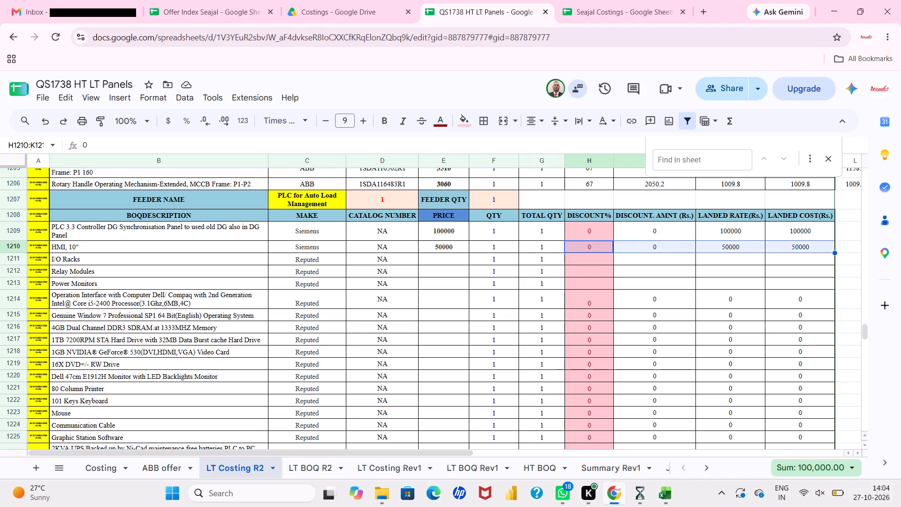
pyautogui.moveTo(834, 252); pyautogui.dragTo(834, 275)
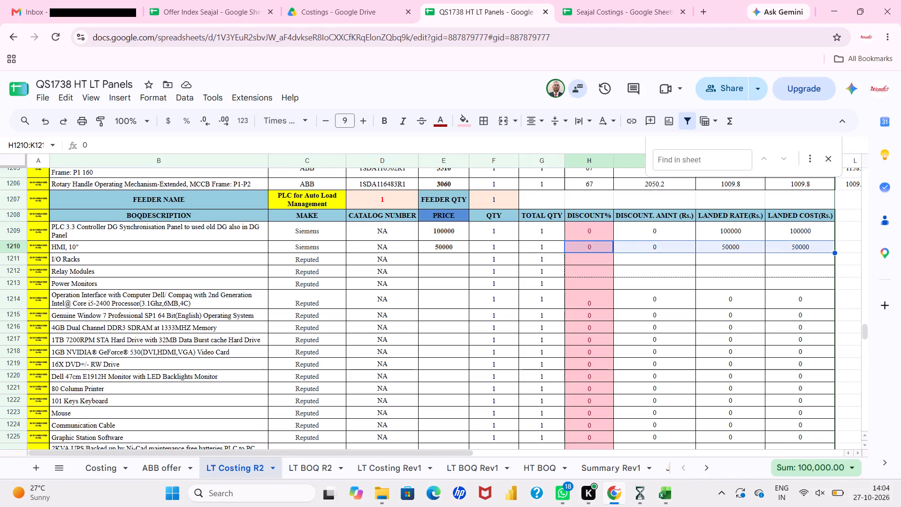
pyautogui.moveTo(834, 275); pyautogui.dragTo(840, 285)
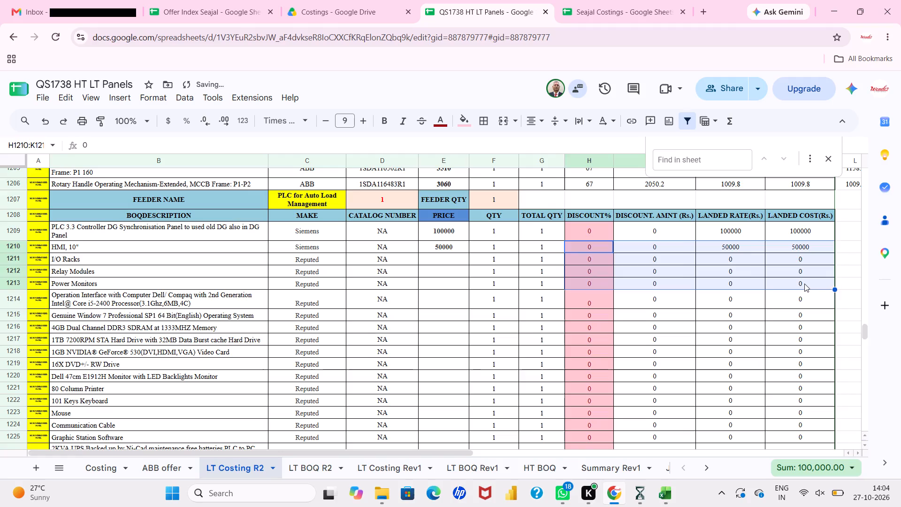
pyautogui.click(804, 284)
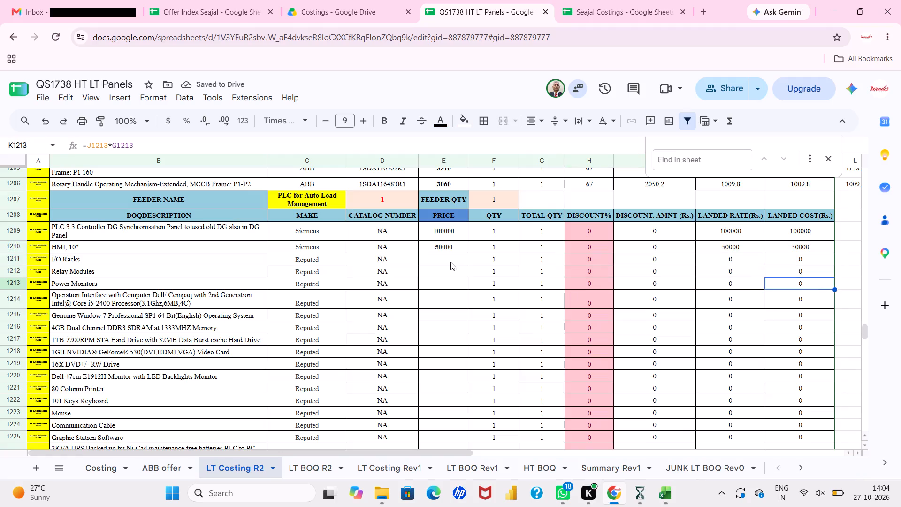
pyautogui.click(450, 262)
pyautogui.click(458, 285)
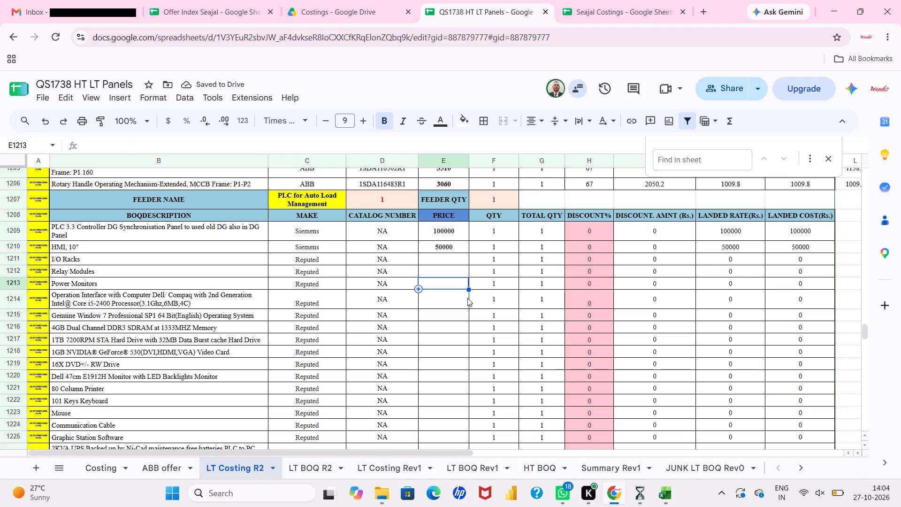
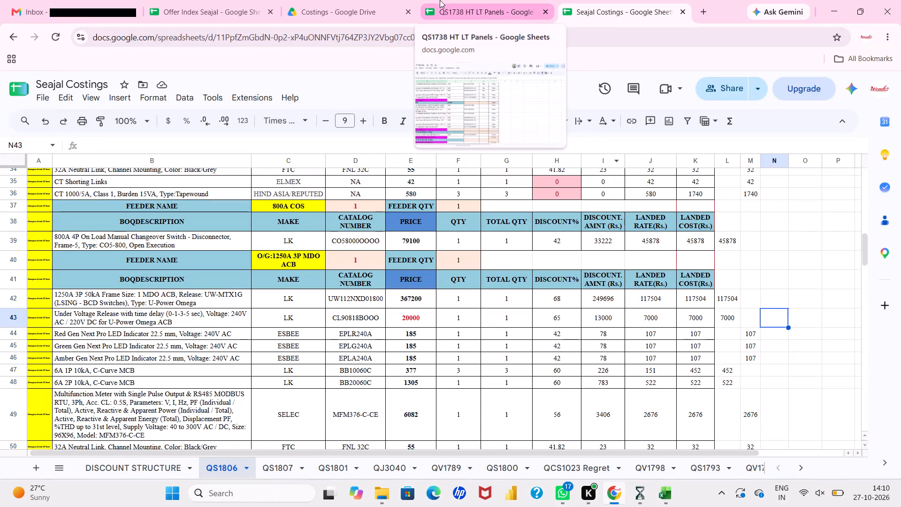
# Switch to the QS1738 HT LT Panels workbook and examine the METER BOX-1 section around the collaborator's position in LT BOQ R2.
pyautogui.click(402, 267)
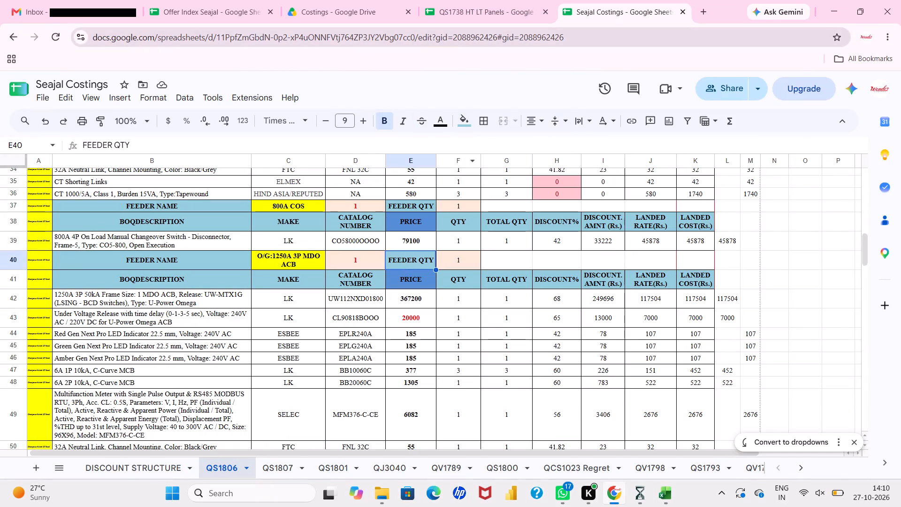
pyautogui.click(485, 2)
pyautogui.click(545, 85)
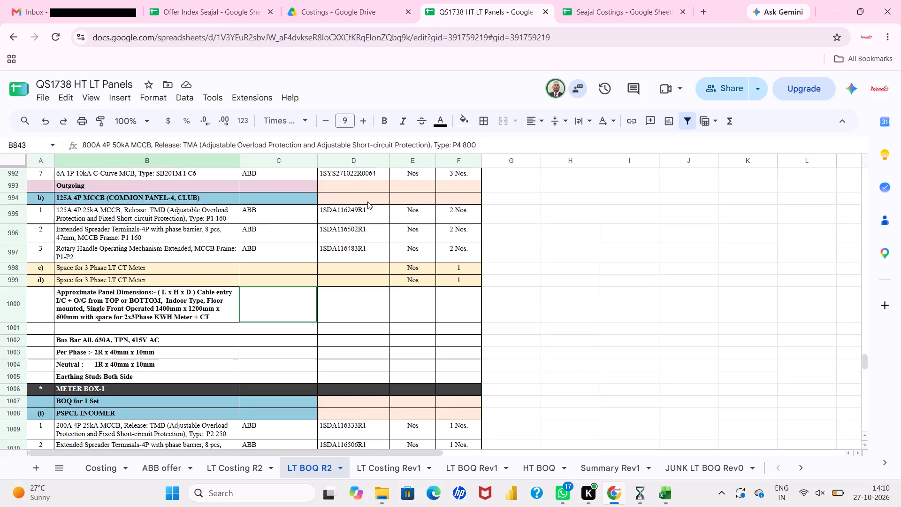
pyautogui.scroll(-2, 368, 198)
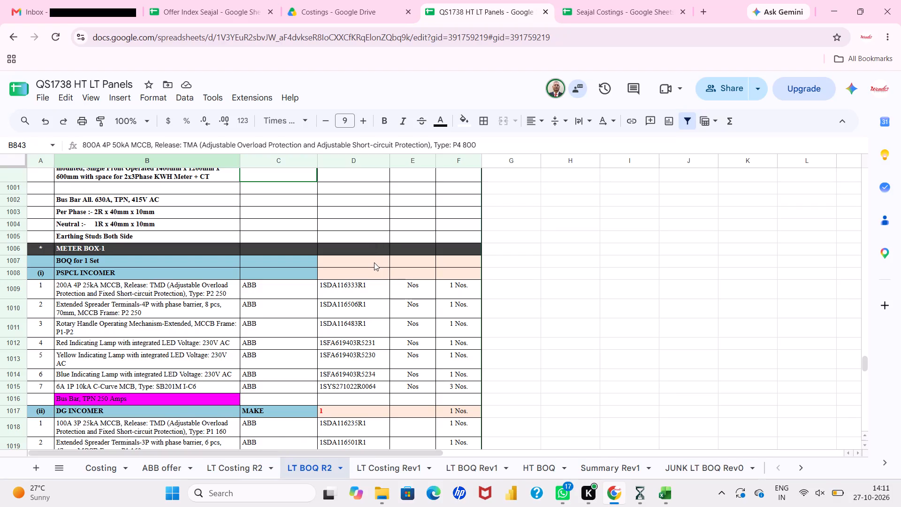
pyautogui.scroll(-2, 374, 262)
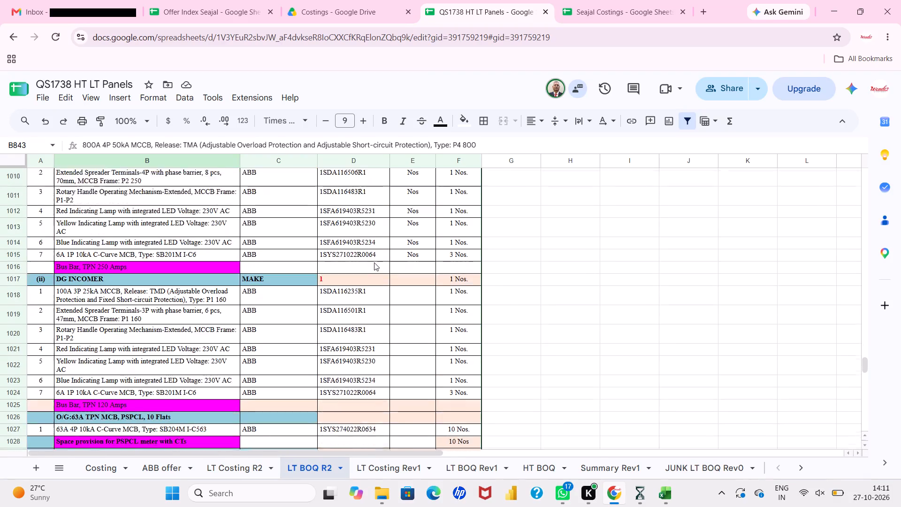
pyautogui.scroll(-1, 374, 262)
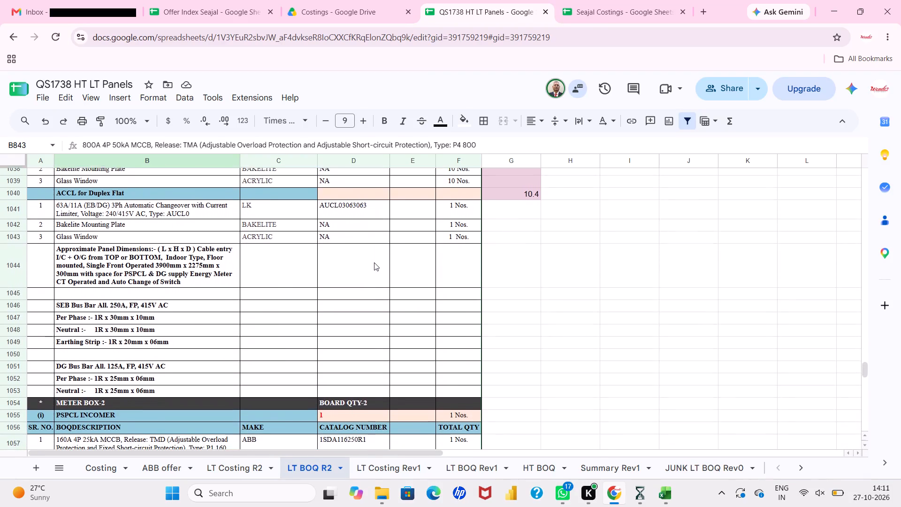
pyautogui.scroll(1, 374, 262)
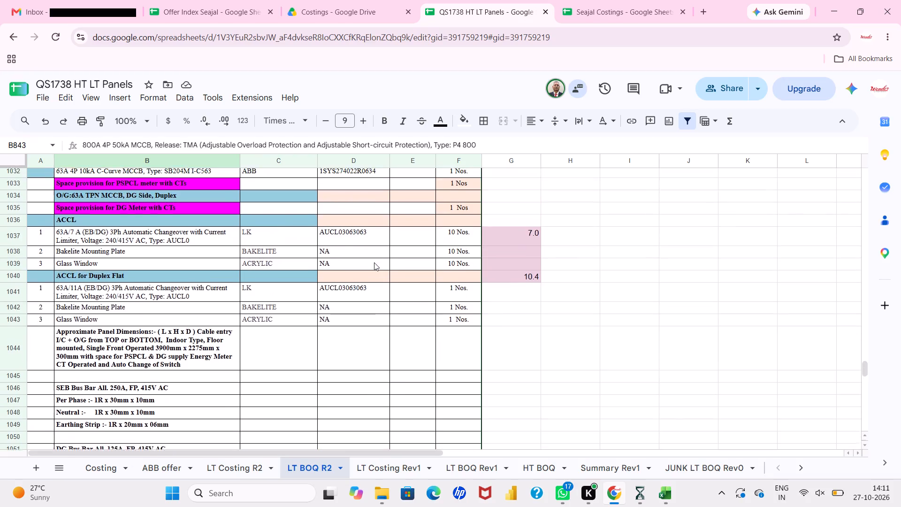
pyautogui.scroll(3, 374, 262)
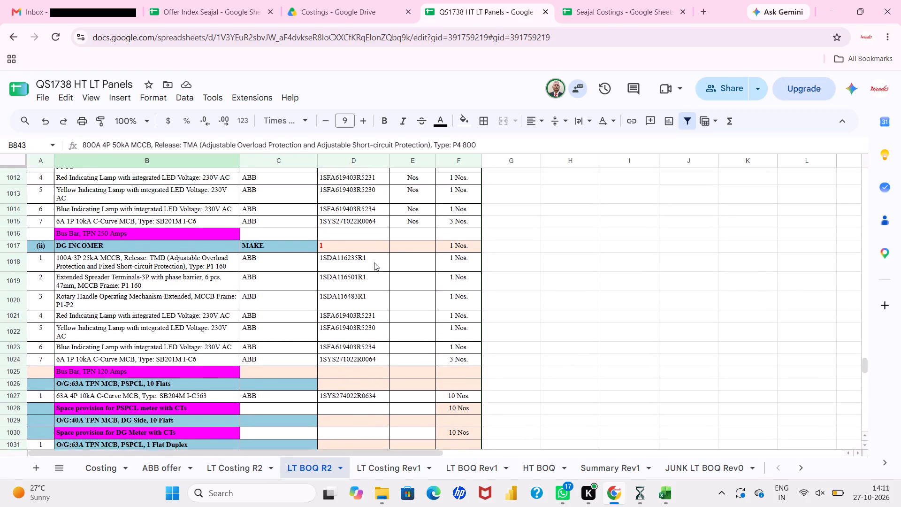
pyautogui.scroll(2, 374, 262)
pyautogui.scroll(-1, 374, 262)
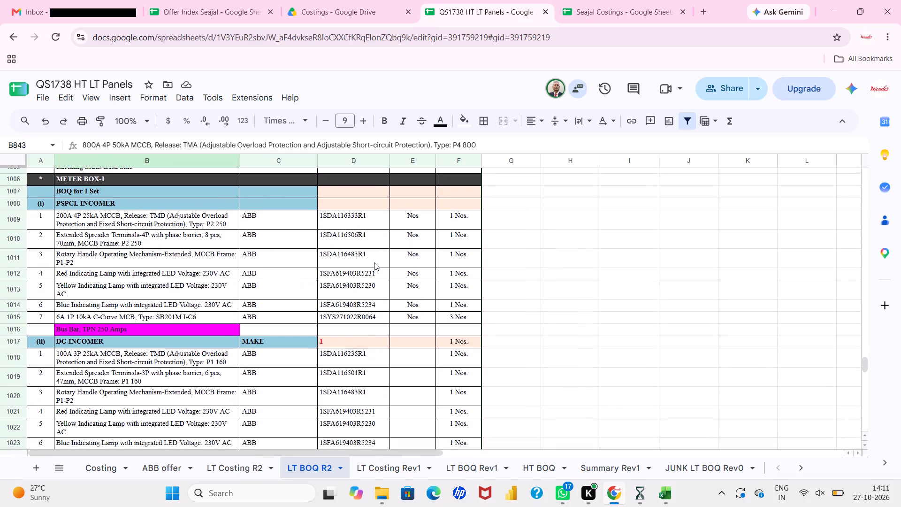
pyautogui.scroll(-1, 374, 262)
pyautogui.click(555, 94)
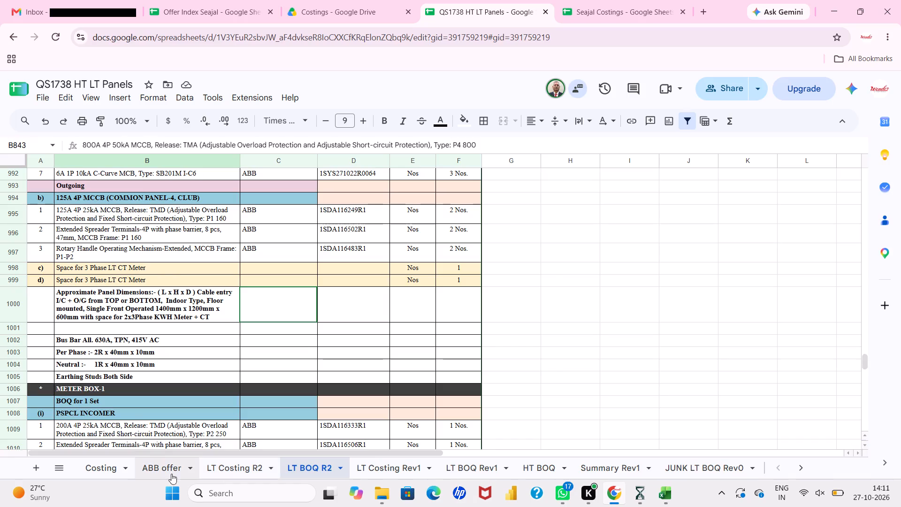
# Review the October 24, 2026 QS1738R02 LT panel prices in the Costing sheet, from MAIN LT PANEL-1 to the Total LT row.
pyautogui.click(102, 463)
pyautogui.scroll(-7, 207, 288)
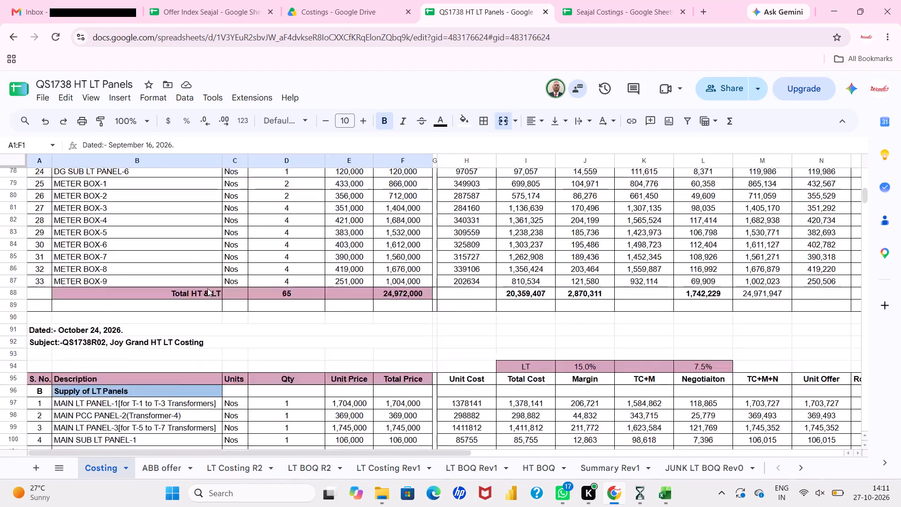
pyautogui.scroll(-4, 207, 288)
pyautogui.scroll(1, 207, 288)
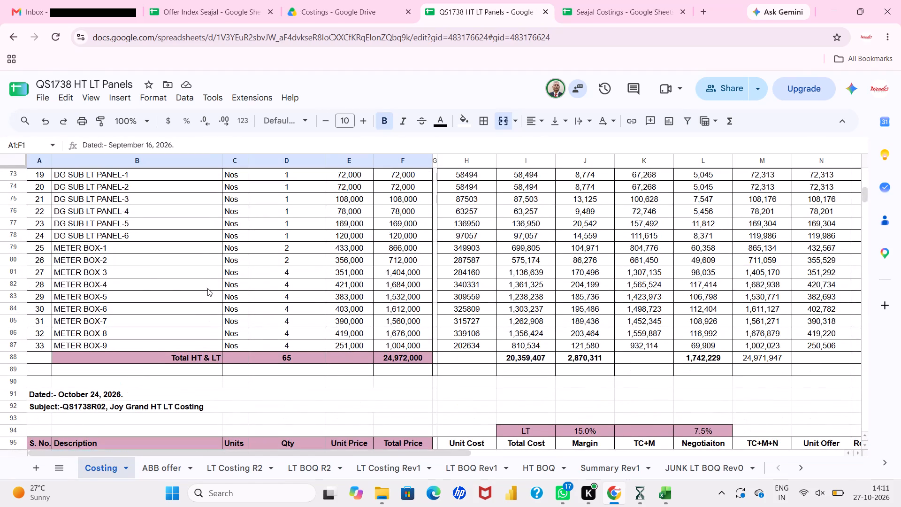
pyautogui.scroll(-2, 207, 288)
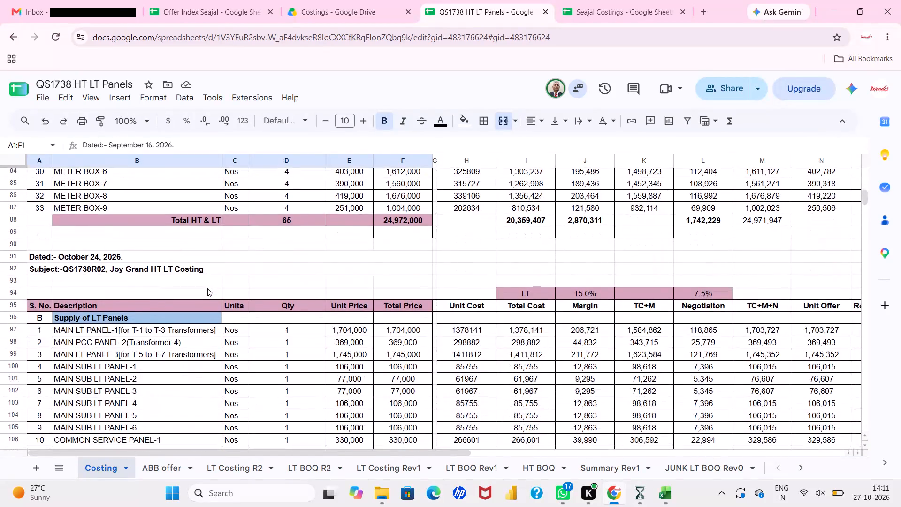
pyautogui.scroll(-3, 207, 288)
pyautogui.scroll(1, 391, 257)
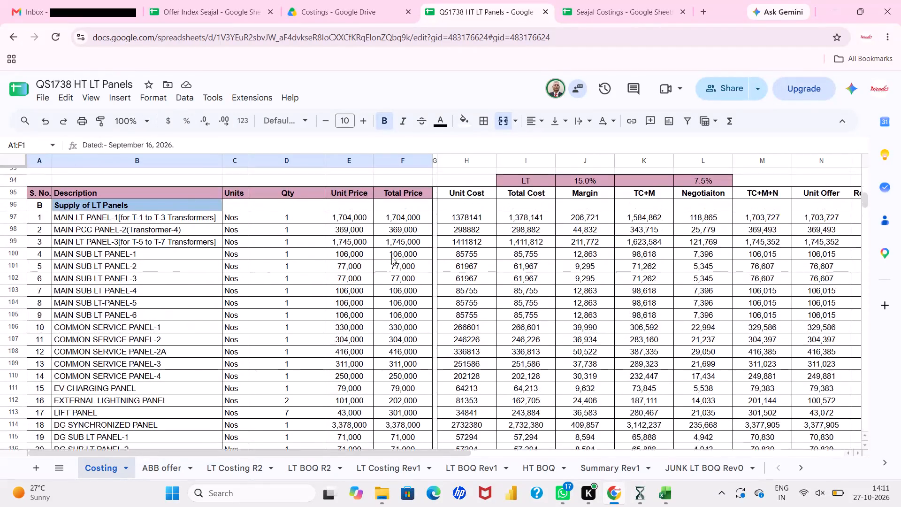
pyautogui.scroll(1, 391, 257)
pyautogui.scroll(-3, 432, 277)
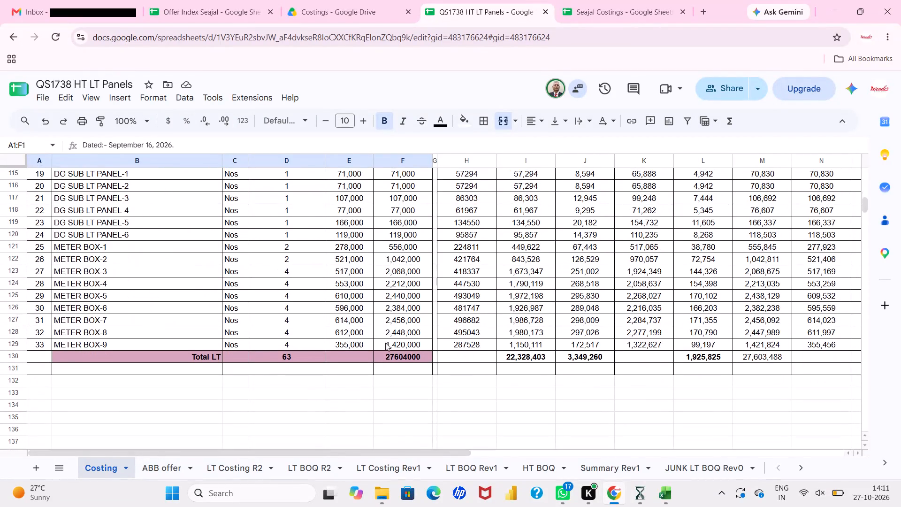
# Check the panel cost summary and the main LT panel feeders in LT Costing R2, and return to the collaborator's position in LT BOQ R2.
pyautogui.click(246, 472)
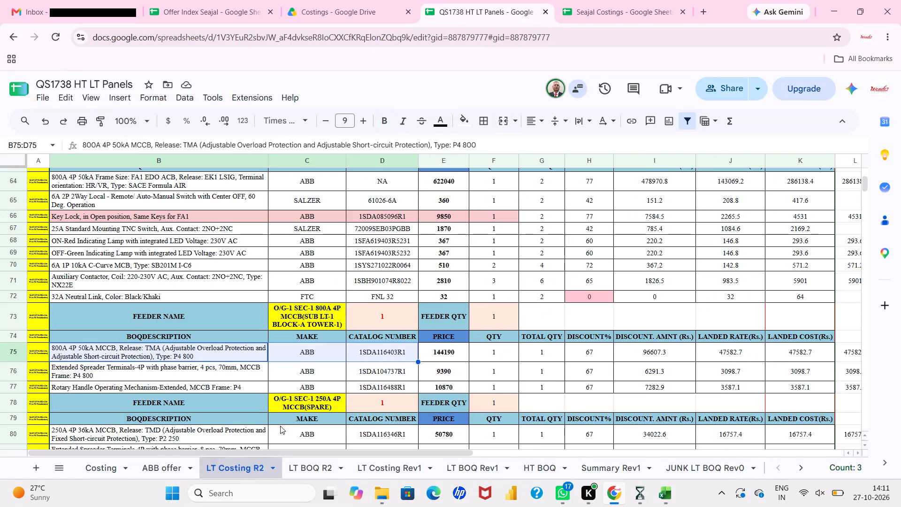
pyautogui.scroll(7, 370, 290)
pyautogui.scroll(-3, 370, 290)
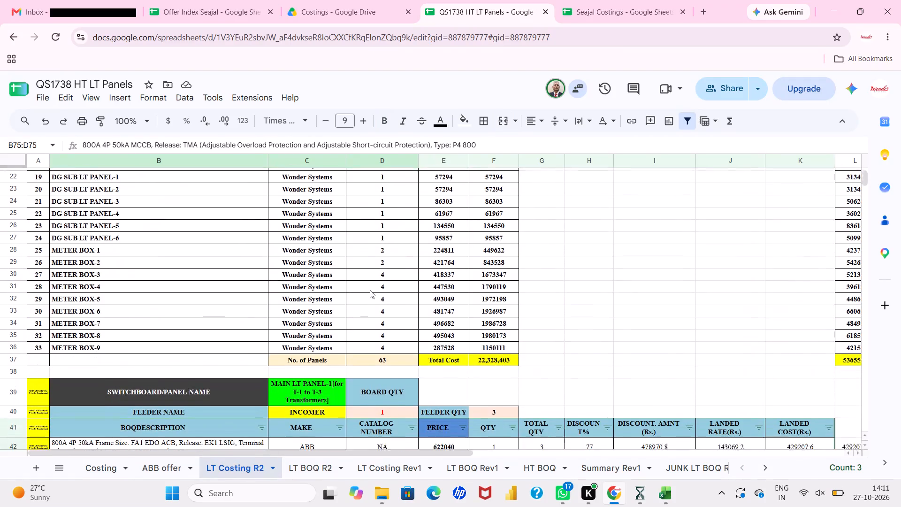
pyautogui.click(107, 470)
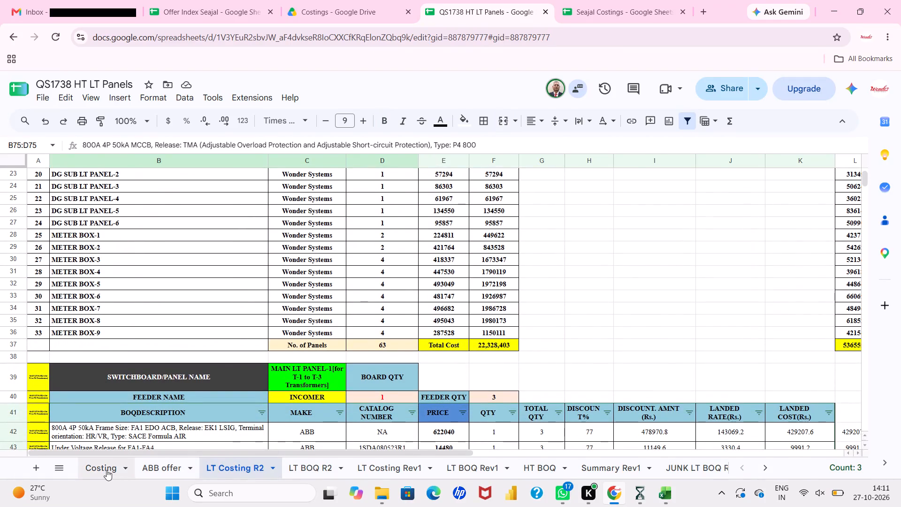
pyautogui.click(239, 472)
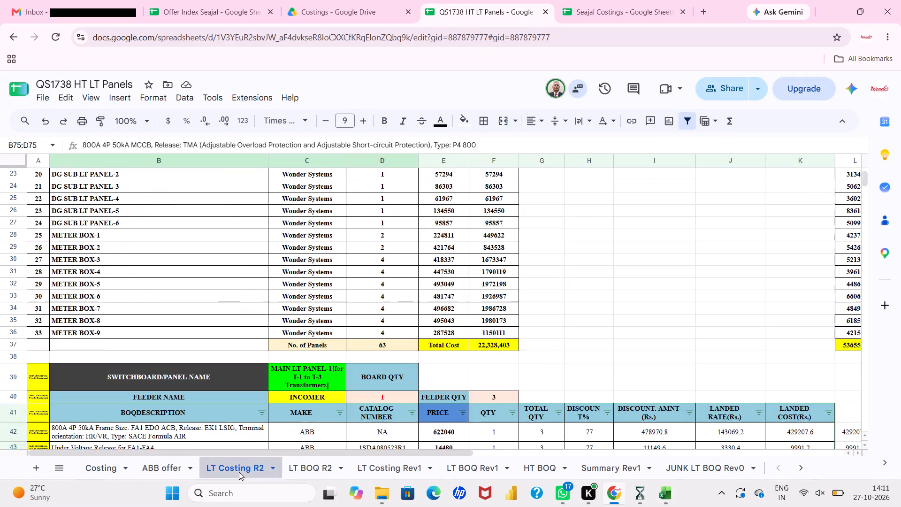
pyautogui.scroll(-10, 270, 373)
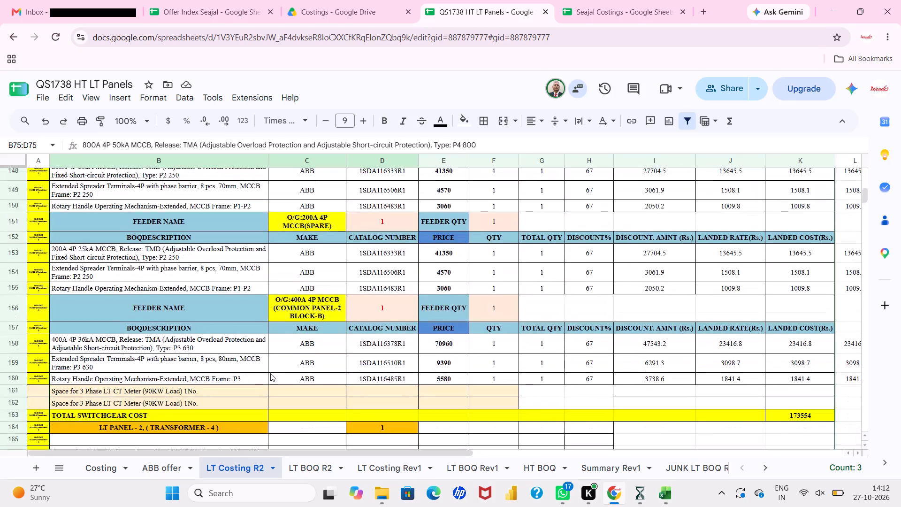
pyautogui.click(552, 89)
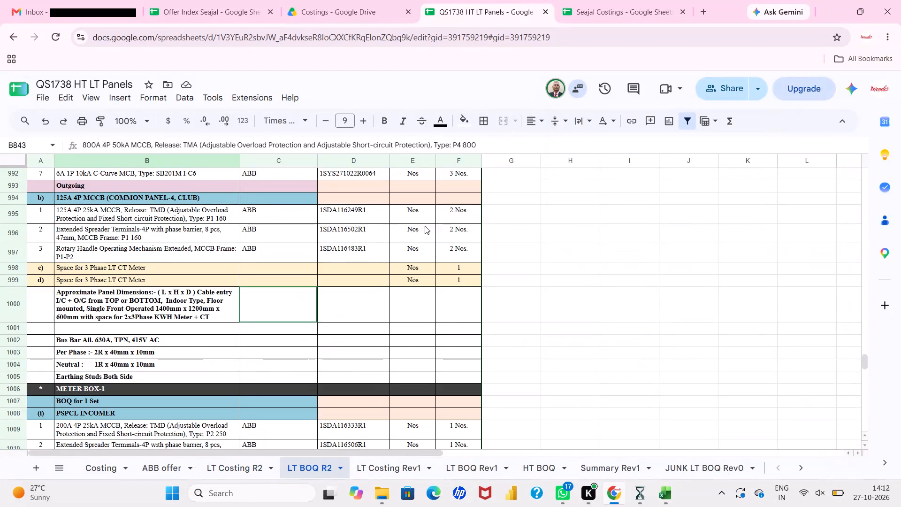
# Re-examine the QS1738R02 supply of LT panels table in the Costing sheet, comparing quantities, unit costs and margins down to METER BOX-9.
pyautogui.click(103, 476)
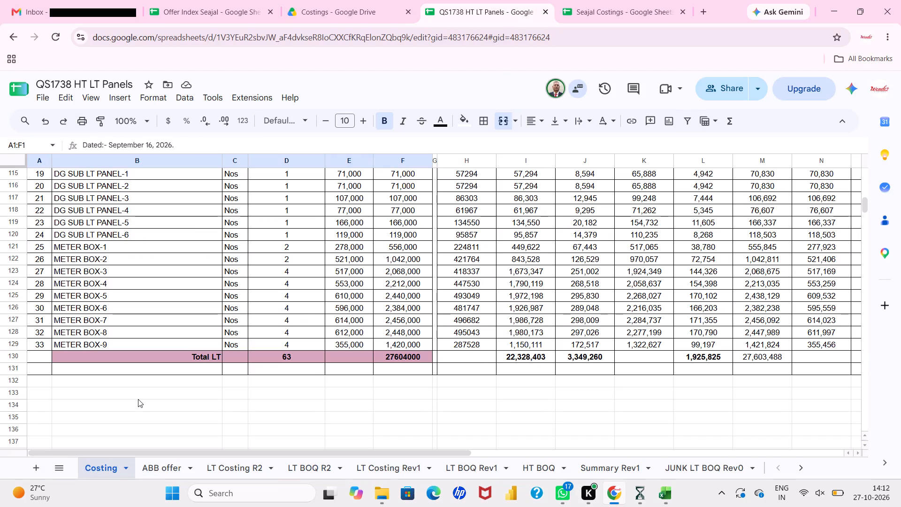
pyautogui.scroll(2, 138, 399)
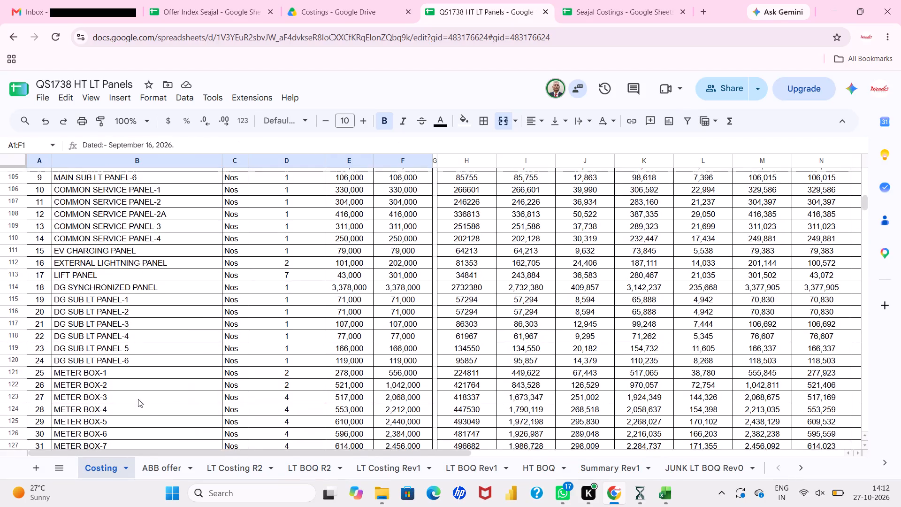
pyautogui.scroll(2, 138, 399)
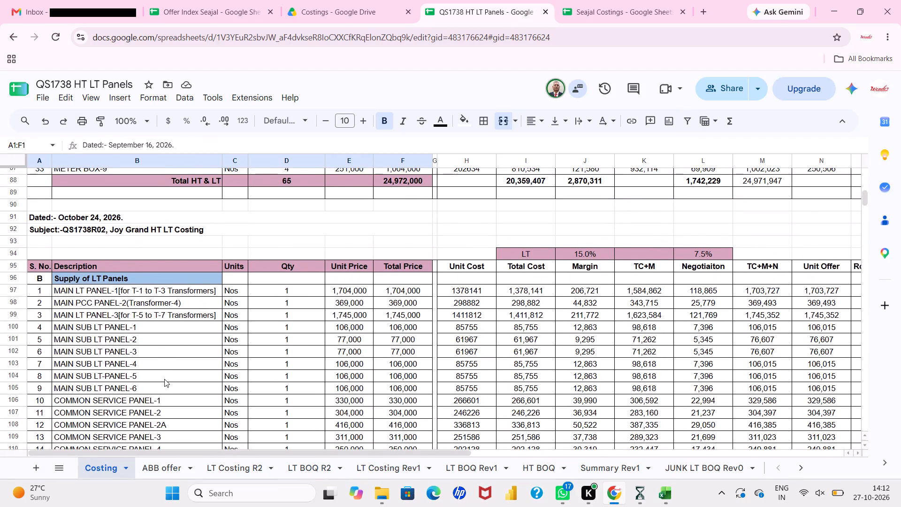
pyautogui.scroll(-3, 164, 379)
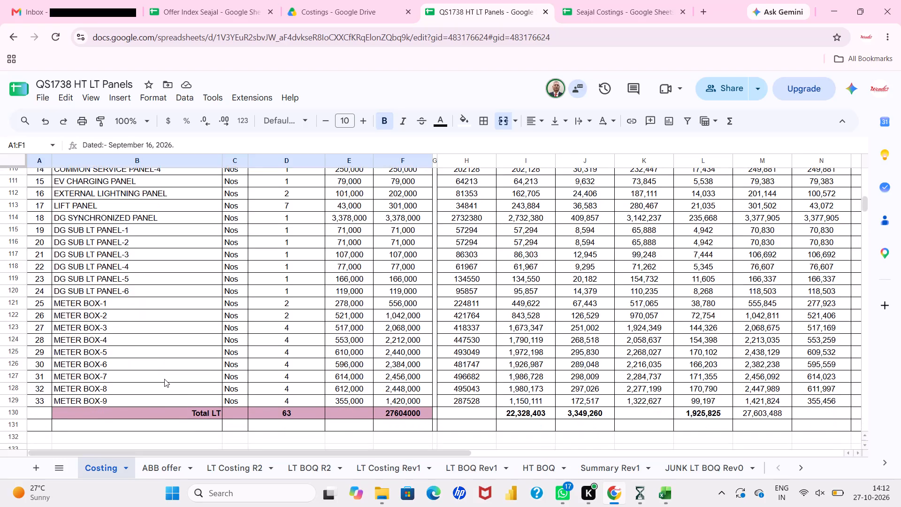
pyautogui.scroll(-1, 164, 379)
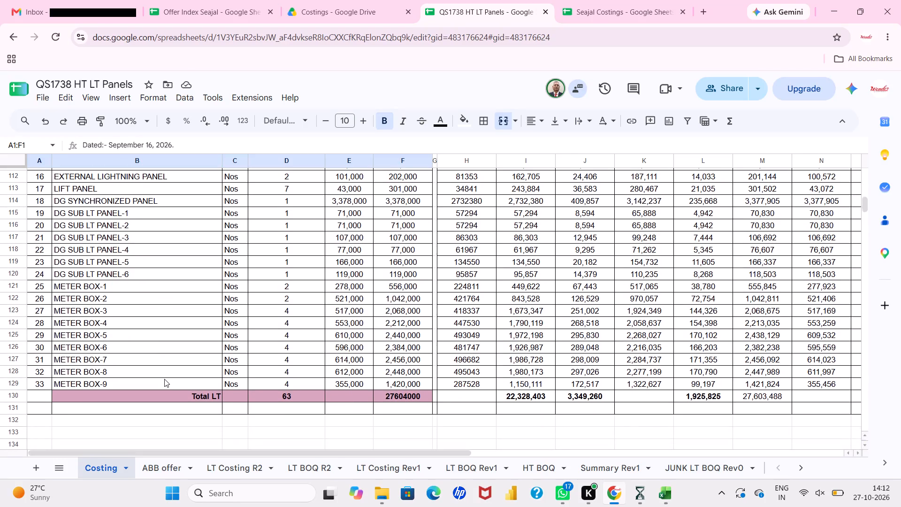
pyautogui.scroll(-1, 164, 379)
pyautogui.scroll(5, 164, 379)
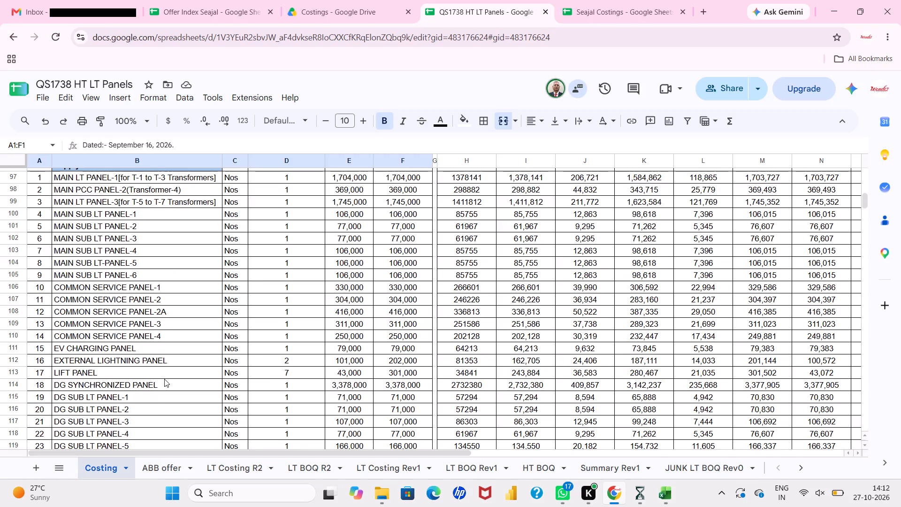
pyautogui.scroll(2, 164, 379)
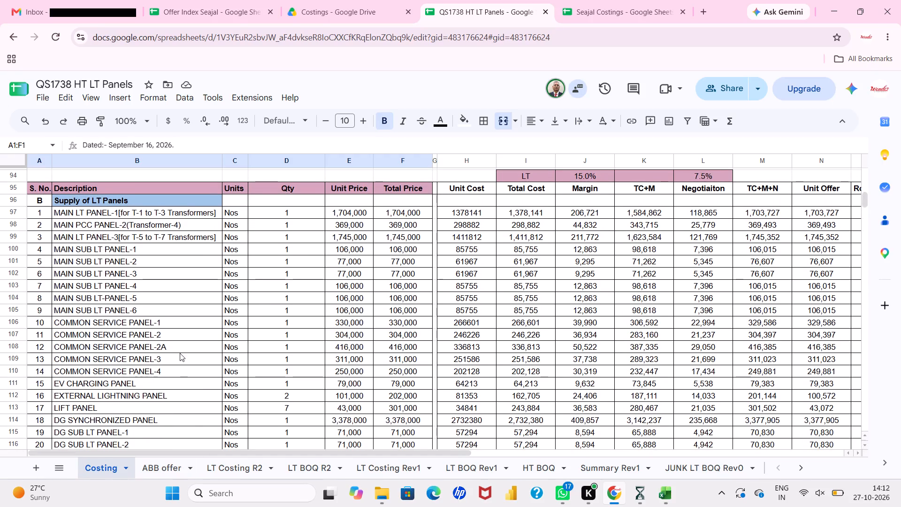
pyautogui.scroll(-2, 180, 353)
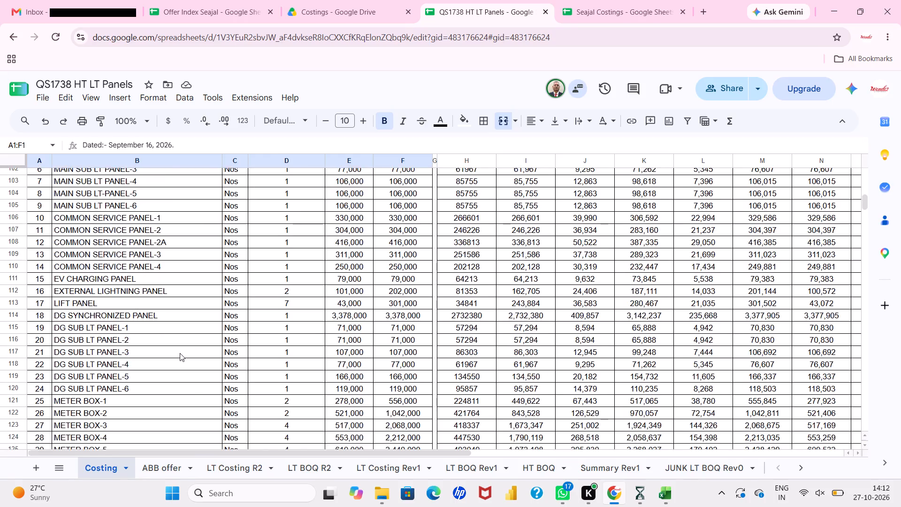
pyautogui.scroll(-1, 180, 353)
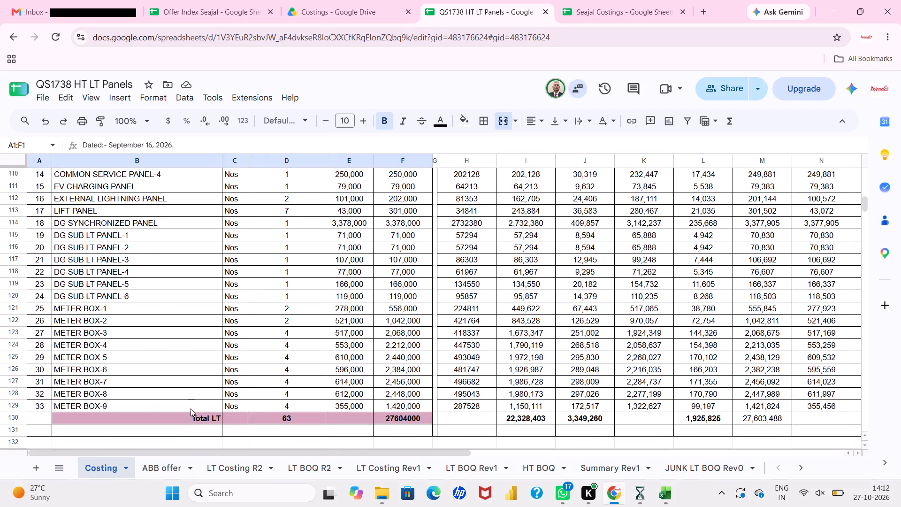
# Glance at the ABB offer sheet, and read METER BOX-1's incomers and outgoing feeders in LT BOQ R2 from the collaborator's position.
pyautogui.click(174, 471)
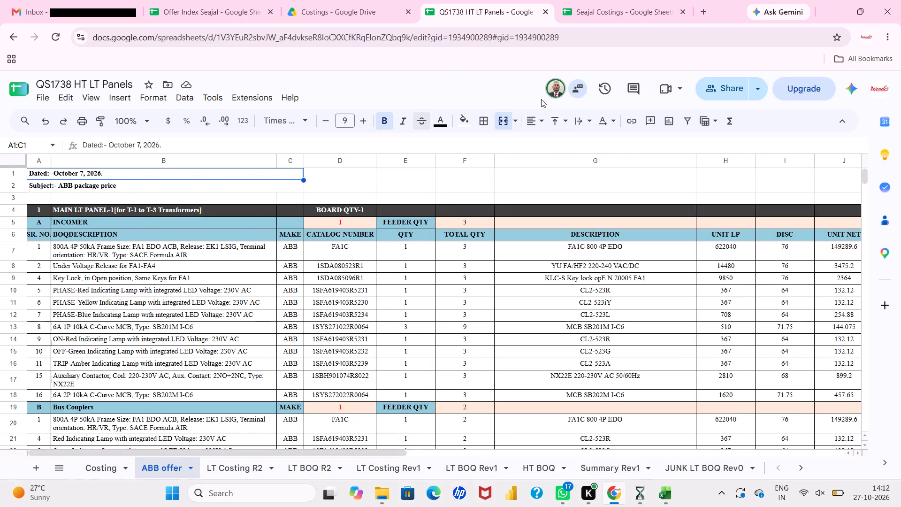
pyautogui.click(555, 93)
pyautogui.click(555, 93)
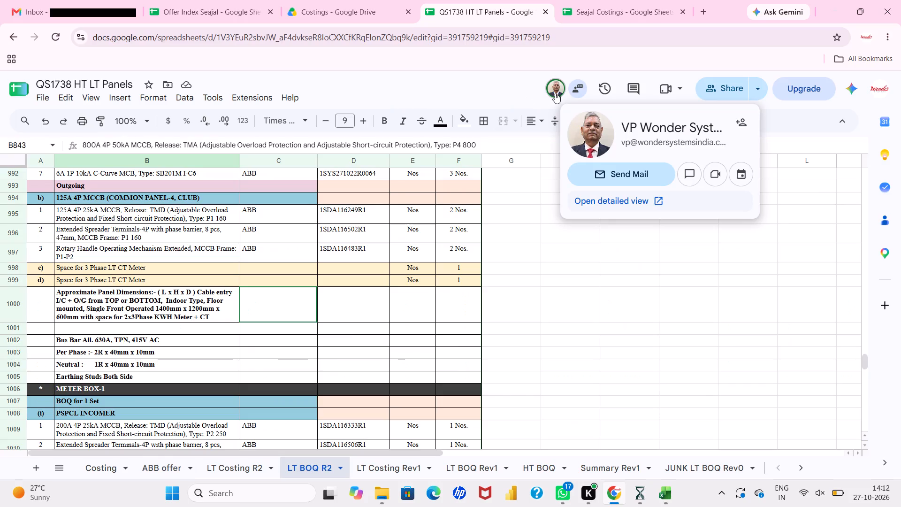
pyautogui.scroll(-2, 459, 165)
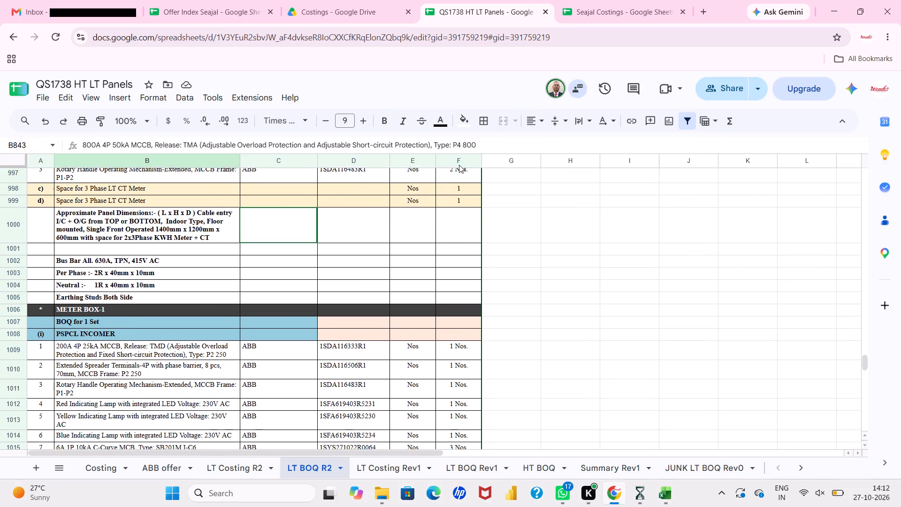
pyautogui.scroll(-2, 459, 165)
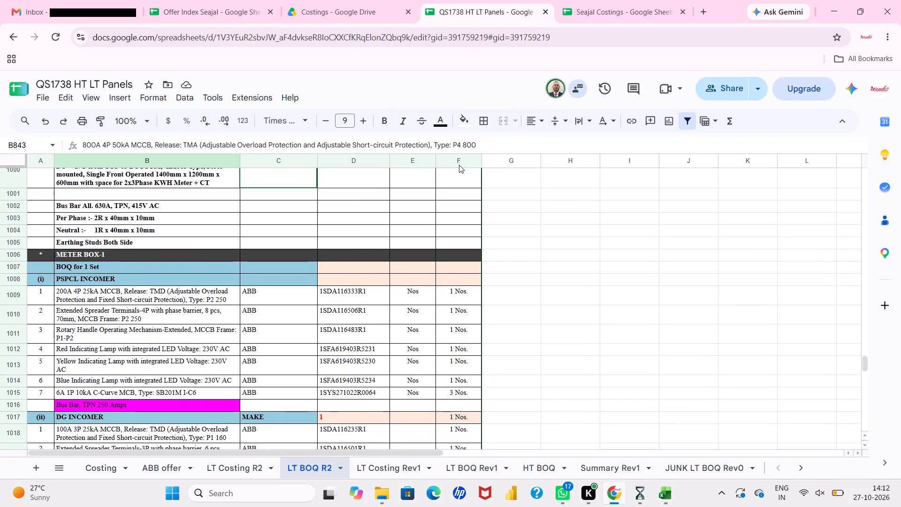
pyautogui.scroll(-2, 459, 165)
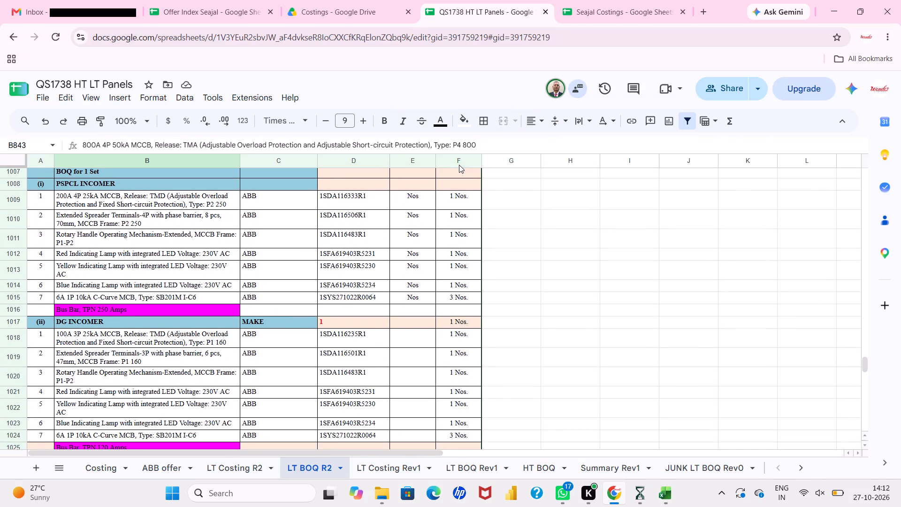
pyautogui.scroll(-3, 459, 165)
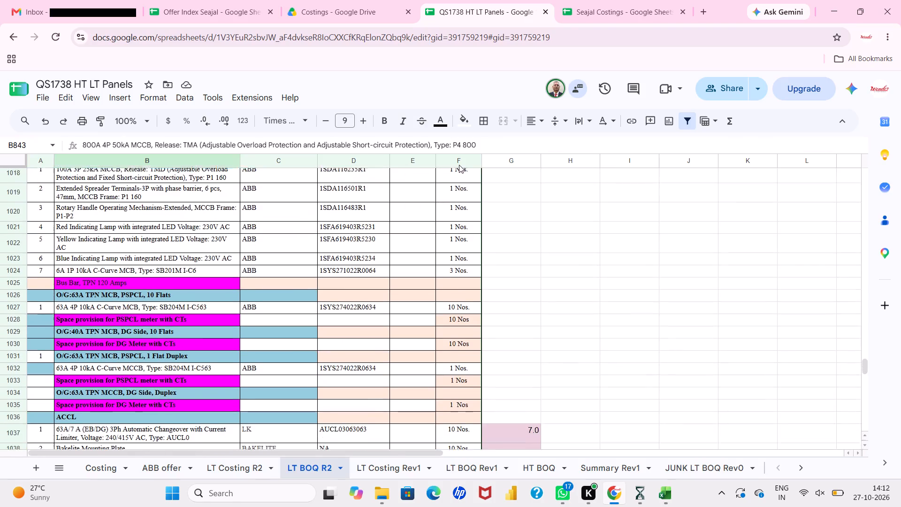
# Read METER BOX-1's outgoing feeders, ACCL and duplex-flat ACCL items, panel dimensions and SEB bus bar specification in LT BOQ R2.
pyautogui.scroll(-1, 459, 165)
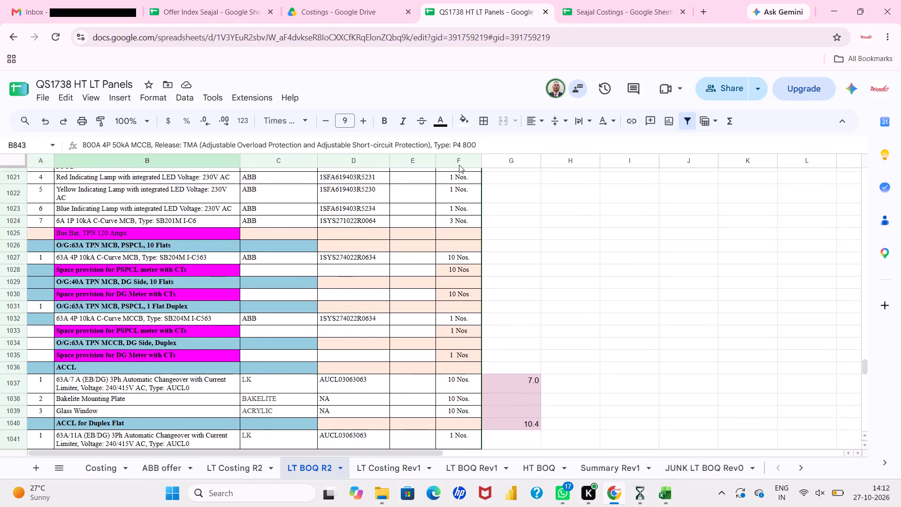
pyautogui.scroll(-3, 459, 165)
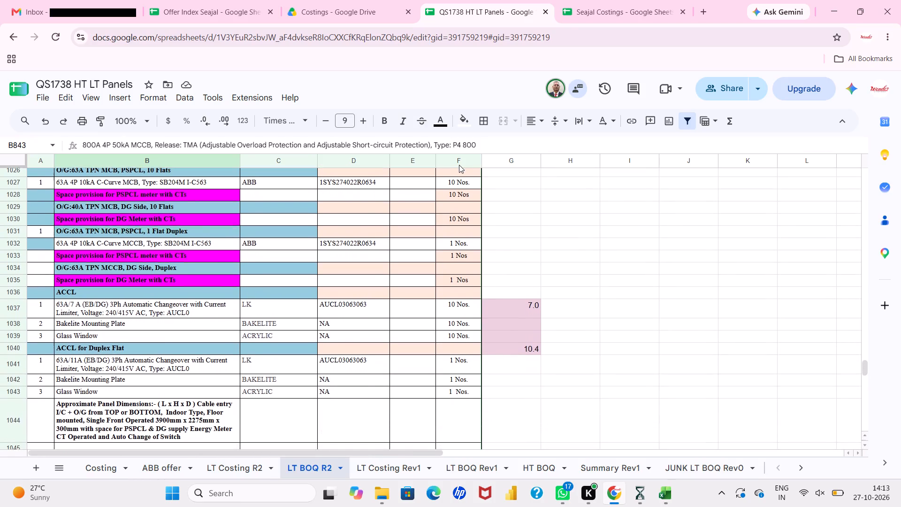
pyautogui.scroll(-2, 459, 165)
pyautogui.scroll(1, 459, 165)
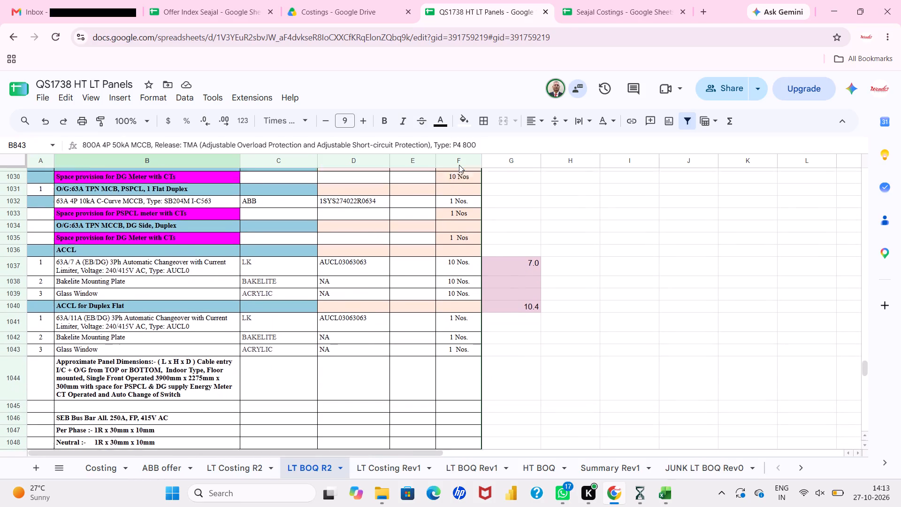
pyautogui.scroll(1, 459, 165)
# Review the meter box sections after METER BOX-1 through METER BOX-4 in LT BOQ R2, comparing incomers, outgoing feeders, ACCL items and bus bars.
pyautogui.scroll(-2, 459, 165)
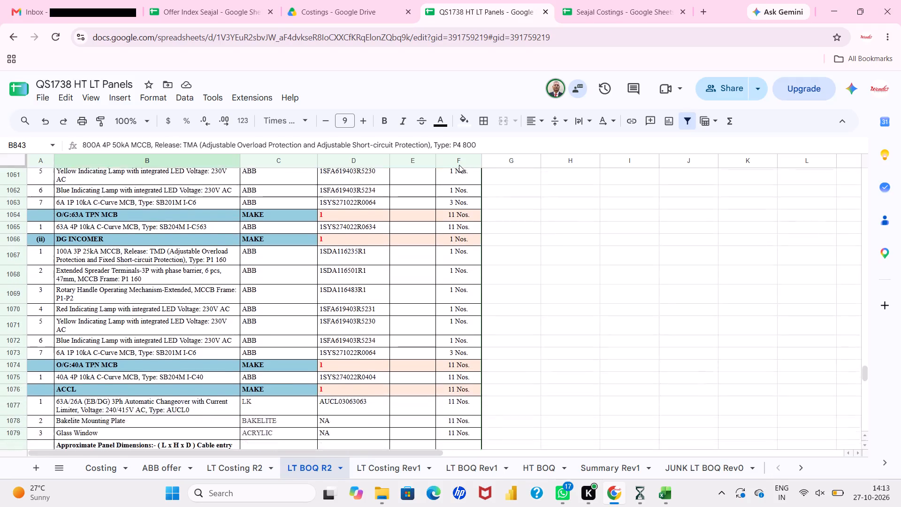
pyautogui.scroll(-4, 459, 165)
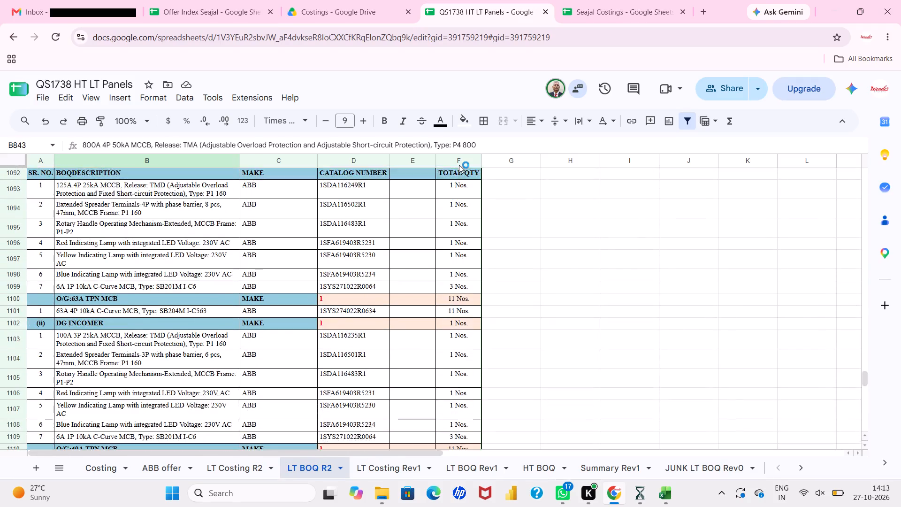
pyautogui.scroll(-4, 459, 165)
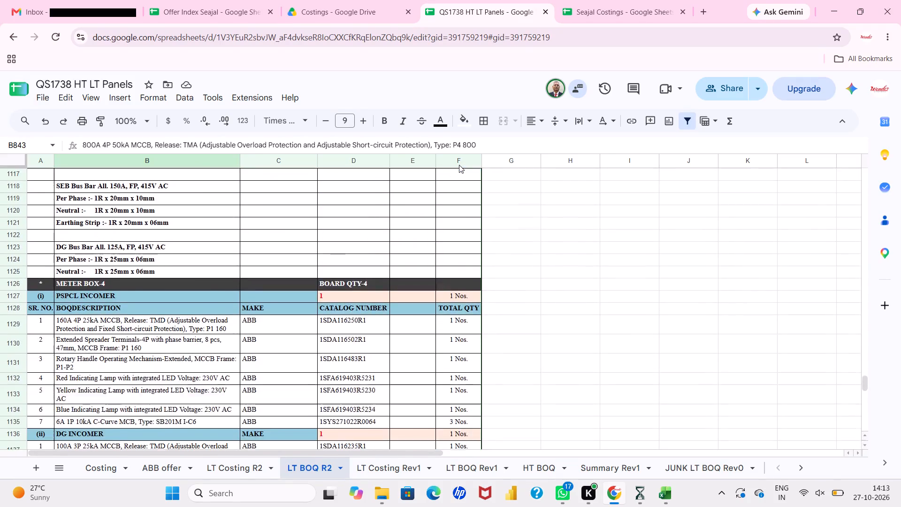
pyautogui.scroll(-3, 459, 165)
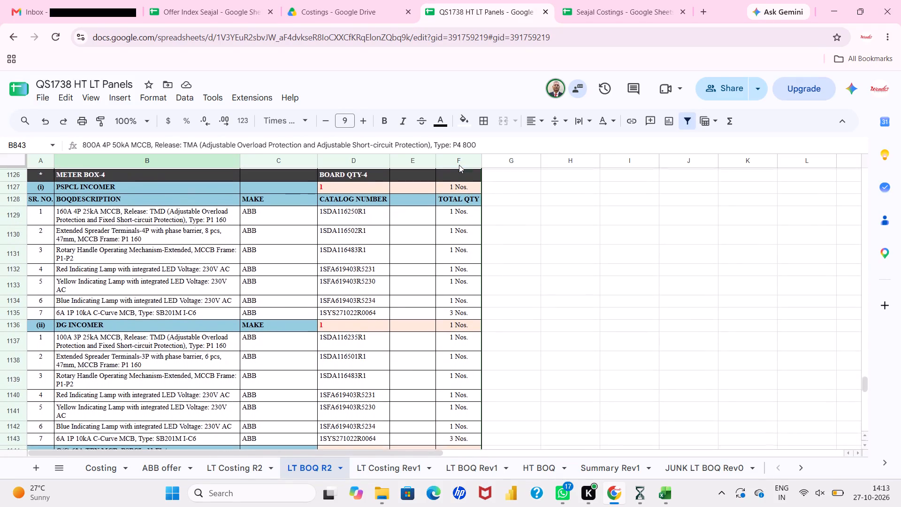
pyautogui.scroll(-3, 459, 165)
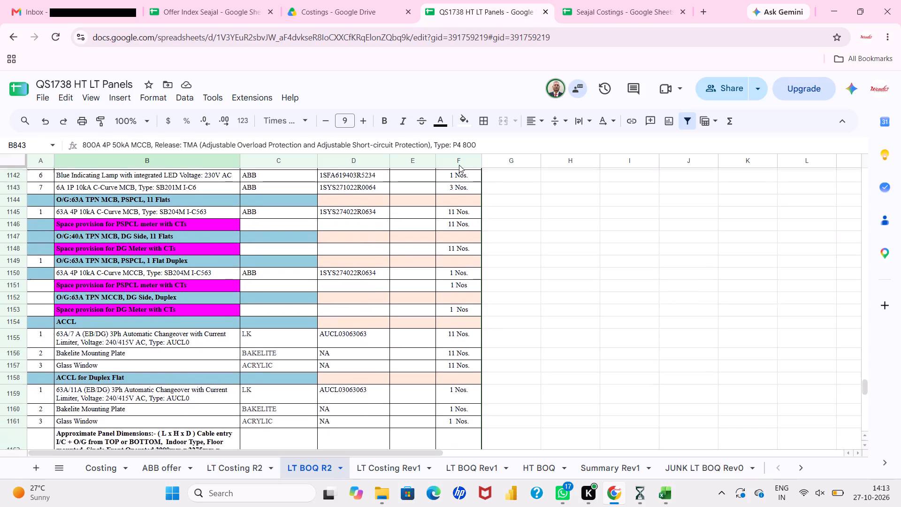
pyautogui.scroll(-2, 459, 165)
pyautogui.scroll(1, 459, 165)
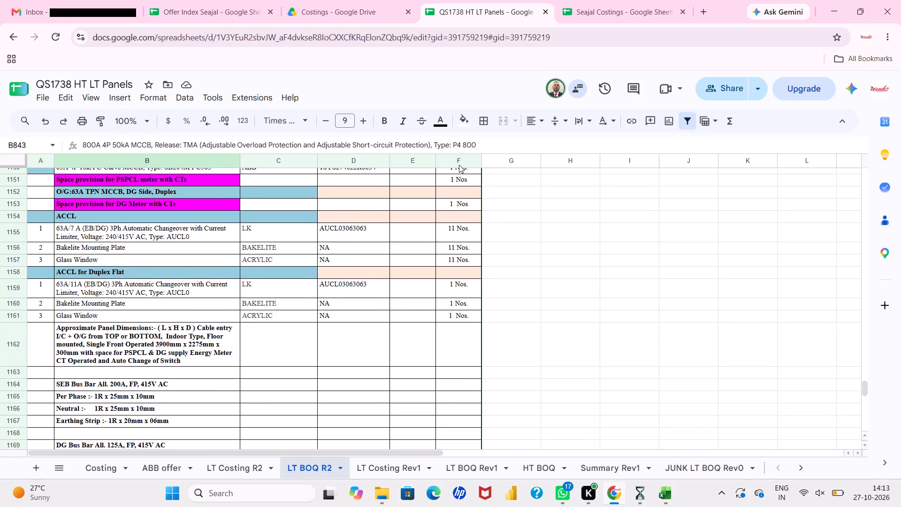
pyautogui.scroll(4, 459, 165)
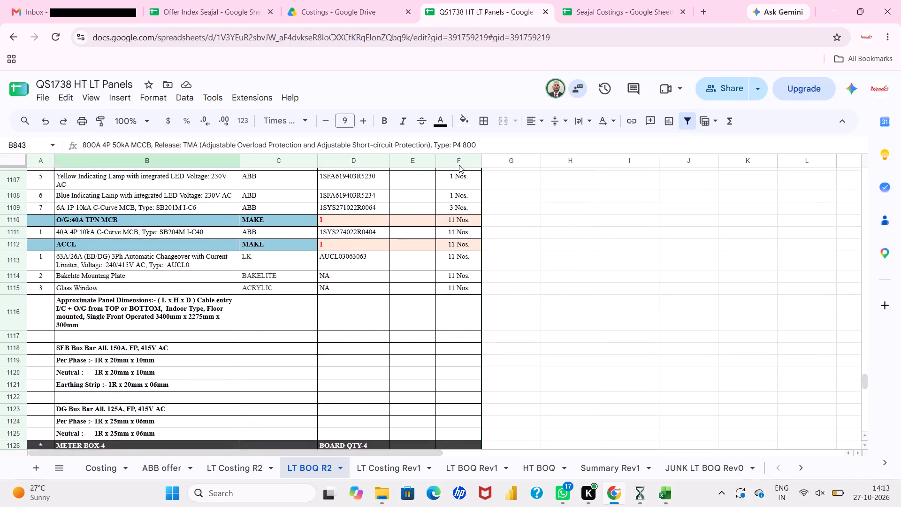
pyautogui.scroll(3, 459, 165)
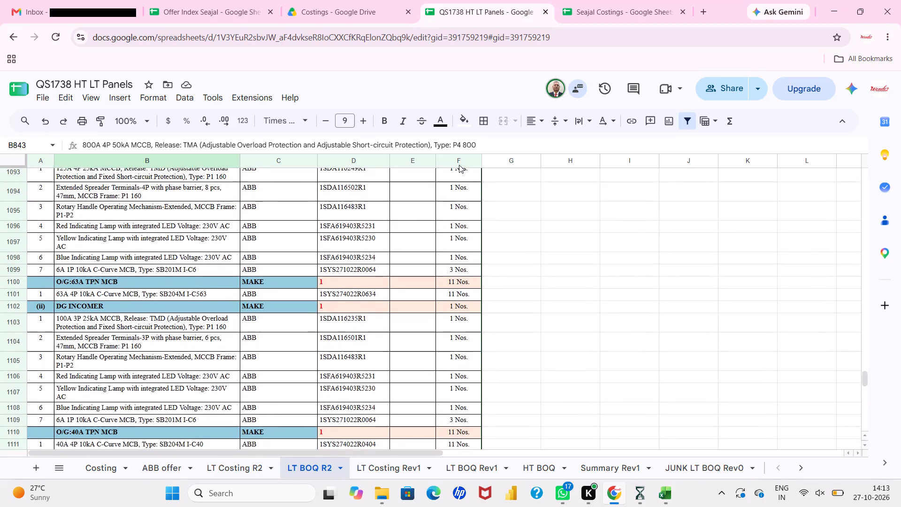
# Go to the collaborator's current position in LT BOQ R2 and re-read METER BOX-1's PSPCL and DG incomer items.
pyautogui.scroll(2, 459, 165)
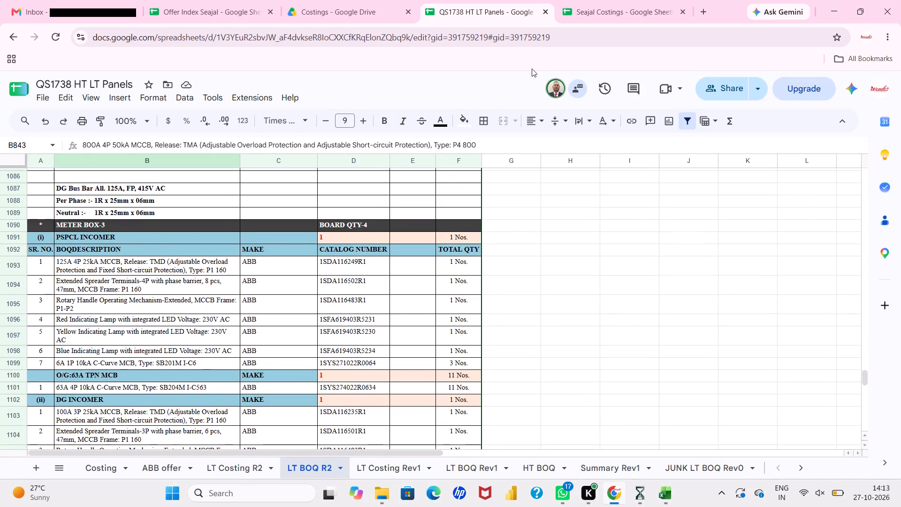
pyautogui.click(552, 93)
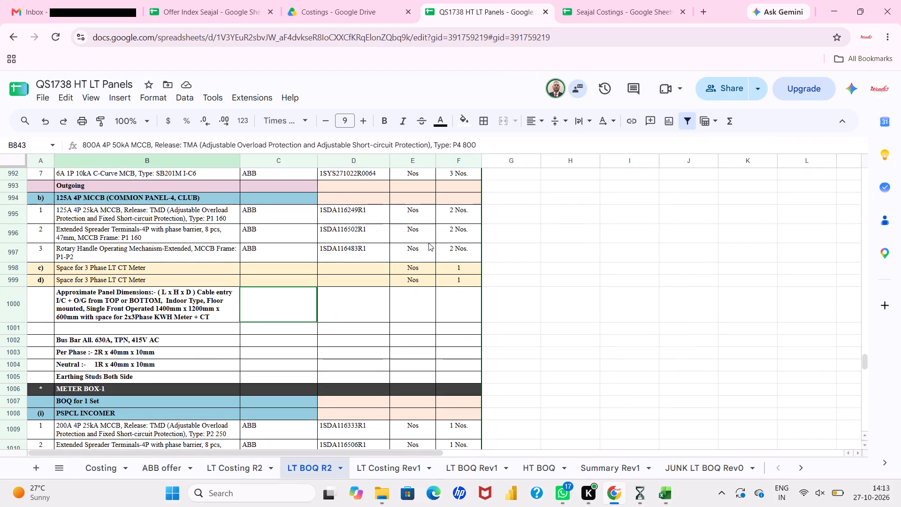
pyautogui.scroll(-3, 428, 243)
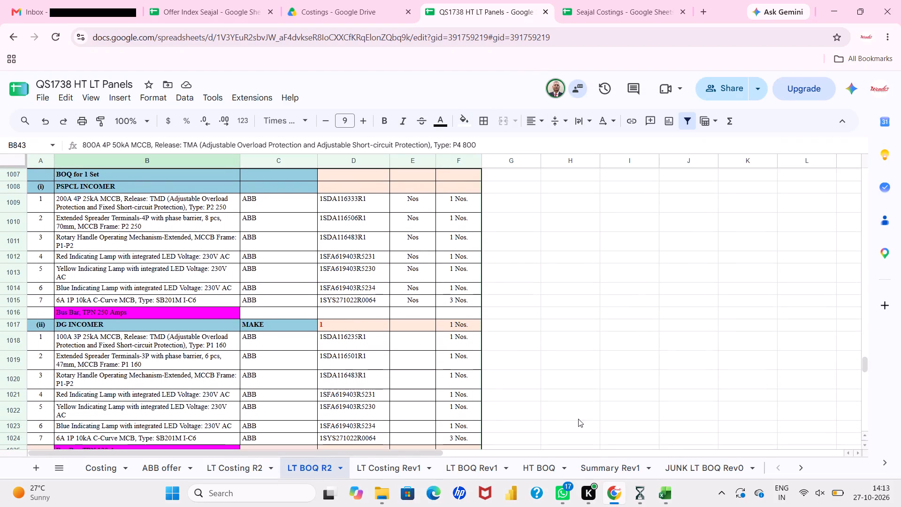
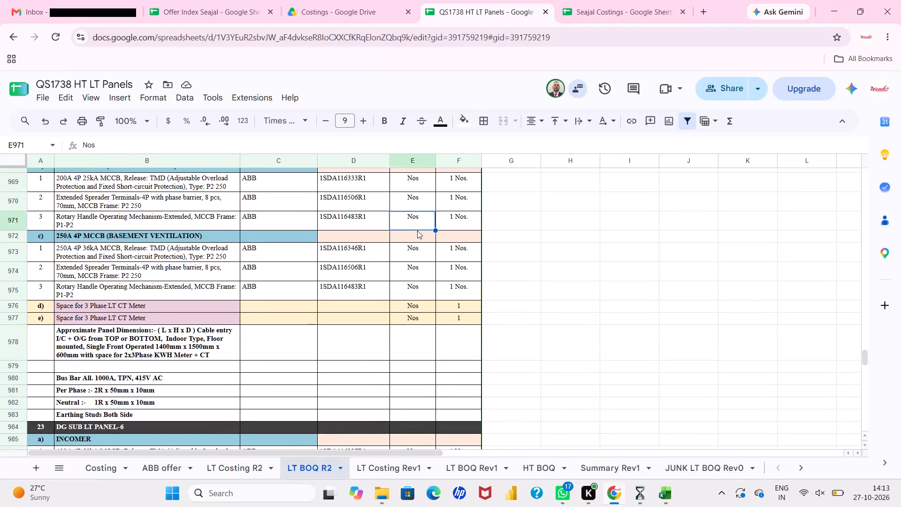
# Go to the collaborator's current position in LT BOQ R2, at the DG SUB LT PANEL-6 approximate panel dimensions.
pyautogui.scroll(-3, 417, 230)
pyautogui.click(562, 91)
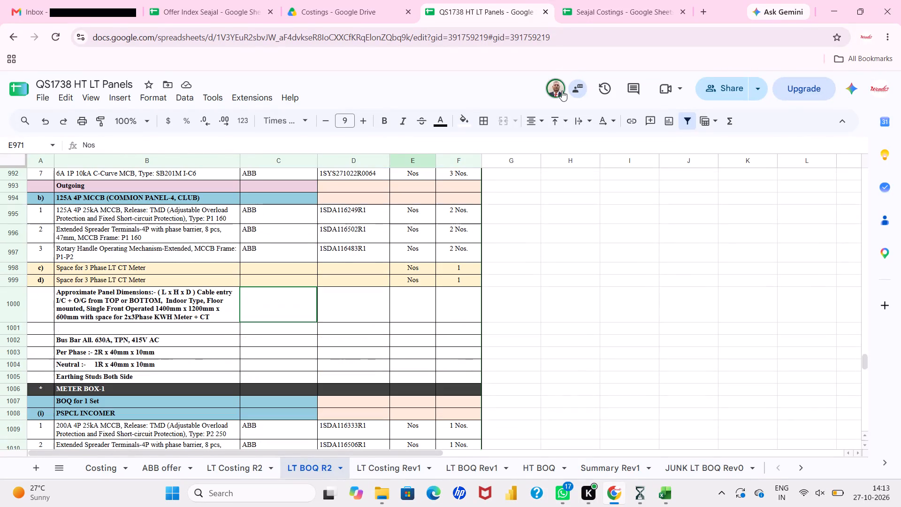
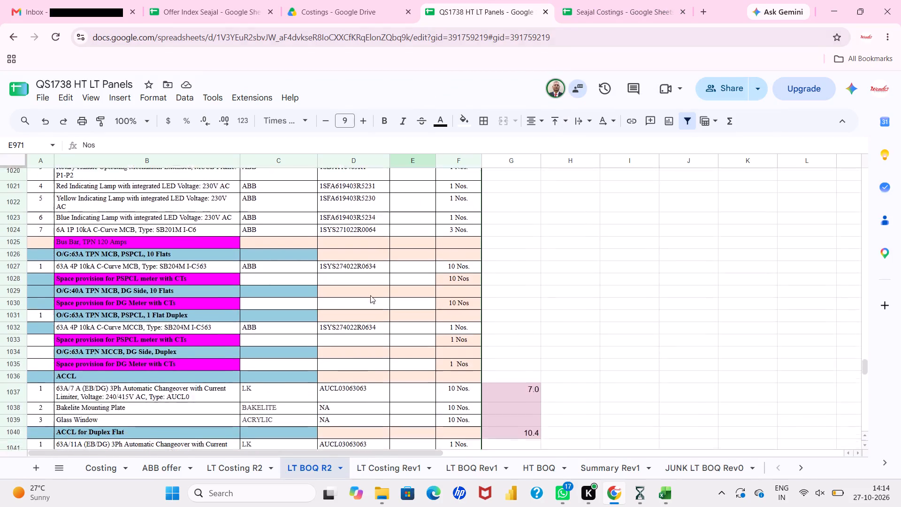
# Recheck METER BOX-1 in LT BOQ R2, reading its PSPCL and DG incomers, outgoing feeders, ACCL items and panel dimensions.
pyautogui.scroll(-1, 370, 295)
pyautogui.scroll(2, 370, 295)
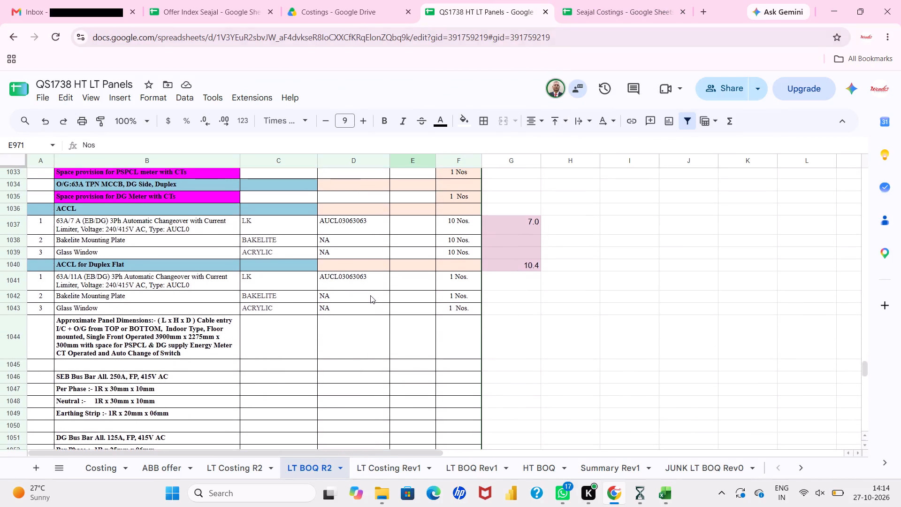
pyautogui.scroll(3, 370, 295)
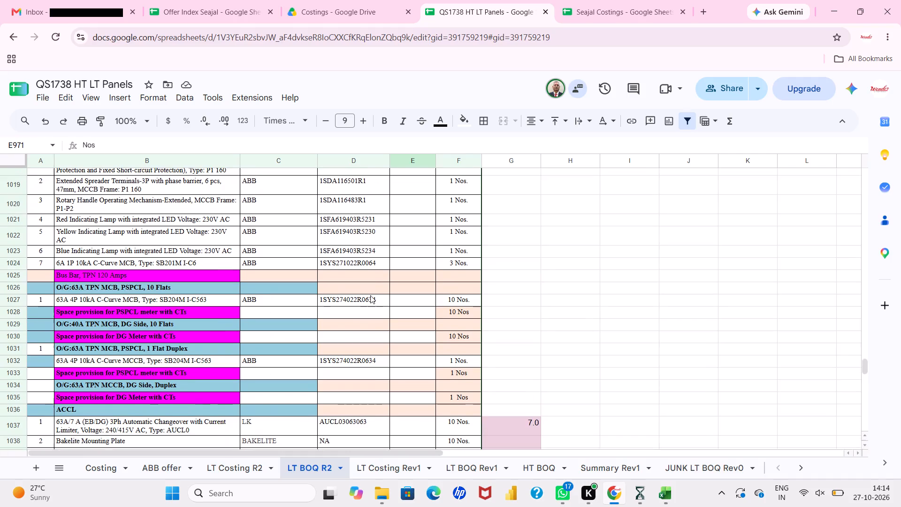
pyautogui.scroll(2, 370, 295)
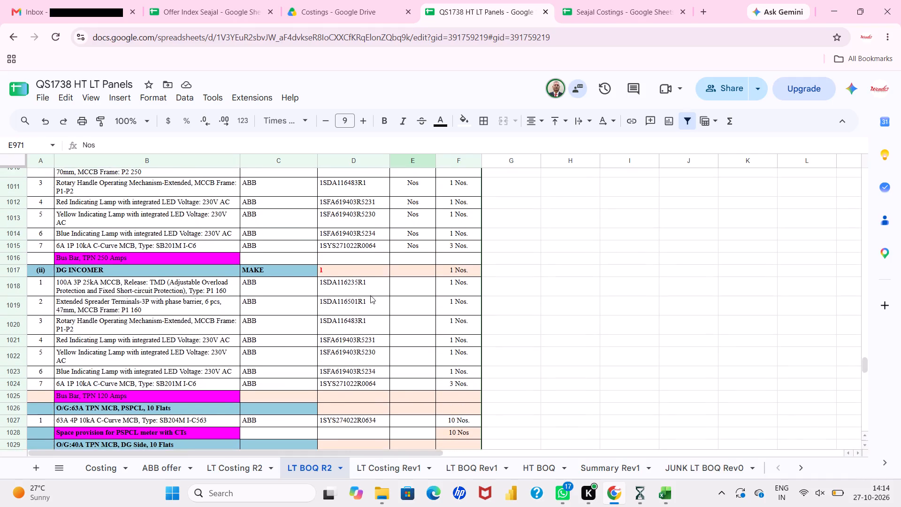
pyautogui.scroll(1, 370, 295)
pyautogui.scroll(-1, 370, 295)
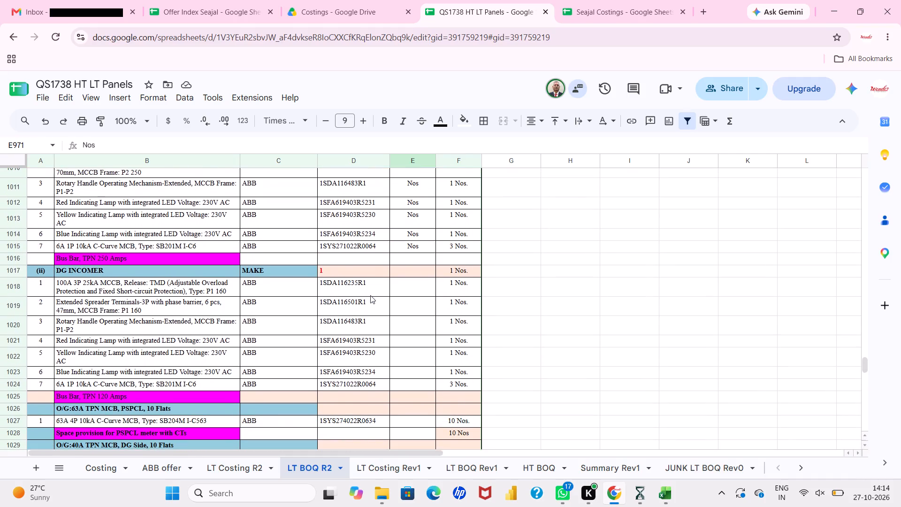
pyautogui.scroll(-1, 370, 295)
pyautogui.hscroll(1, 370, 295)
pyautogui.scroll(-2, 370, 295)
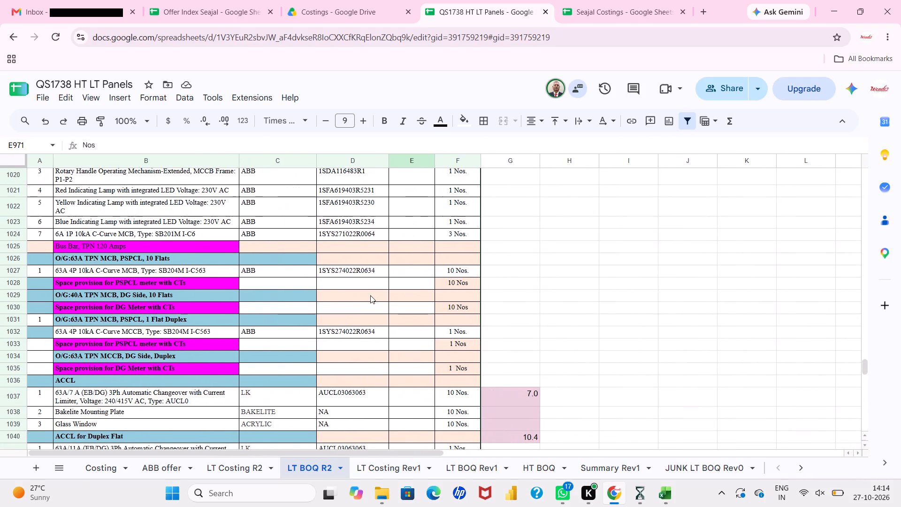
# Review METER BOX-2 and the meter box sections after it in LT BOQ R2, comparing incomers, outgoing feeders, ACCL items and bus bars.
pyautogui.scroll(-3, 370, 295)
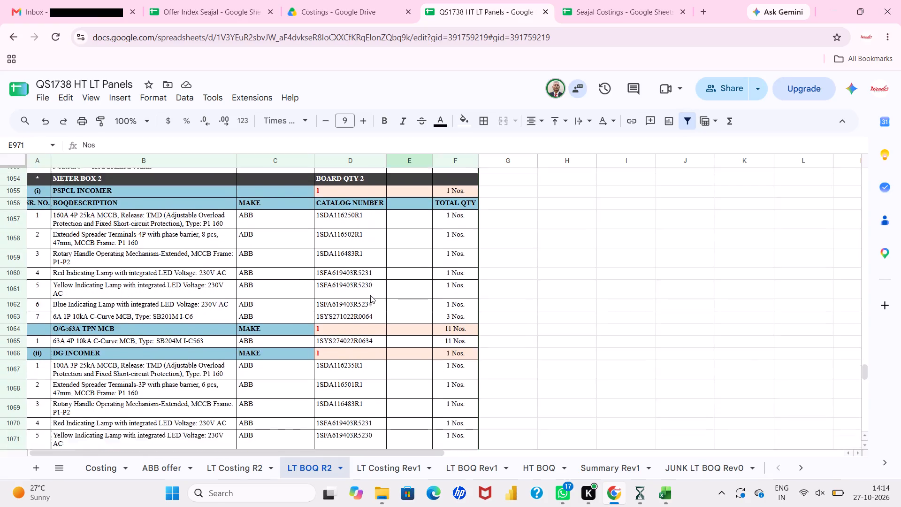
pyautogui.scroll(-3, 370, 295)
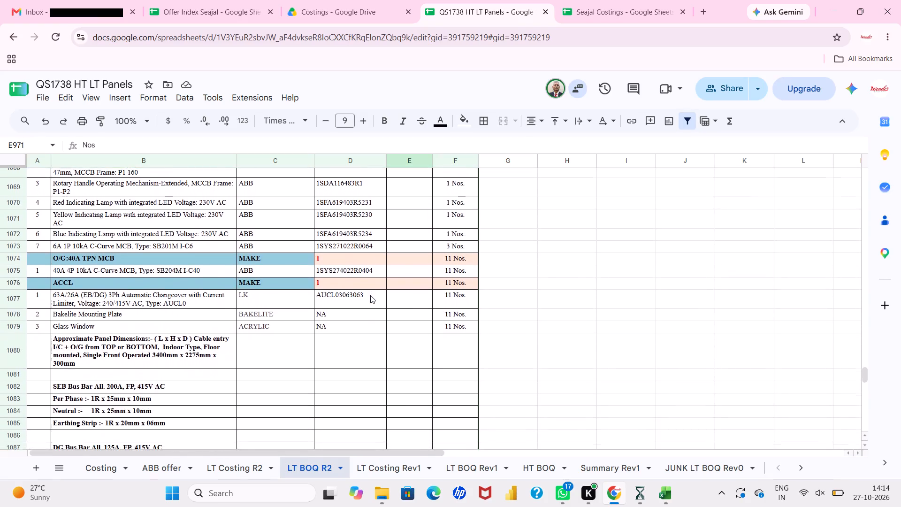
pyautogui.scroll(-3, 370, 295)
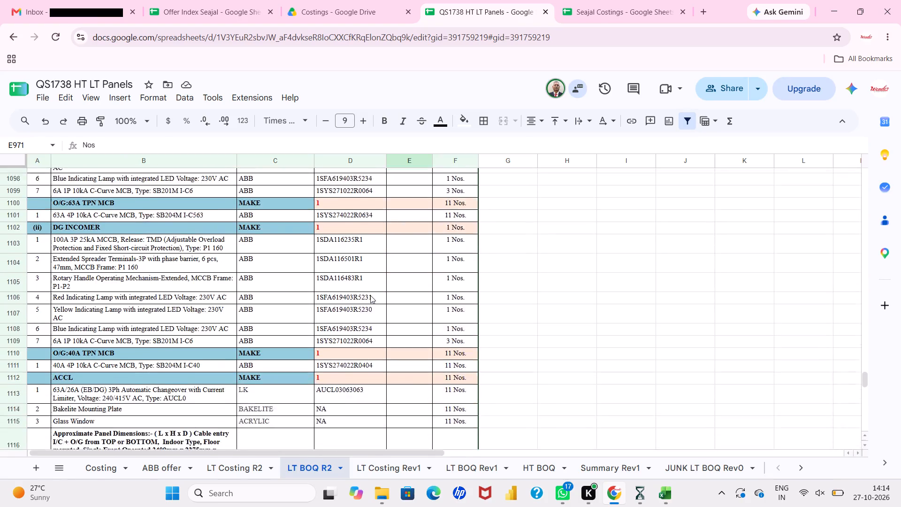
pyautogui.scroll(-2, 370, 295)
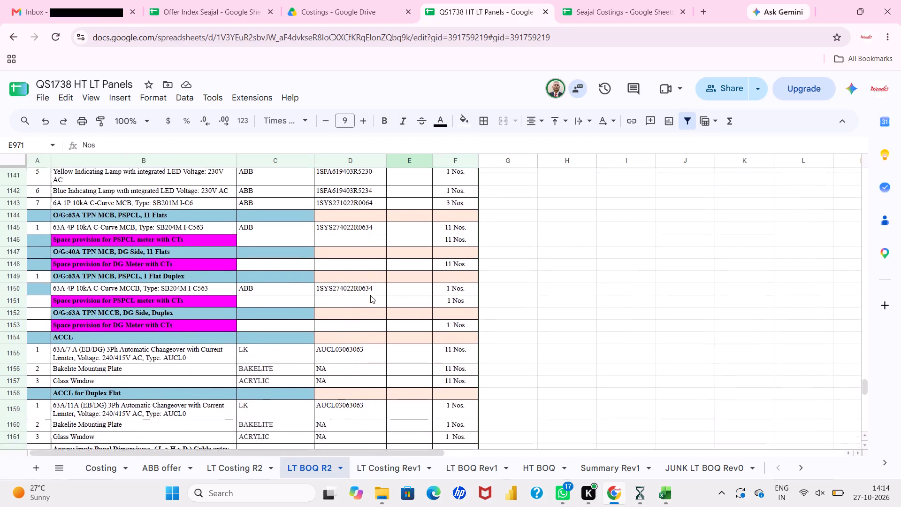
# Review the meter box sections for 11 and 12 flats in LT BOQ R2, and jump to the collaborator's position.
pyautogui.scroll(-3, 370, 295)
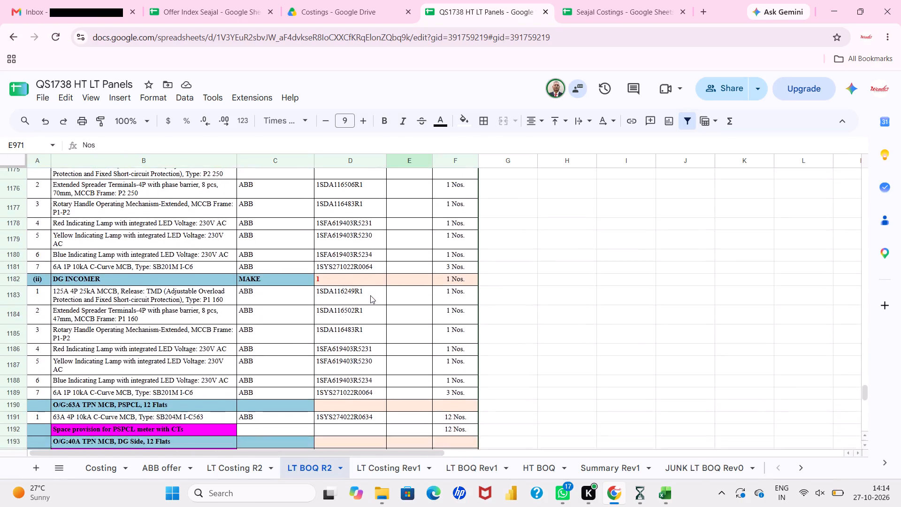
pyautogui.scroll(-1, 370, 295)
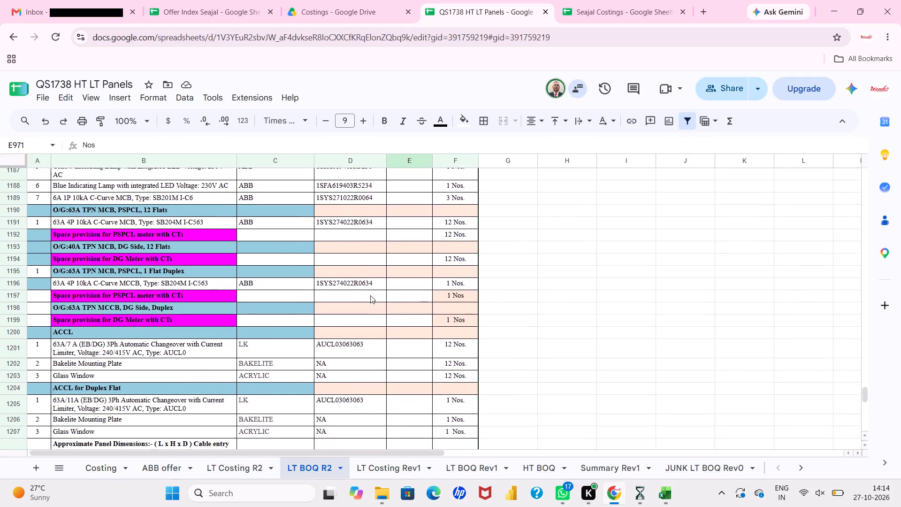
pyautogui.scroll(-2, 370, 295)
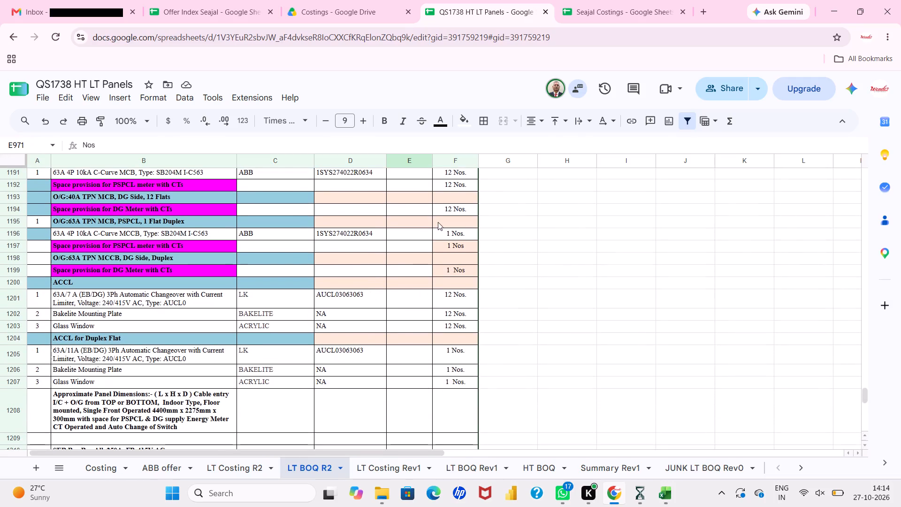
pyautogui.click(553, 90)
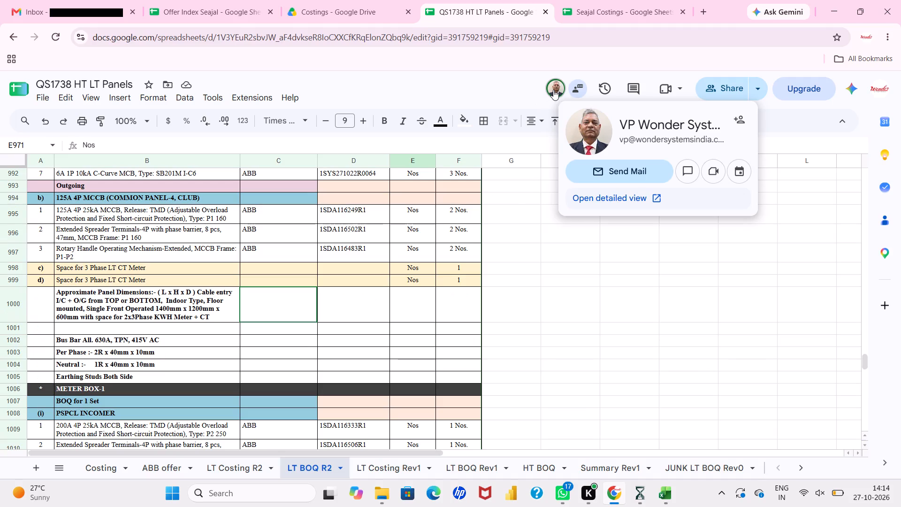
# Switch to the LinkedIn app by searching for LINK, and look over the recent notifications.
pyautogui.click(259, 498)
pyautogui.write('LINK')
pyautogui.press('Return')
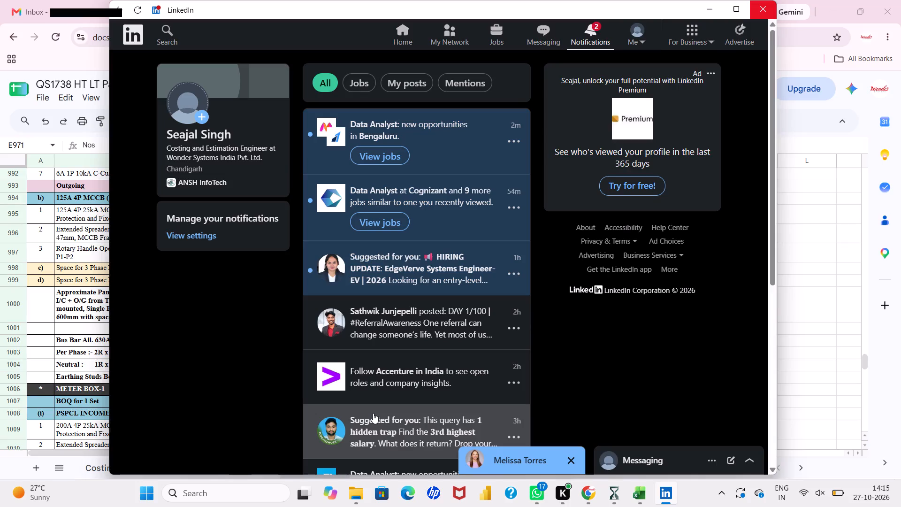
pyautogui.scroll(-2, 373, 413)
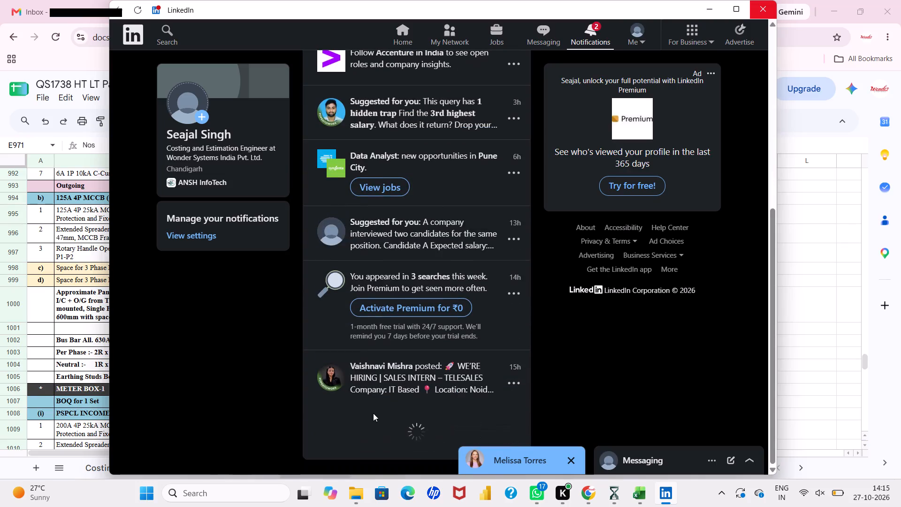
pyautogui.scroll(3, 360, 301)
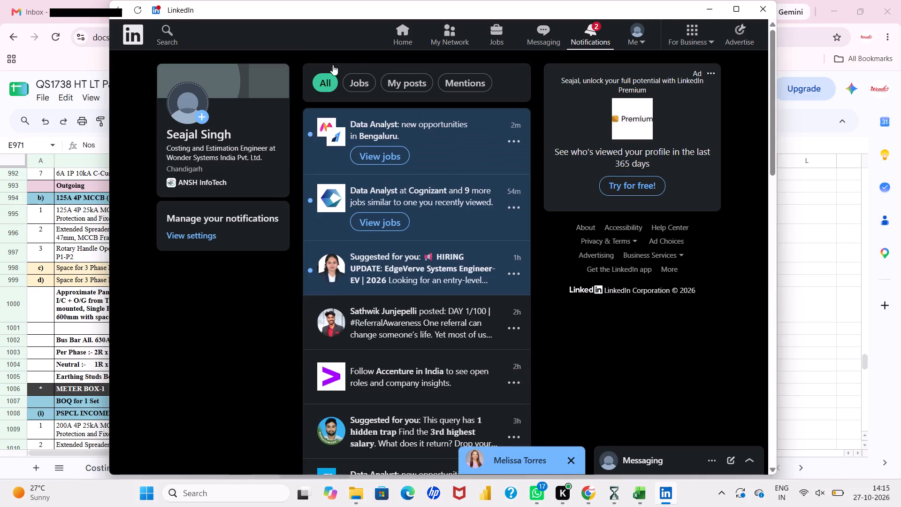
# Go to the LinkedIn home feed and read the full vidaXL Data Analyst hiring post.
pyautogui.click(411, 41)
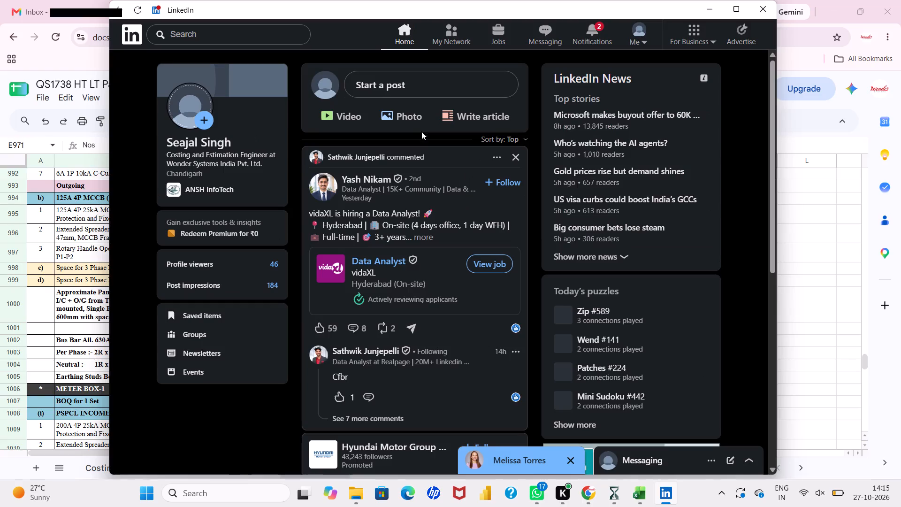
pyautogui.click(414, 237)
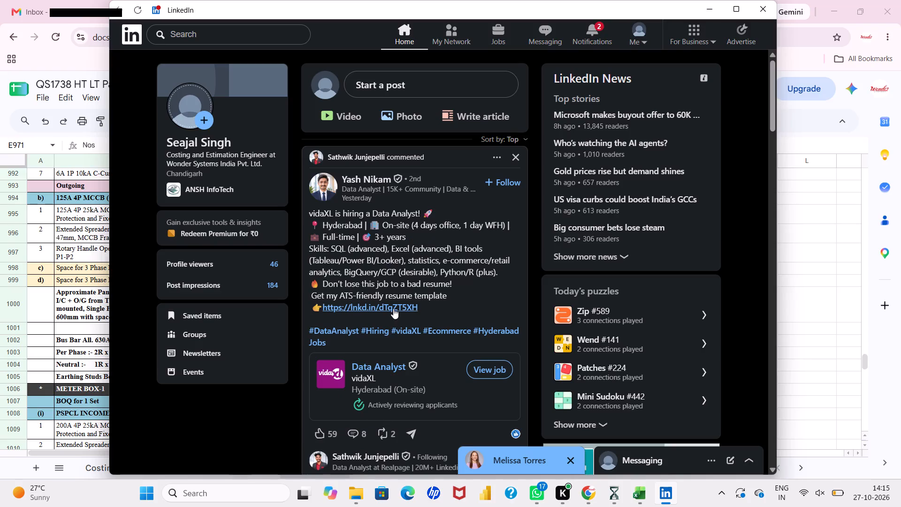
pyautogui.scroll(-1, 393, 308)
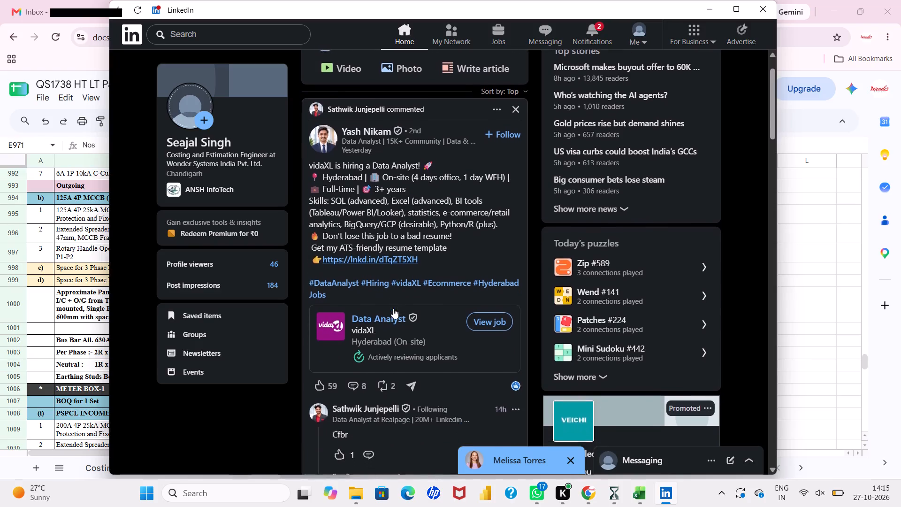
# Like the feed post addressed "Dear HR" about recruiters not replying to candidates' calls or messages.
pyautogui.scroll(-3, 393, 308)
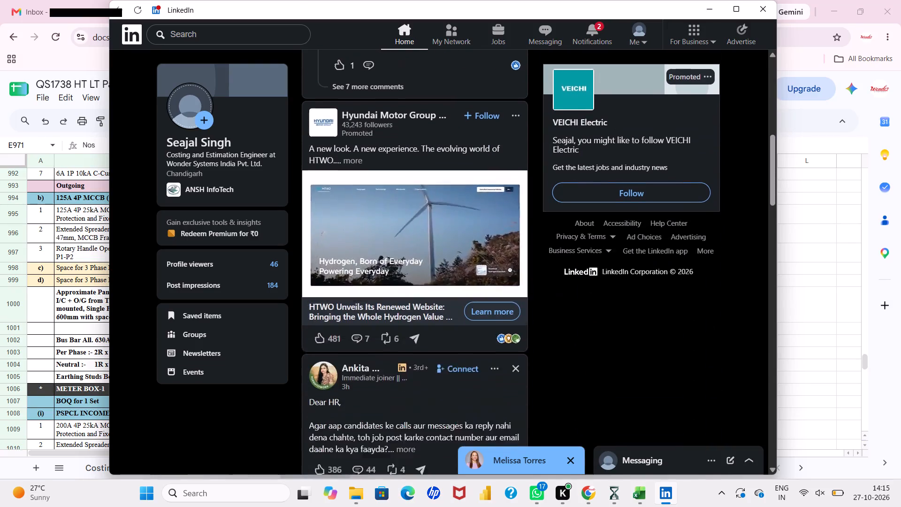
pyautogui.scroll(-1, 393, 308)
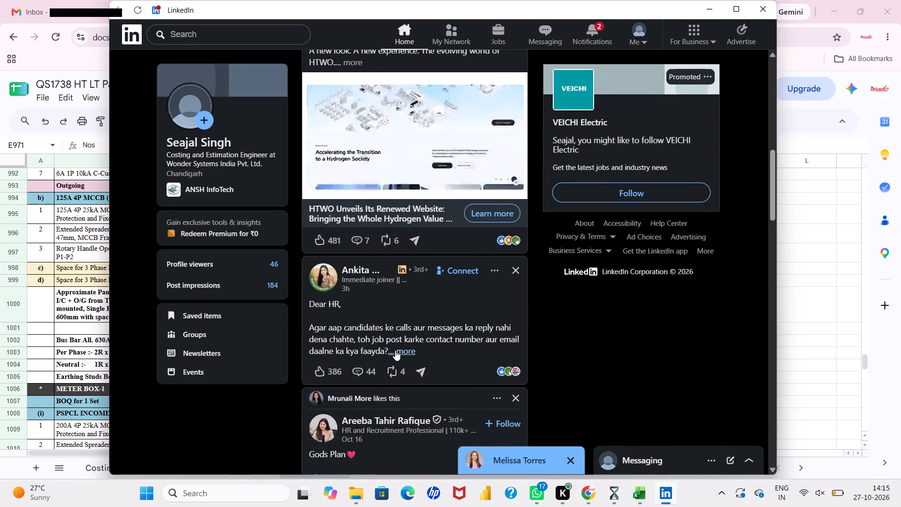
pyautogui.click(328, 368)
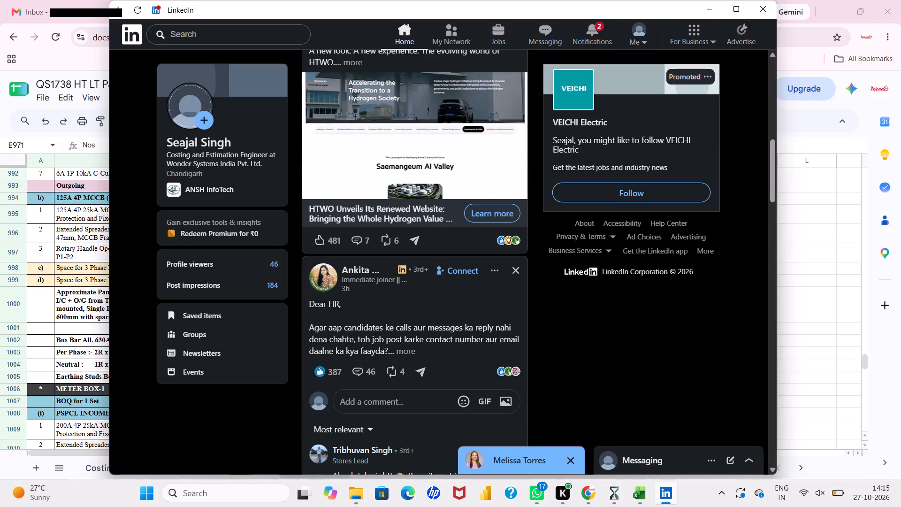
# Read the most relevant comments under the "Dear HR" post.
pyautogui.scroll(-2, 421, 338)
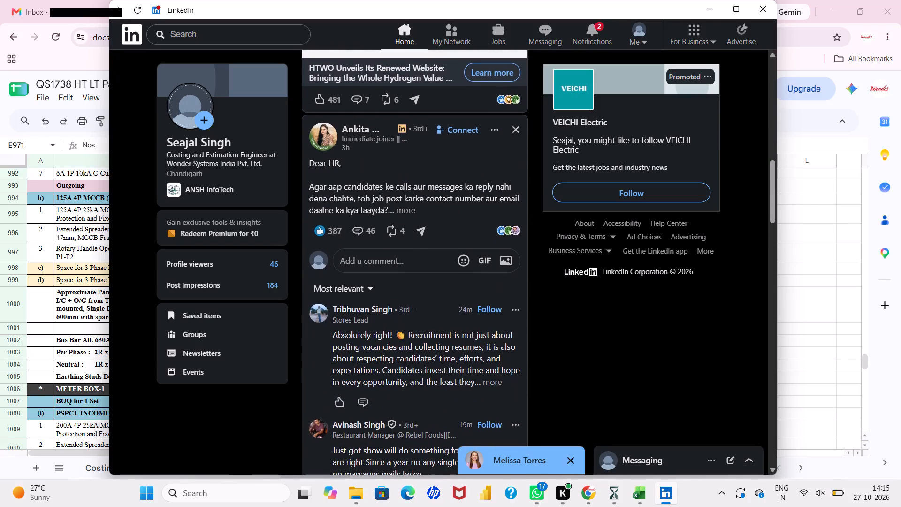
pyautogui.scroll(-2, 421, 338)
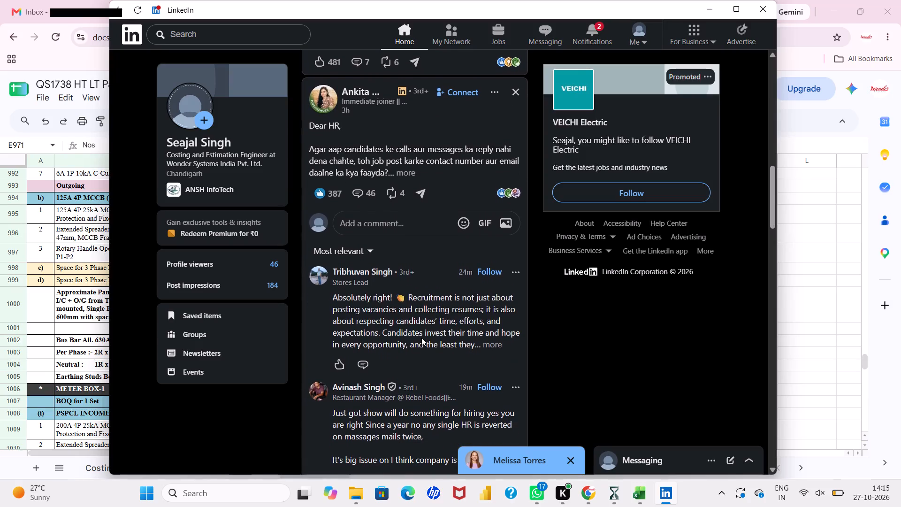
pyautogui.scroll(-3, 421, 338)
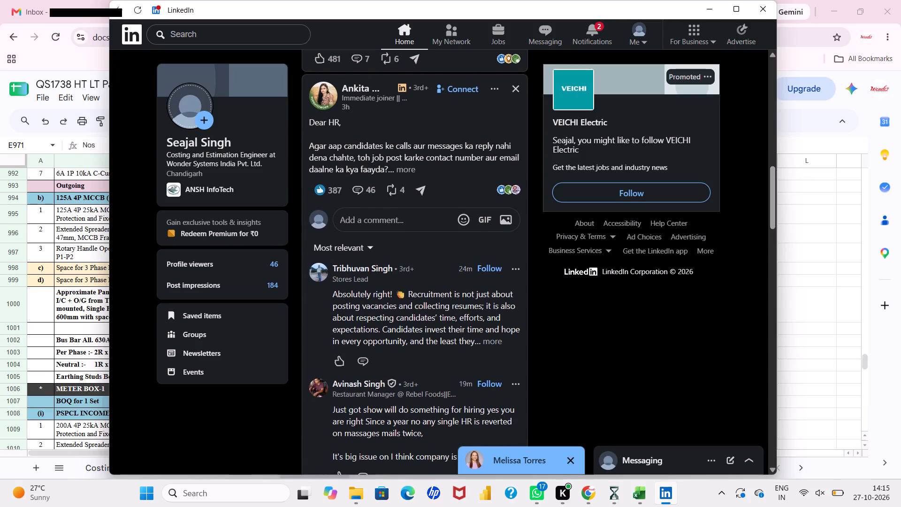
pyautogui.scroll(-4, 421, 338)
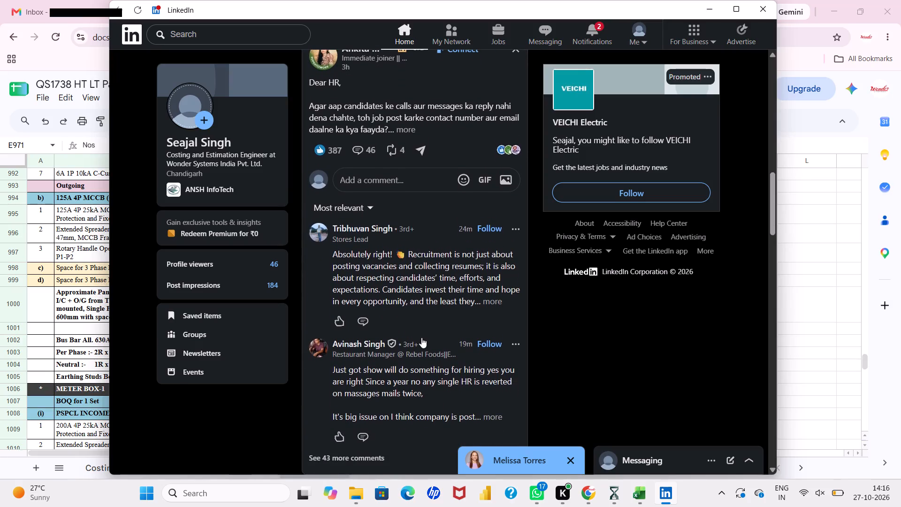
pyautogui.scroll(-1, 421, 338)
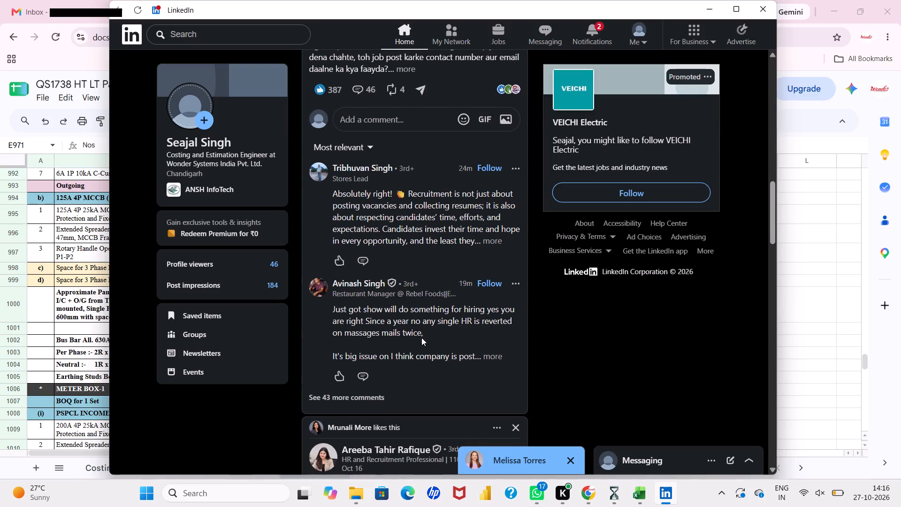
pyautogui.scroll(-1, 421, 338)
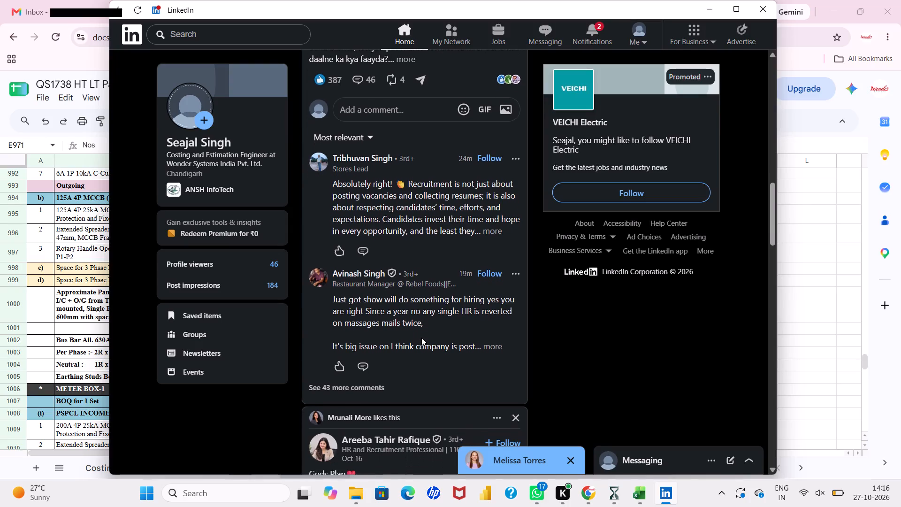
# Browse further through the home feed, skimming the hiring, salary, SQL and data analyst posts.
pyautogui.scroll(-2, 421, 338)
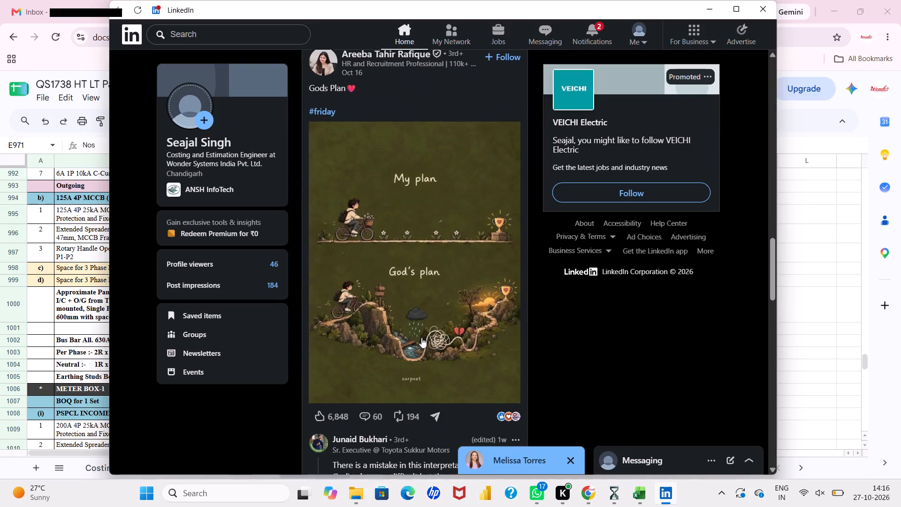
pyautogui.scroll(-3, 421, 338)
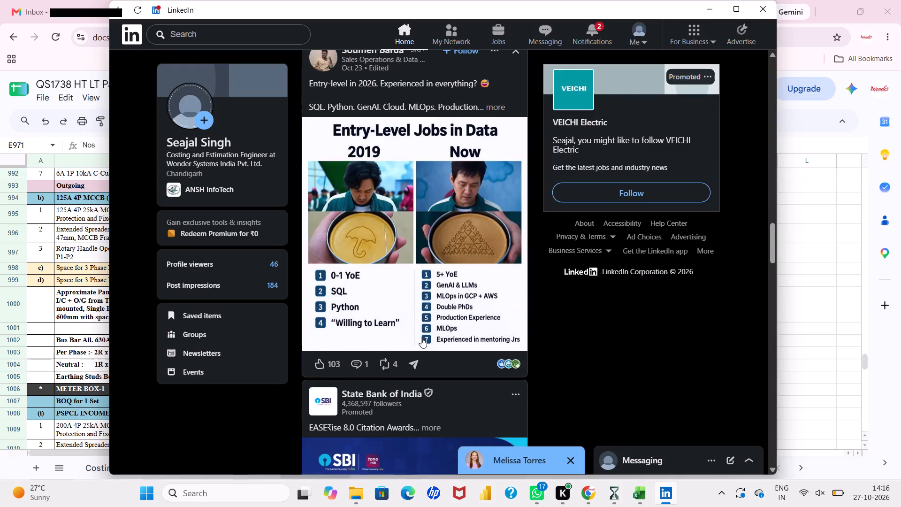
pyautogui.scroll(-2, 421, 338)
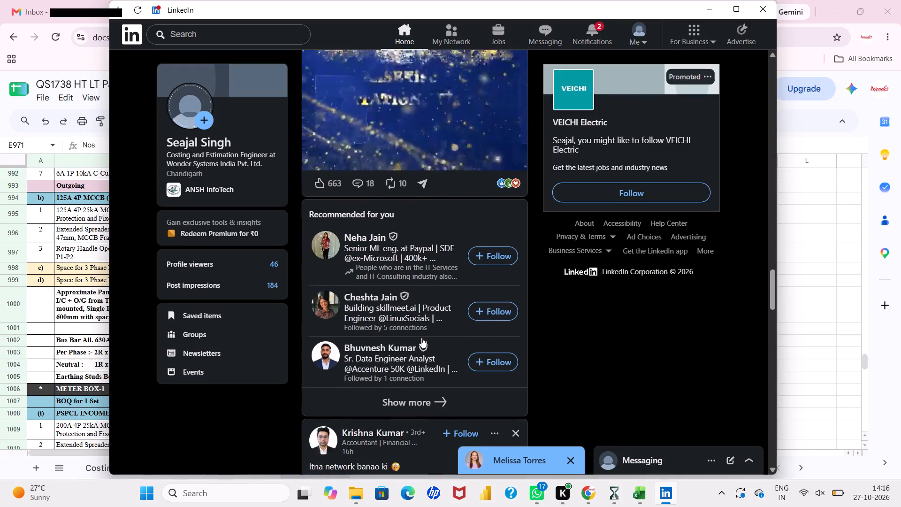
pyautogui.scroll(-1, 421, 338)
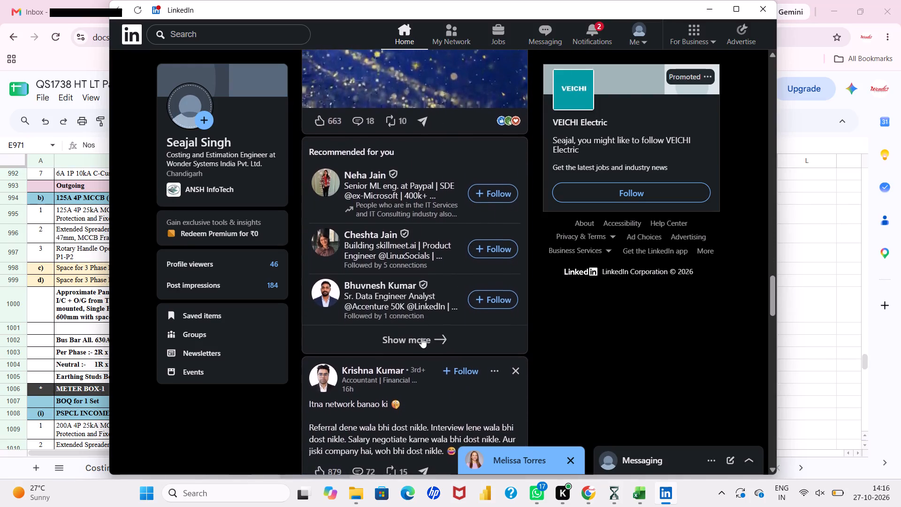
pyautogui.scroll(-3, 421, 338)
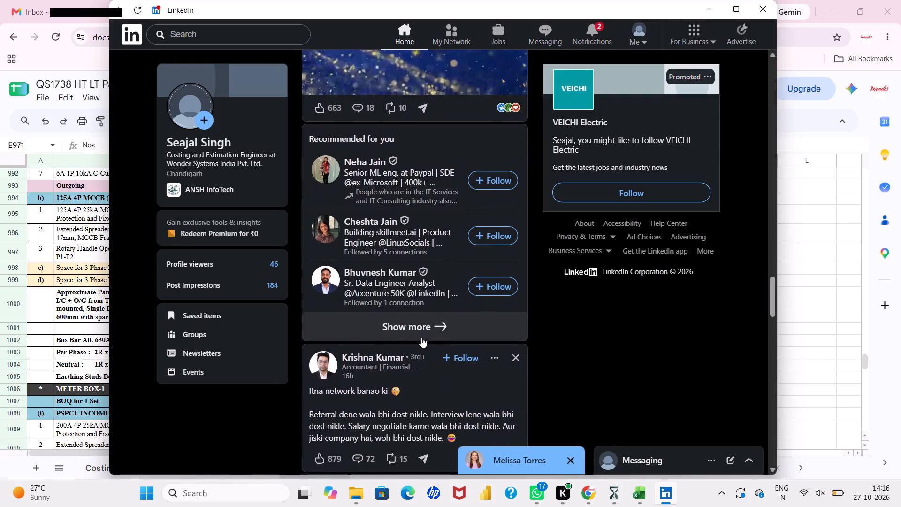
pyautogui.scroll(-3, 421, 338)
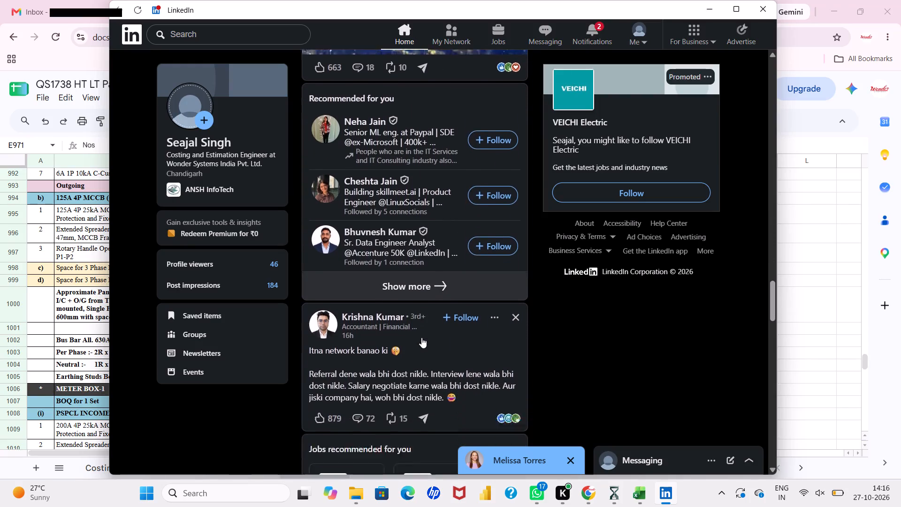
pyautogui.scroll(-4, 421, 338)
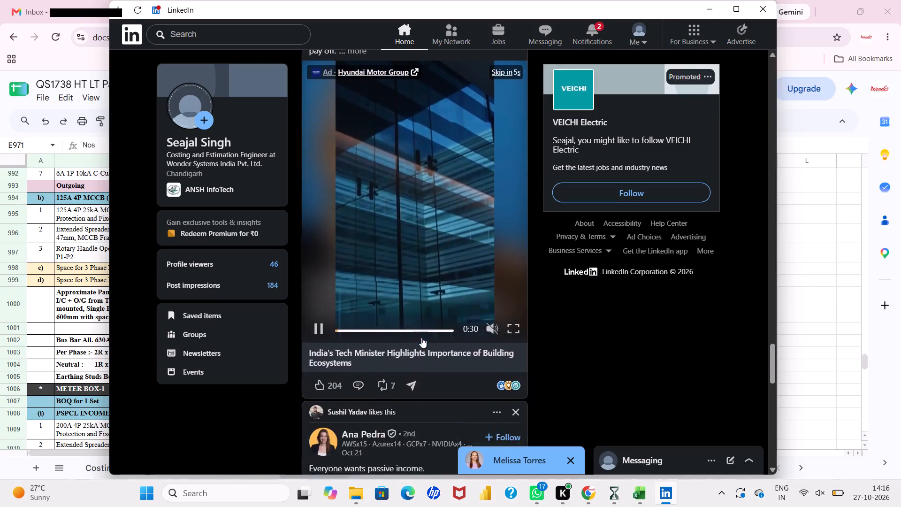
pyautogui.scroll(-3, 421, 338)
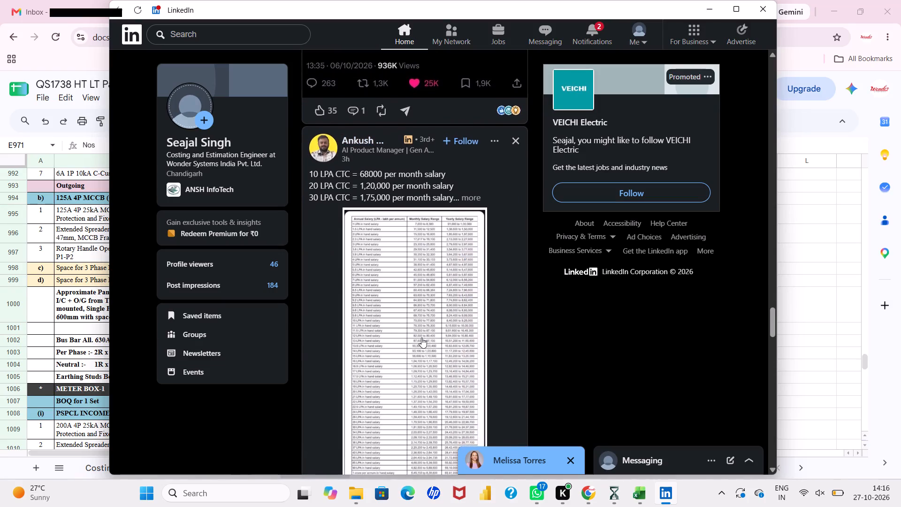
pyautogui.scroll(-3, 421, 338)
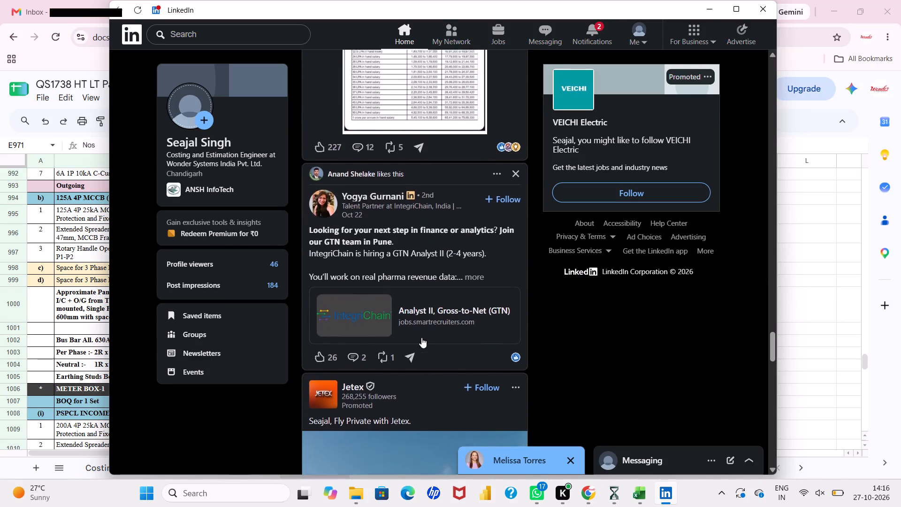
pyautogui.scroll(-5, 421, 338)
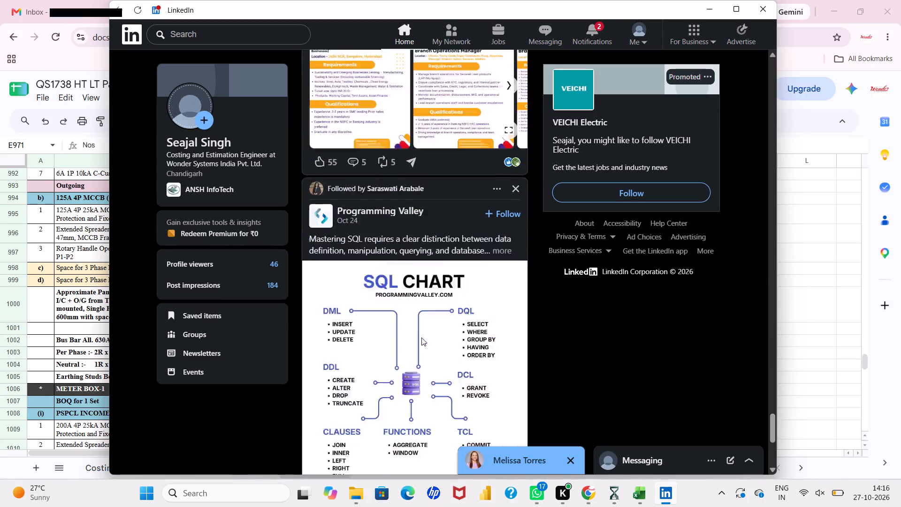
pyautogui.scroll(-8, 421, 338)
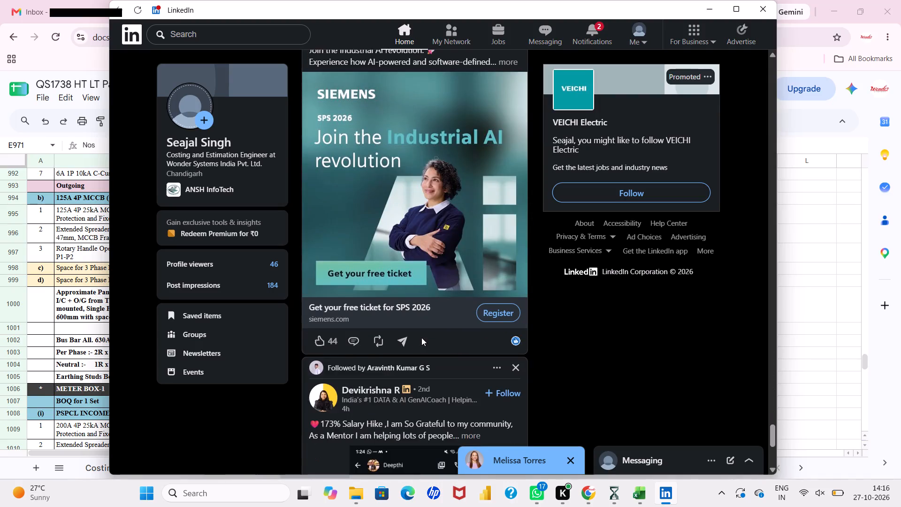
pyautogui.scroll(-4, 421, 338)
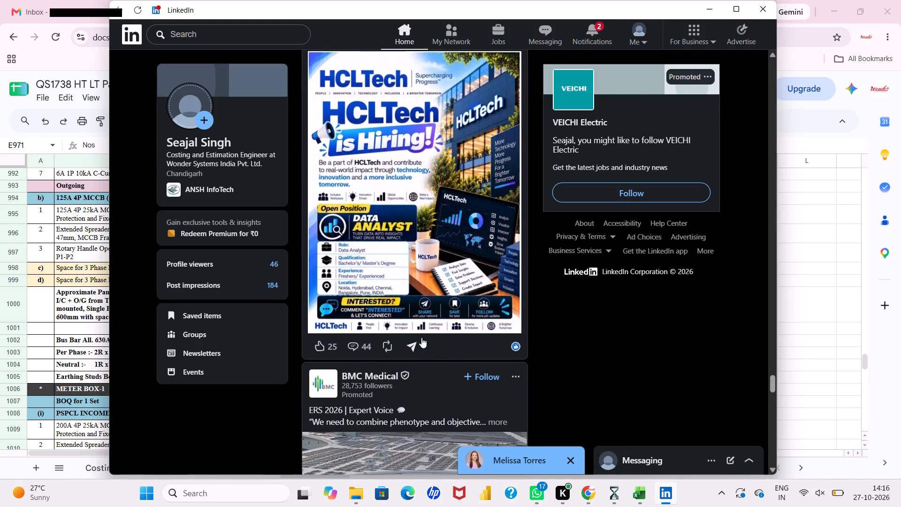
pyautogui.scroll(-3, 421, 338)
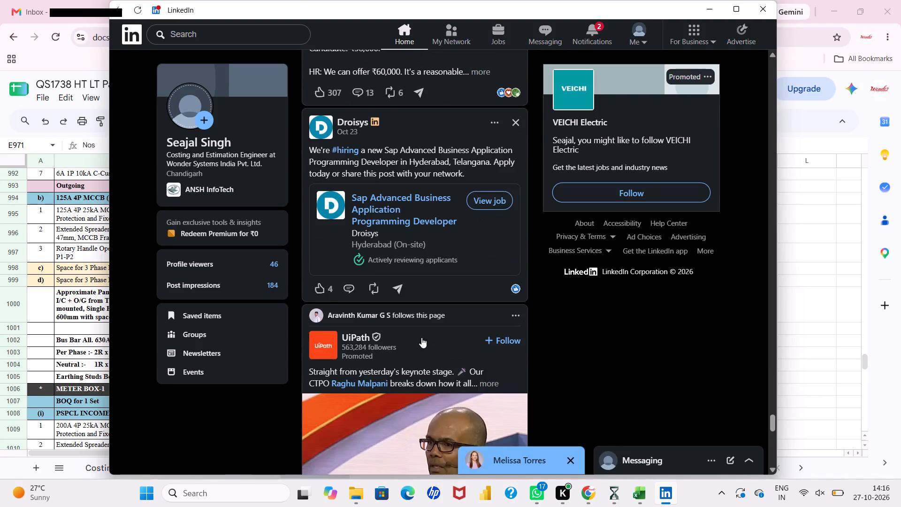
pyautogui.scroll(-3, 421, 338)
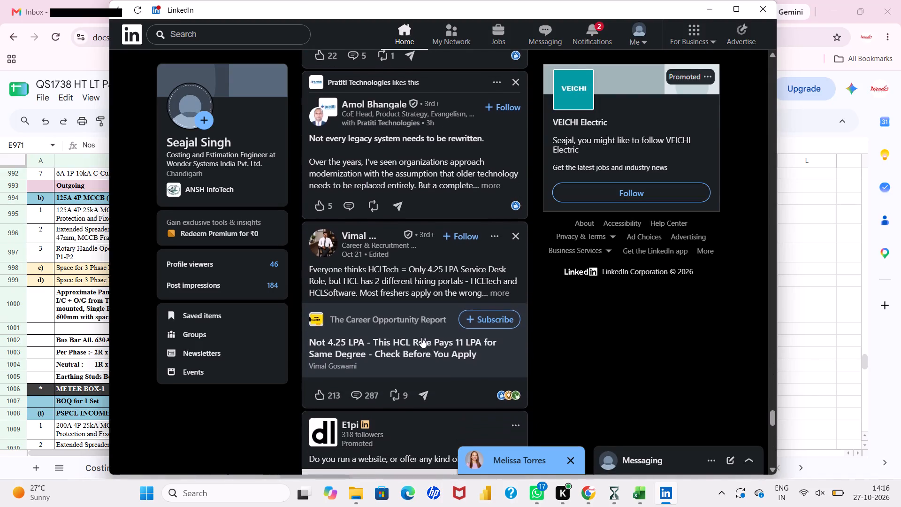
pyautogui.scroll(-2, 421, 338)
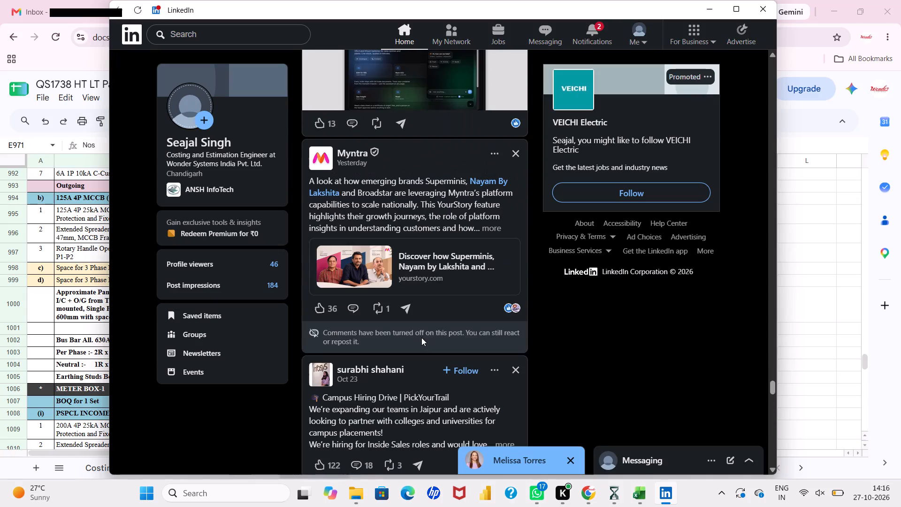
pyautogui.scroll(-2, 421, 338)
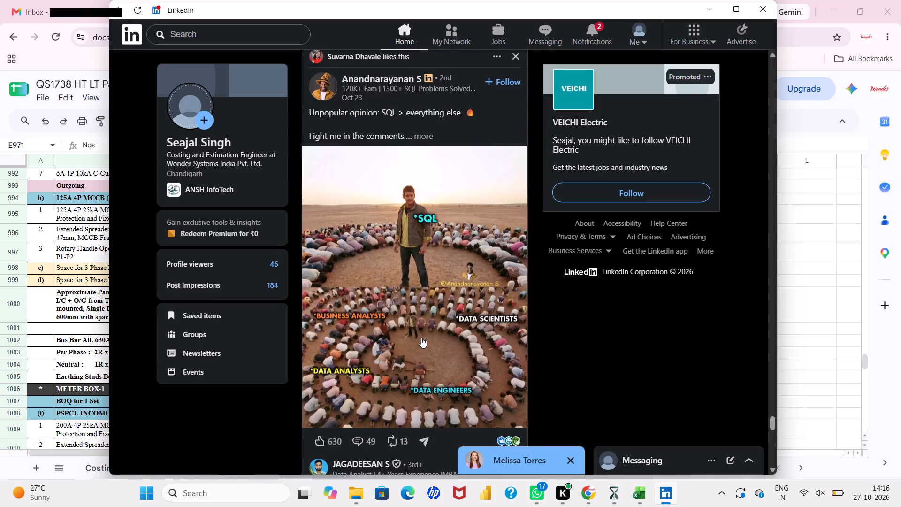
pyautogui.scroll(-2, 421, 338)
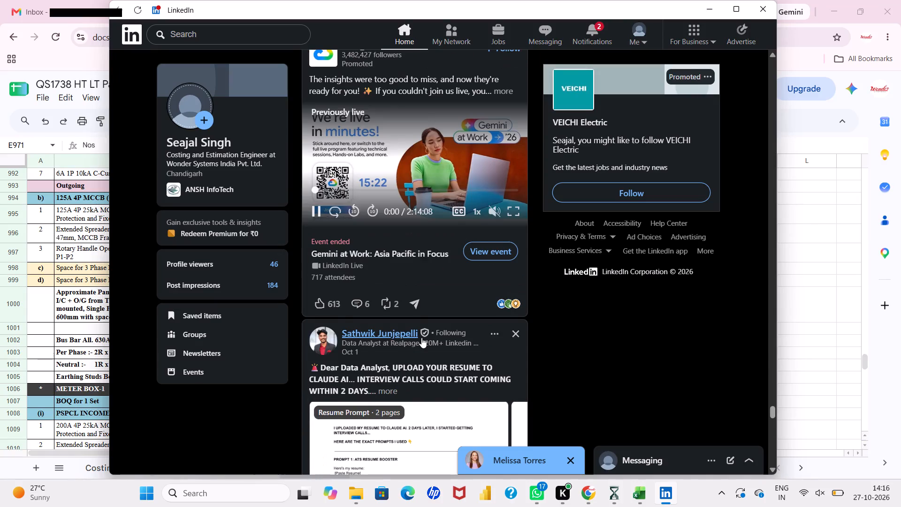
pyautogui.scroll(-1, 421, 338)
pyautogui.scroll(-1, 459, 368)
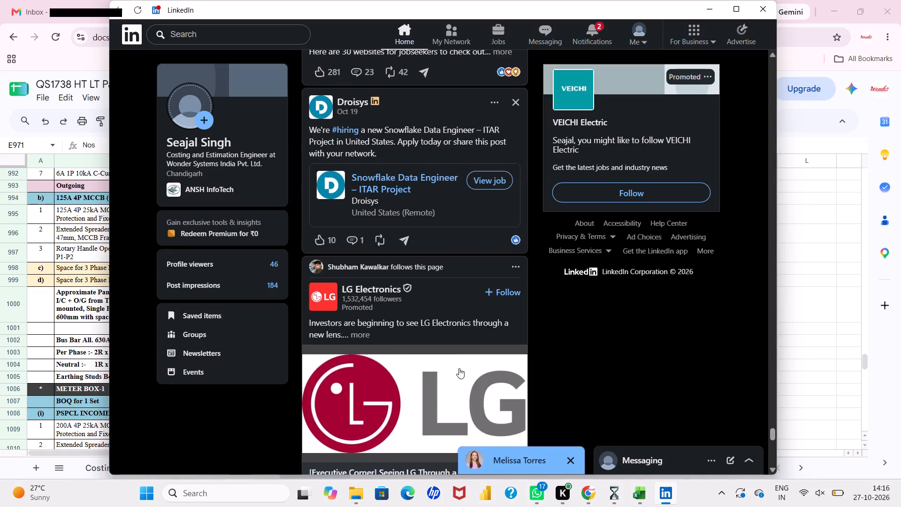
pyautogui.scroll(-3, 443, 270)
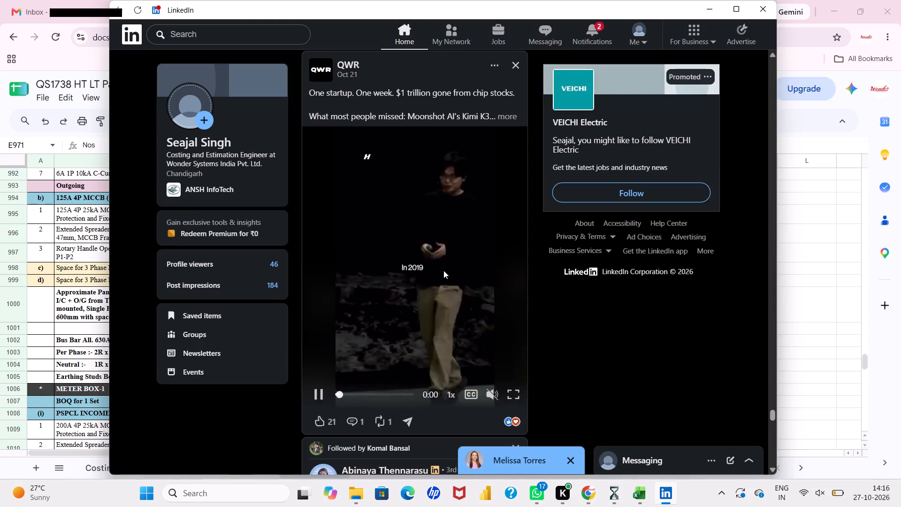
pyautogui.scroll(-2, 443, 270)
pyautogui.scroll(-1, 451, 319)
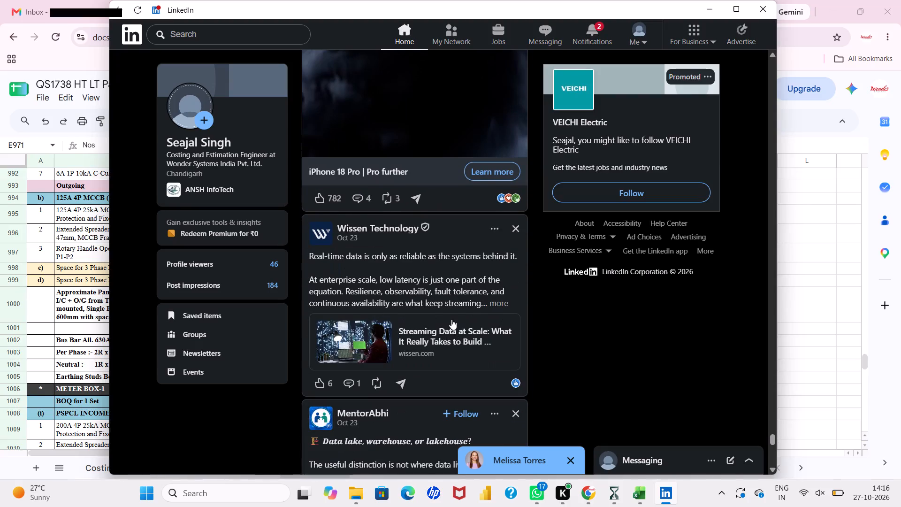
pyautogui.scroll(-3, 451, 319)
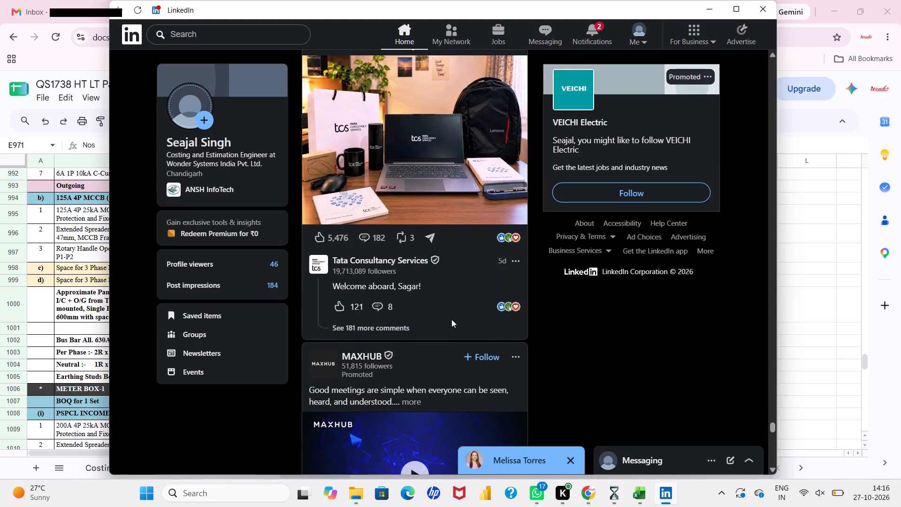
pyautogui.scroll(-2, 451, 319)
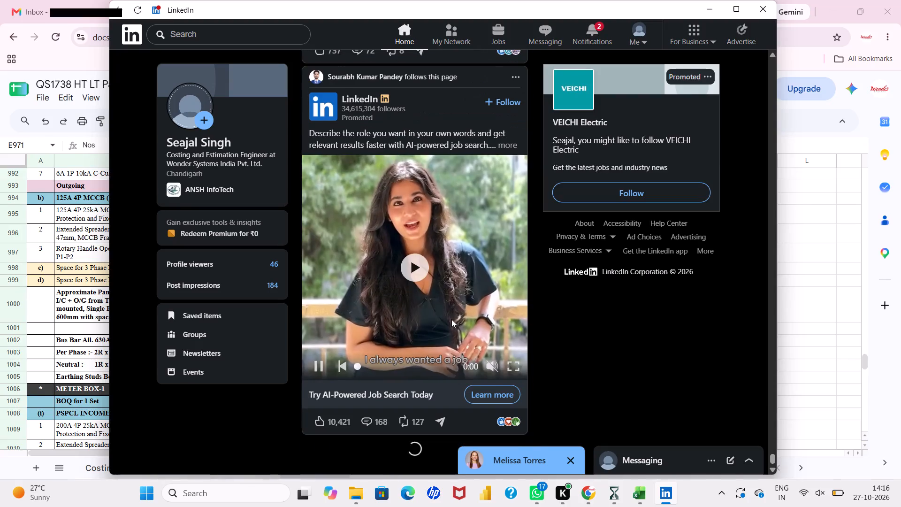
pyautogui.scroll(-2, 451, 319)
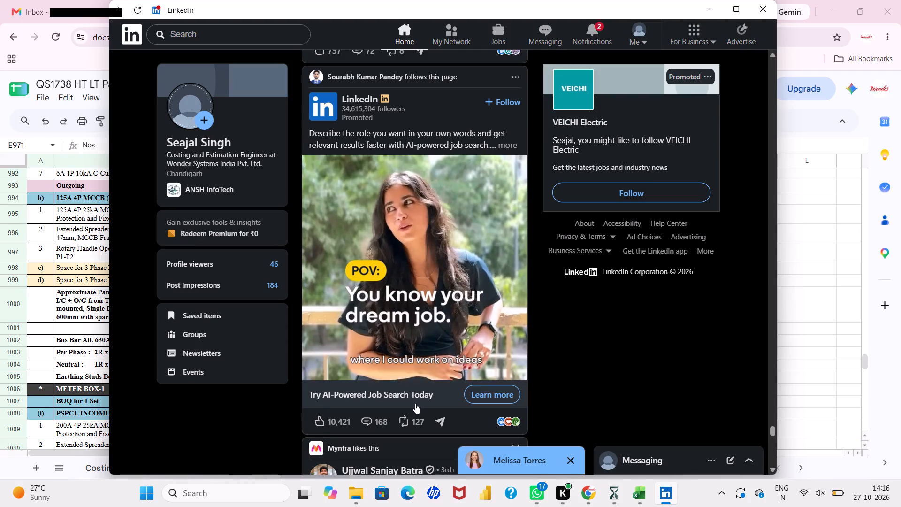
pyautogui.scroll(-4, 415, 403)
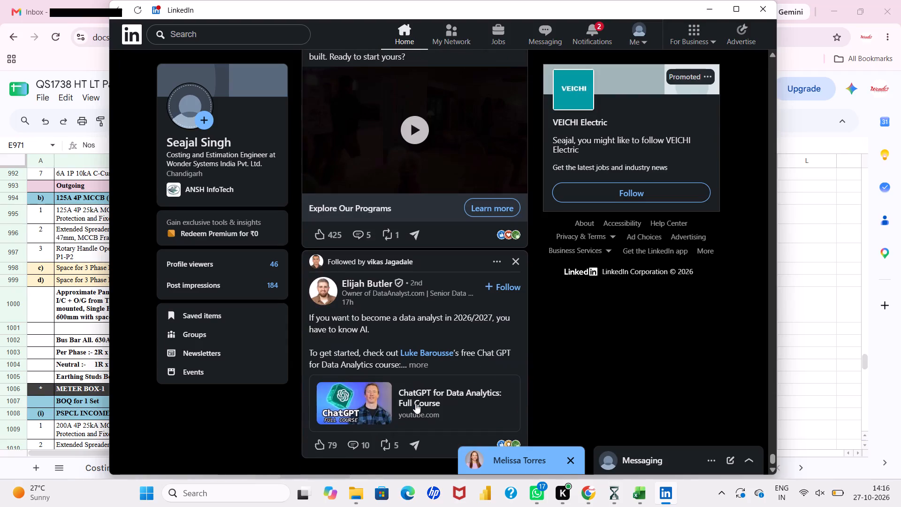
pyautogui.scroll(-6, 415, 403)
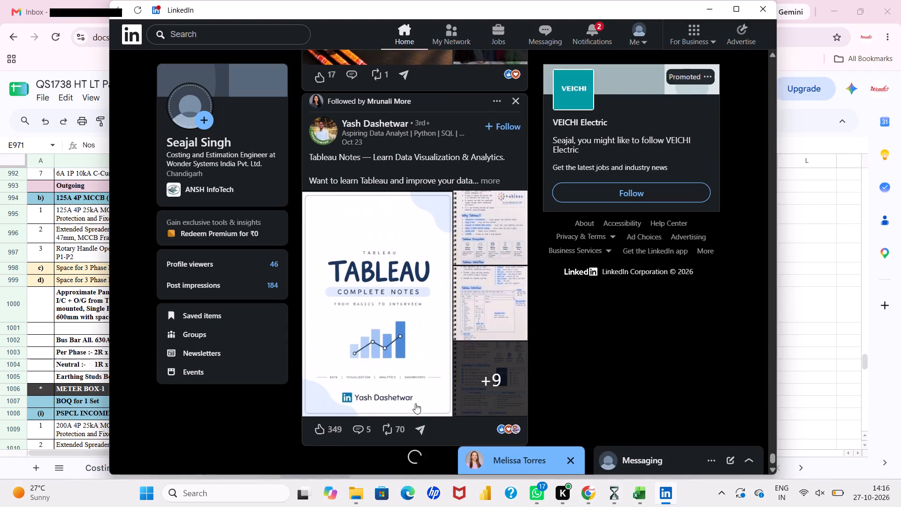
pyautogui.scroll(-5, 415, 403)
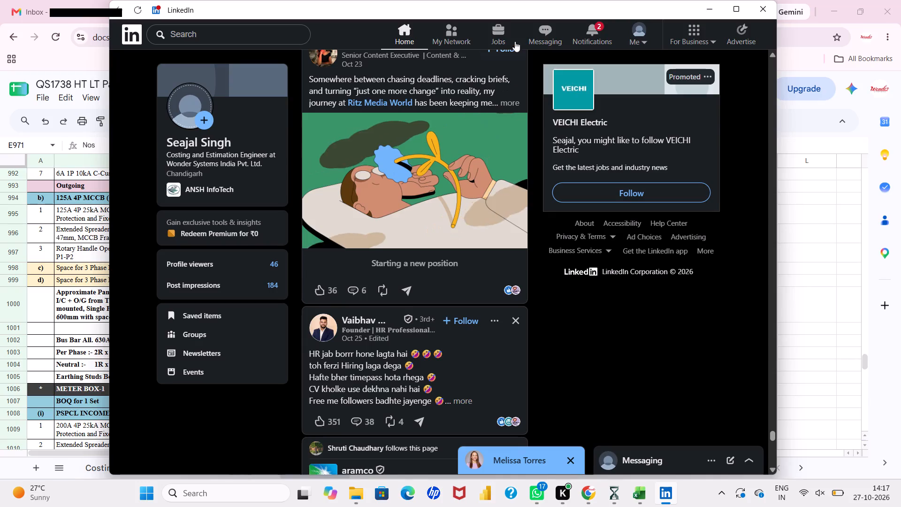
# Open the notification about two connections reacting to the "Special Award" recognition post.
pyautogui.click(585, 27)
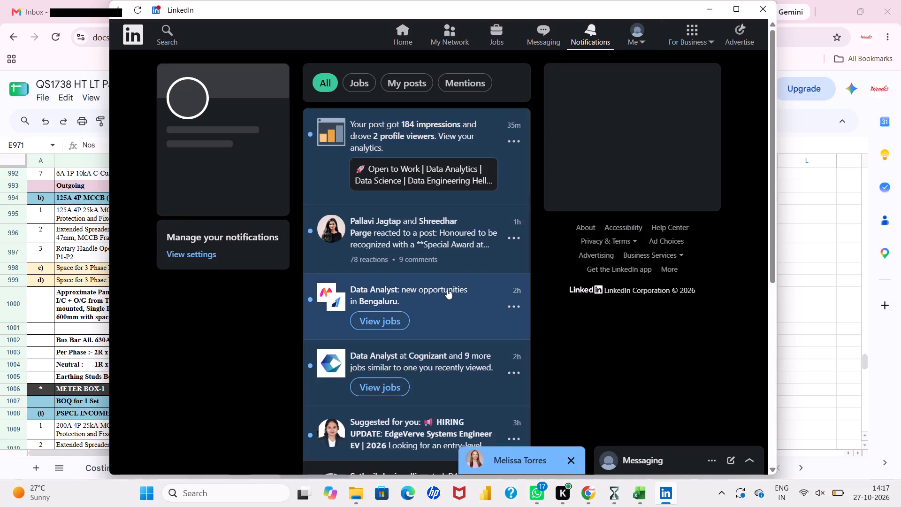
pyautogui.click(447, 224)
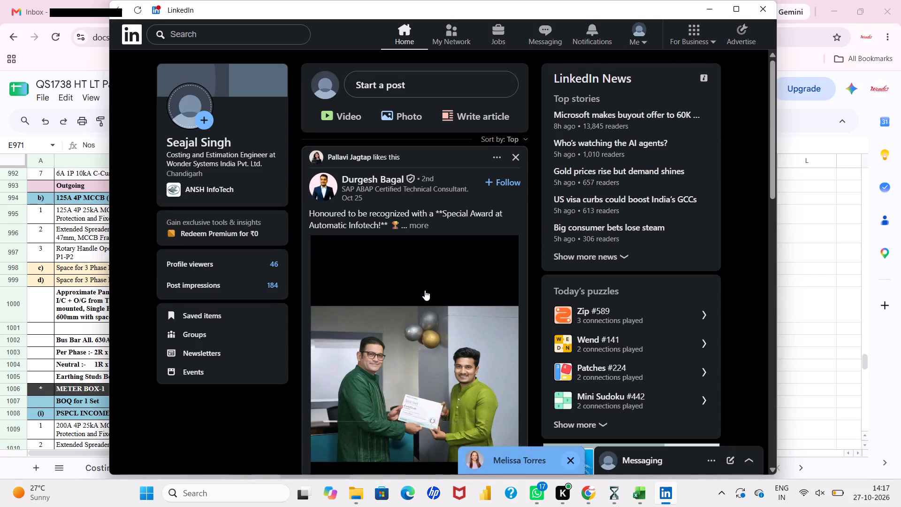
# Open the profile of the connection who liked the award post and review its Activity and Experience sections.
pyautogui.click(321, 155)
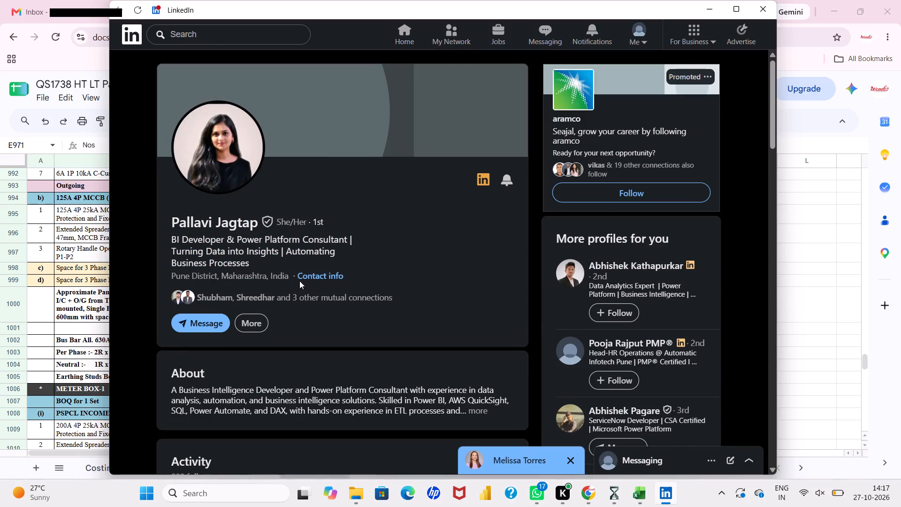
pyautogui.scroll(-1, 290, 300)
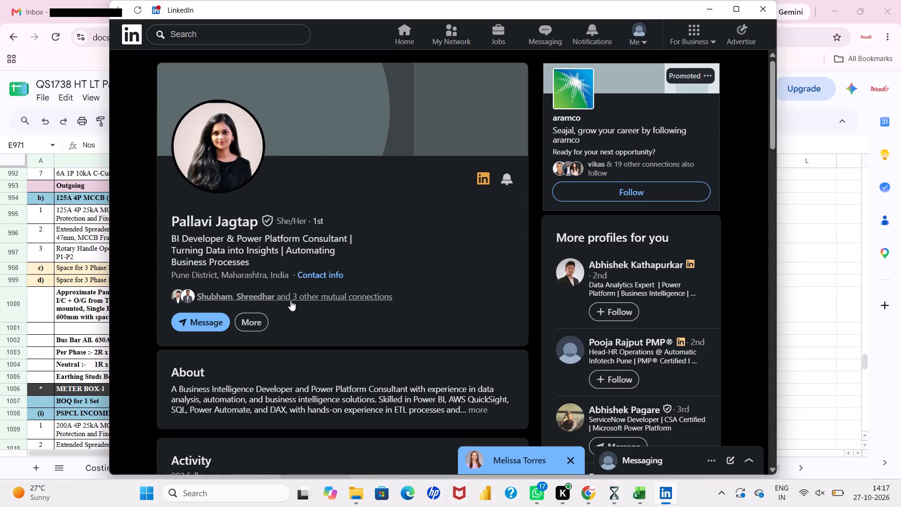
pyautogui.scroll(-2, 290, 300)
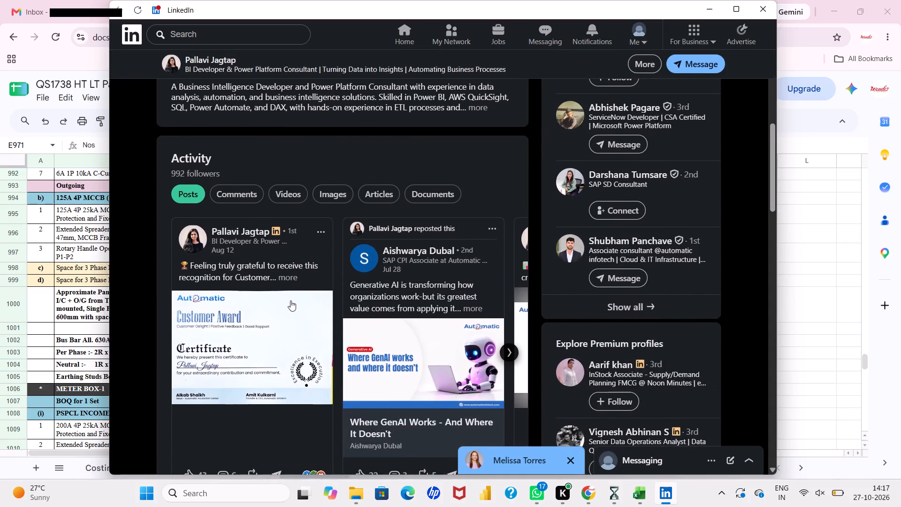
pyautogui.scroll(-1, 290, 300)
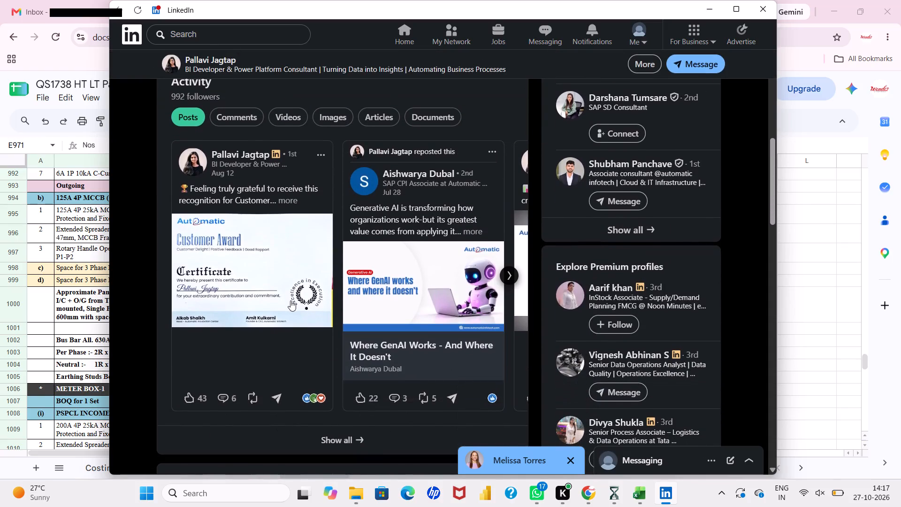
pyautogui.scroll(-2, 290, 300)
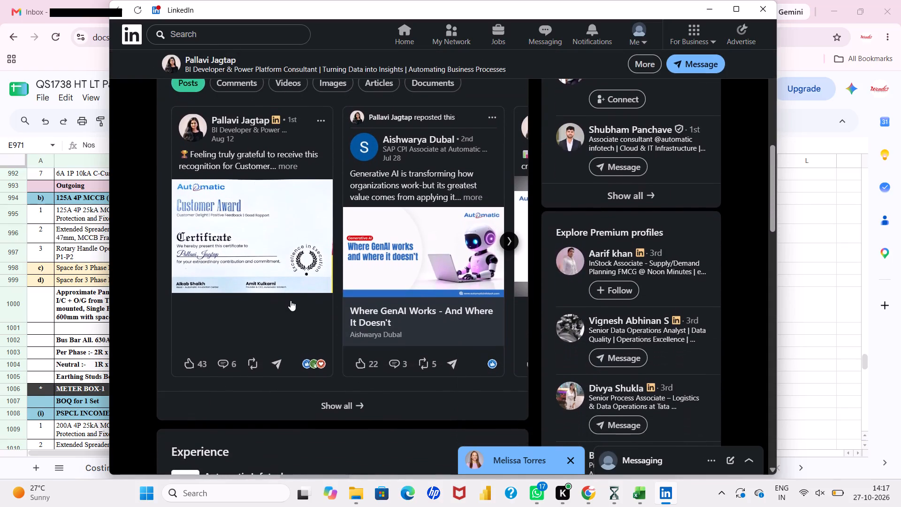
pyautogui.scroll(-2, 290, 300)
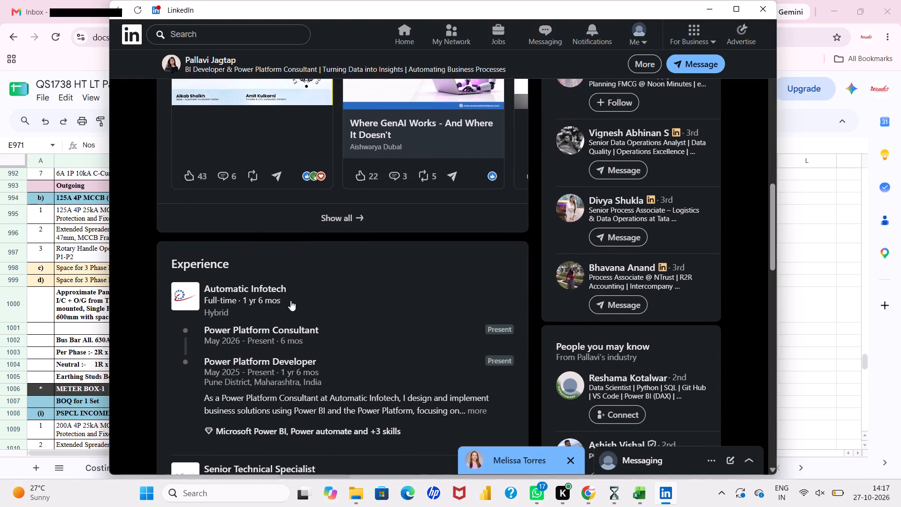
pyautogui.scroll(-1, 290, 300)
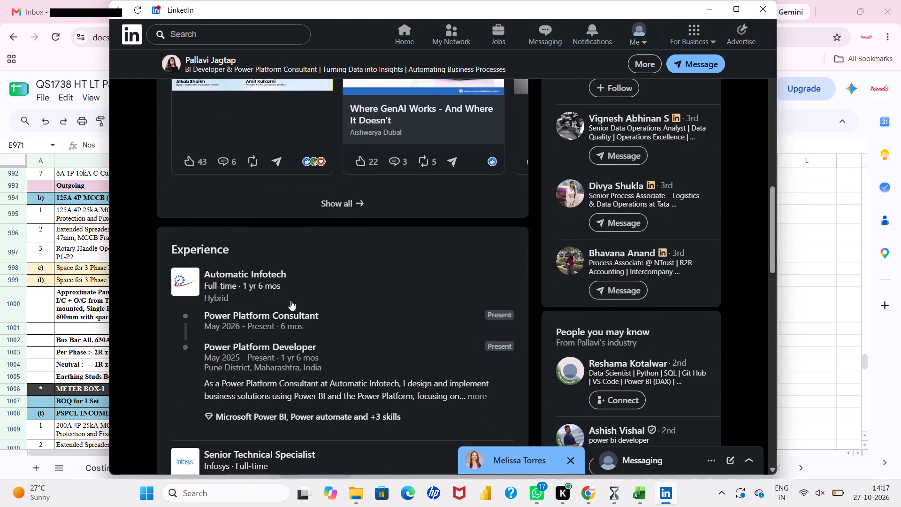
# Read the rest of the connection's profile, covering the earlier Experience entries, Education and Skills sections.
pyautogui.scroll(-3, 290, 300)
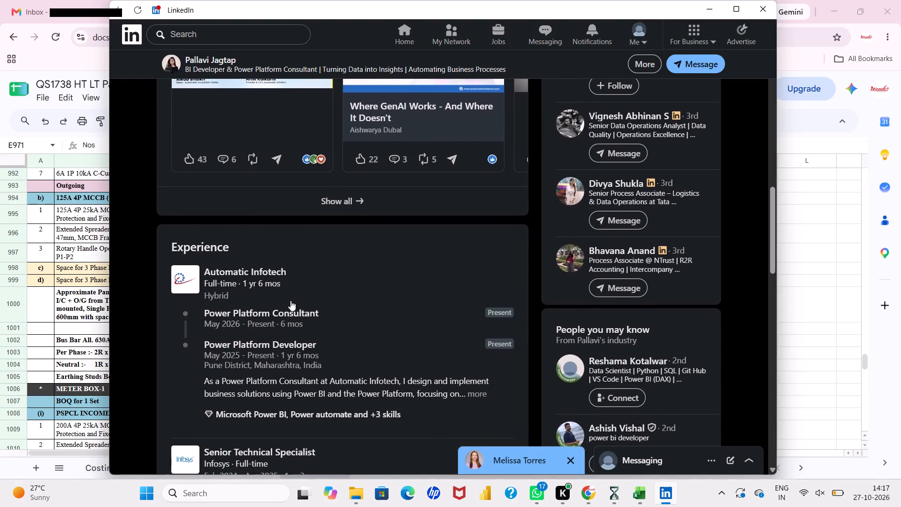
pyautogui.scroll(-2, 290, 300)
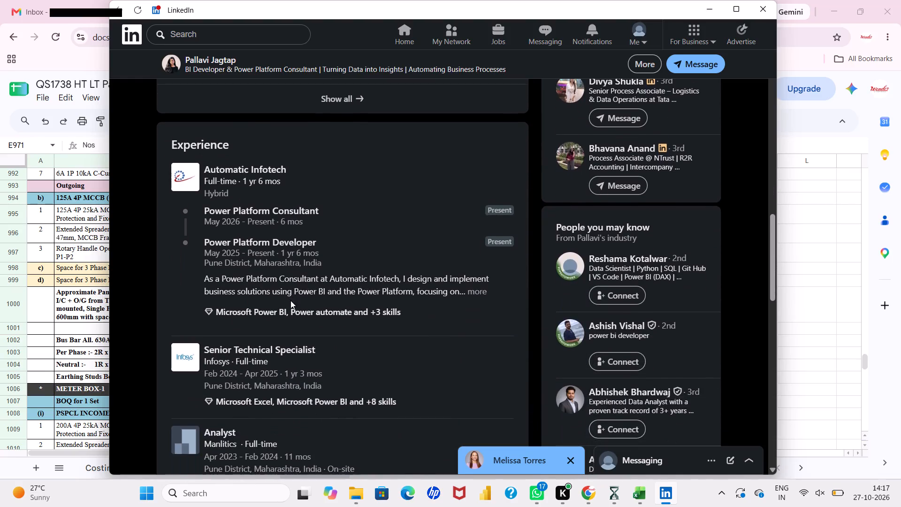
pyautogui.scroll(-2, 290, 300)
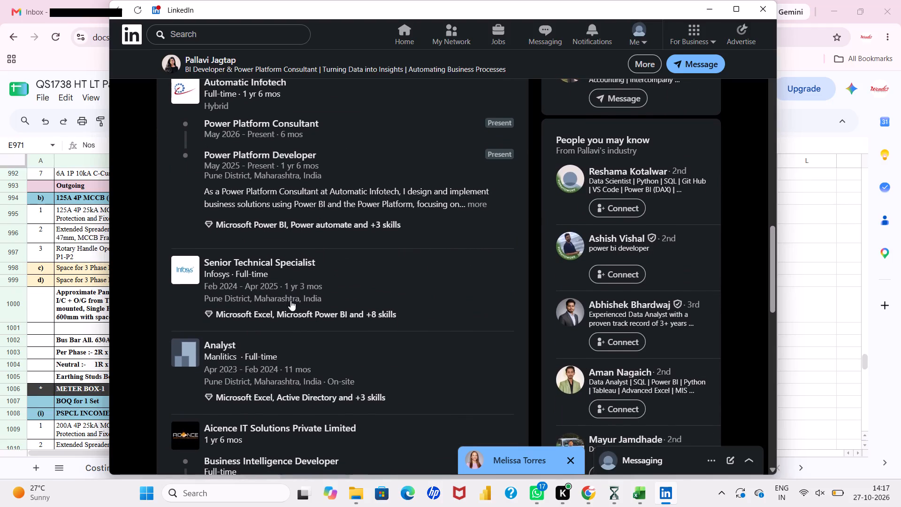
pyautogui.scroll(-2, 290, 300)
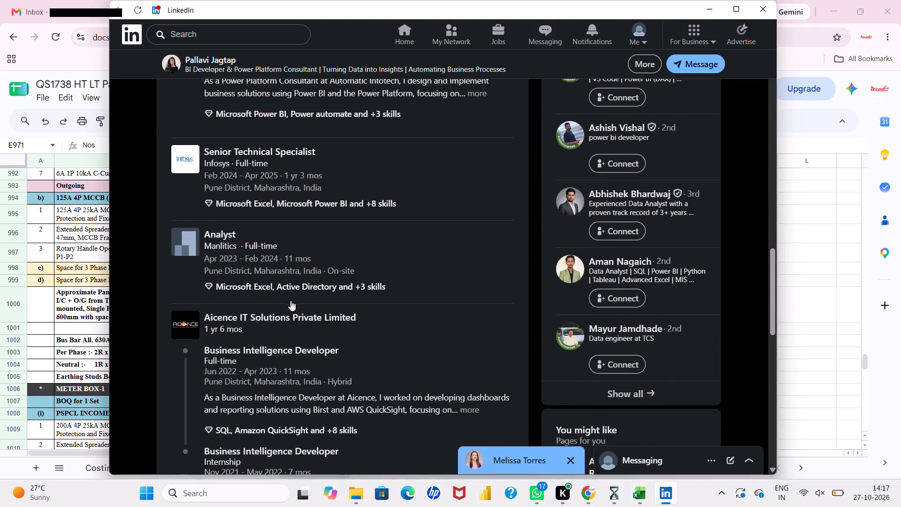
pyautogui.scroll(-3, 290, 300)
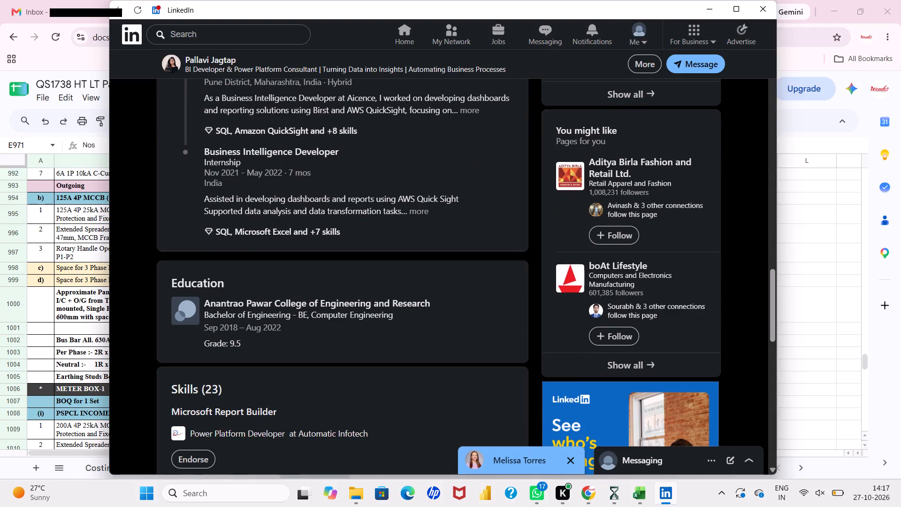
pyautogui.scroll(-1, 290, 300)
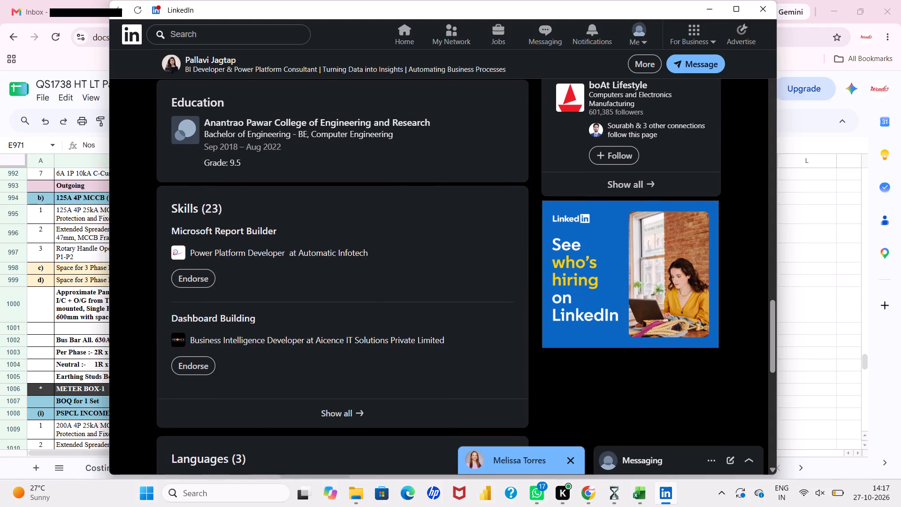
pyautogui.scroll(-1, 290, 300)
# Switch back to the QS1738 HT LT Panels spreadsheet and review METER BOX-1's PSPCL INCOMER and DG INCOMER rows in LT BOQ R2.
pyautogui.click(99, 298)
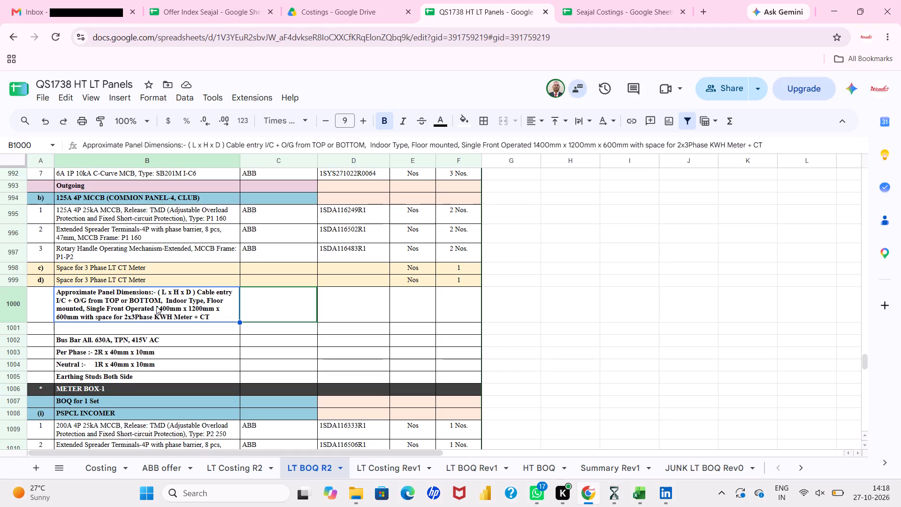
pyautogui.scroll(2, 156, 306)
pyautogui.scroll(-4, 156, 306)
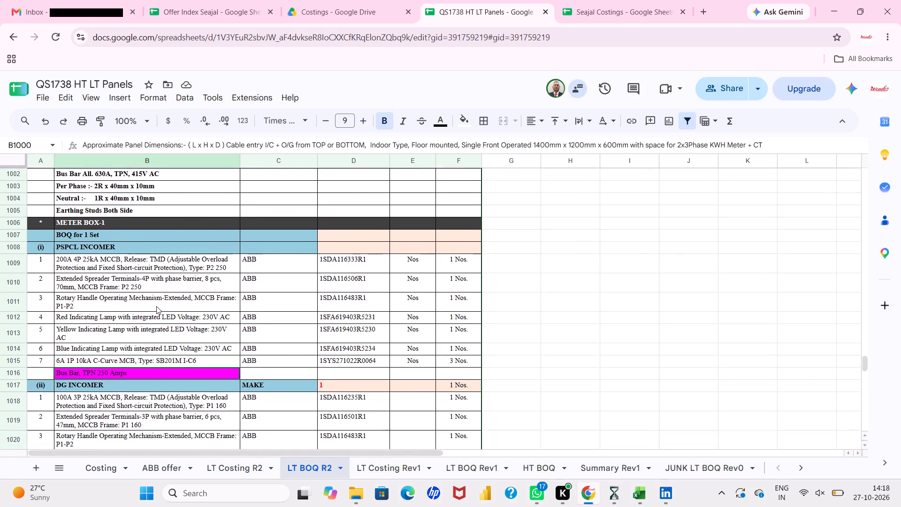
pyautogui.scroll(-1, 156, 306)
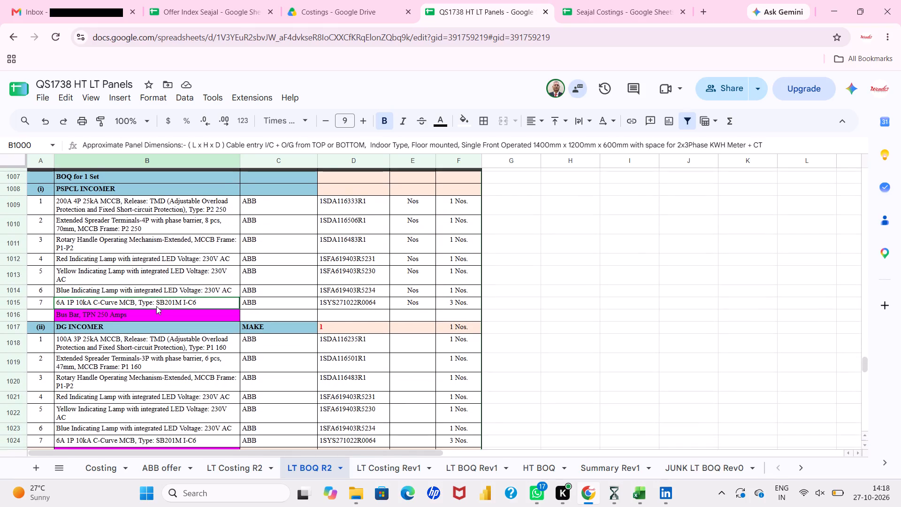
pyautogui.scroll(-1, 156, 306)
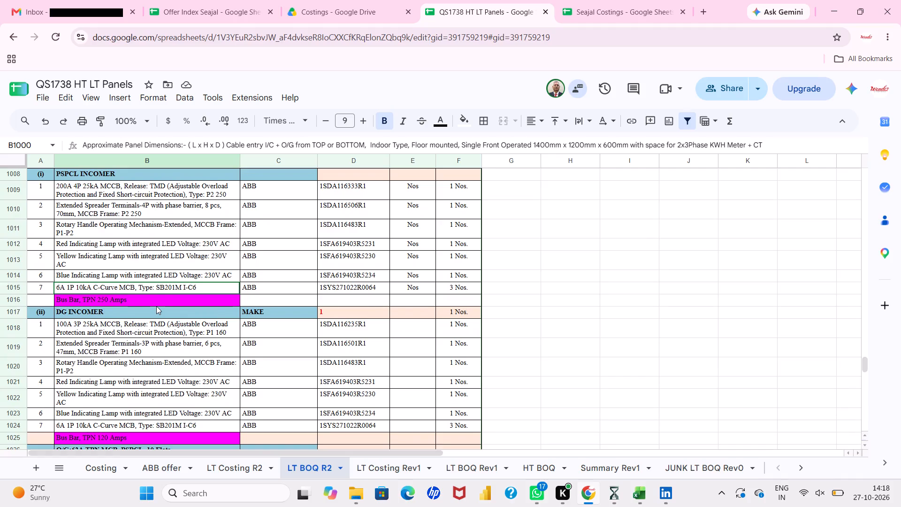
pyautogui.click(160, 311)
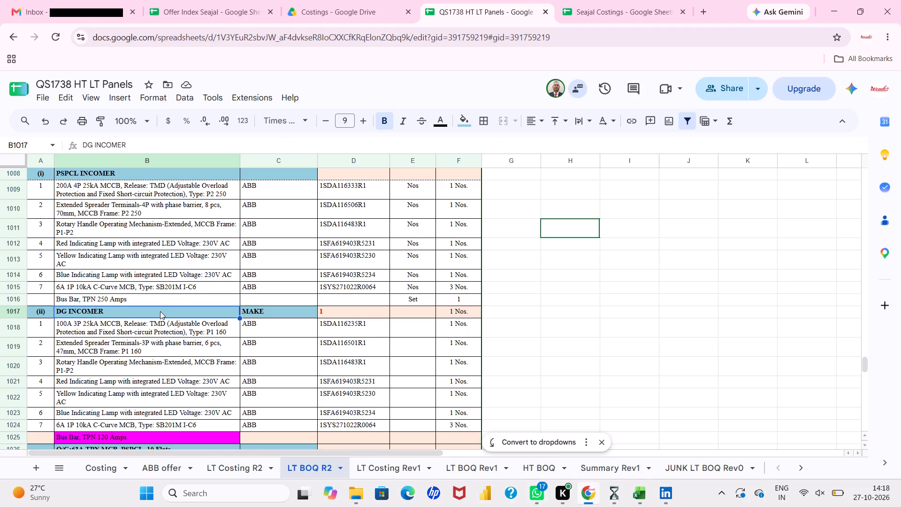
pyautogui.scroll(-1, 160, 311)
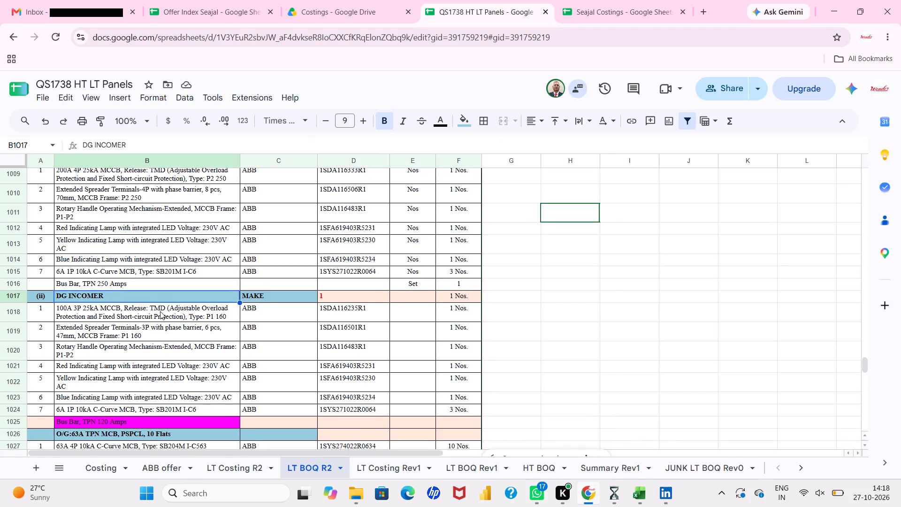
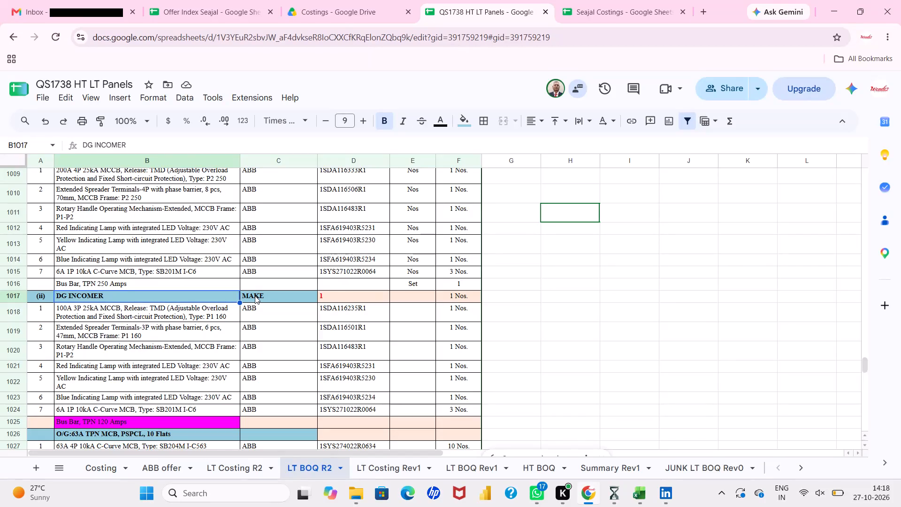
# Jump to the collaborator's position in LT BOQ R2 and examine METER BOX-1's rows from PSPCL INCOMER through DG INCOMER to ACCL.
pyautogui.click(288, 294)
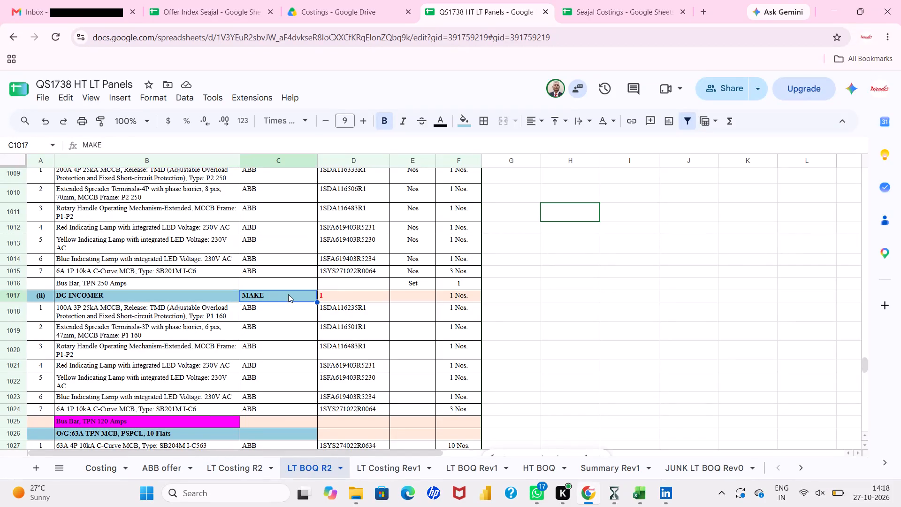
pyautogui.click(220, 297)
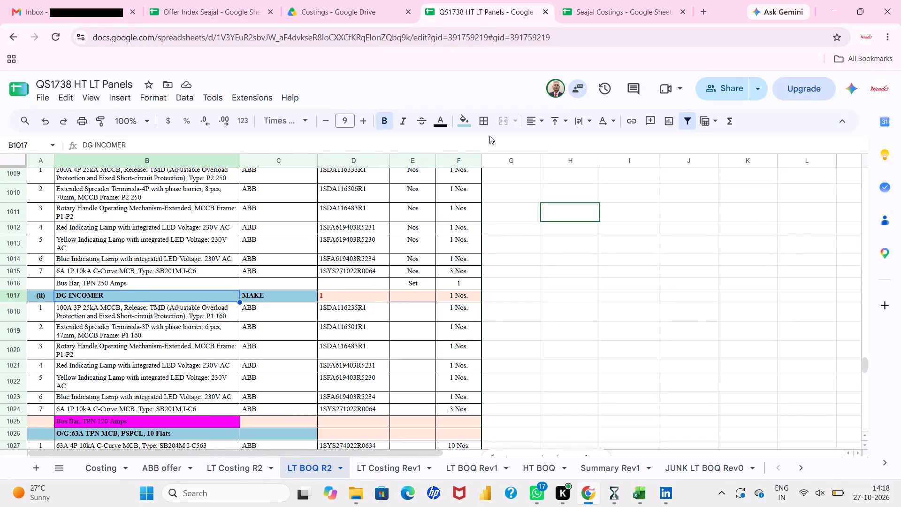
pyautogui.click(552, 86)
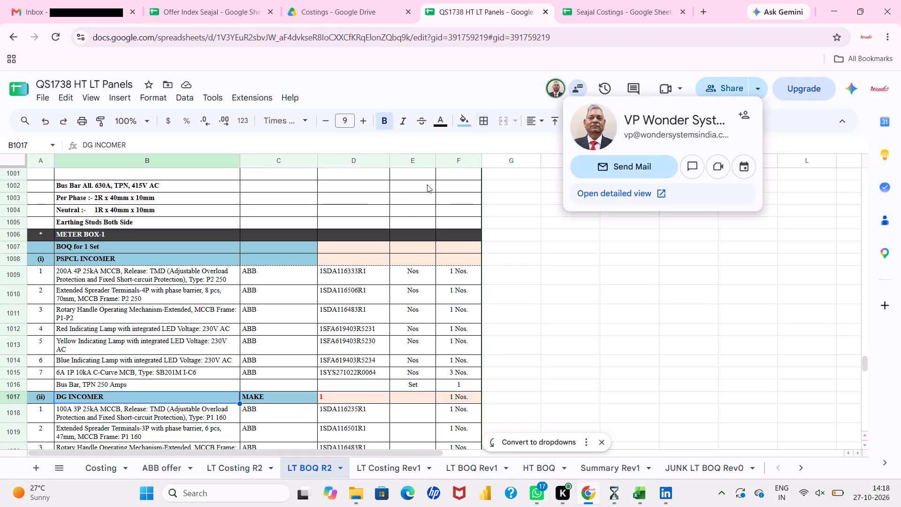
pyautogui.scroll(-1, 385, 206)
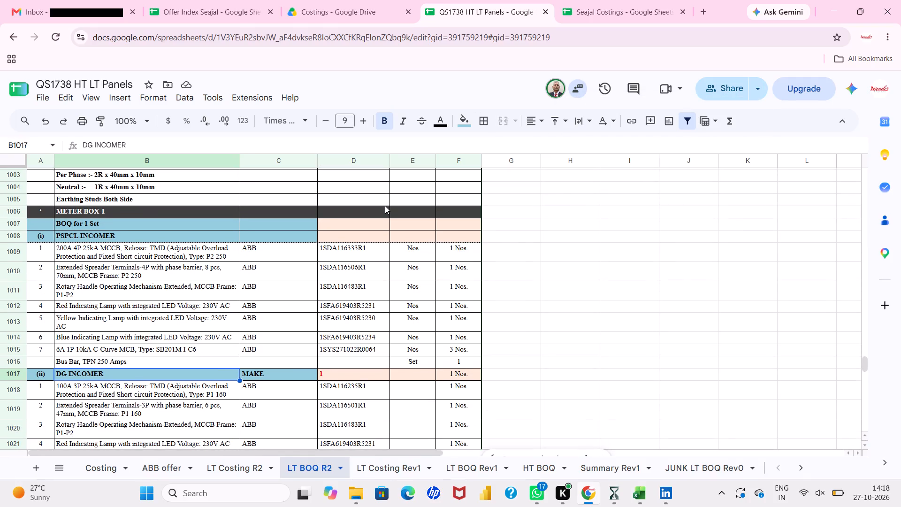
pyautogui.scroll(-2, 385, 206)
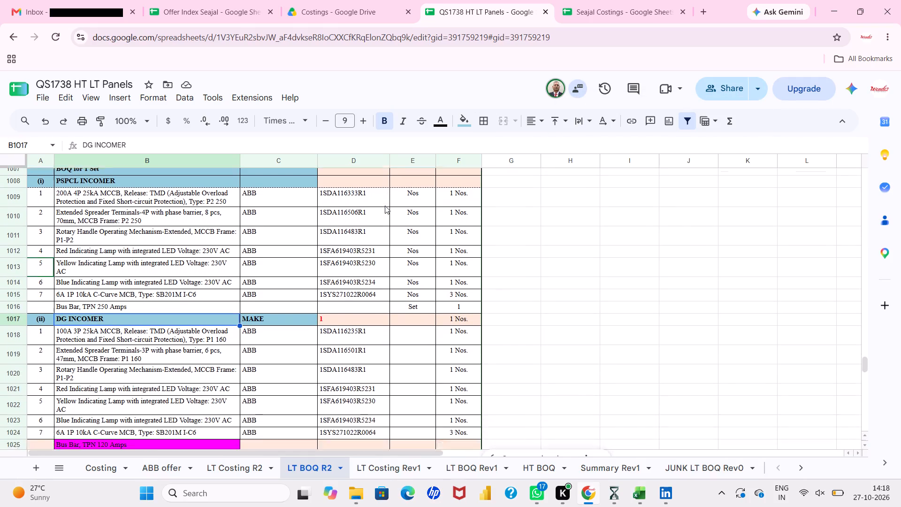
pyautogui.scroll(-3, 385, 206)
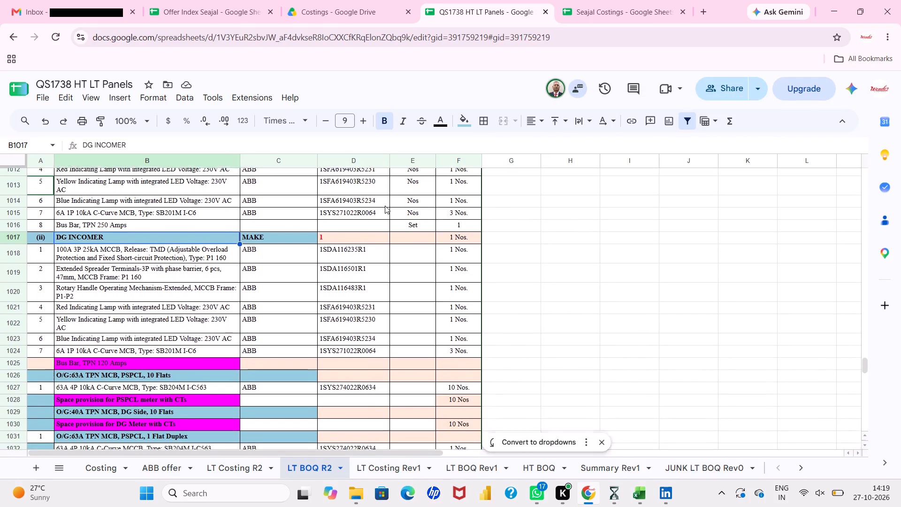
pyautogui.scroll(-3, 385, 206)
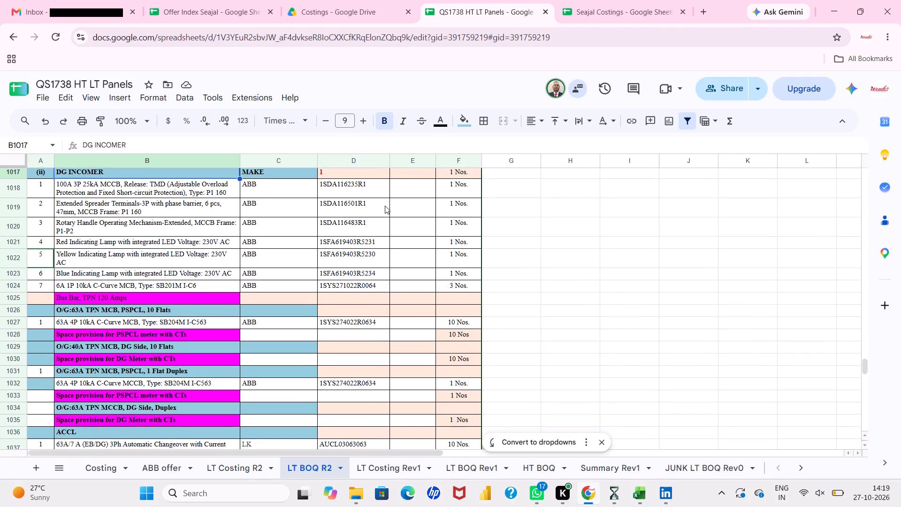
pyautogui.scroll(-1, 385, 206)
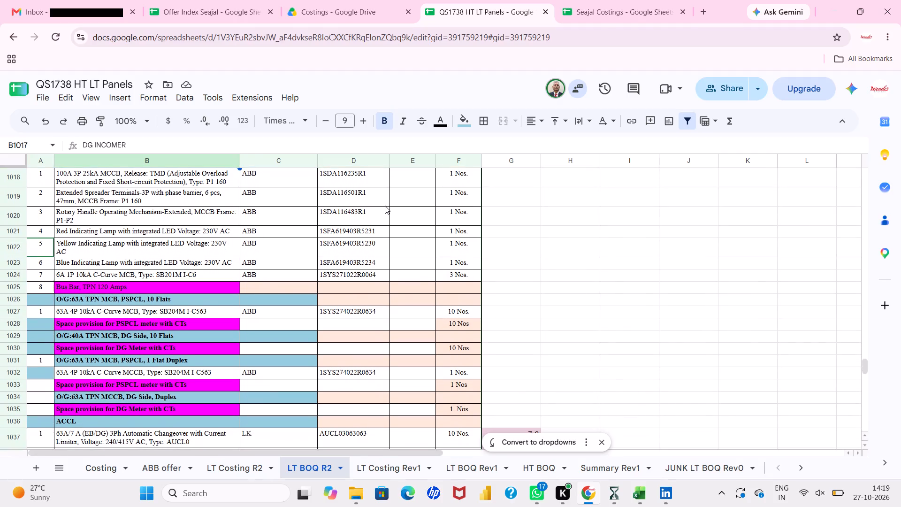
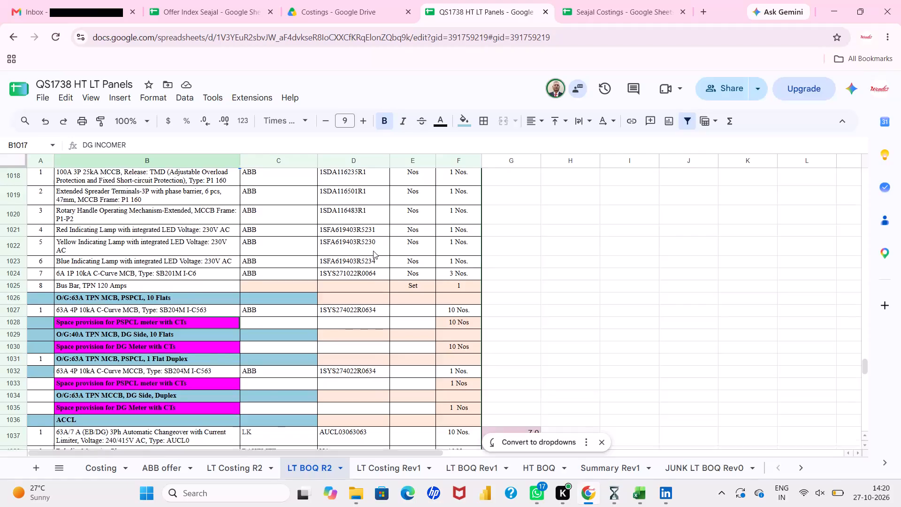
# Check the end of METER BOX-1 in LT BOQ R2, and look through LT Costing R2 down to COMMON SERVICE PANEL-2A.
pyautogui.scroll(-3, 373, 251)
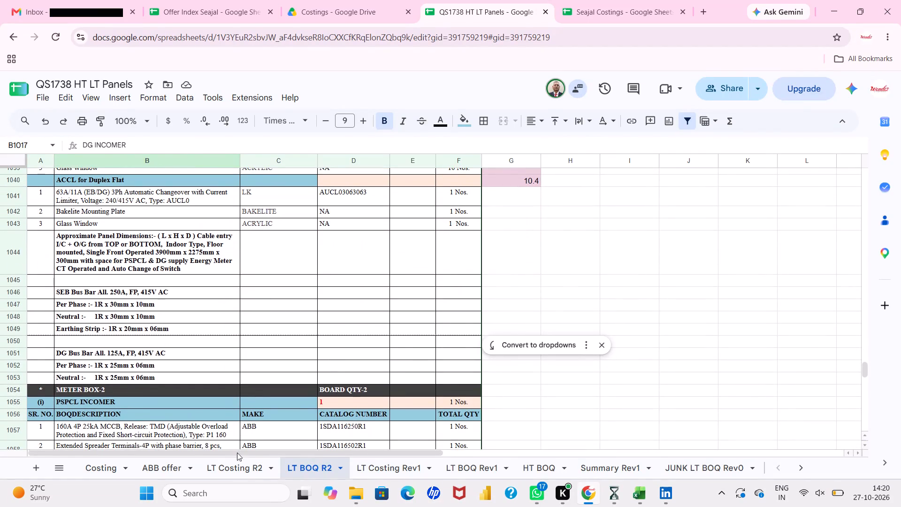
pyautogui.click(237, 466)
pyautogui.scroll(1, 474, 348)
pyautogui.scroll(-4, 474, 348)
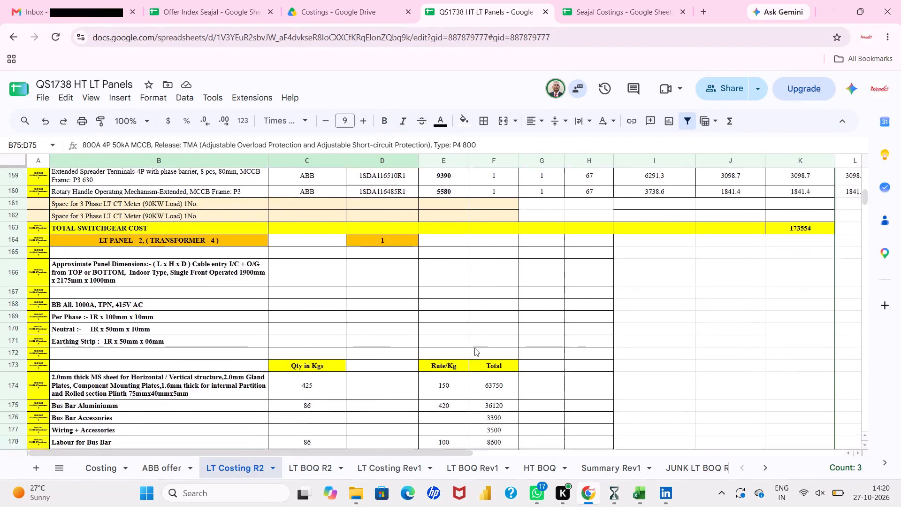
pyautogui.scroll(-11, 474, 348)
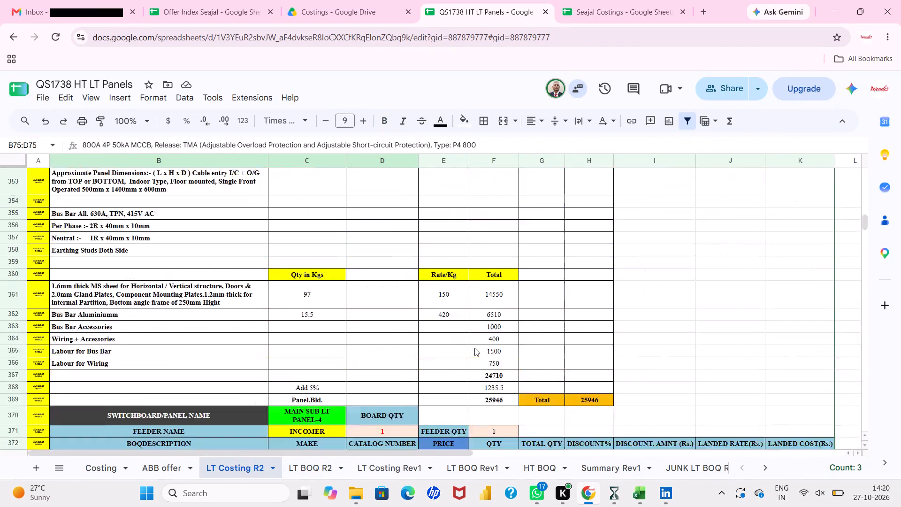
pyautogui.scroll(-7, 474, 348)
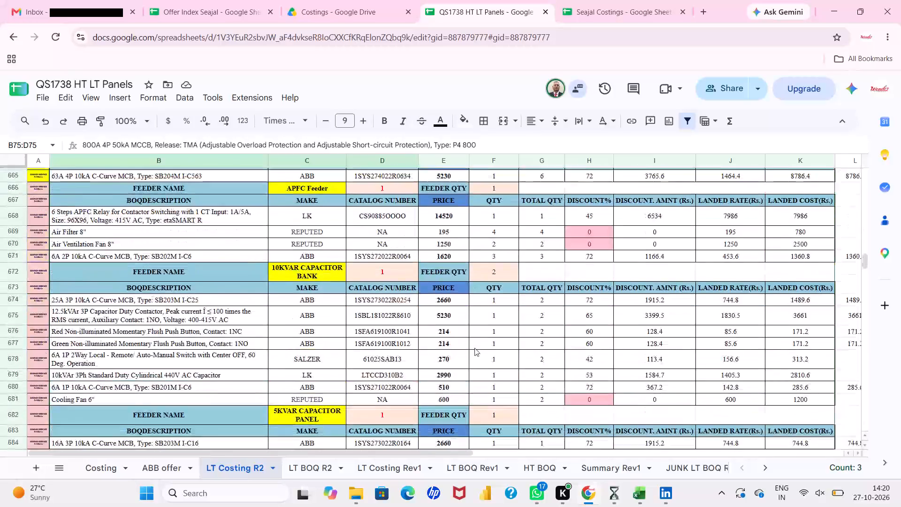
pyautogui.scroll(-5, 474, 348)
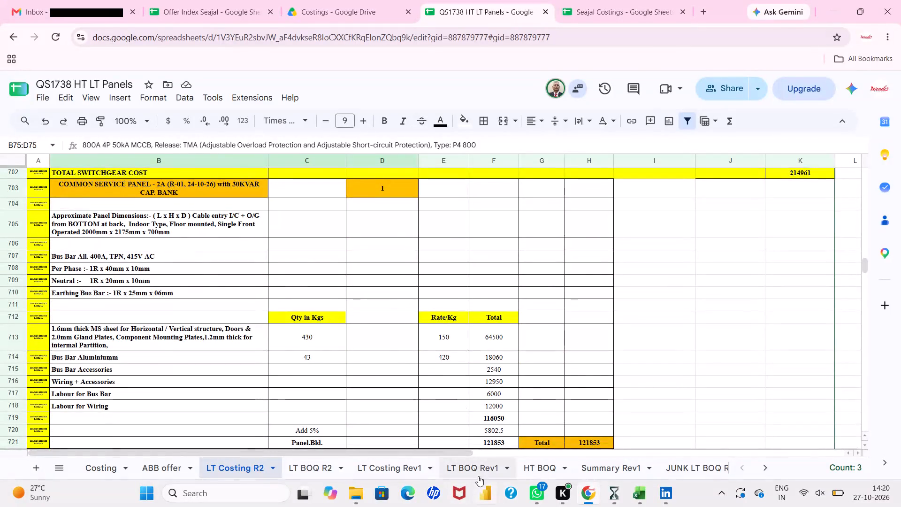
# Examine the panel cost summary in LT Costing Rev1, from the common service panels through METER BOX-9 to the first panel's INCOMER.
pyautogui.click(399, 471)
pyautogui.scroll(-2, 350, 321)
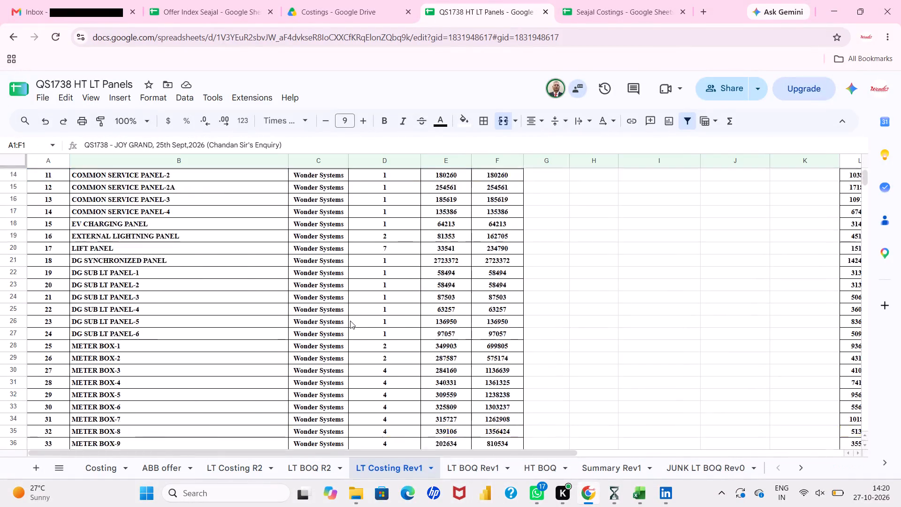
pyautogui.hscroll(-1, 350, 321)
pyautogui.hscroll(1, 350, 321)
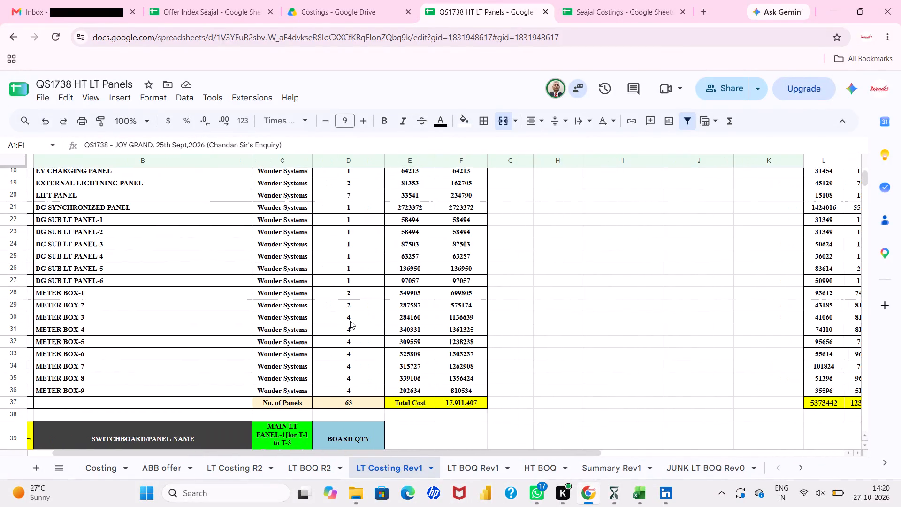
pyautogui.scroll(-1, 350, 321)
pyautogui.scroll(1, 337, 332)
pyautogui.scroll(-1, 337, 332)
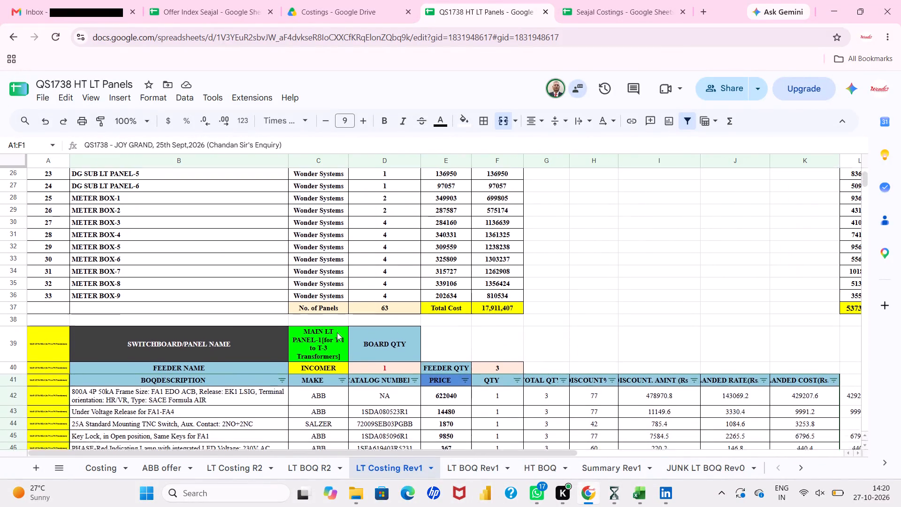
pyautogui.scroll(-1, 337, 332)
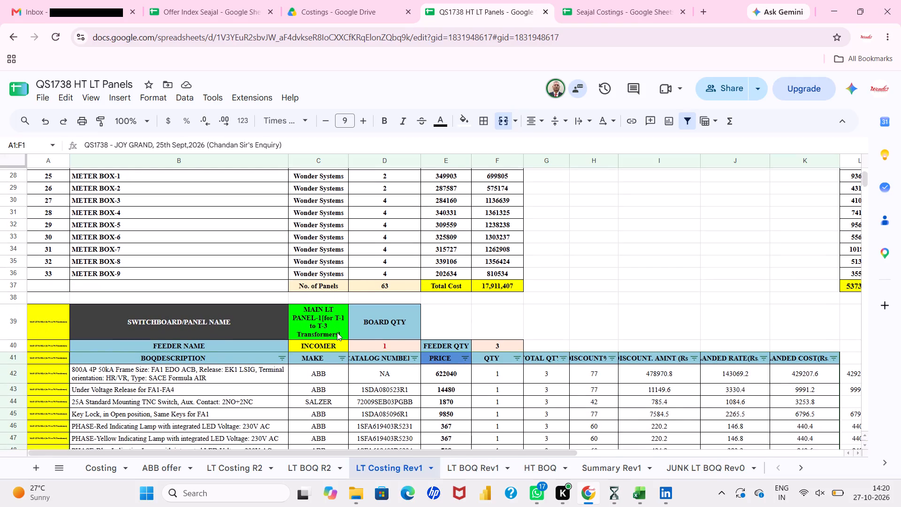
# Find the METER BOX-1 section in LT Costing R2 and examine its panel dimensions, bus bar specifications and fabrication costs.
pyautogui.click(240, 473)
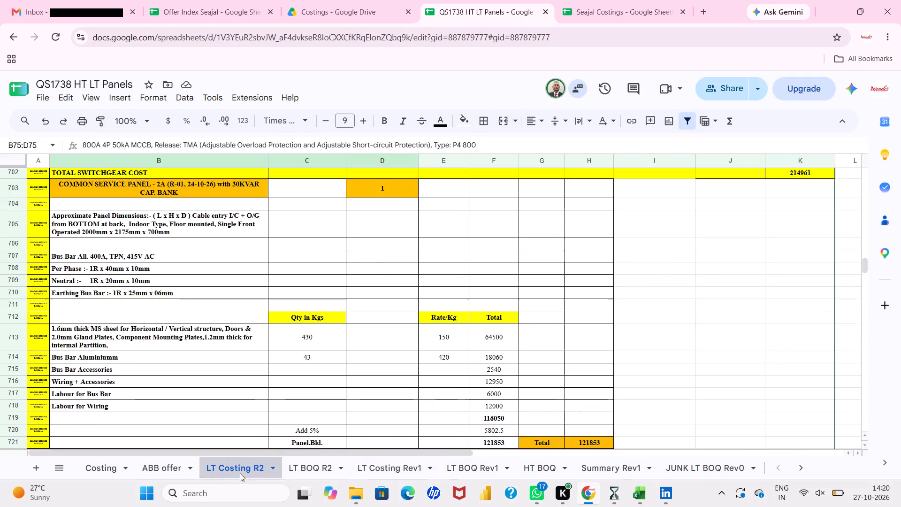
pyautogui.scroll(-8, 255, 351)
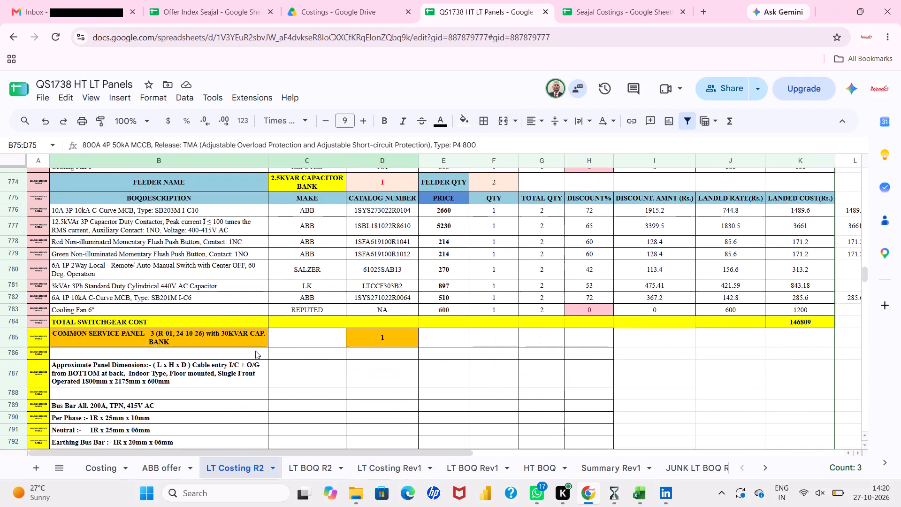
pyautogui.scroll(-8, 255, 351)
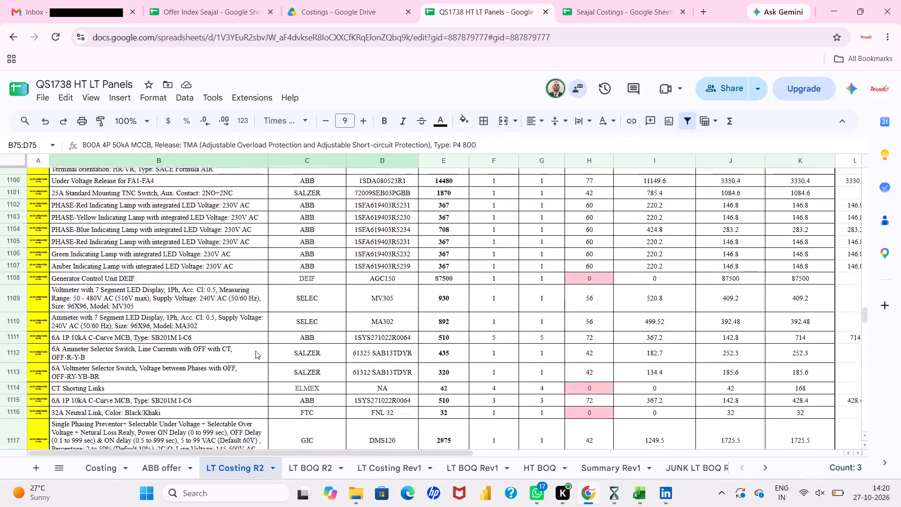
pyautogui.scroll(-3, 255, 351)
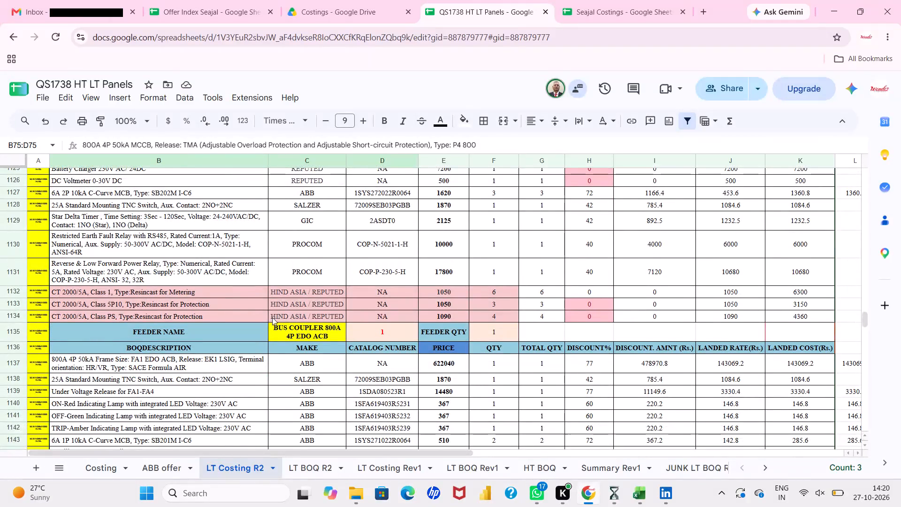
pyautogui.scroll(-8, 272, 317)
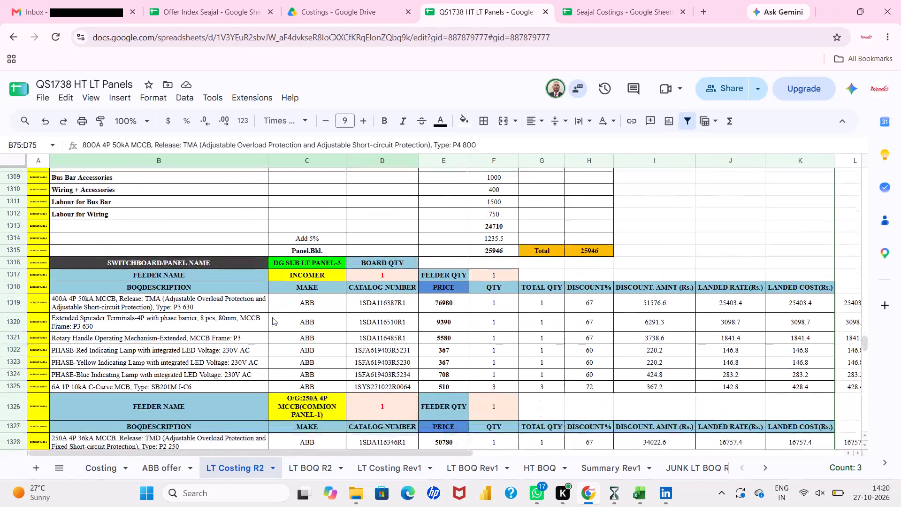
pyautogui.scroll(-5, 272, 317)
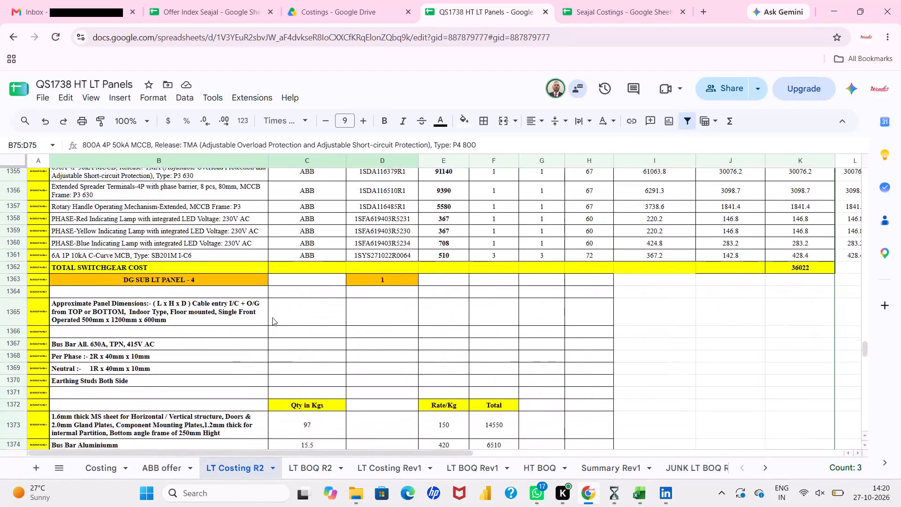
pyautogui.scroll(-5, 272, 317)
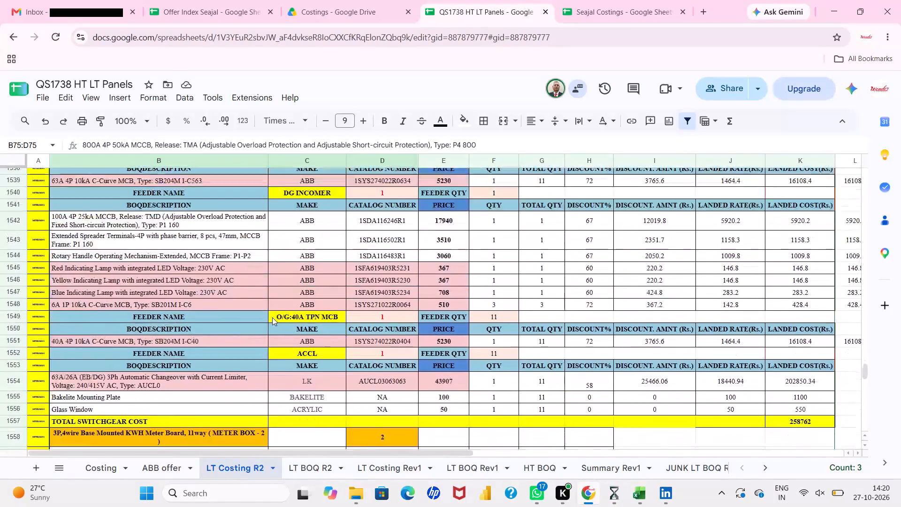
pyautogui.scroll(3, 272, 317)
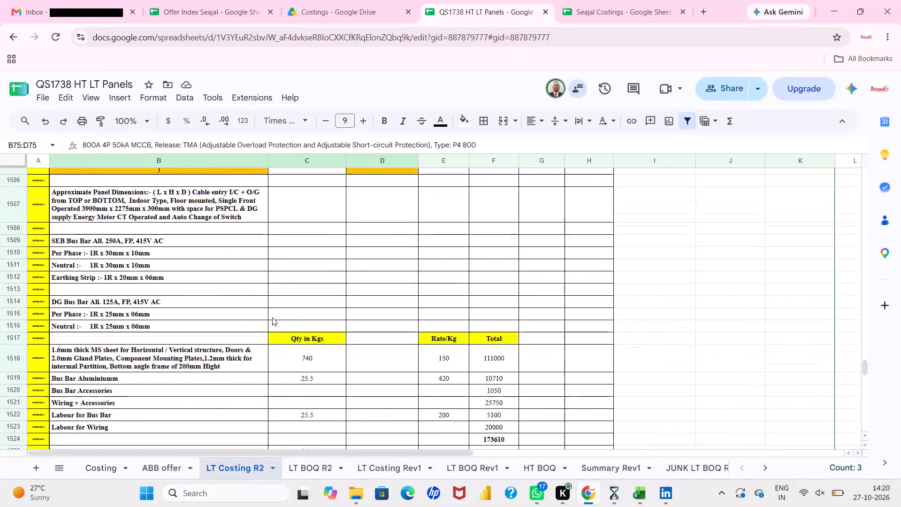
pyautogui.scroll(2, 272, 317)
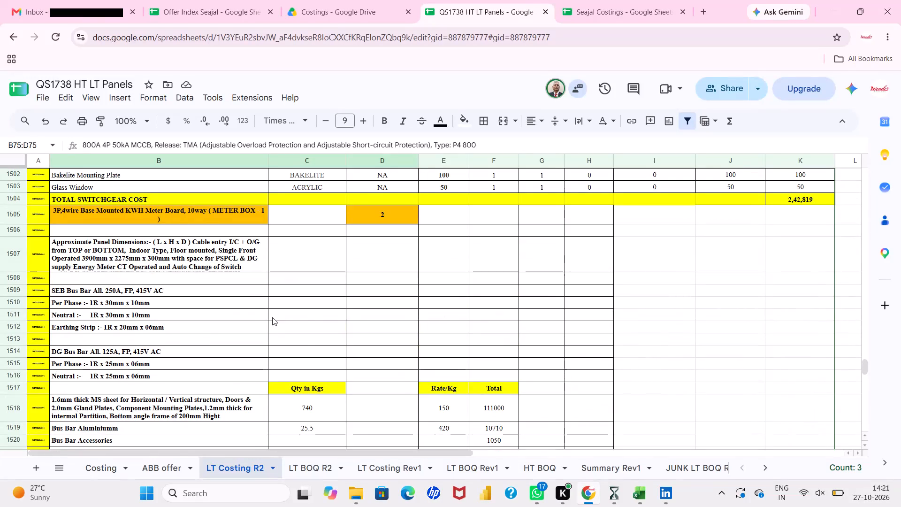
pyautogui.scroll(-1, 272, 317)
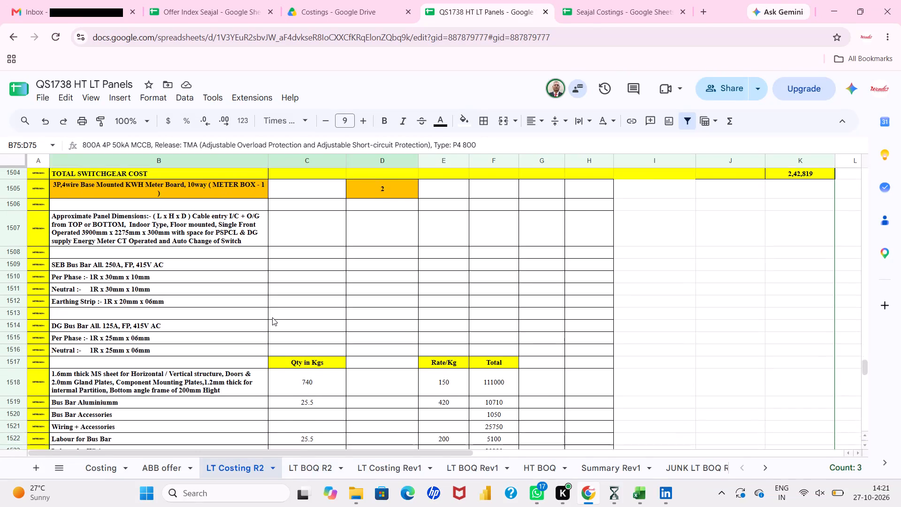
pyautogui.scroll(-1, 272, 317)
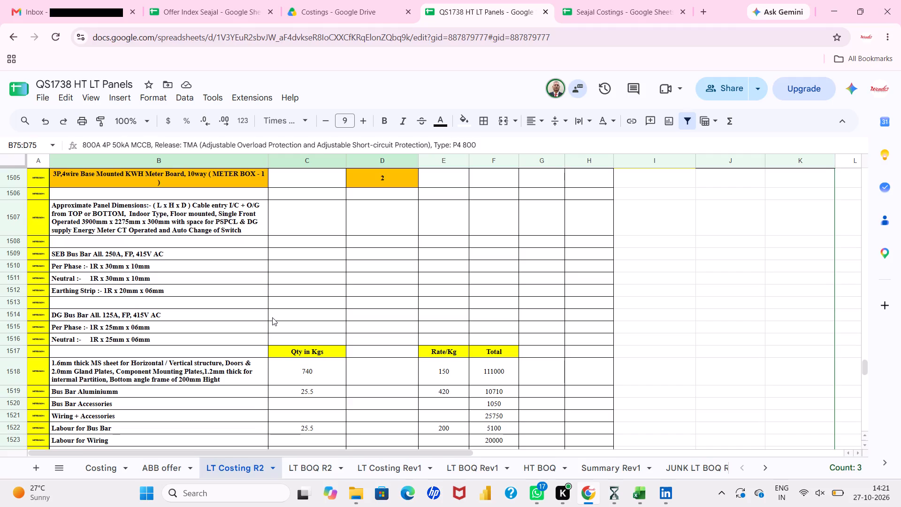
# Return to LT BOQ R2 and jump to the collaborator's current position in the METER BOX-1 section.
pyautogui.click(321, 460)
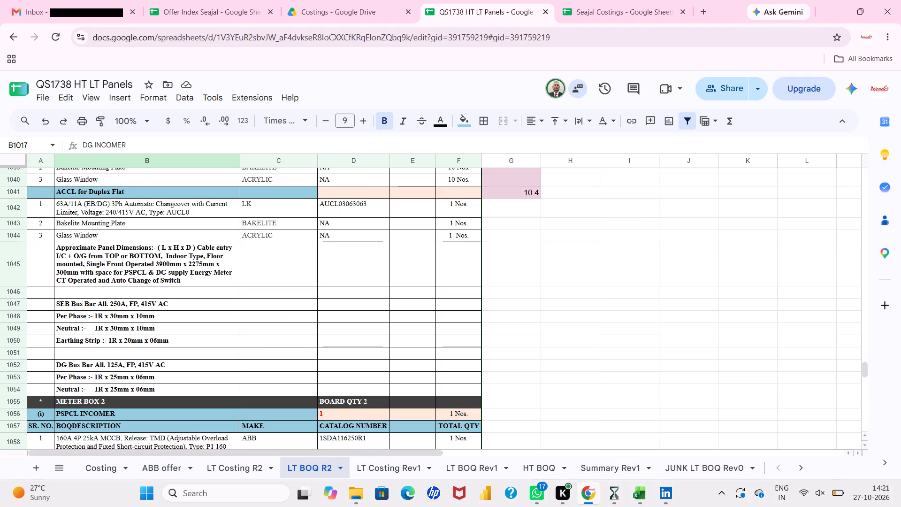
pyautogui.click(552, 91)
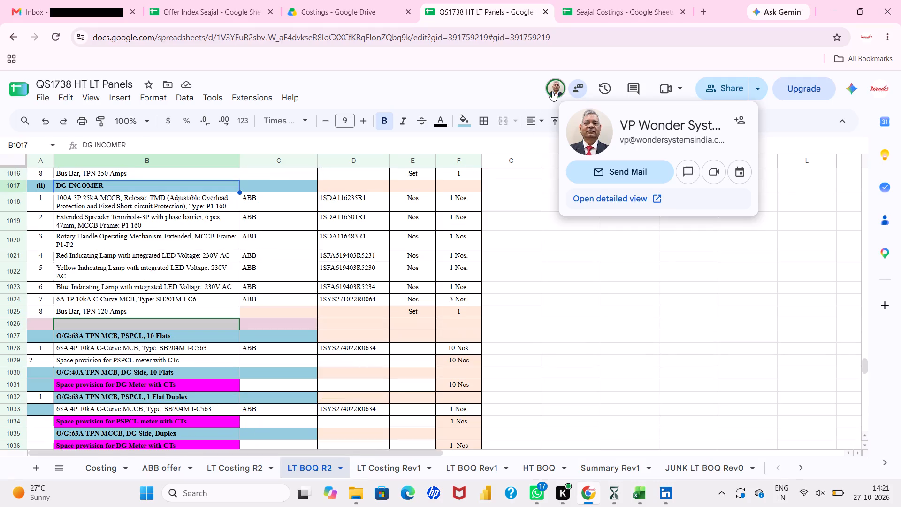
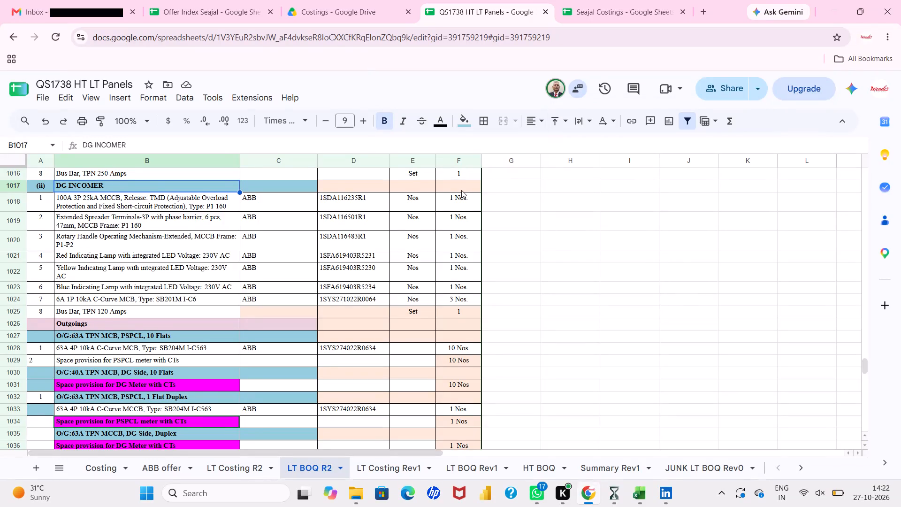
# Examine METER BOX-1's outgoings and ACCL items in LT BOQ R2, and return to the collaborator's current editing position.
pyautogui.scroll(-3, 461, 190)
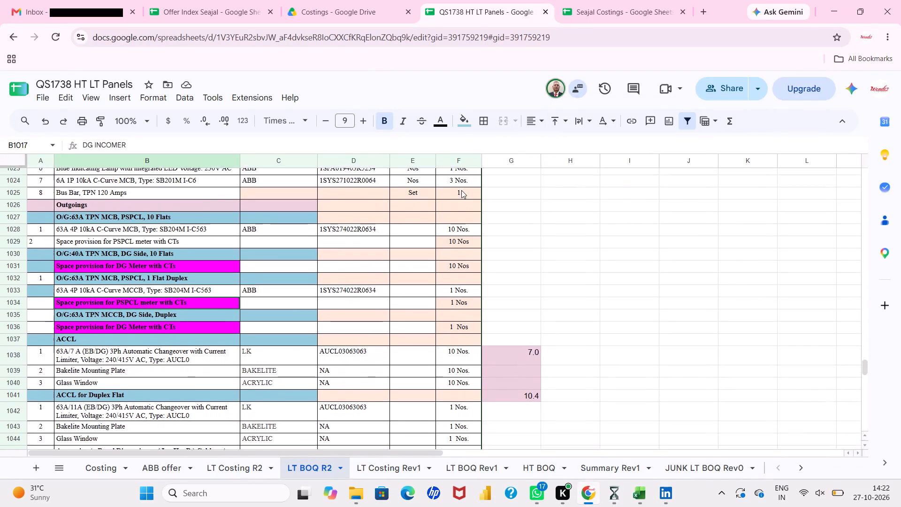
pyautogui.scroll(-2, 461, 190)
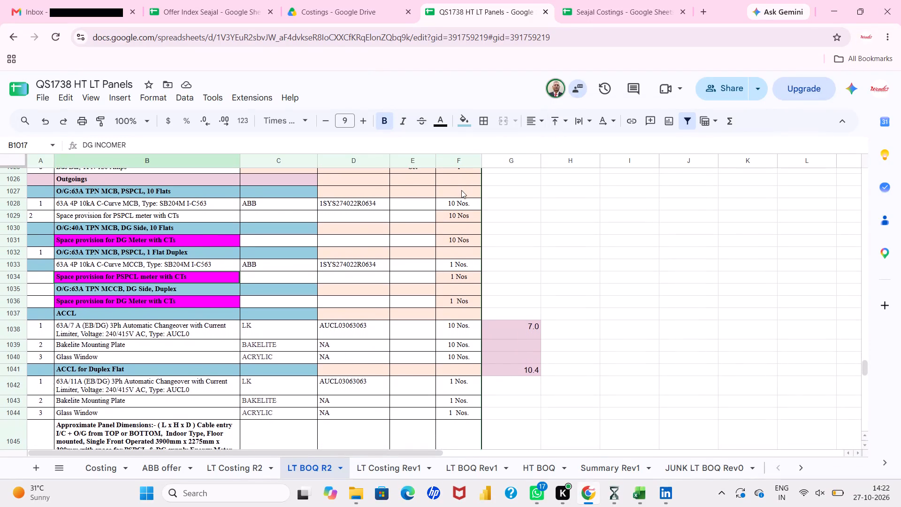
pyautogui.scroll(-1, 461, 190)
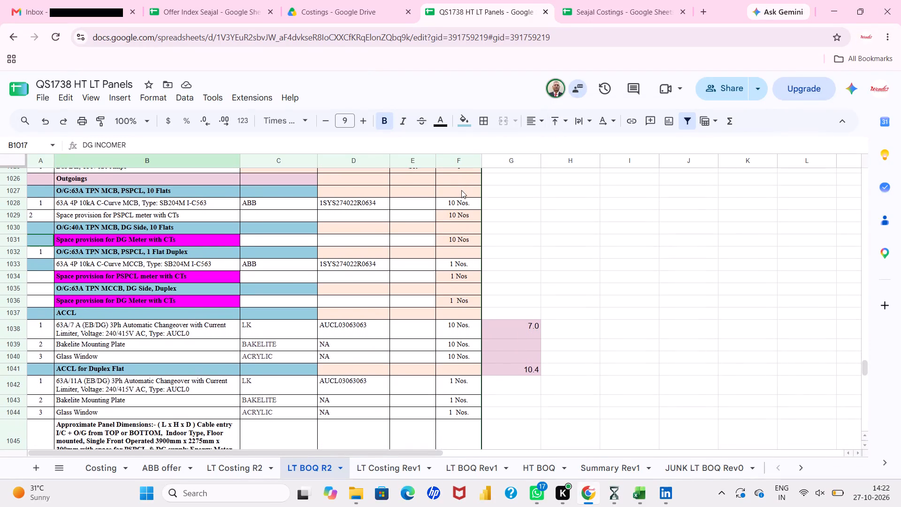
pyautogui.click(554, 84)
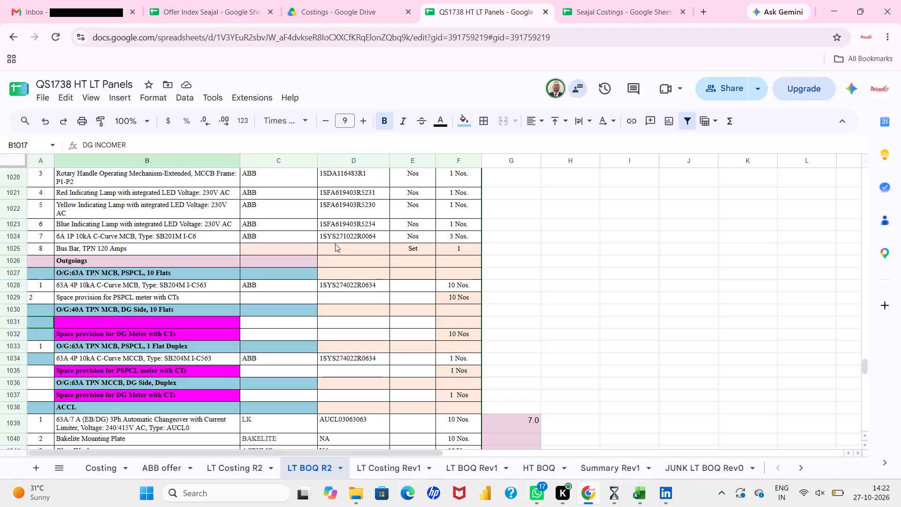
# Switch to the LinkedIn app to view the open member profile.
pyautogui.click(664, 492)
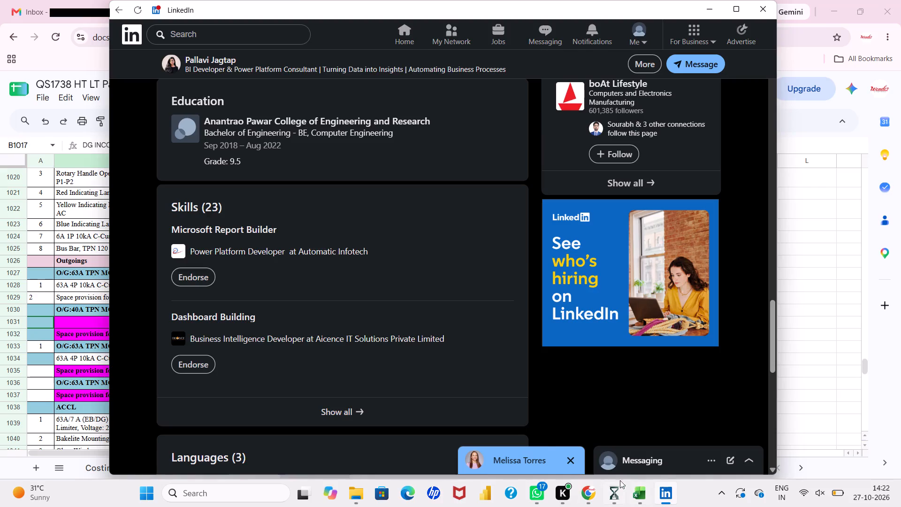
# Return to the QS1738 HT LT Panels spreadsheet and examine METER BOX-1's DG incomer, outgoing and ACCL feeder costs in LT Costing R2.
pyautogui.click(46, 192)
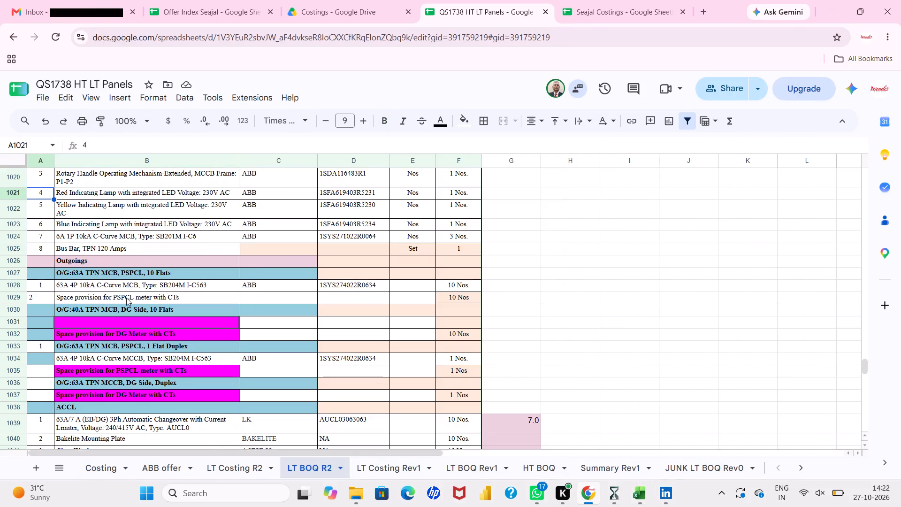
pyautogui.click(225, 461)
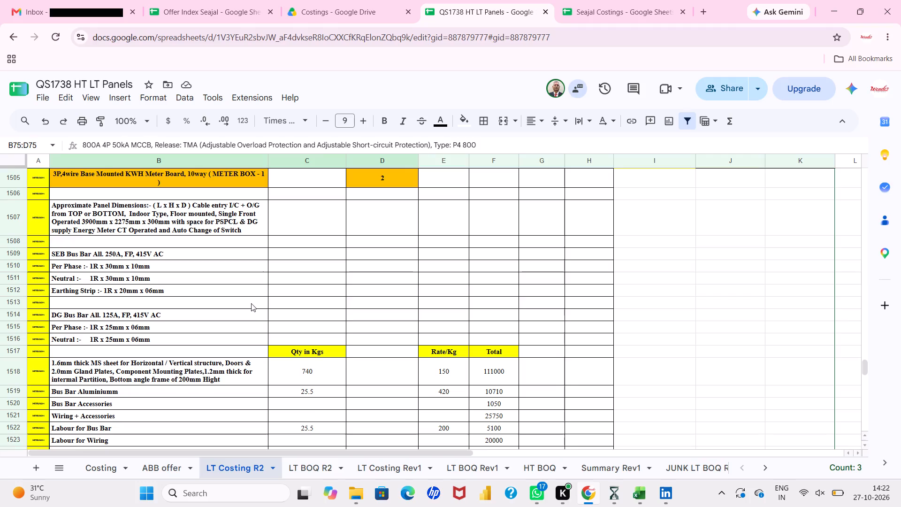
pyautogui.scroll(5, 257, 316)
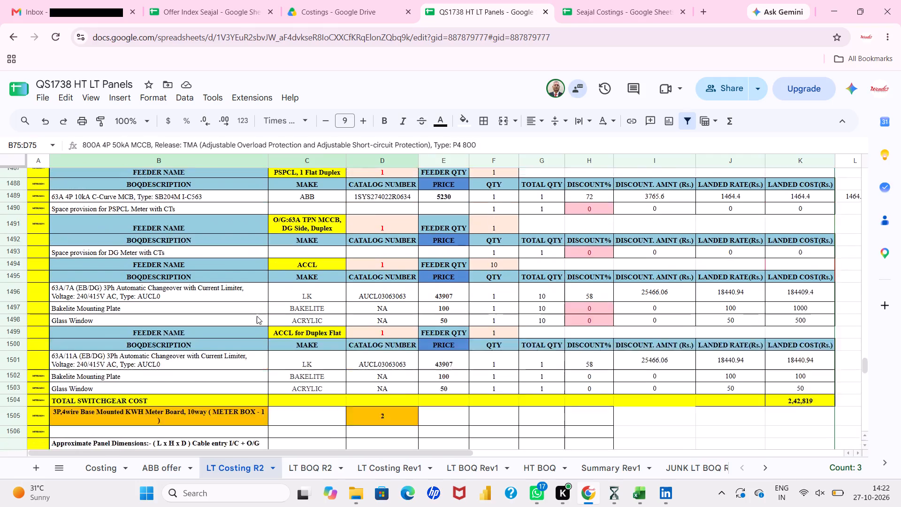
pyautogui.scroll(3, 257, 316)
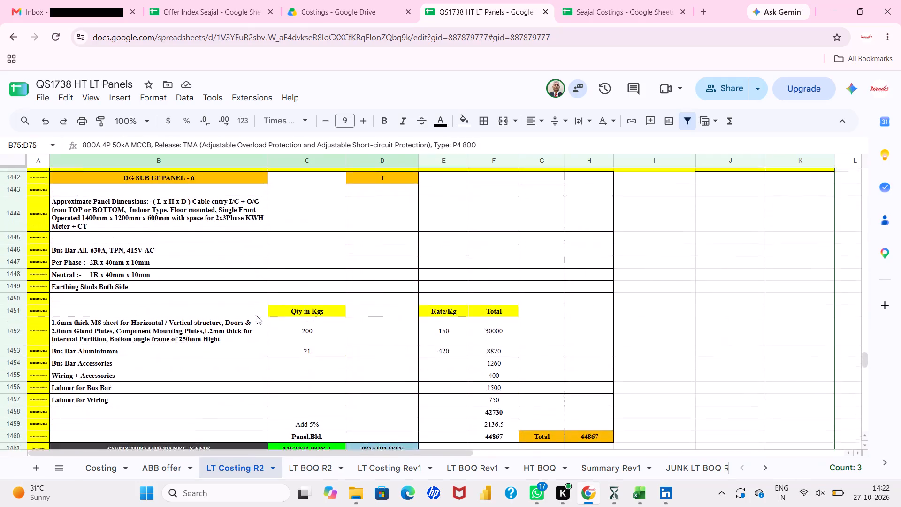
pyautogui.scroll(-4, 257, 316)
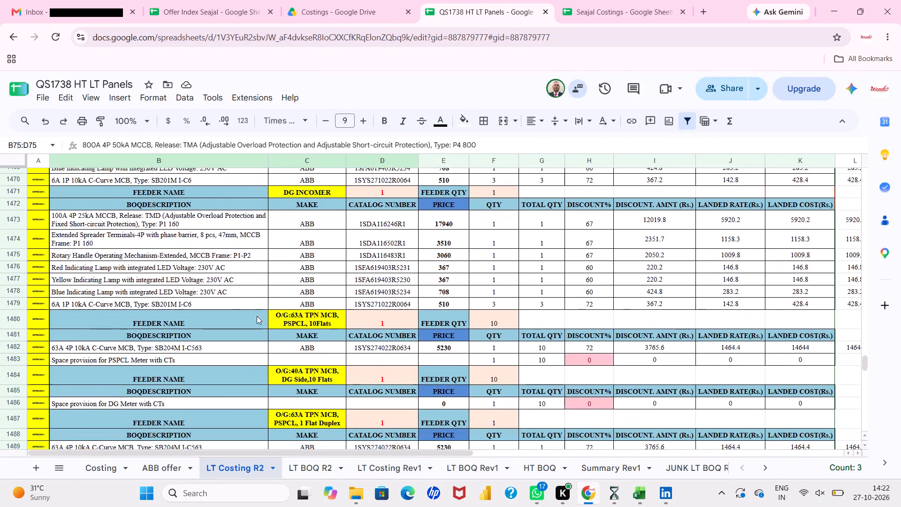
pyautogui.scroll(-3, 257, 316)
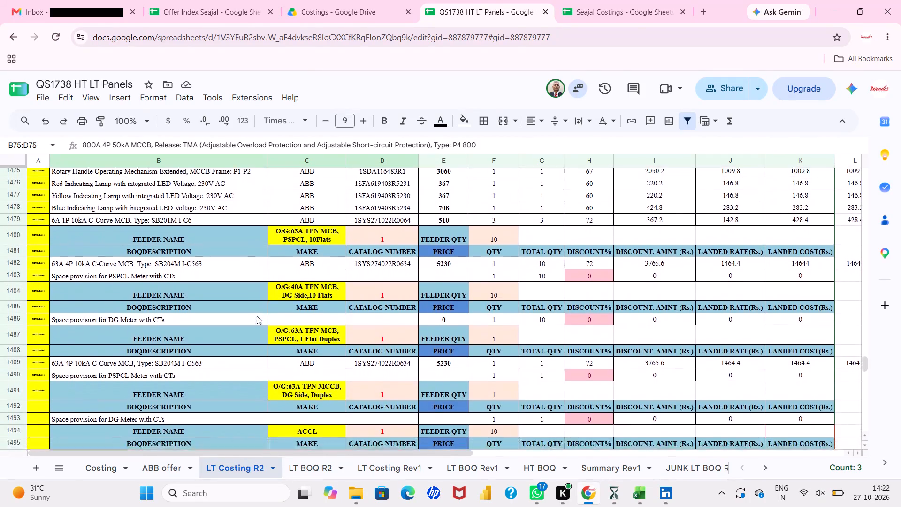
pyautogui.scroll(-3, 257, 316)
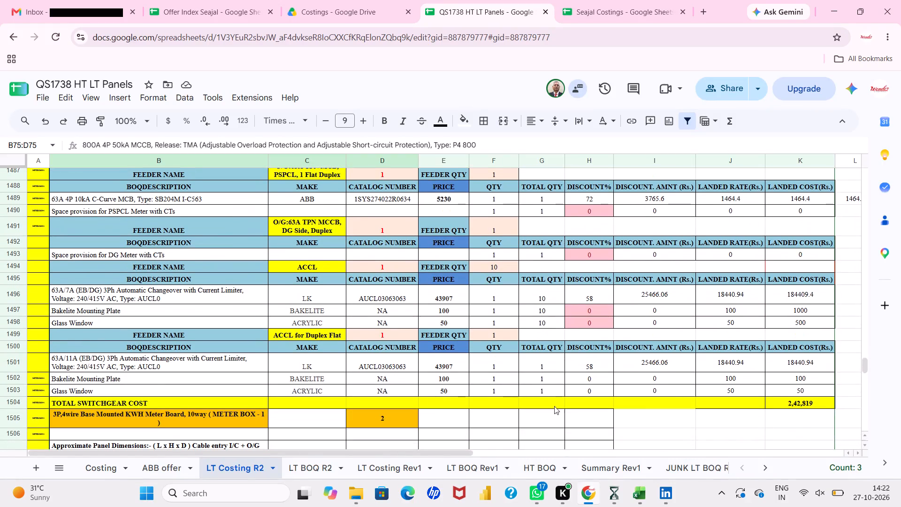
# Turn on Do not disturb for Windows notifications.
pyautogui.click(865, 482)
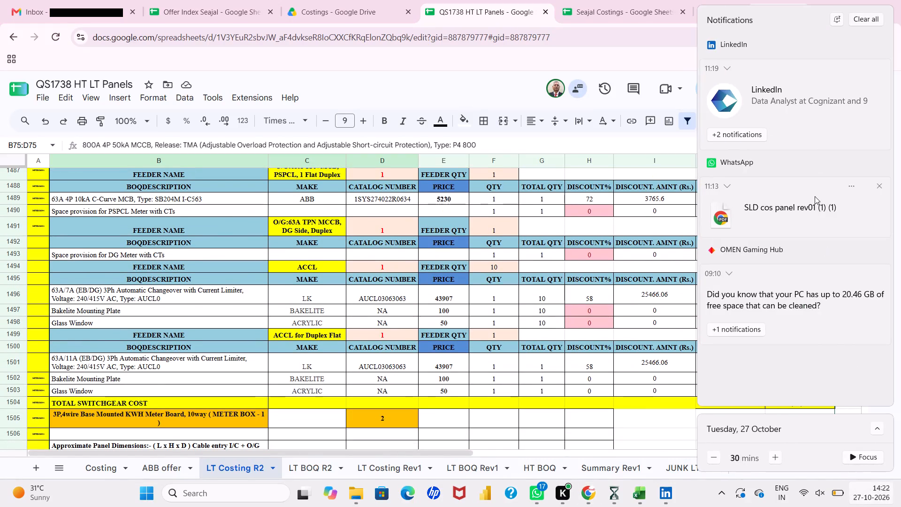
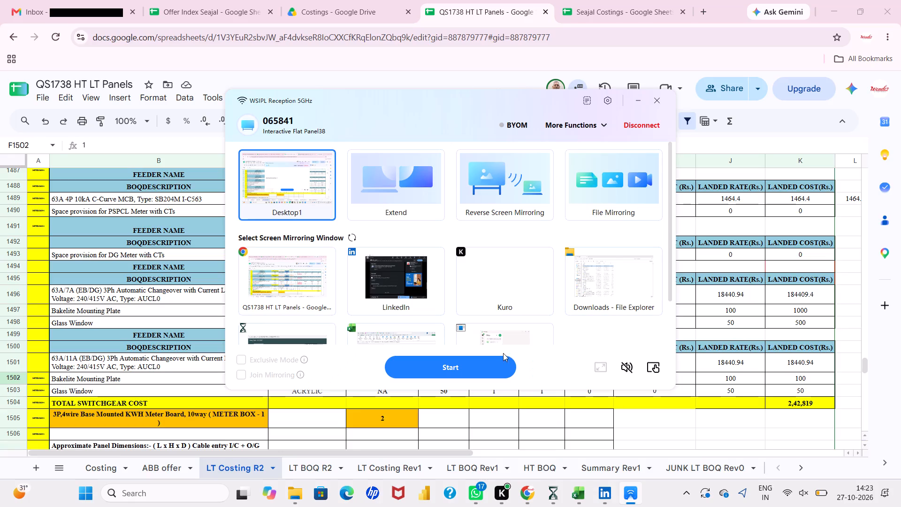
# Start mirroring Desktop1 to the interactive flat panel.
pyautogui.click(493, 375)
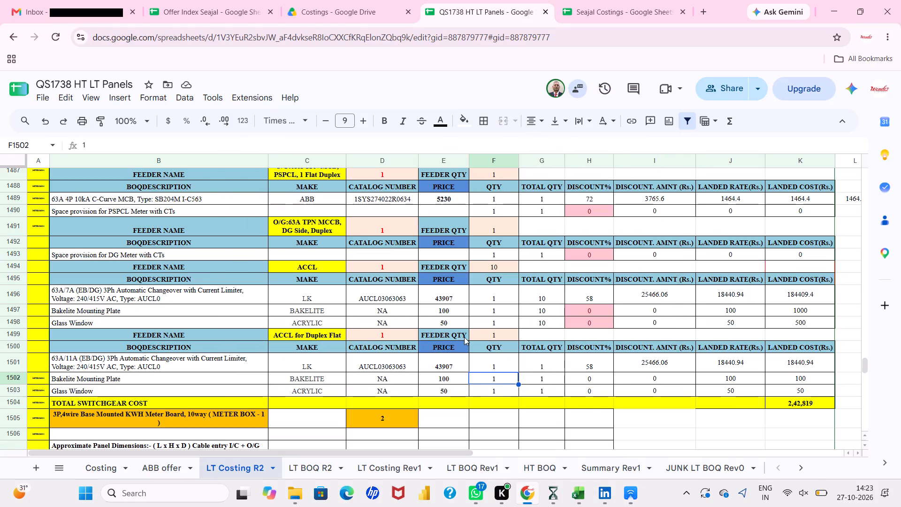
# Examine METER BOX-1's outgoing feeders in LT Costing R2, including the 40A TPN MCB DG-side feeder, and its PSPCL and DG incomers.
pyautogui.scroll(2, 464, 337)
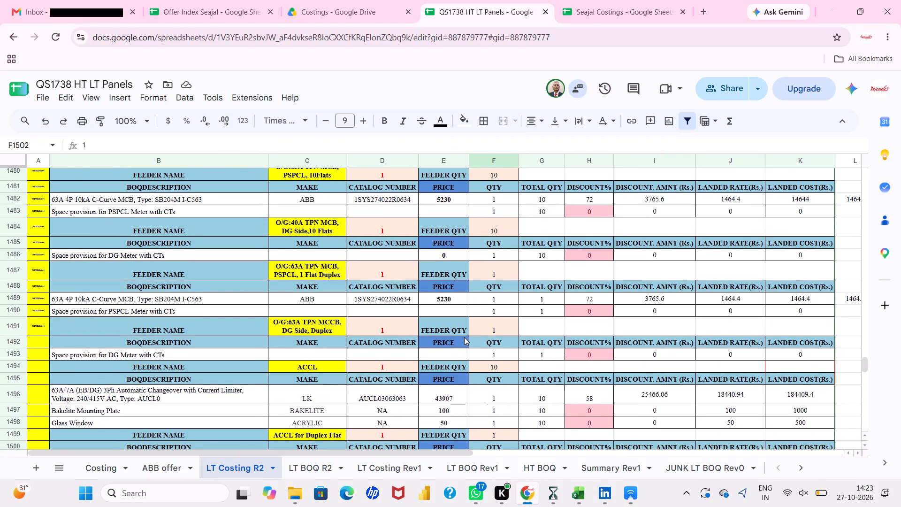
pyautogui.scroll(1, 464, 337)
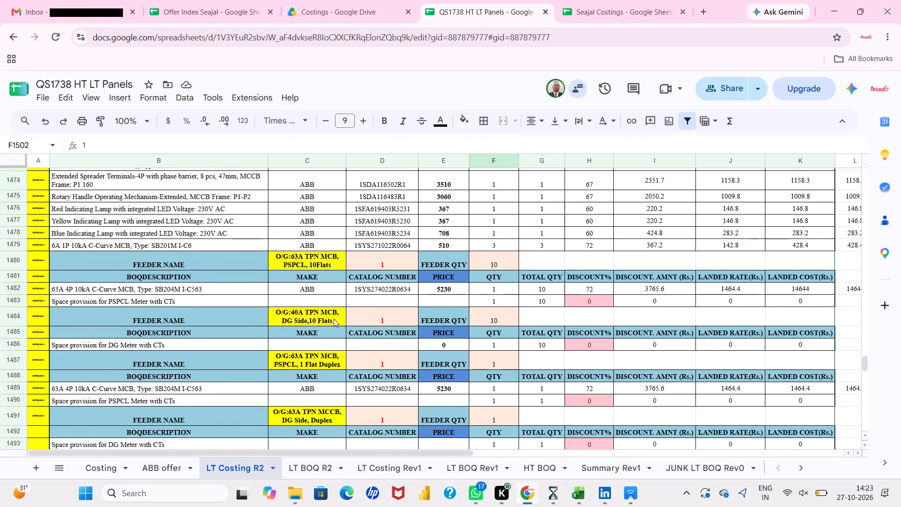
pyautogui.click(334, 319)
pyautogui.scroll(-1, 334, 319)
pyautogui.scroll(1, 334, 319)
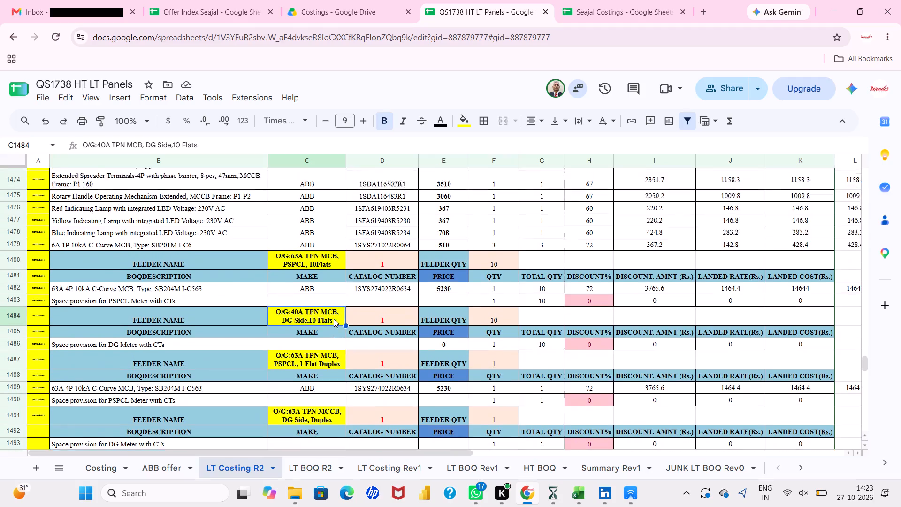
pyautogui.scroll(2, 334, 319)
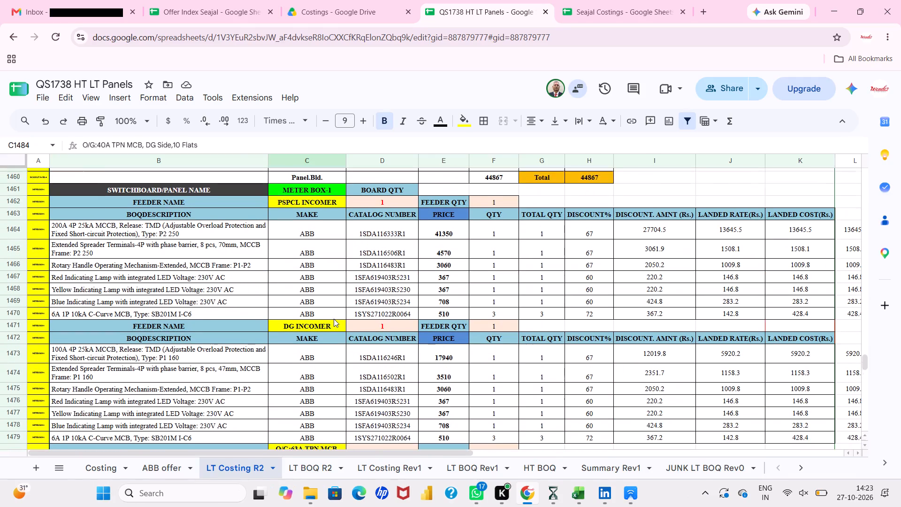
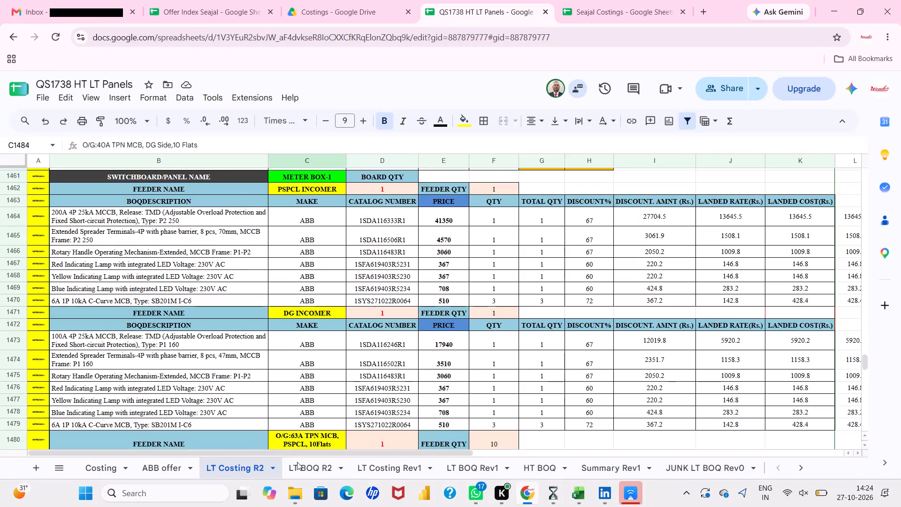
# In LT Costing R2, insert a row below METER BOX-1's 40A DG-side space provision item and fill down its column A label.
pyautogui.click(297, 462)
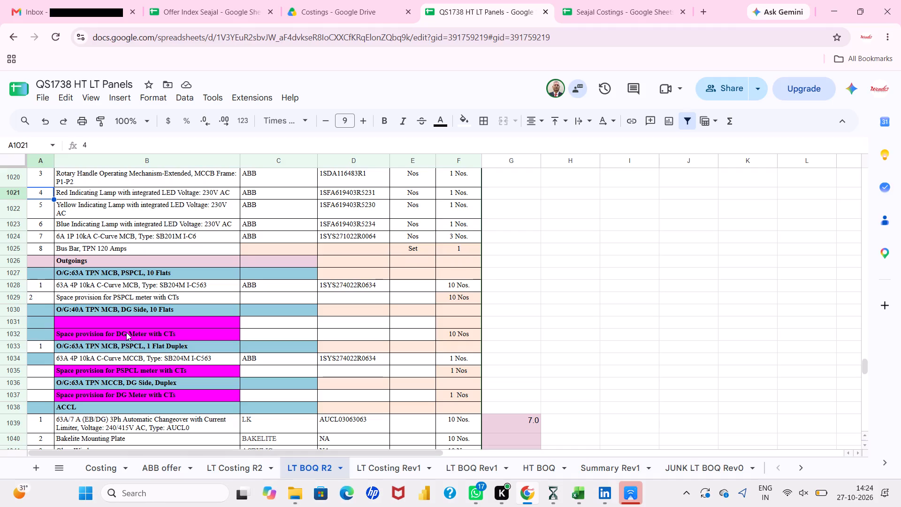
pyautogui.scroll(-1, 162, 346)
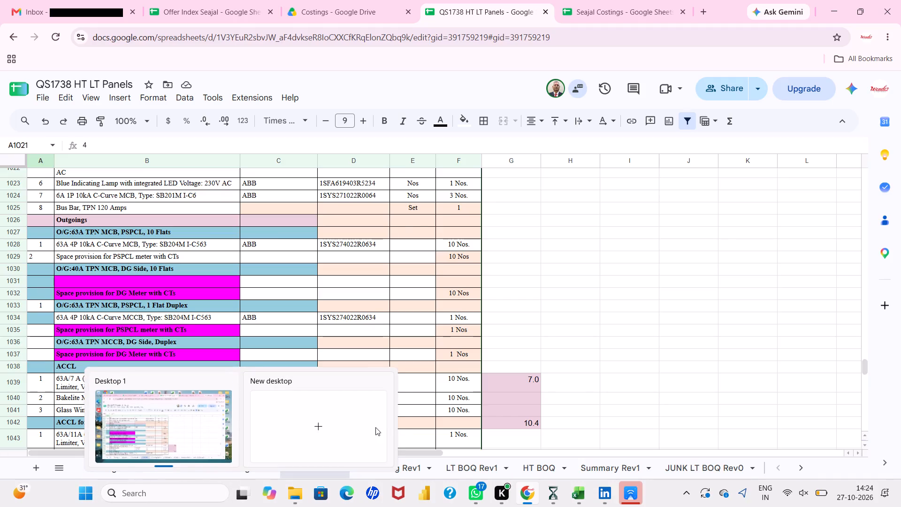
pyautogui.click(244, 462)
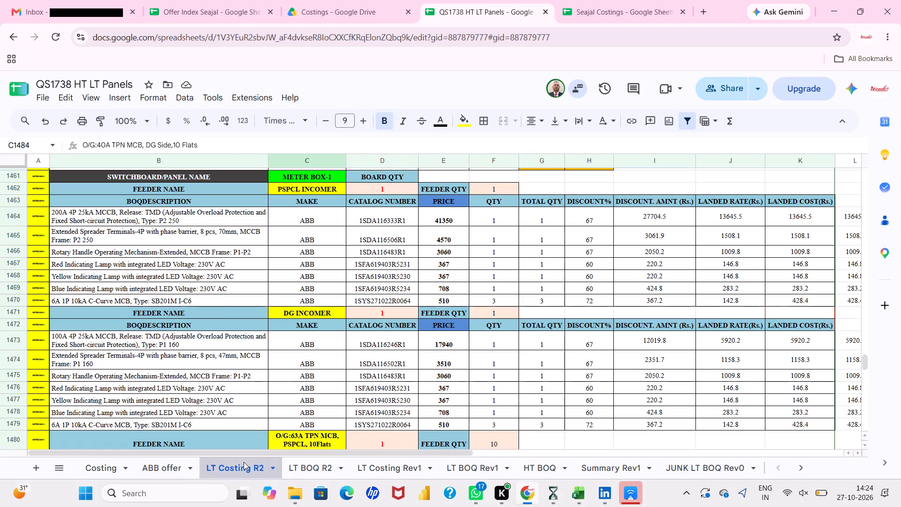
pyautogui.scroll(-4, 265, 363)
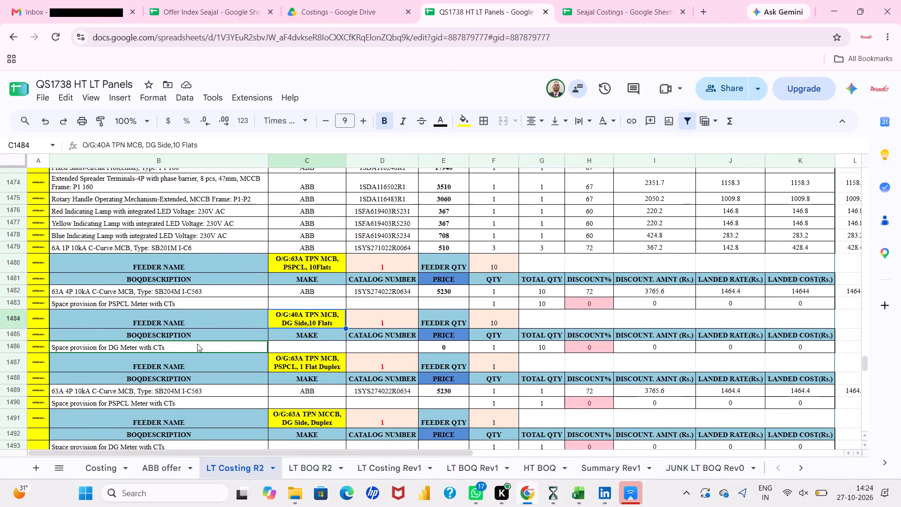
pyautogui.click(10, 332)
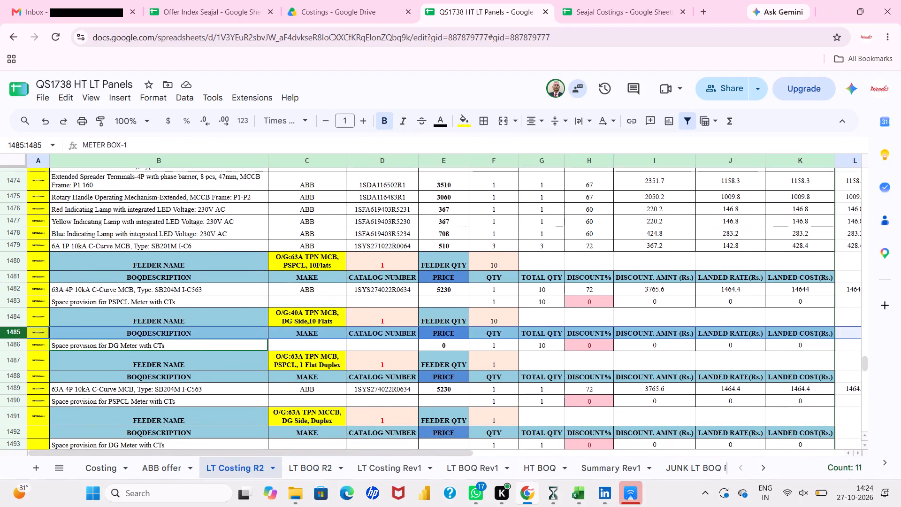
pyautogui.rightClick(10, 332)
pyautogui.click(1, 342)
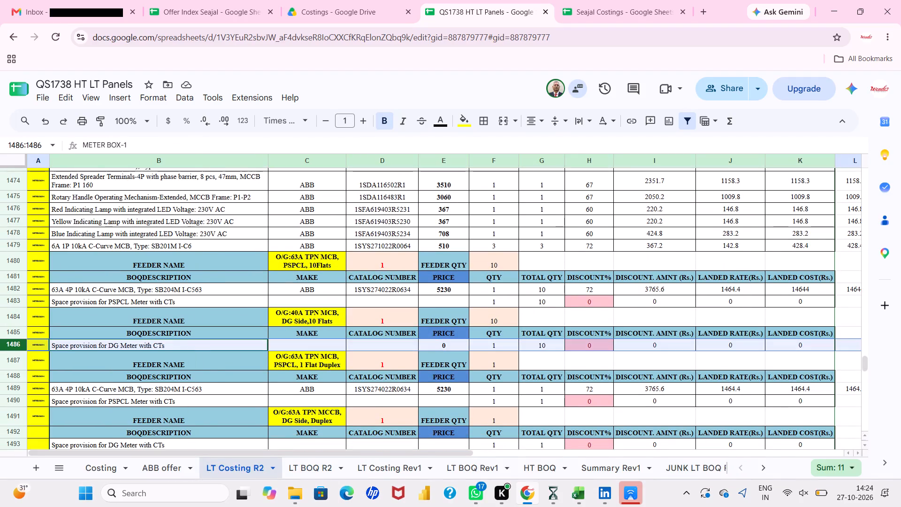
pyautogui.rightClick(9, 343)
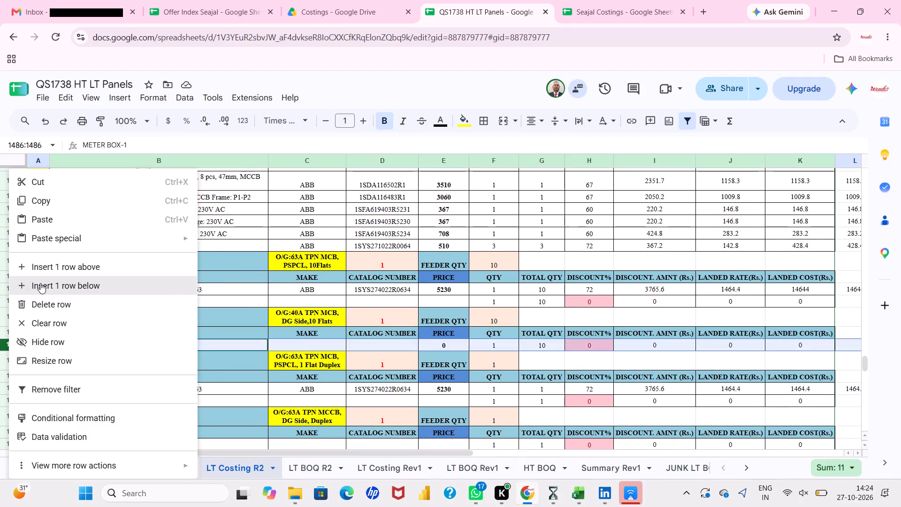
pyautogui.click(40, 283)
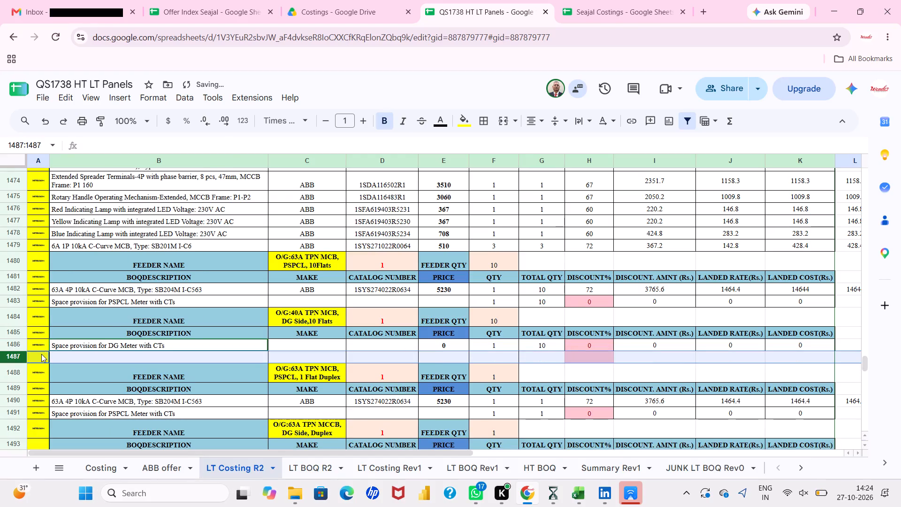
pyautogui.click(41, 354)
pyautogui.hotkey('ctrl', 'd')
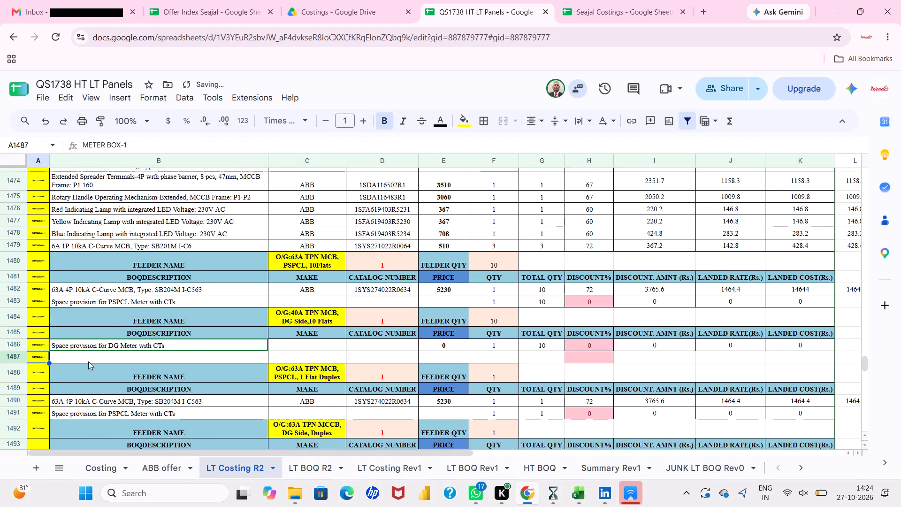
# Copy the "Space provision for DG Meter with CTs" entry, from description through landed cost, into the new row 1487.
pyautogui.moveTo(113, 345); pyautogui.dragTo(512, 344)
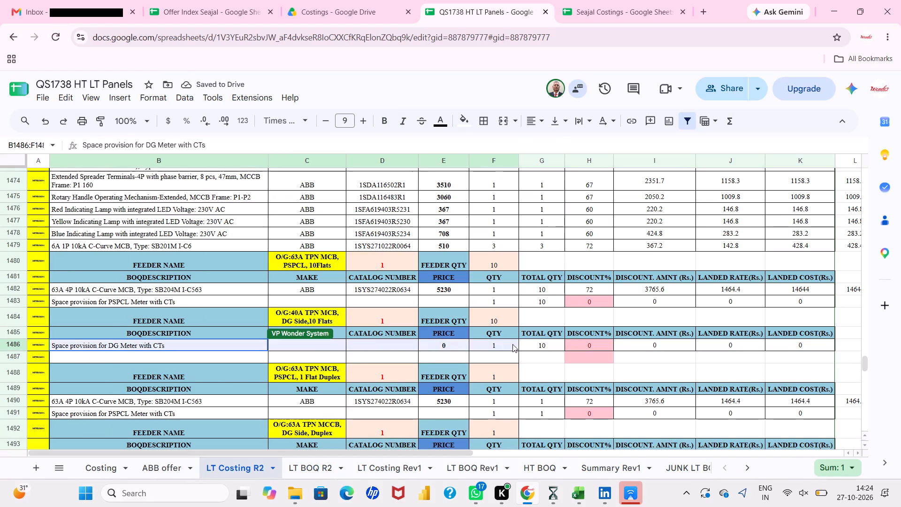
pyautogui.moveTo(512, 344); pyautogui.dragTo(670, 344)
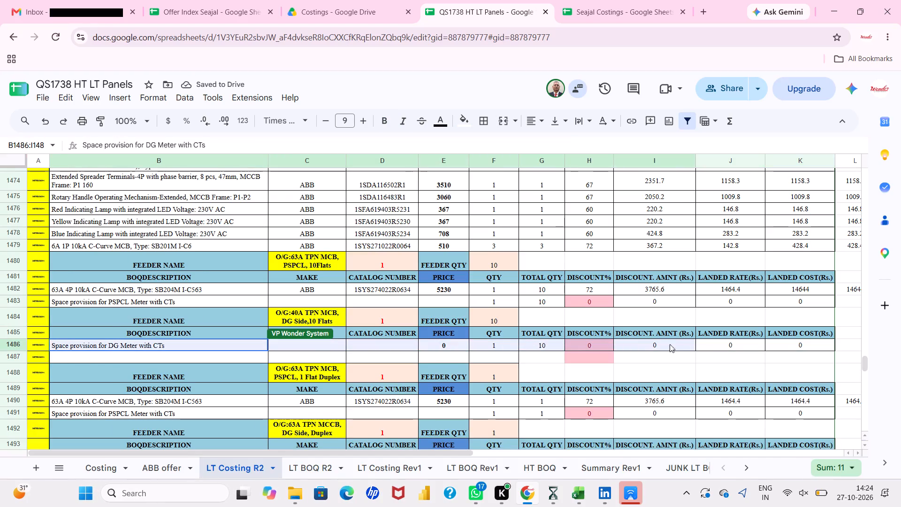
pyautogui.moveTo(670, 344); pyautogui.dragTo(811, 342)
pyautogui.hotkey('ctrl', 'c')
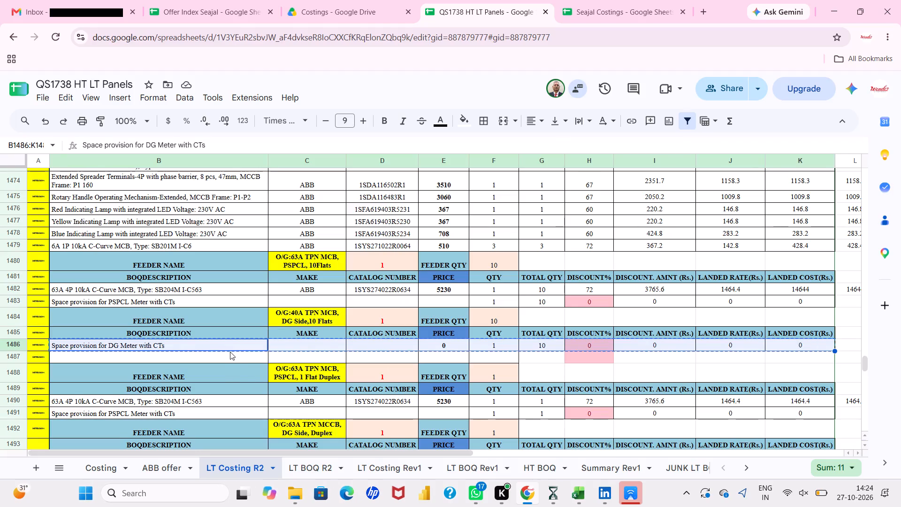
pyautogui.click(230, 352)
pyautogui.click(229, 361)
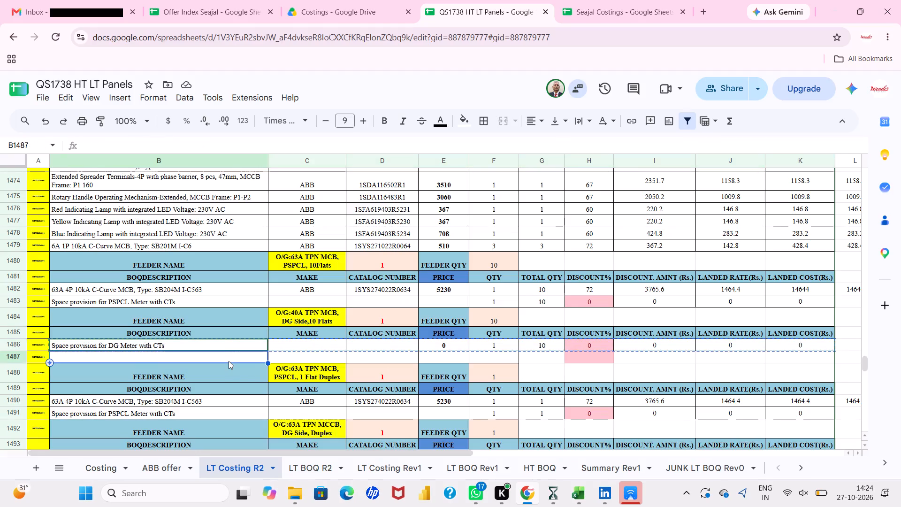
pyautogui.hotkey('ctrl', 'v')
pyautogui.click(229, 361)
# Copy METER BOX-2's 40A 4P 10kA C-Curve MCB, Type SB204M I-C40, description through quantity, over row 1486 in METER BOX-1's 40A DG-side feeder.
pyautogui.click(226, 344)
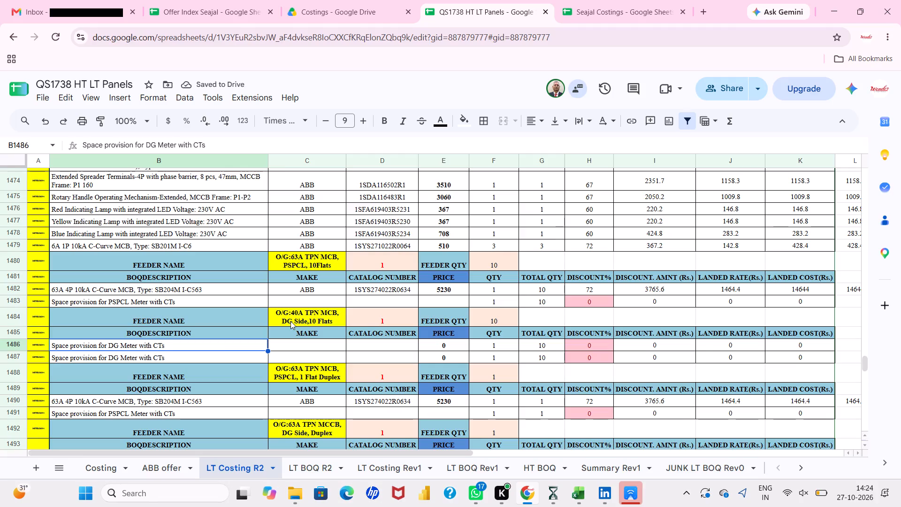
pyautogui.scroll(-6, 290, 321)
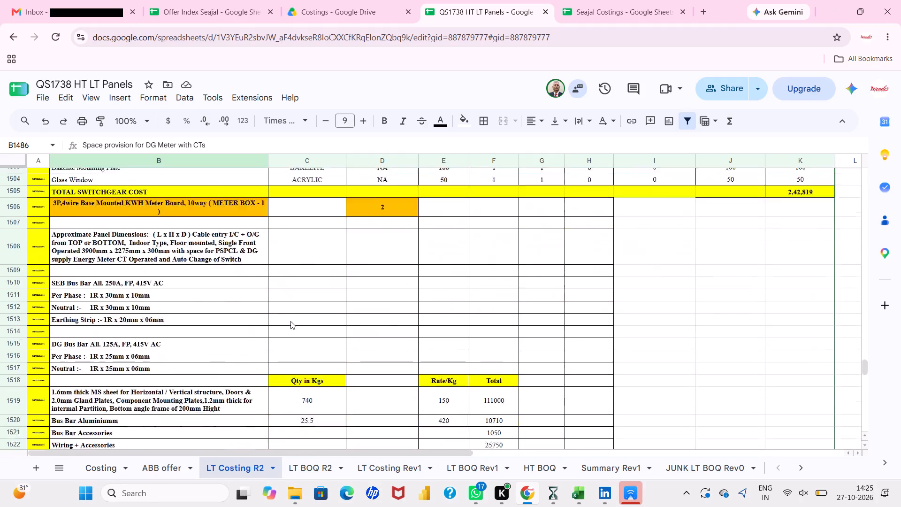
pyautogui.scroll(-7, 290, 321)
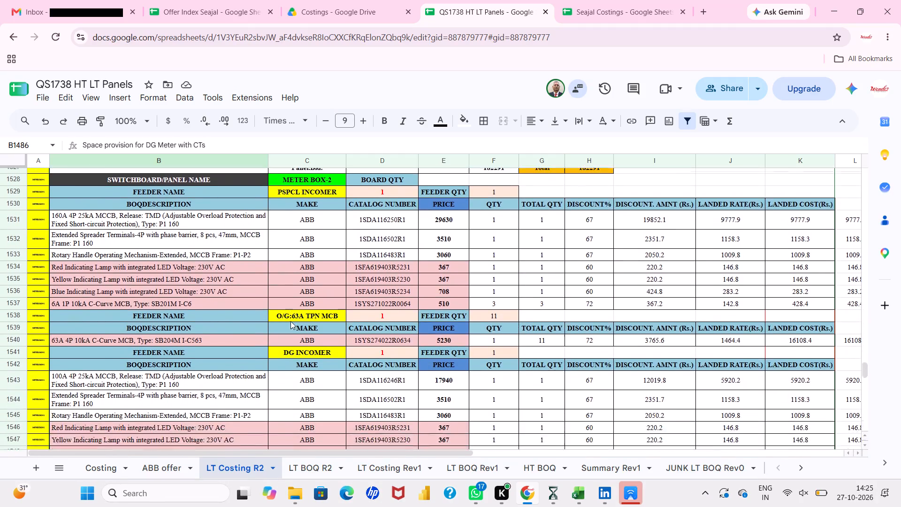
pyautogui.scroll(-1, 290, 321)
pyautogui.moveTo(258, 327); pyautogui.dragTo(486, 329)
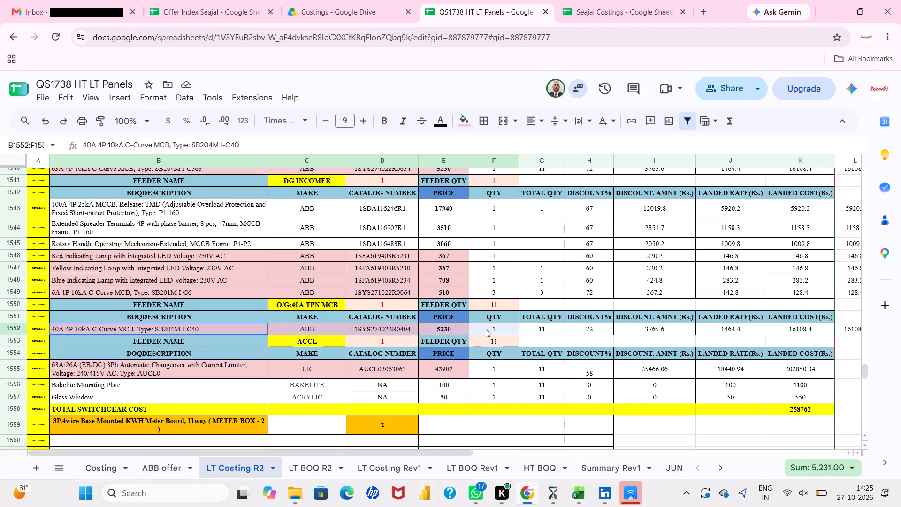
pyautogui.moveTo(486, 329); pyautogui.dragTo(510, 328)
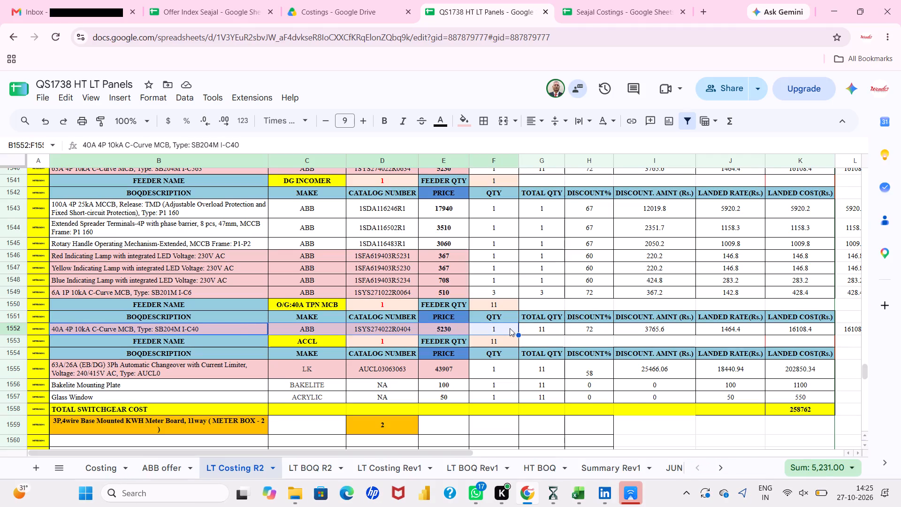
pyautogui.hotkey('ctrl', 'c')
pyautogui.scroll(6, 510, 328)
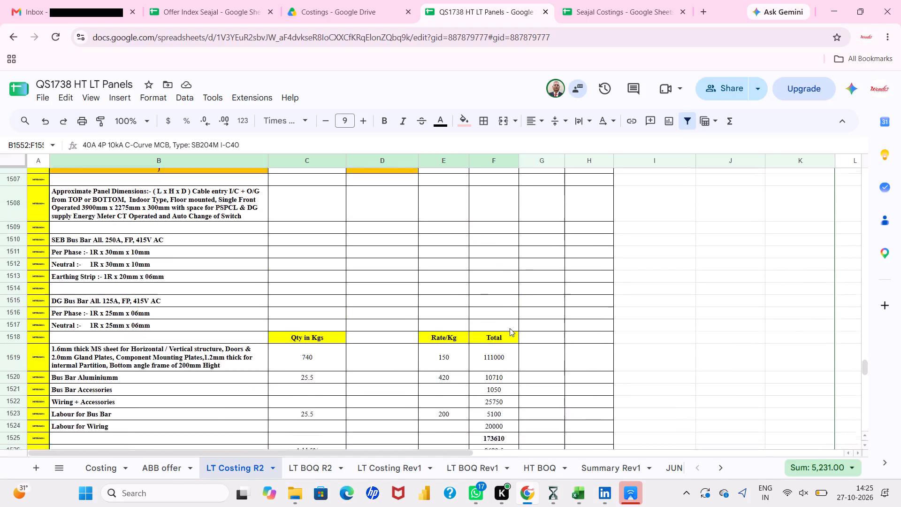
pyautogui.scroll(3, 510, 328)
pyautogui.scroll(2, 294, 277)
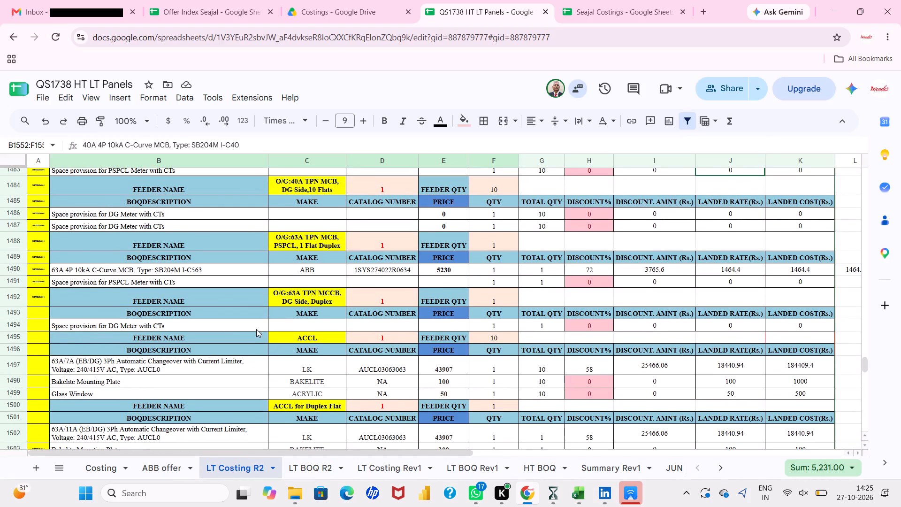
pyautogui.scroll(1, 252, 219)
pyautogui.click(249, 252)
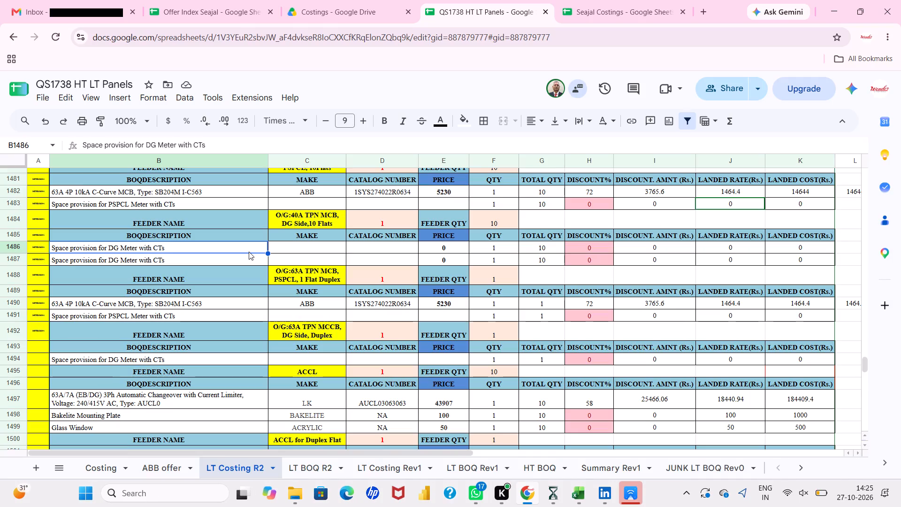
pyautogui.hotkey('ctrl', 'v')
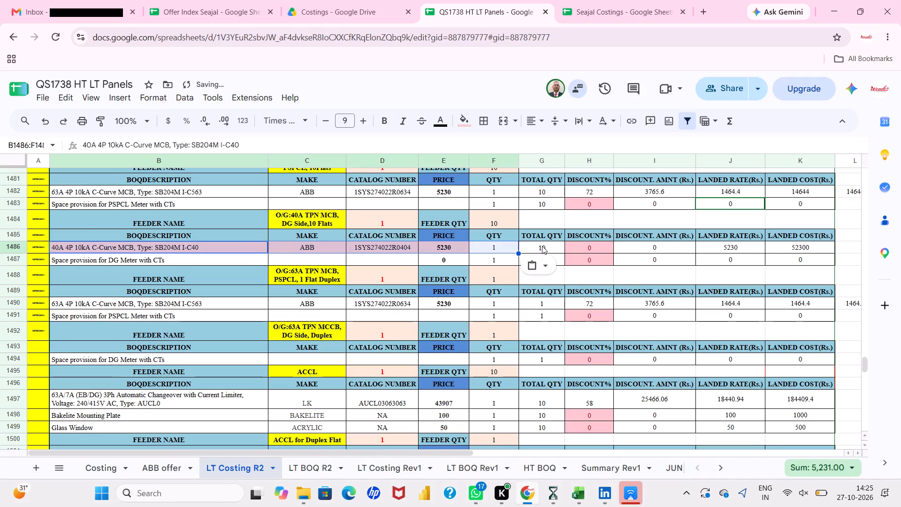
pyautogui.click(492, 244)
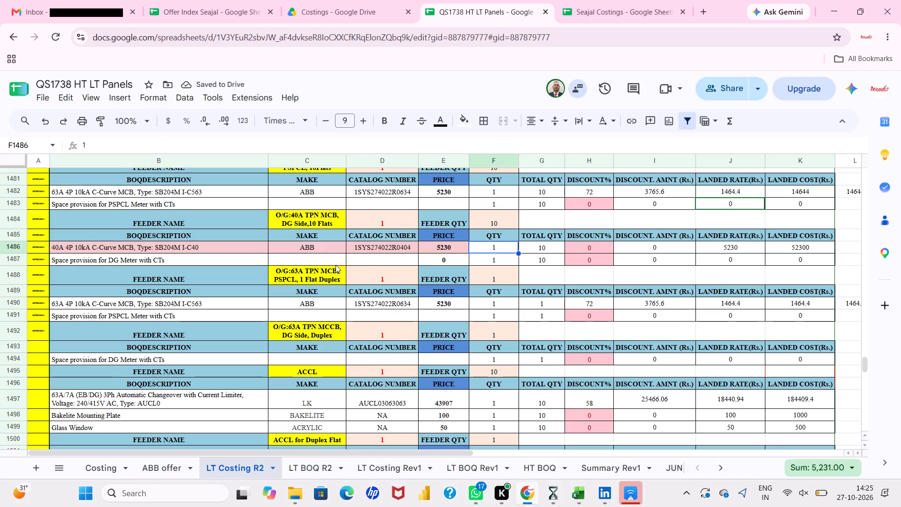
# Copy the 40A MCB's description, make and catalog number into blank row 1031 under the 40A DG-side heading in LT BOQ R2.
pyautogui.moveTo(237, 247); pyautogui.dragTo(347, 242)
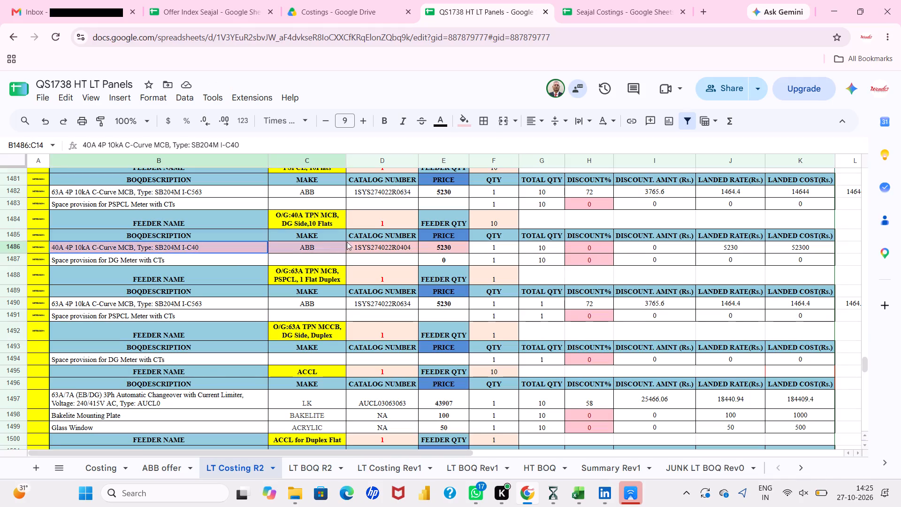
pyautogui.moveTo(347, 242); pyautogui.dragTo(408, 247)
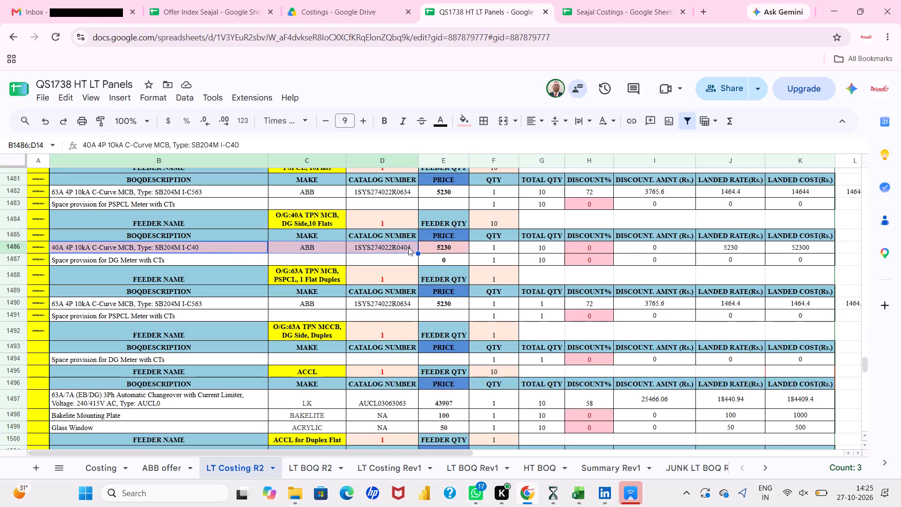
pyautogui.hotkey('ctrl', 'c')
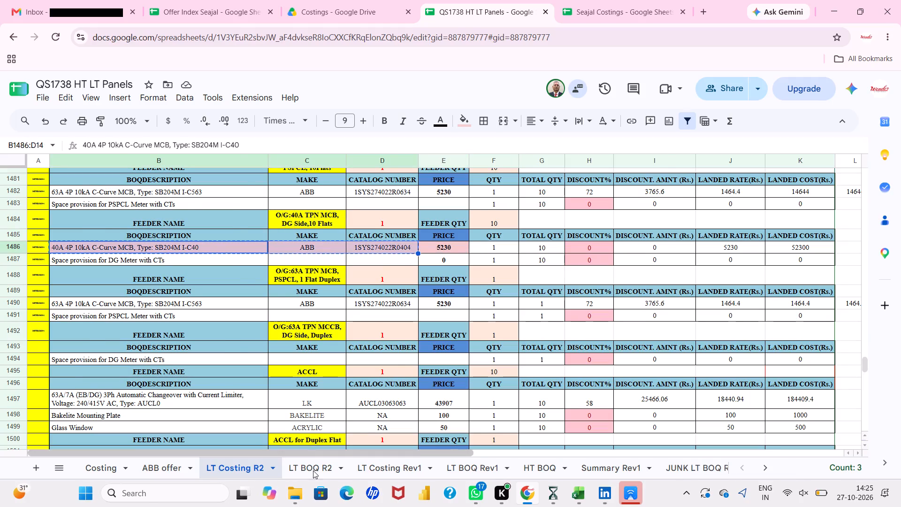
pyautogui.click(313, 470)
pyautogui.click(202, 284)
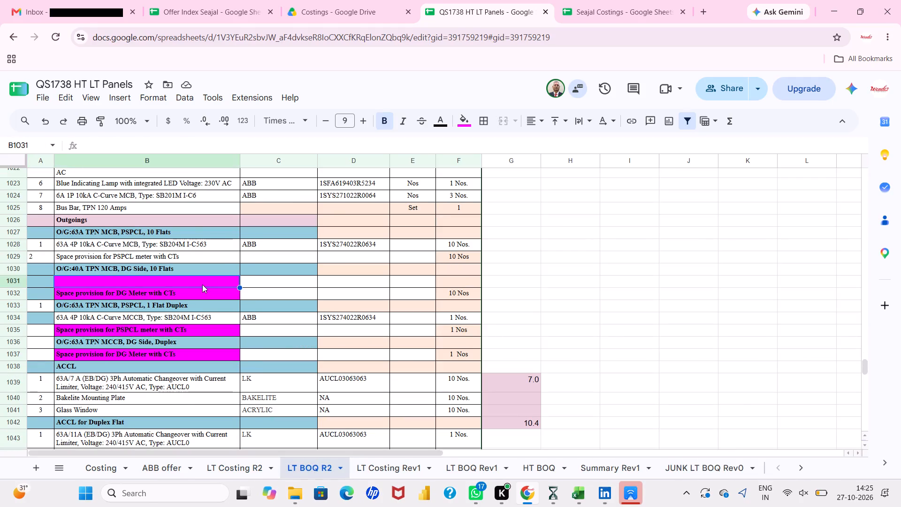
pyautogui.hotkey('ctrl', 'v')
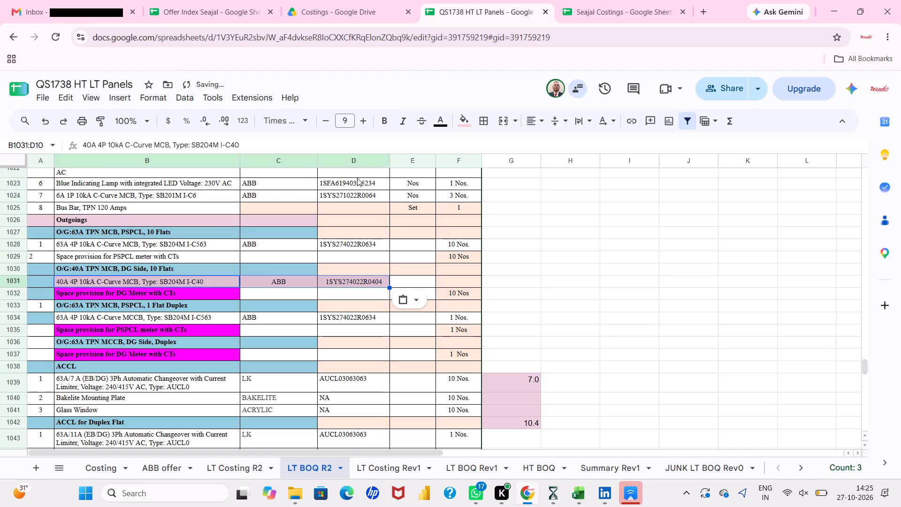
# Left-align the entire Make and Catalog Number columns in LT BOQ R2.
pyautogui.moveTo(275, 161); pyautogui.dragTo(349, 169)
pyautogui.click(540, 123)
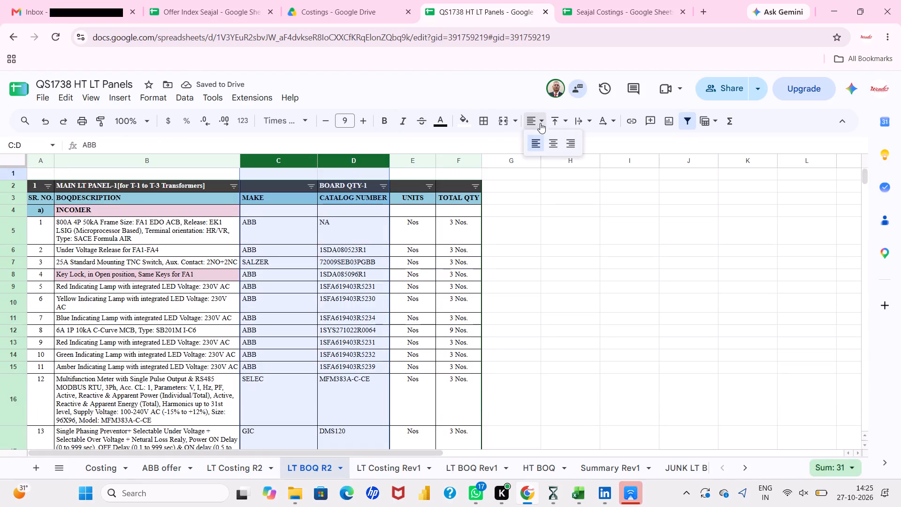
pyautogui.click(539, 138)
# Remove the pink fill from the 40A MCB's description, make and catalog number cells in row 1031 of LT BOQ R2.
pyautogui.scroll(-9, 401, 310)
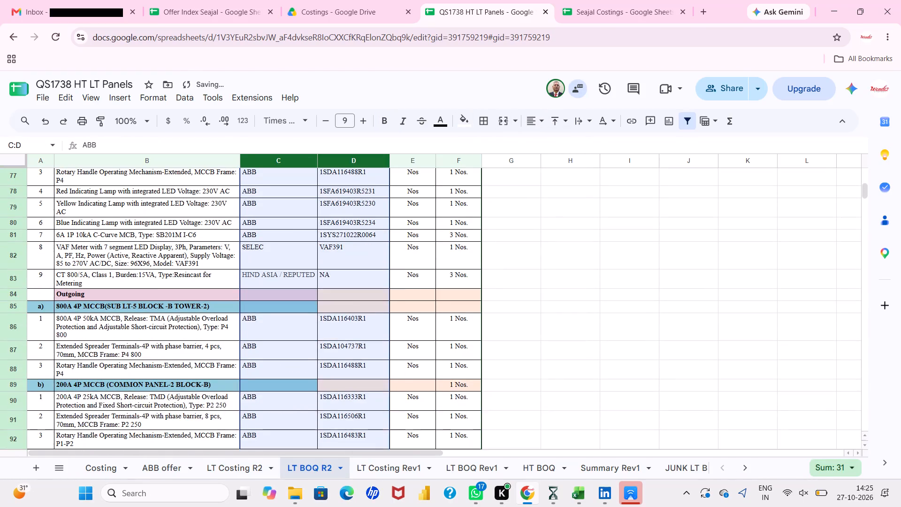
pyautogui.click(554, 90)
pyautogui.scroll(-1, 367, 305)
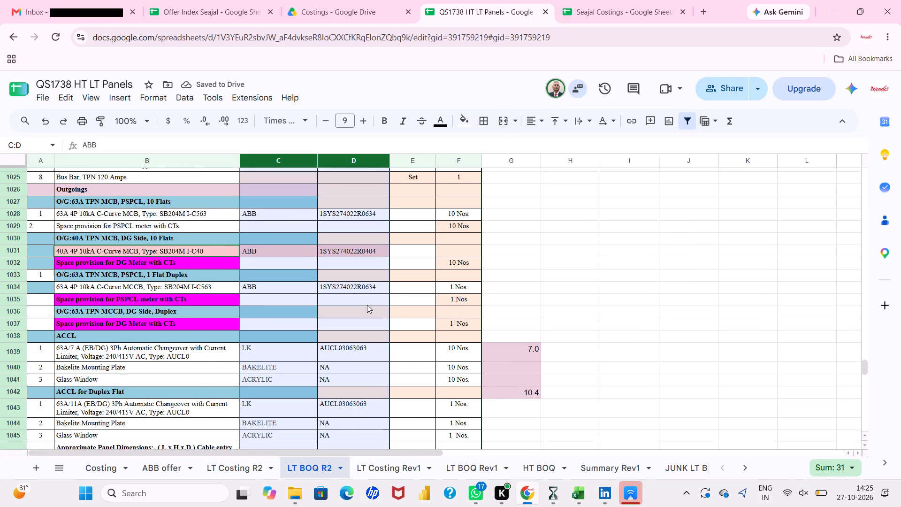
pyautogui.scroll(-1, 367, 305)
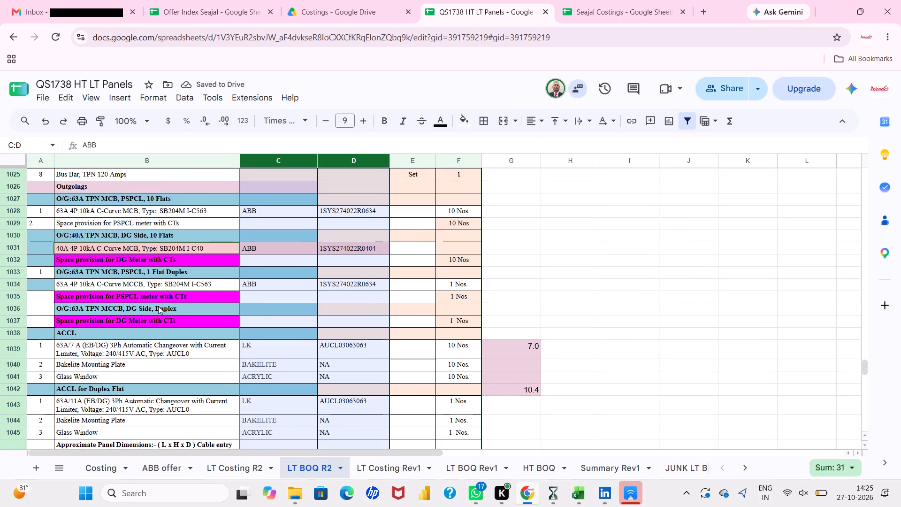
pyautogui.moveTo(178, 248); pyautogui.dragTo(237, 250)
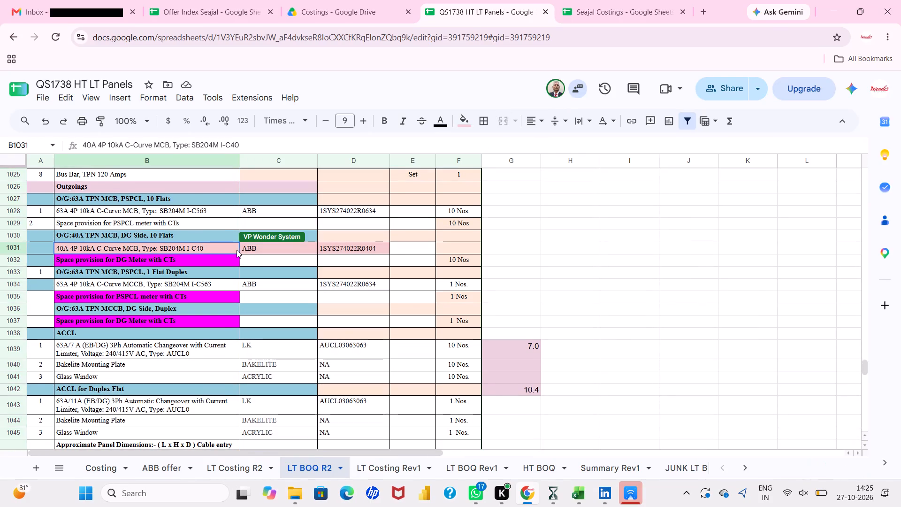
pyautogui.moveTo(237, 250); pyautogui.dragTo(352, 246)
pyautogui.moveTo(460, 123); pyautogui.dragTo(581, 163)
pyautogui.click(581, 163)
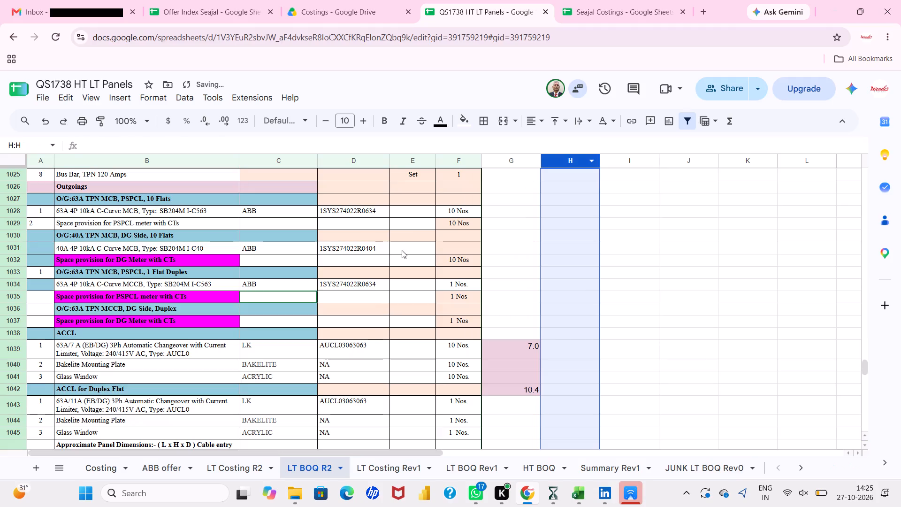
# Enter the quantity 10 Nos for the 40A 4P 10kA C-Curve MCB in row 1031 of LT BOQ R2.
pyautogui.click(450, 247)
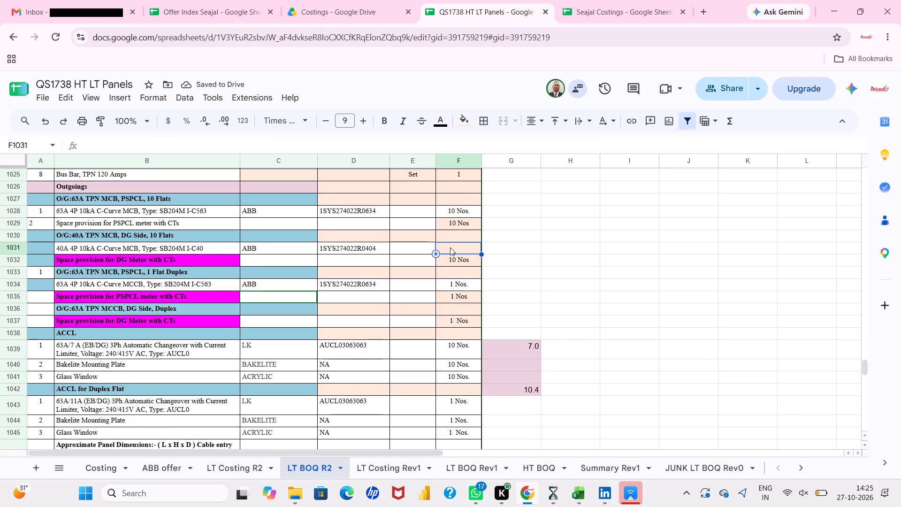
pyautogui.write('10')
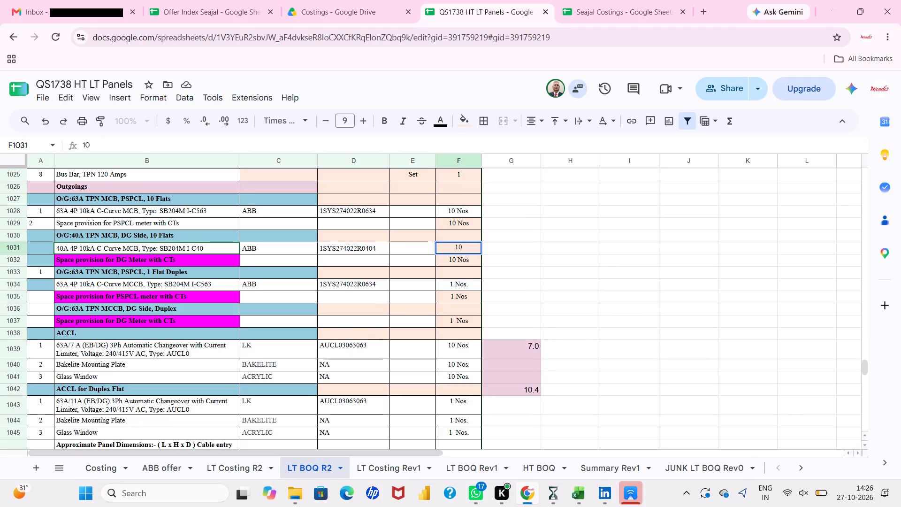
pyautogui.press('space')
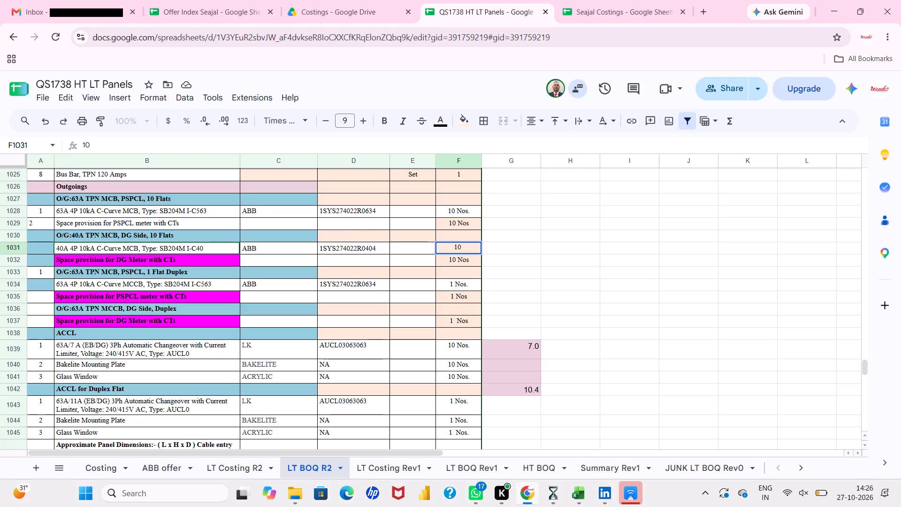
pyautogui.press('n')
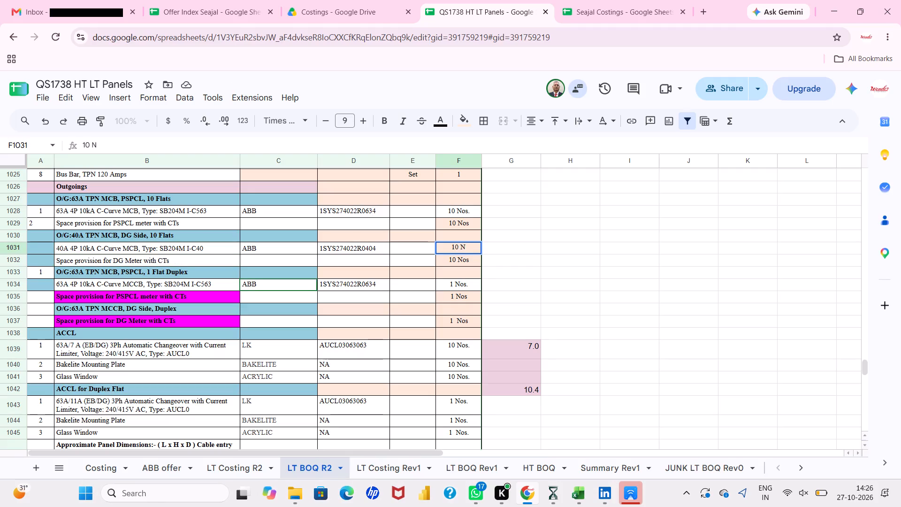
pyautogui.press('o')
pyautogui.press('s')
pyautogui.press('Return')
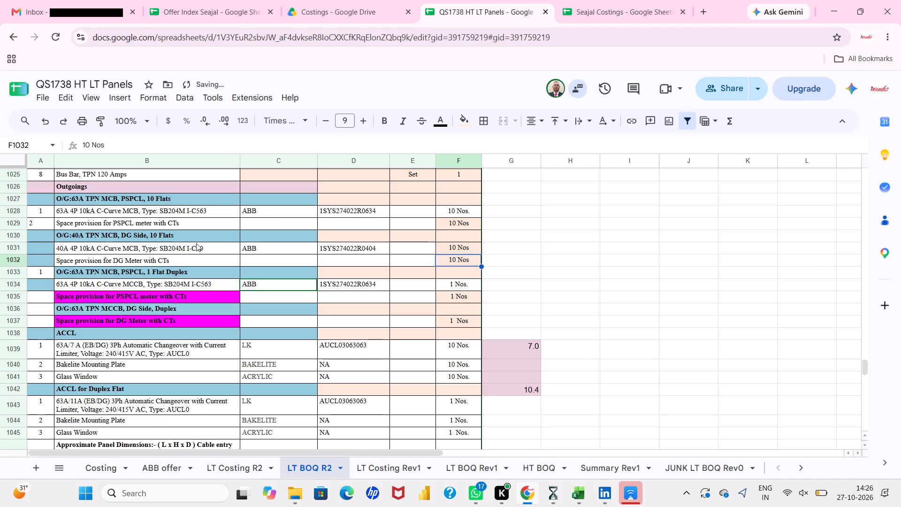
pyautogui.click(193, 249)
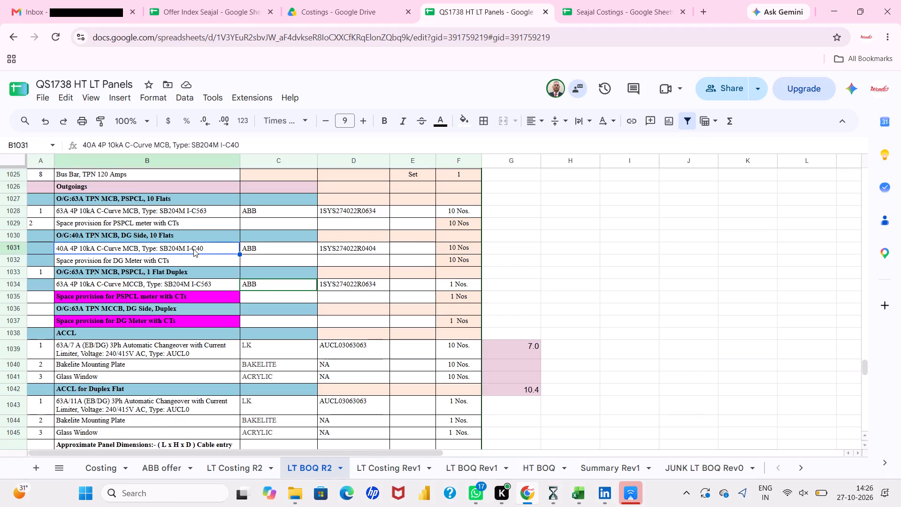
# Replace the pink fill with white on the 40A MCB's description, make, catalog number and price cells in row 1486 of LT Costing R2.
pyautogui.click(245, 467)
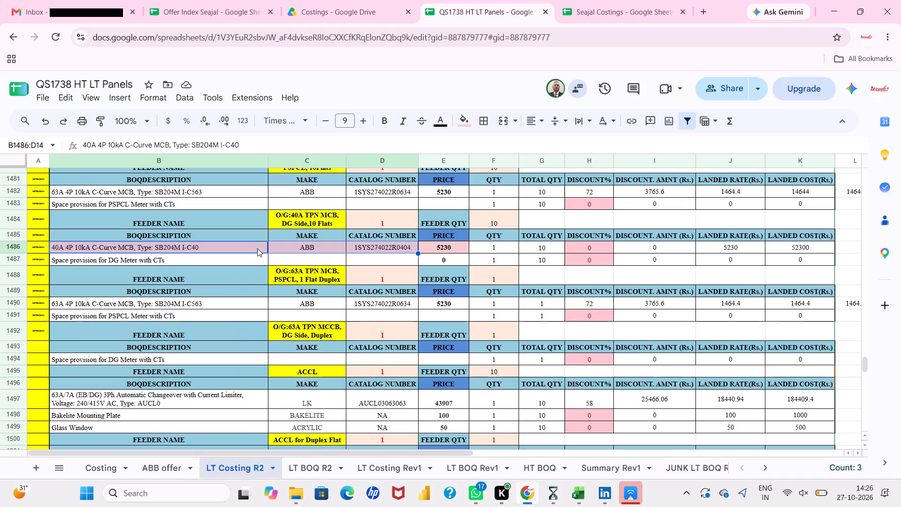
pyautogui.click(257, 248)
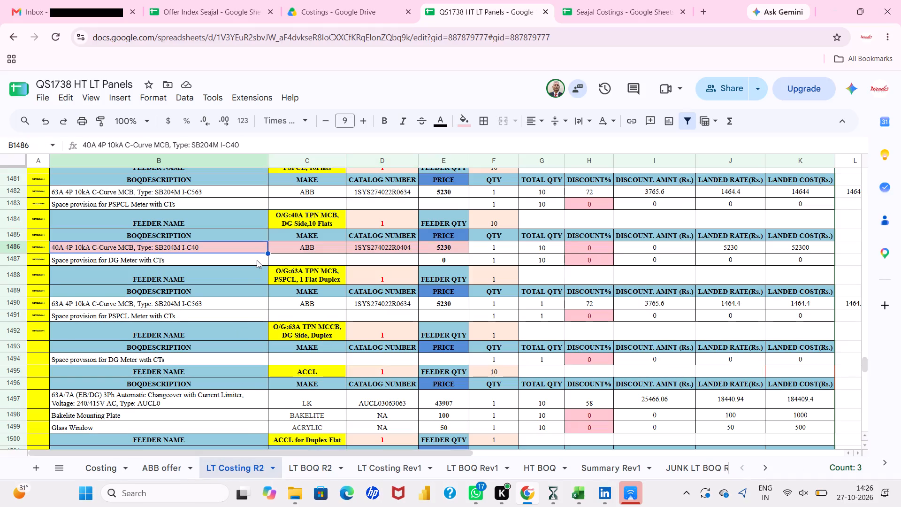
pyautogui.moveTo(256, 251); pyautogui.dragTo(405, 235)
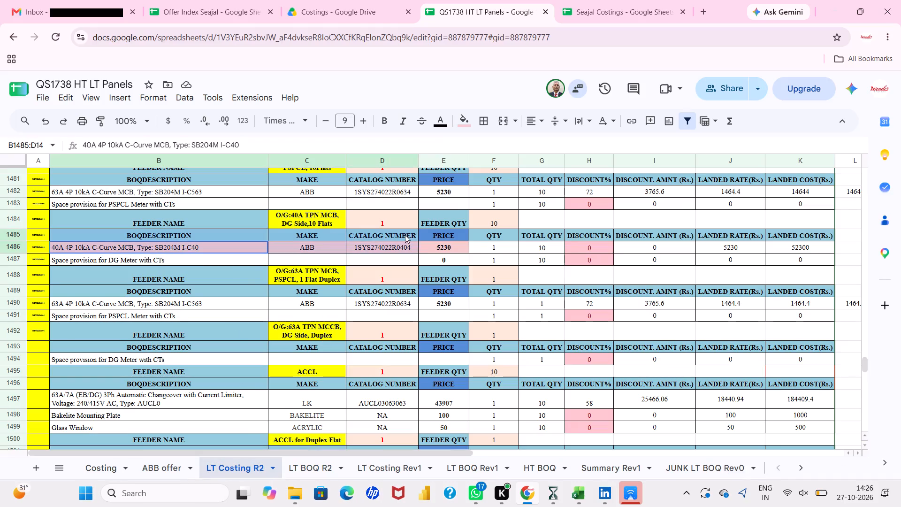
pyautogui.moveTo(405, 235); pyautogui.dragTo(461, 246)
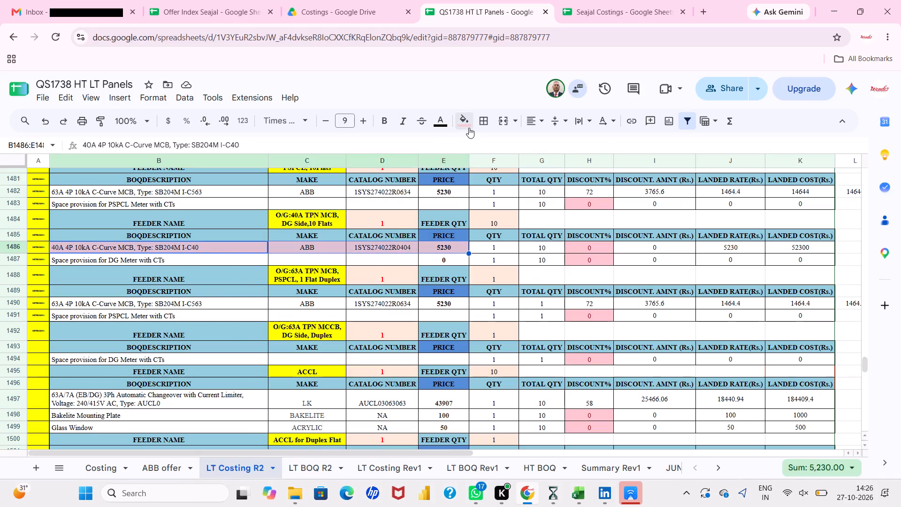
pyautogui.click(469, 128)
pyautogui.click(585, 163)
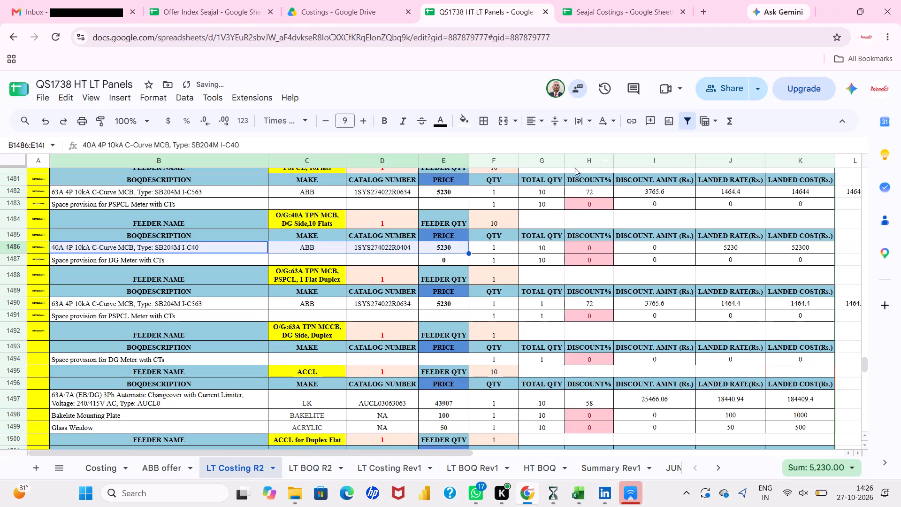
pyautogui.click(313, 259)
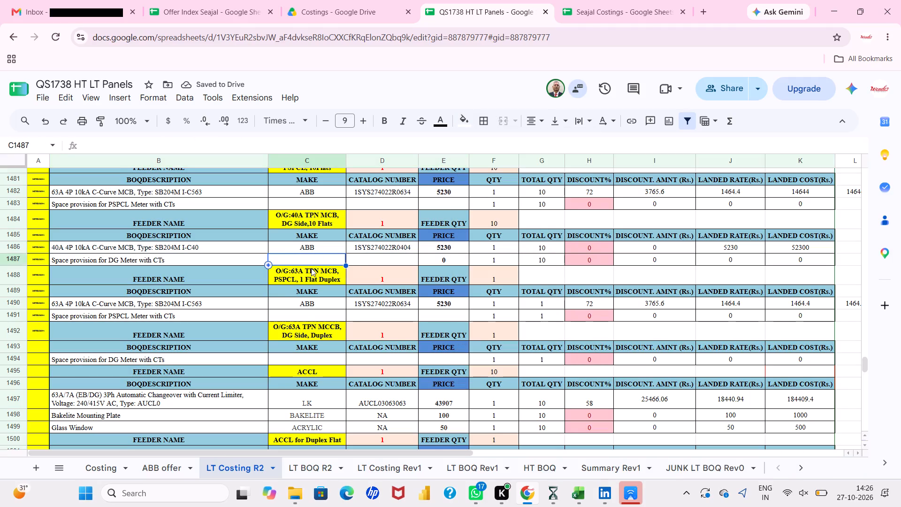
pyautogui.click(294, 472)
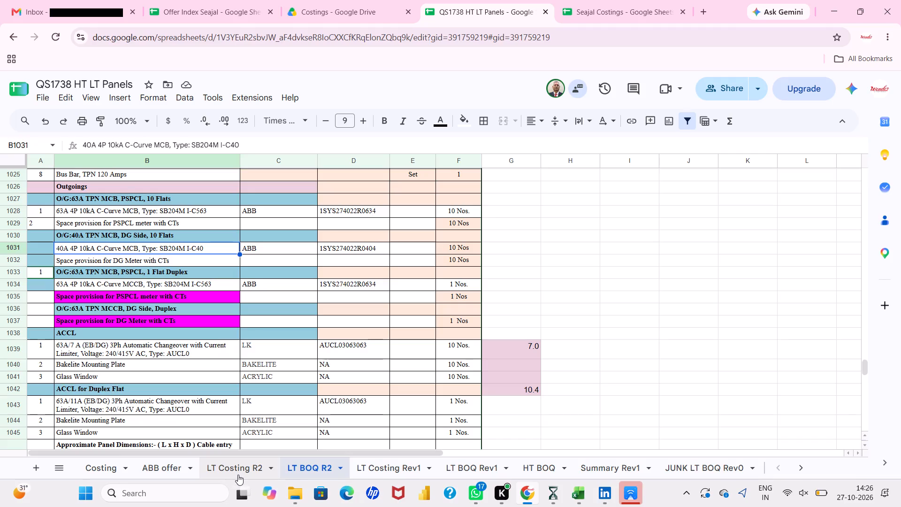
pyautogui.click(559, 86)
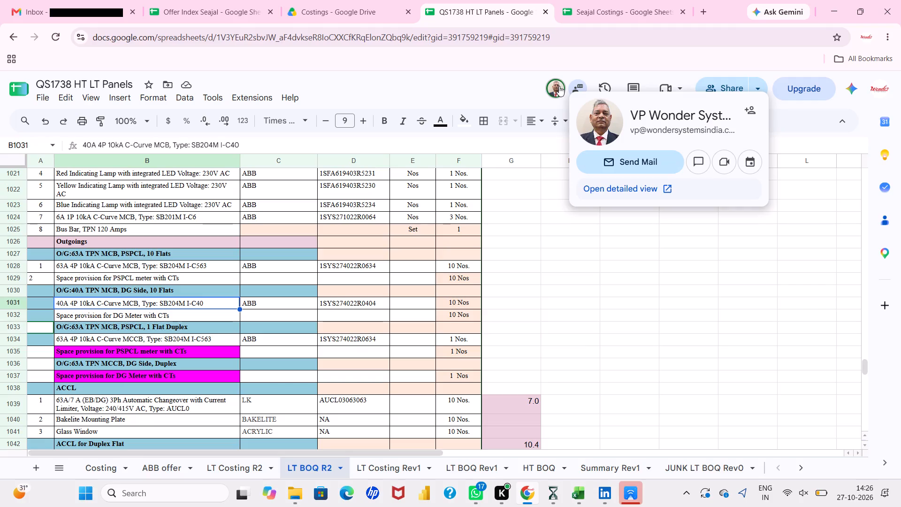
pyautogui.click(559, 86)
# In LT Costing R2, link cell L1486 beside the 40A MCB's landed cost to that cost with a formula.
pyautogui.click(242, 469)
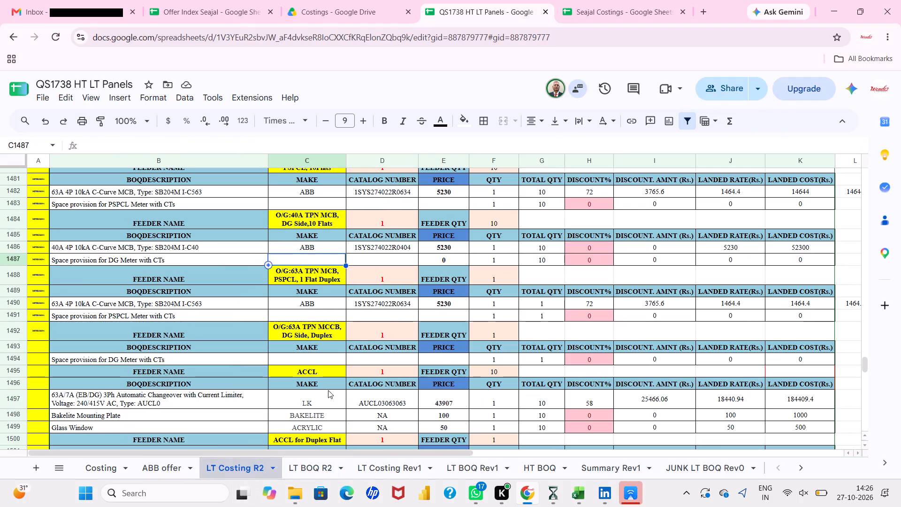
pyautogui.hscroll(-4, 458, 323)
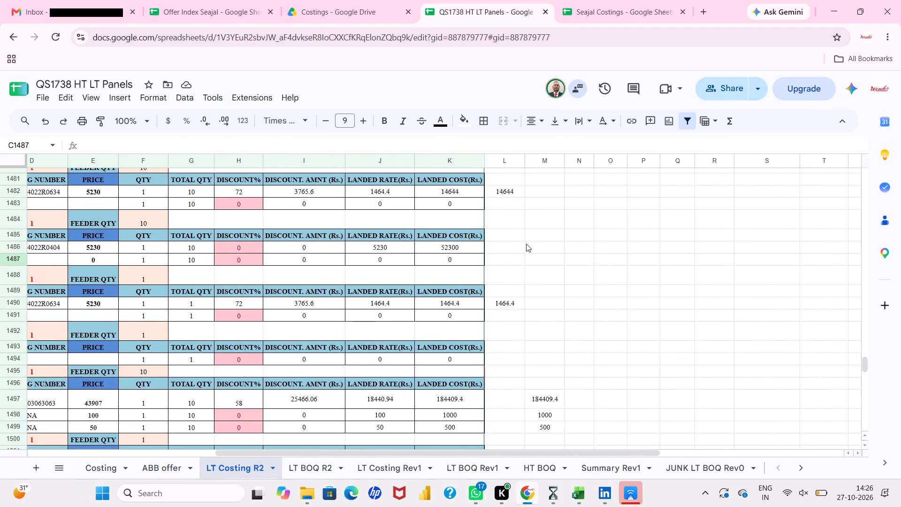
pyautogui.click(512, 249)
pyautogui.press('=')
pyautogui.press('Left')
pyautogui.press('Return')
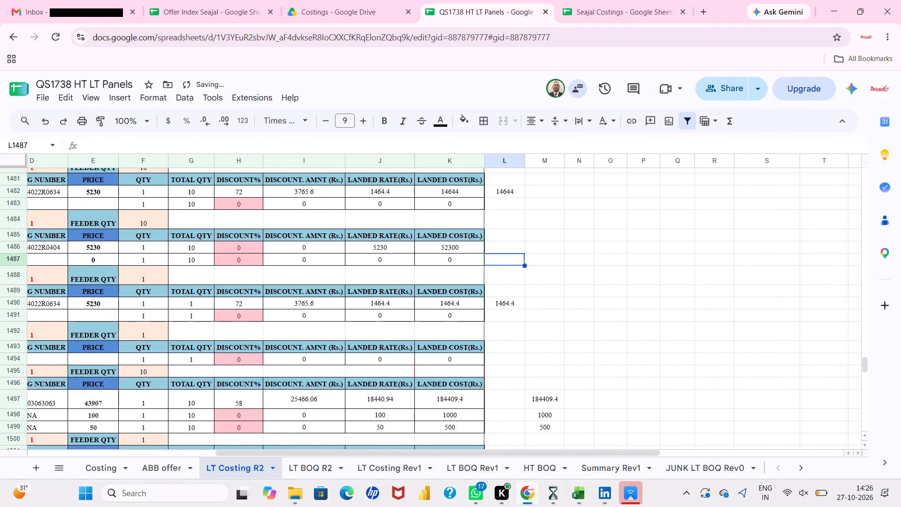
pyautogui.hscroll(3, 512, 249)
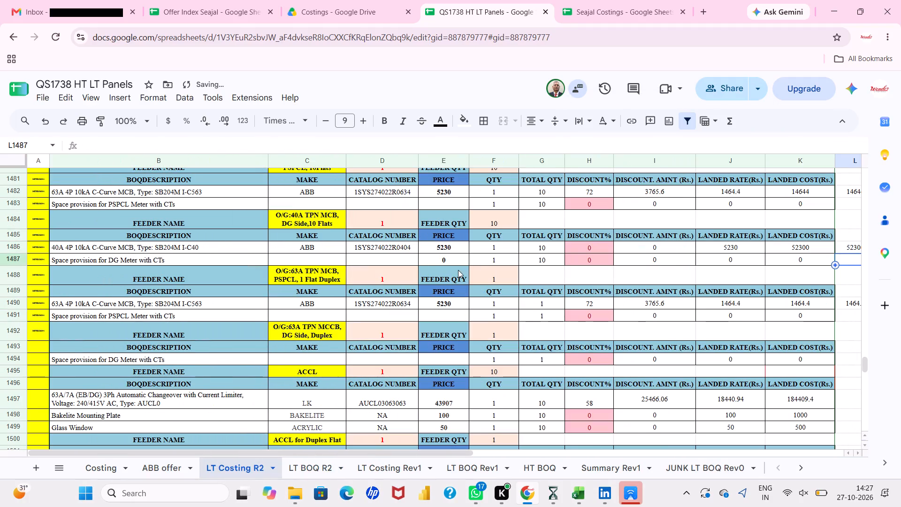
pyautogui.click(458, 270)
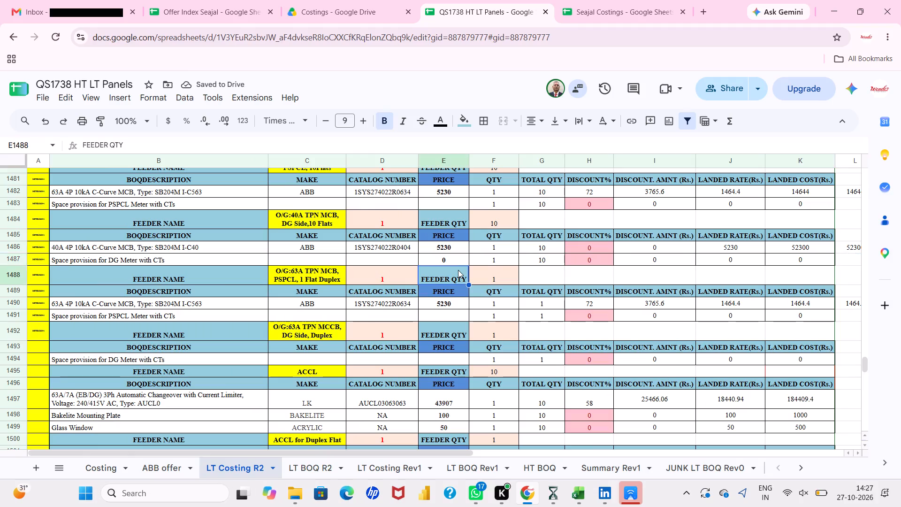
# Insert a row below the O/G:40A TPN MCB, DG Side, 11 Flats heading in row 1149 of LT BOQ R2 and fill it white.
pyautogui.click(553, 92)
pyautogui.hscroll(1, 442, 258)
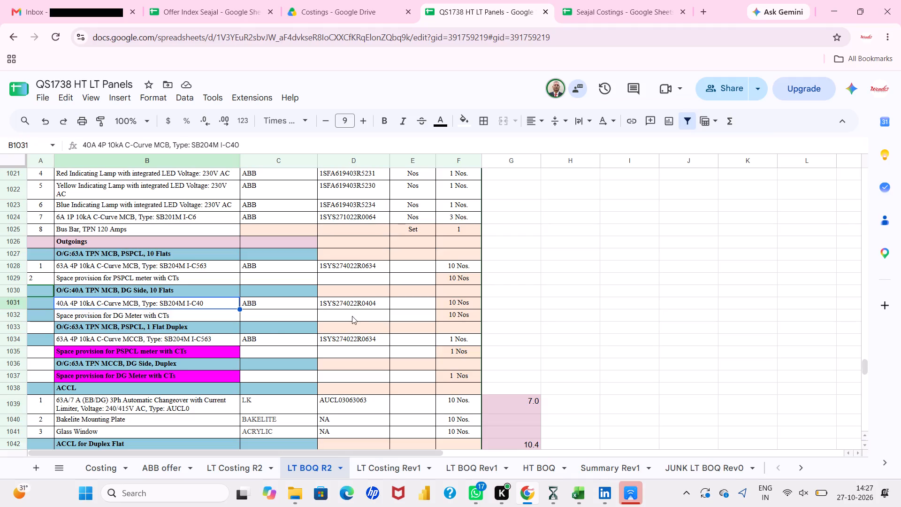
pyautogui.click(223, 329)
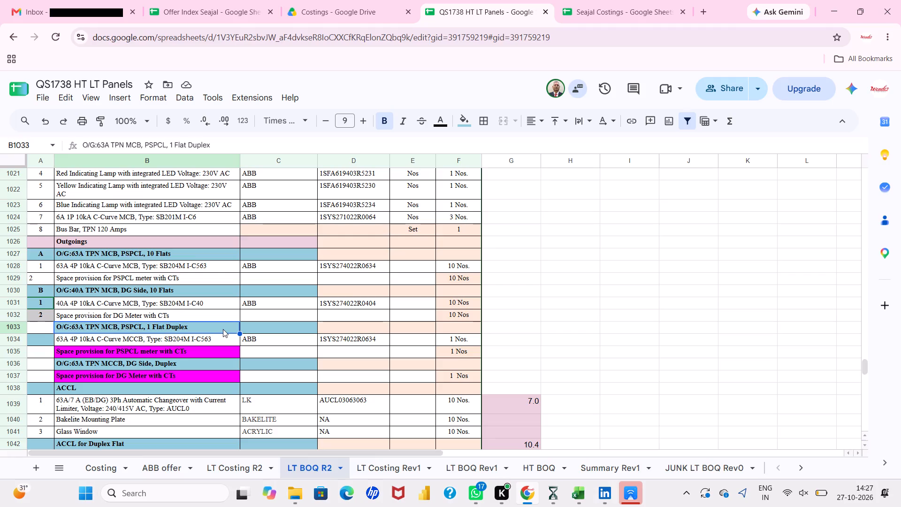
pyautogui.scroll(-1, 233, 361)
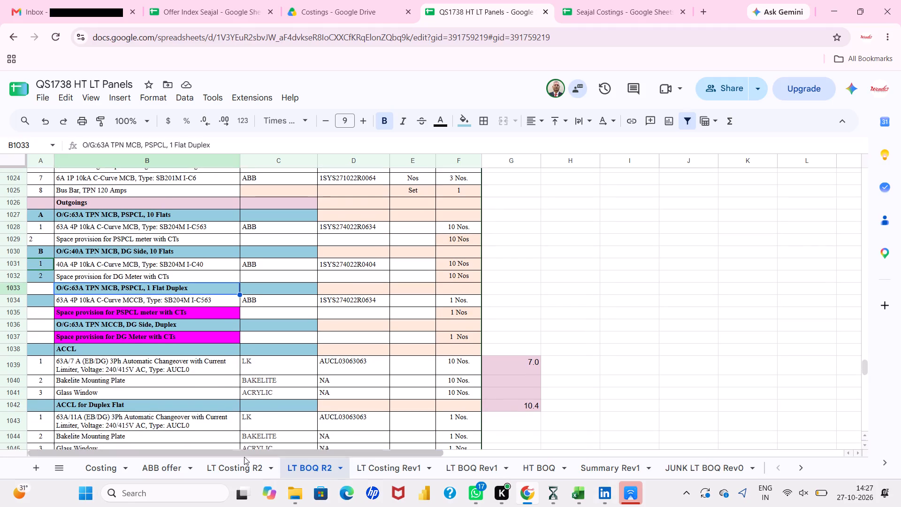
pyautogui.scroll(-4, 258, 333)
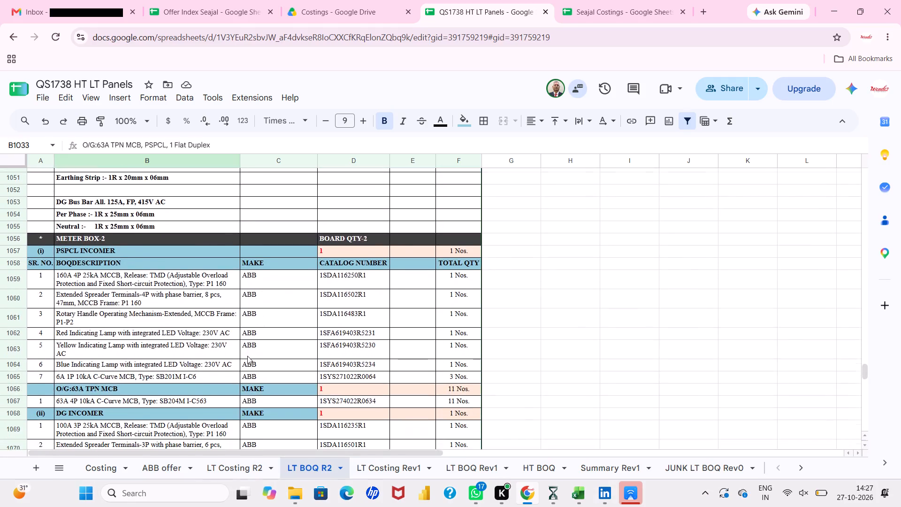
pyautogui.scroll(-8, 247, 356)
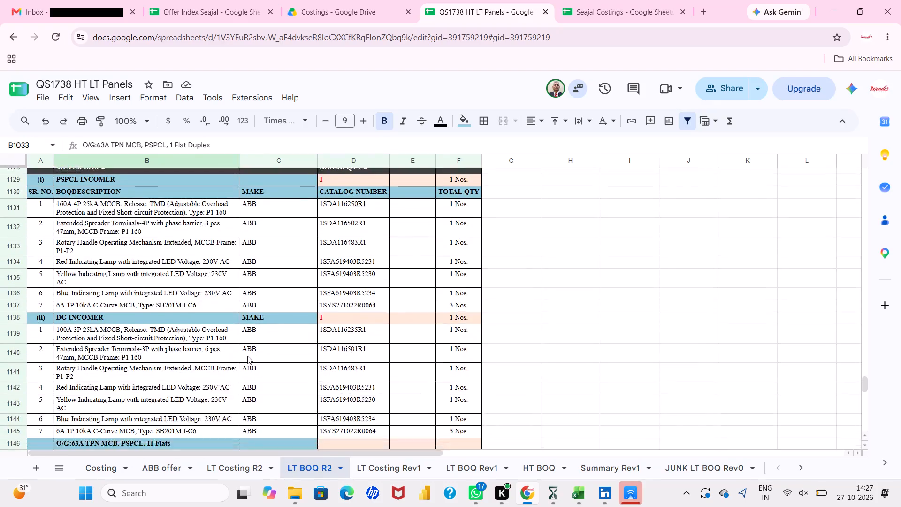
pyautogui.scroll(-1, 247, 356)
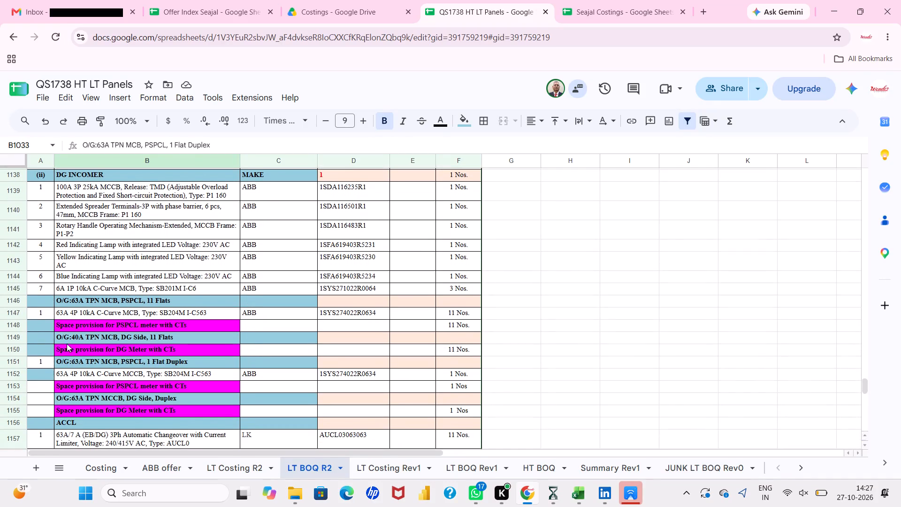
pyautogui.rightClick(13, 336)
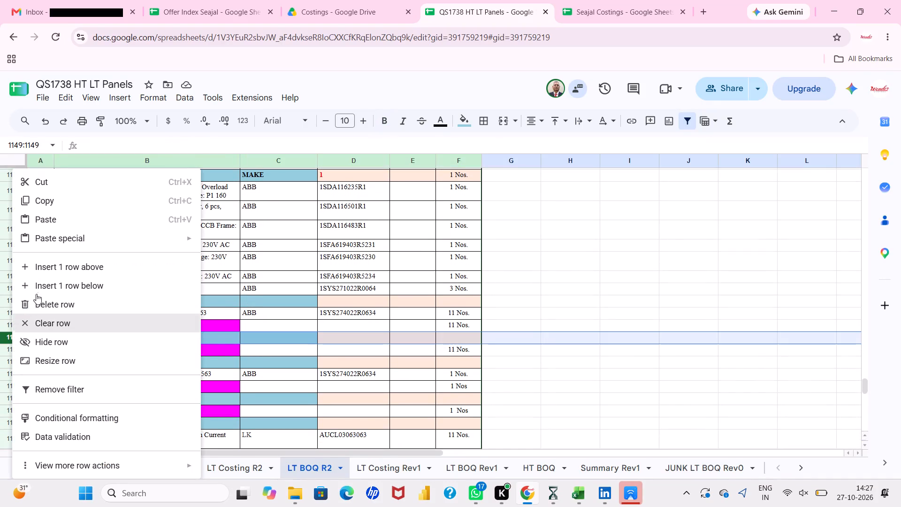
pyautogui.click(39, 288)
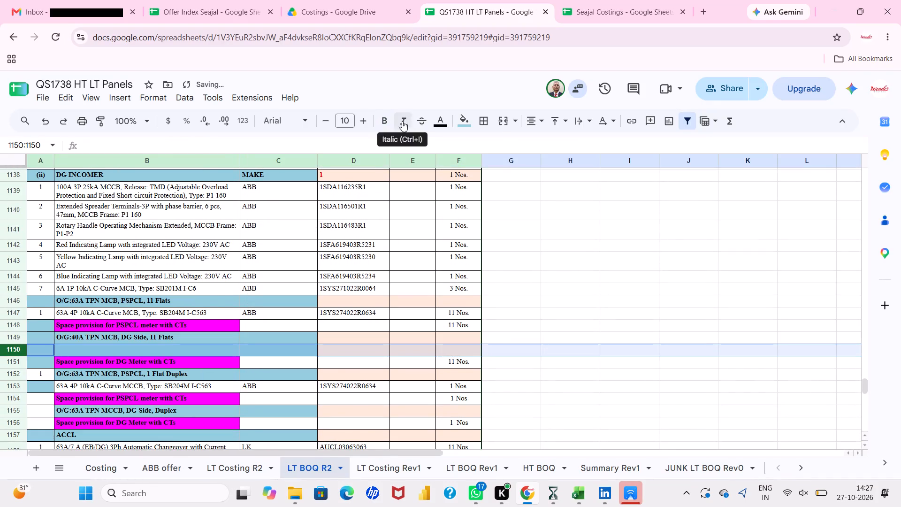
pyautogui.click(471, 123)
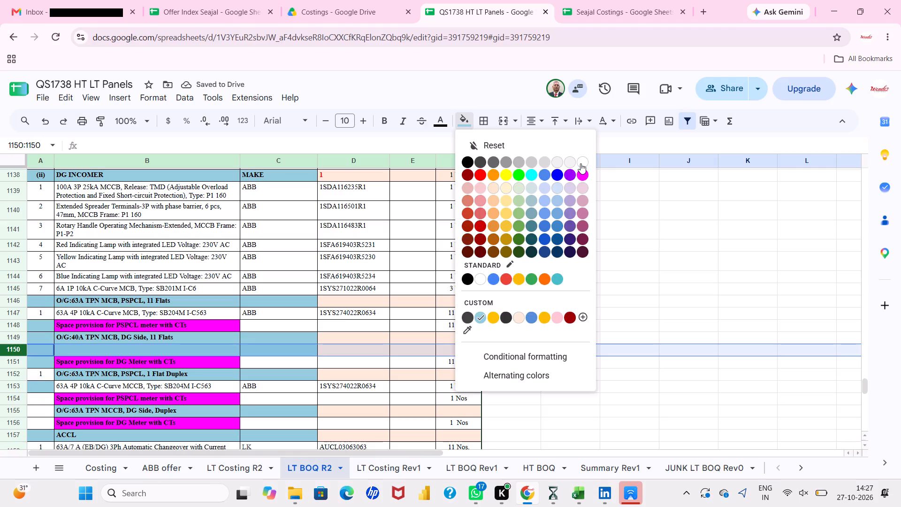
pyautogui.click(580, 163)
# Copy the 40A 4P 10kA C-Curve MCB entry, description through quantity, from row 1031 of LT BOQ R2 into blank row 1150.
pyautogui.scroll(4, 327, 253)
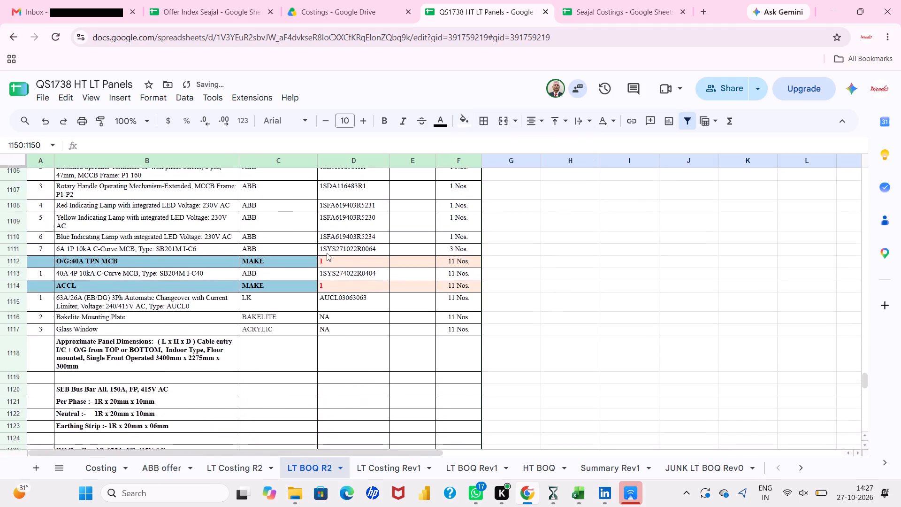
pyautogui.scroll(2, 327, 253)
pyautogui.scroll(2, 226, 346)
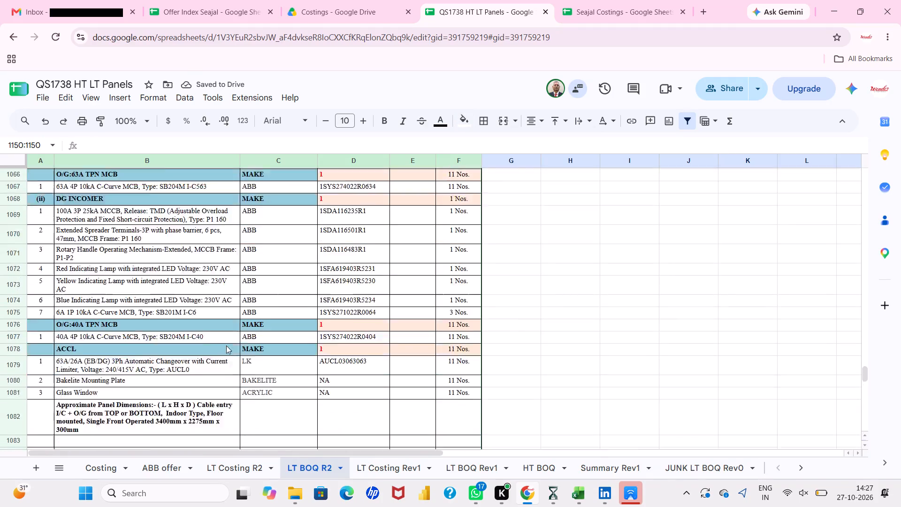
pyautogui.scroll(5, 226, 346)
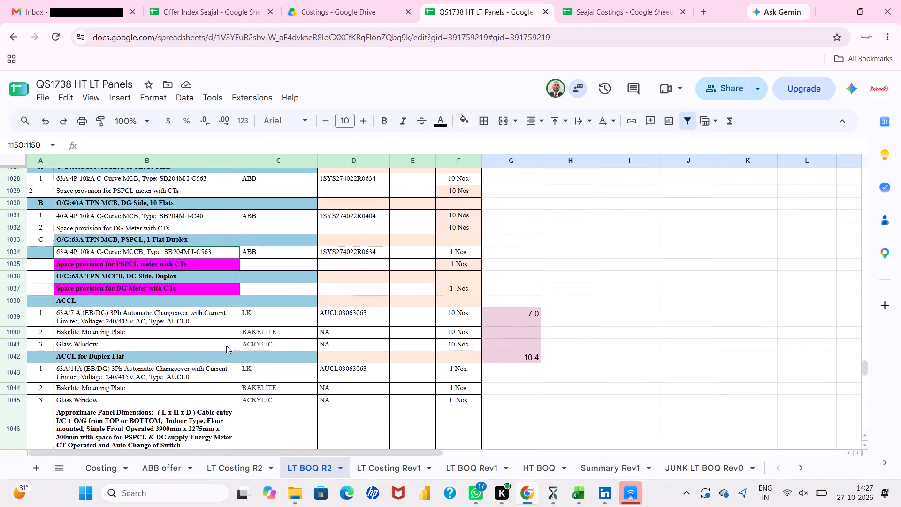
pyautogui.scroll(2, 226, 346)
pyautogui.moveTo(159, 233); pyautogui.dragTo(222, 223)
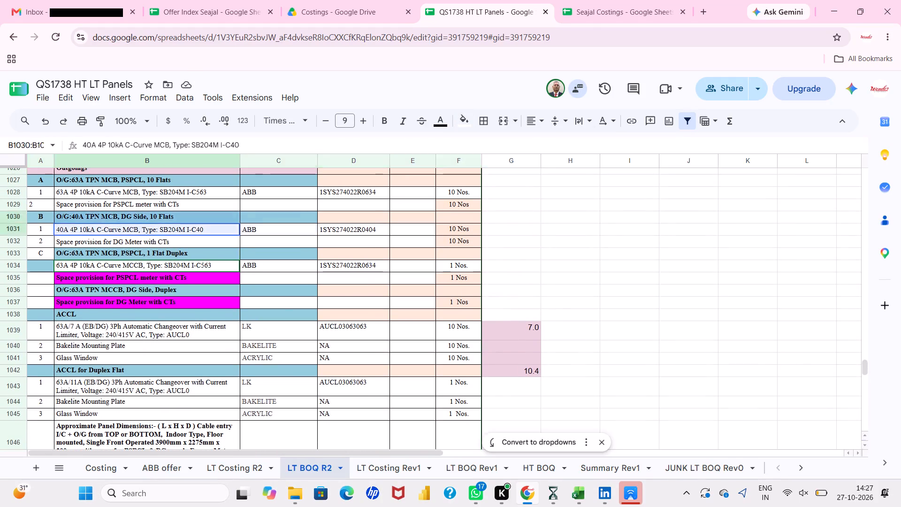
pyautogui.moveTo(222, 223); pyautogui.dragTo(450, 227)
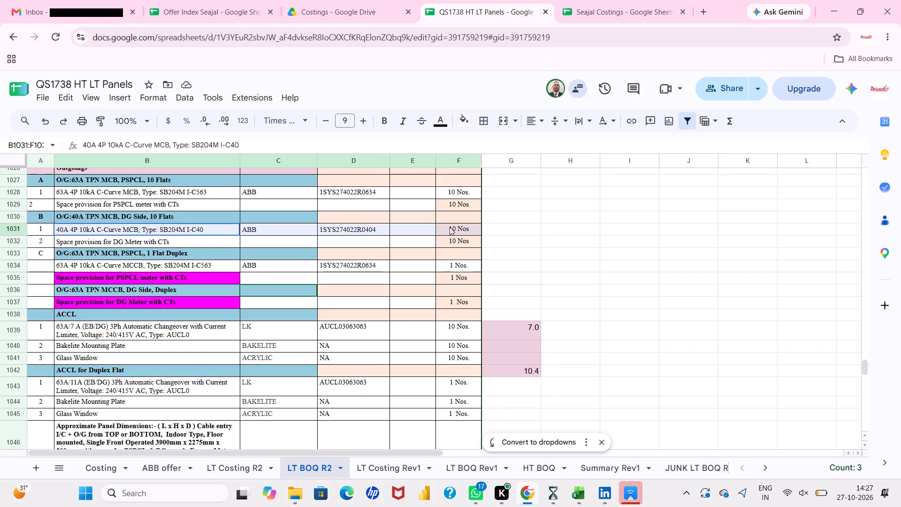
pyautogui.moveTo(450, 227); pyautogui.dragTo(451, 227)
pyautogui.hotkey('ctrl', 'c')
pyautogui.scroll(-4, 451, 227)
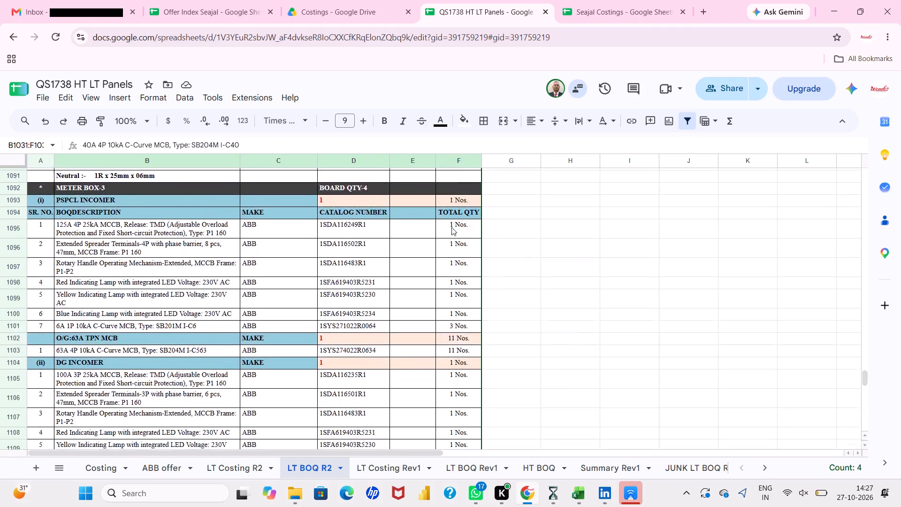
pyautogui.scroll(-8, 451, 227)
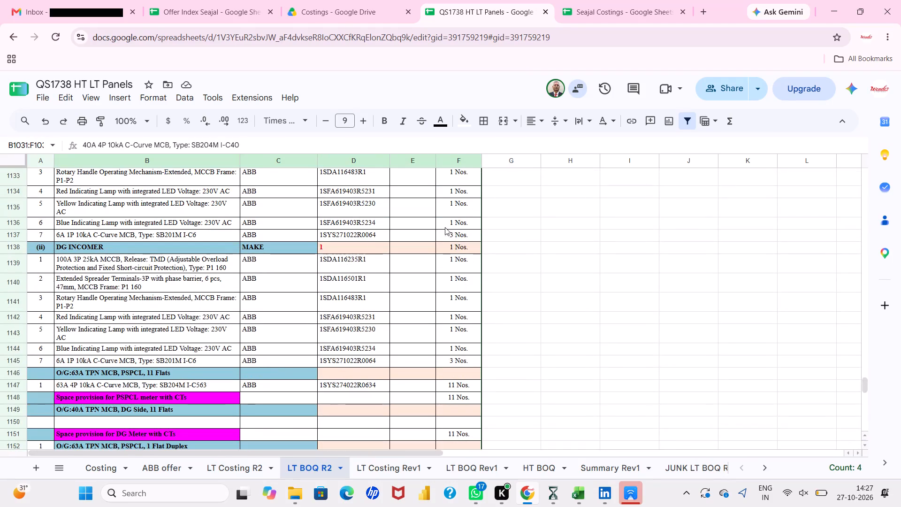
pyautogui.scroll(-1, 222, 332)
pyautogui.click(179, 348)
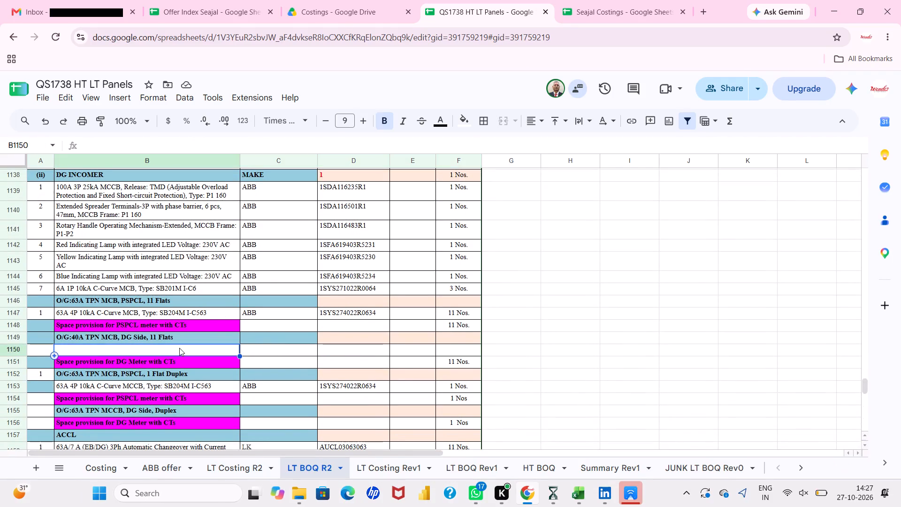
pyautogui.hotkey('ctrl', 'v')
# Set the 40A MCB's quantity in row 1150 to 11 Nos.
pyautogui.doubleClick(458, 349)
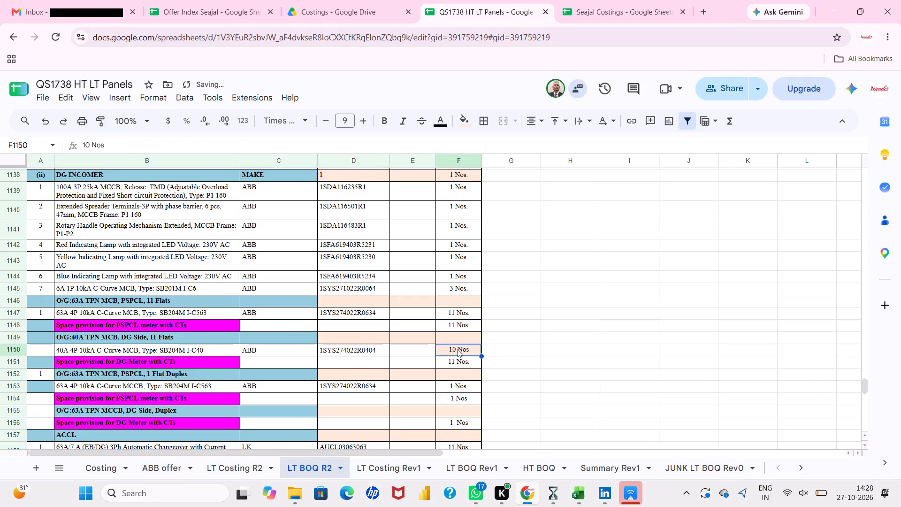
pyautogui.press('Left')
pyautogui.press('Left')
pyautogui.press('Left')
pyautogui.press('Left')
pyautogui.press('BackSpace')
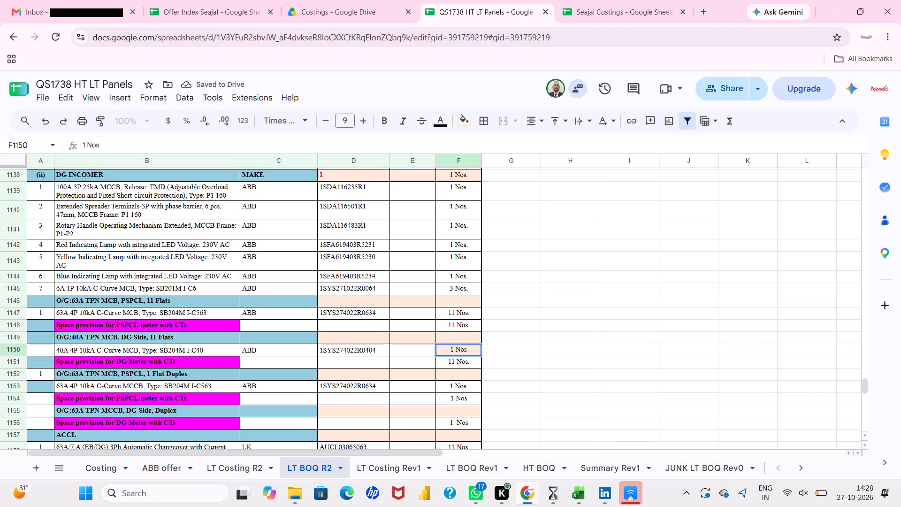
pyautogui.press('1')
pyautogui.press('Return')
# Insert a row below the O/G:40A TPN MCB, DG Side, 12 Flats heading in row 1196 and paste the copied 40A MCB entry there.
pyautogui.scroll(-1, 458, 349)
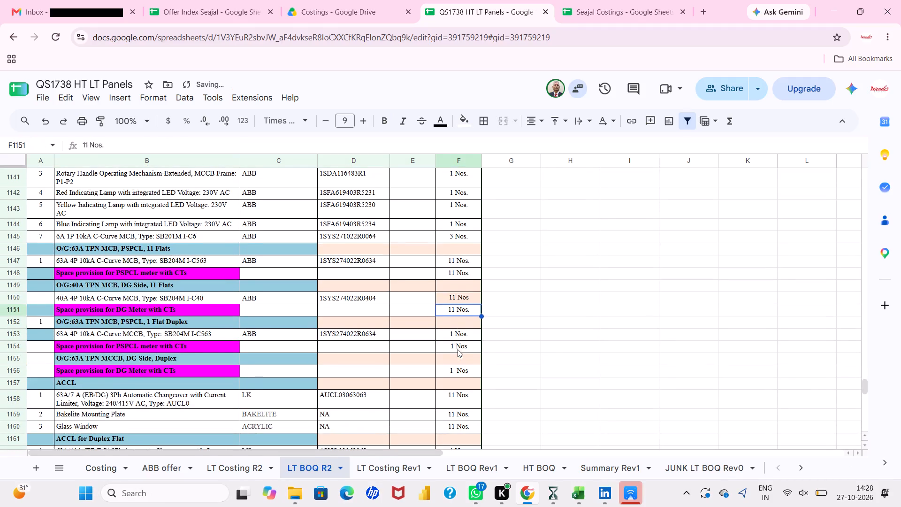
pyautogui.scroll(-7, 482, 355)
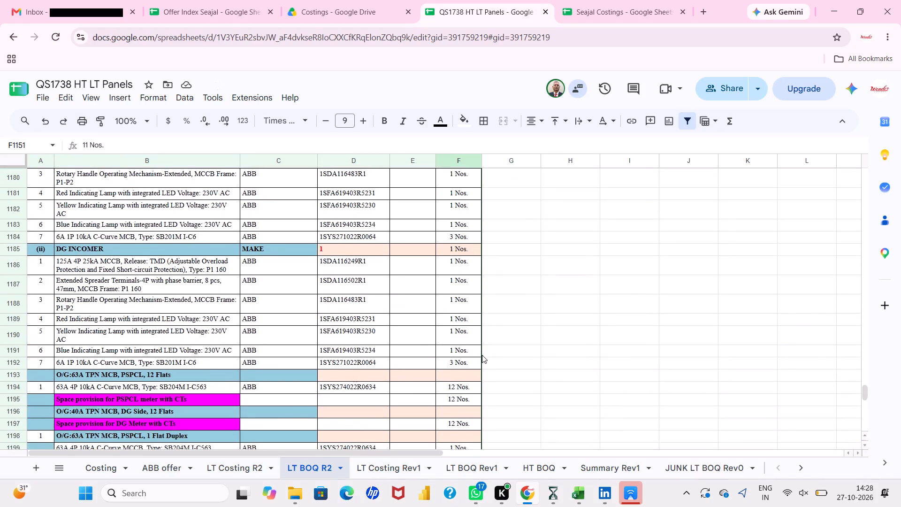
pyautogui.scroll(-2, 339, 375)
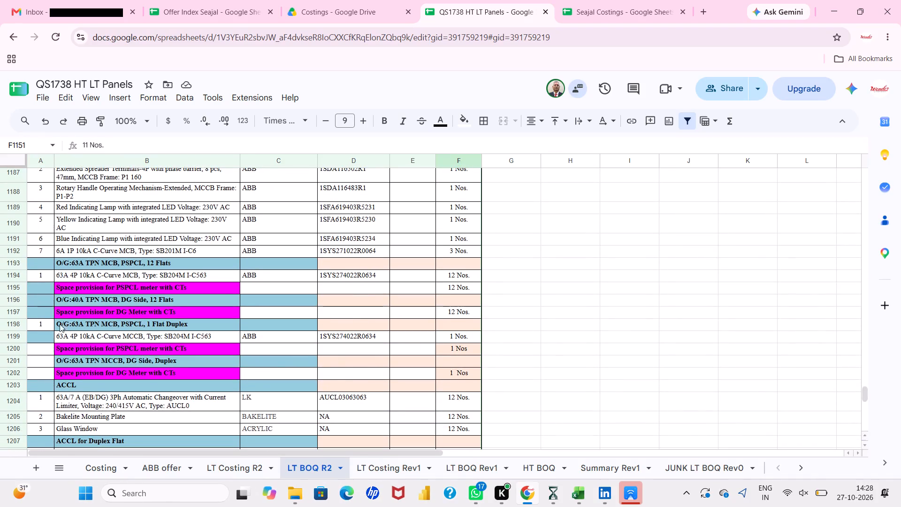
pyautogui.rightClick(20, 300)
pyautogui.click(41, 283)
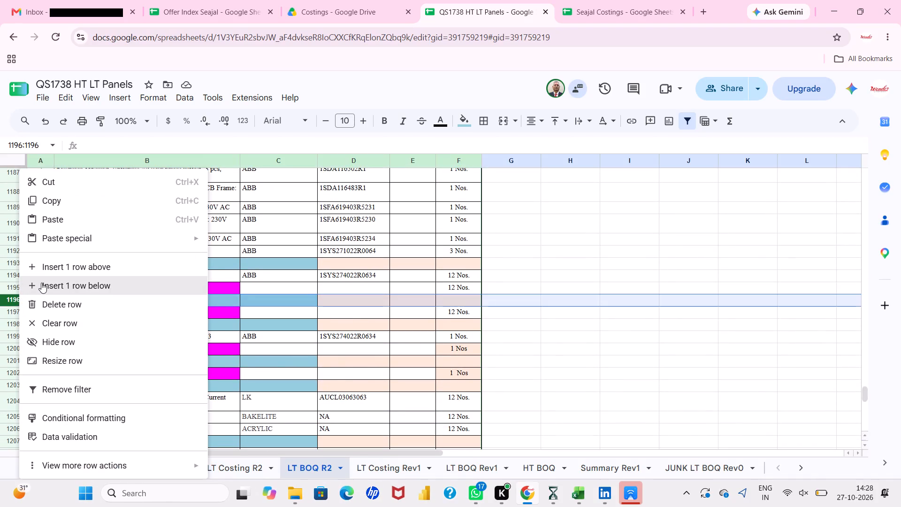
pyautogui.click(101, 315)
pyautogui.hotkey('ctrl', 'v')
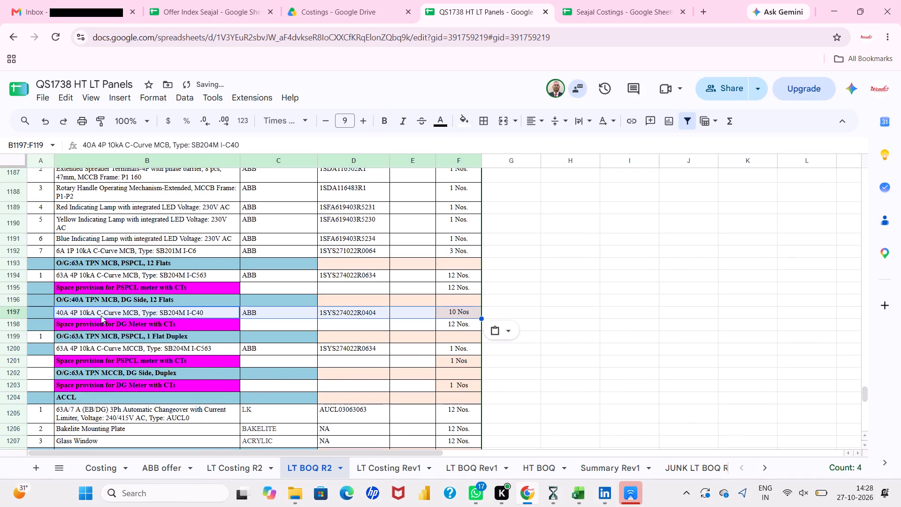
# Set the 40A MCB's quantity in row 1197 to 12 Nos.
pyautogui.doubleClick(454, 314)
pyautogui.press('Left')
pyautogui.press('Left')
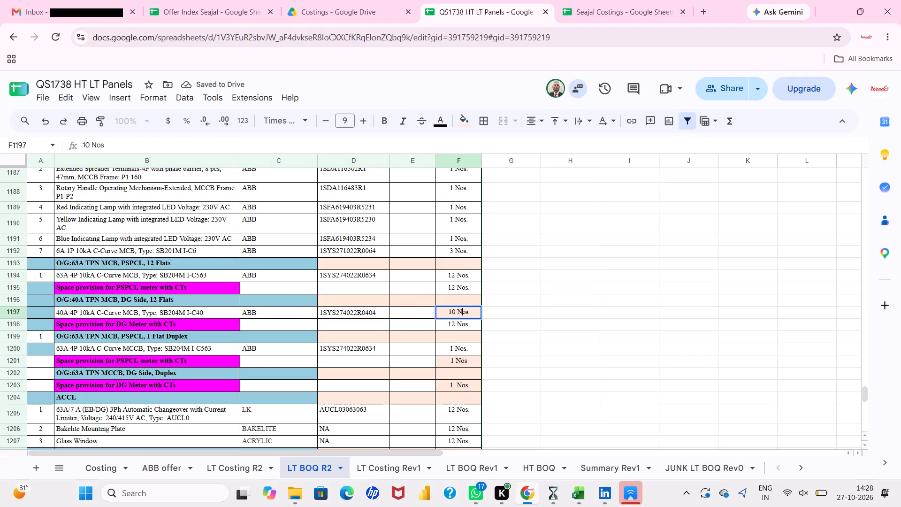
pyautogui.press('Left')
pyautogui.press('Left')
pyautogui.press('BackSpace')
pyautogui.press('2')
pyautogui.press('Return')
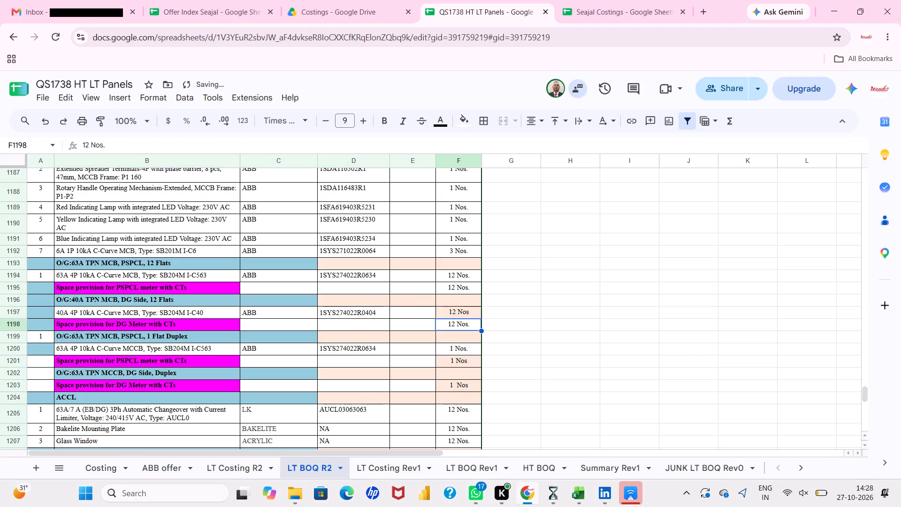
# Insert a row below the O/G:40A TPN MCB, DG Side, 12 Flats heading in row 1279 and paste the copied 40A MCB entry there.
pyautogui.click(170, 329)
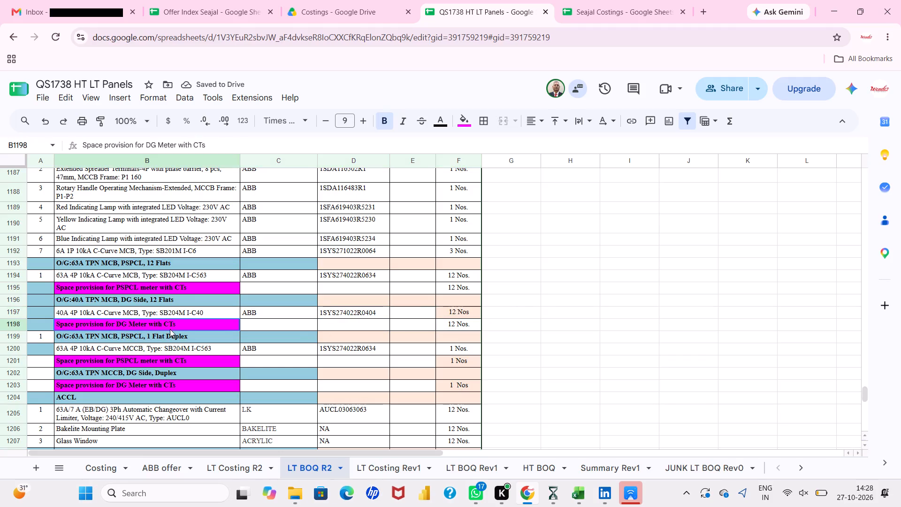
pyautogui.click(170, 339)
pyautogui.scroll(-1, 170, 339)
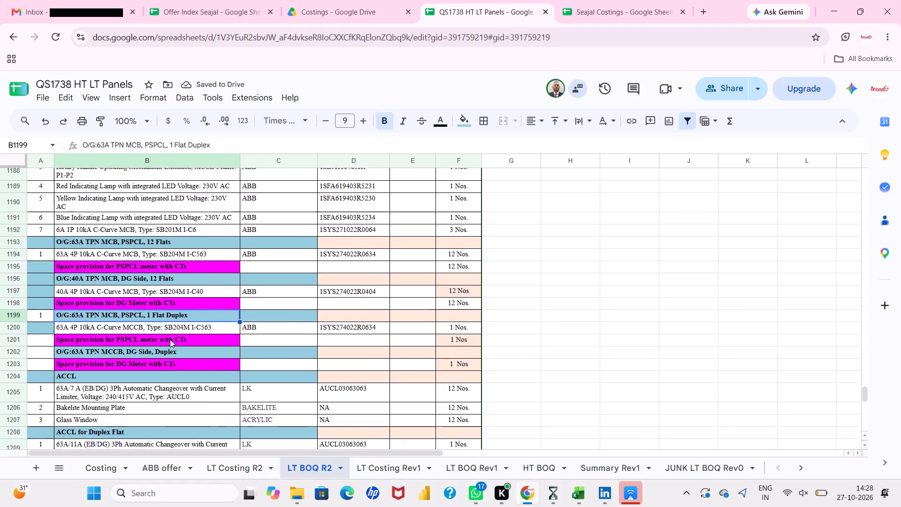
pyautogui.scroll(-3, 170, 339)
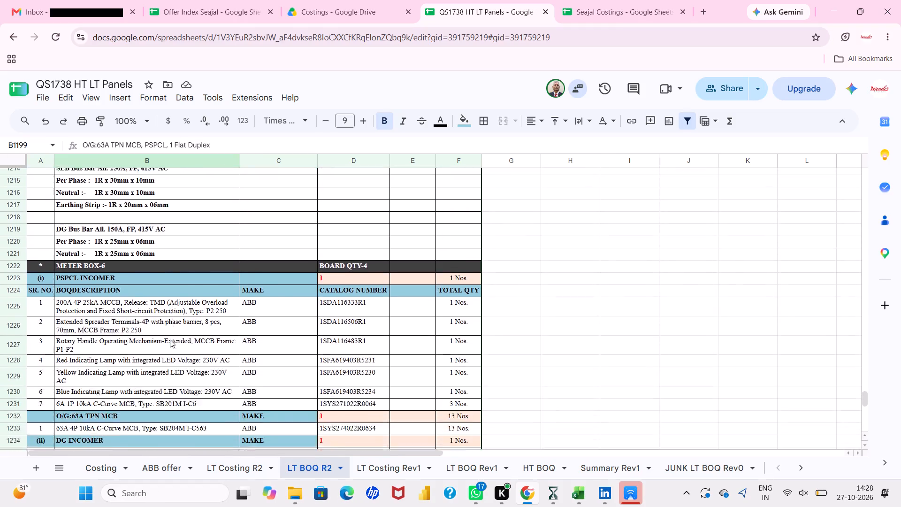
pyautogui.scroll(-6, 170, 339)
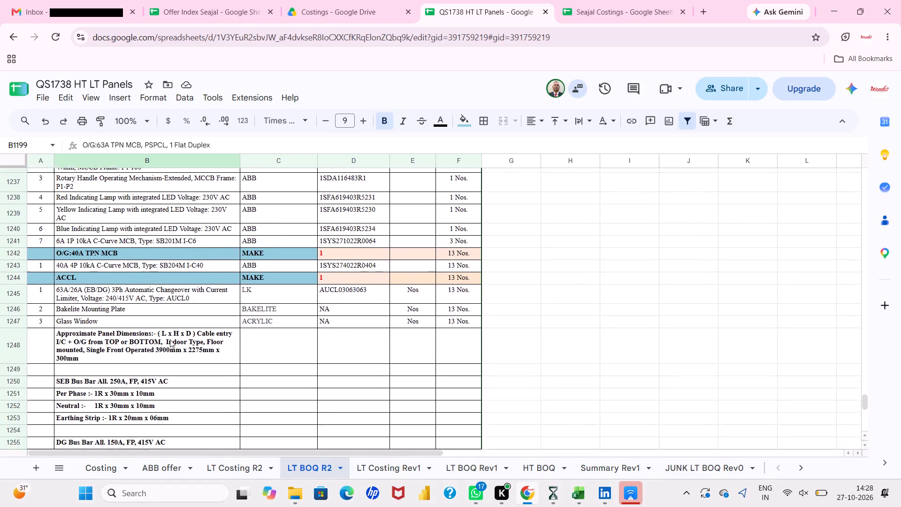
pyautogui.scroll(-5, 170, 339)
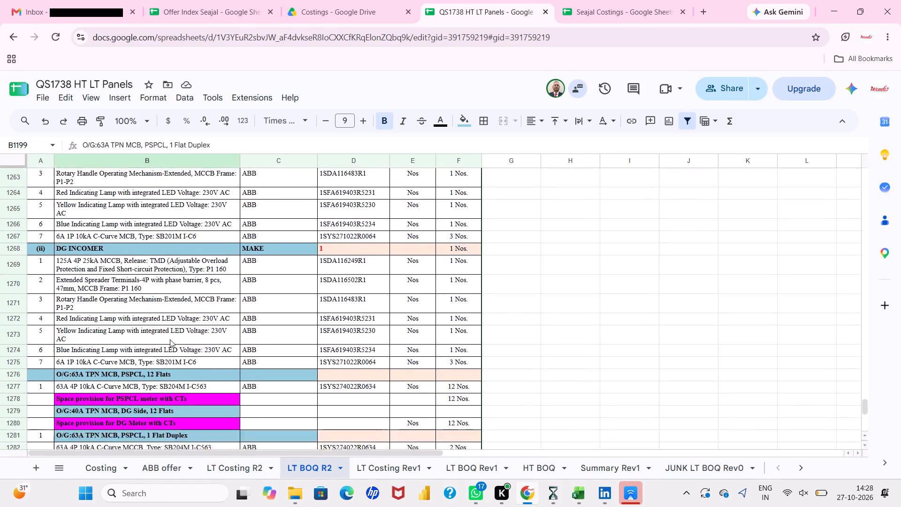
pyautogui.scroll(-1, 170, 339)
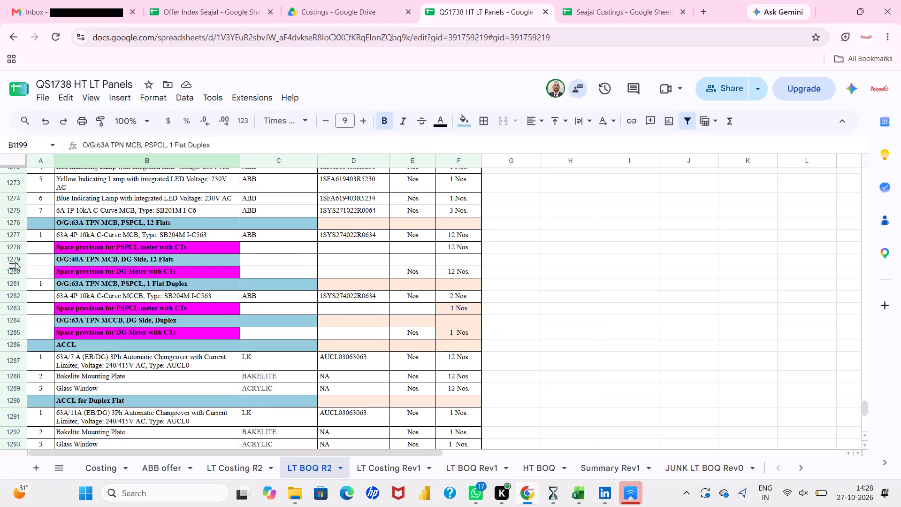
pyautogui.click(15, 261)
pyautogui.rightClick(15, 261)
pyautogui.click(28, 287)
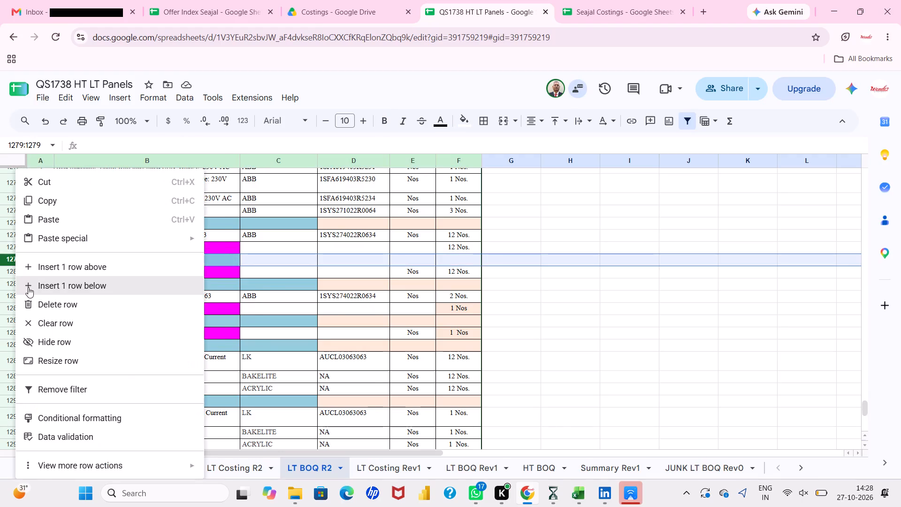
pyautogui.click(103, 269)
pyautogui.hotkey('ctrl', 'v')
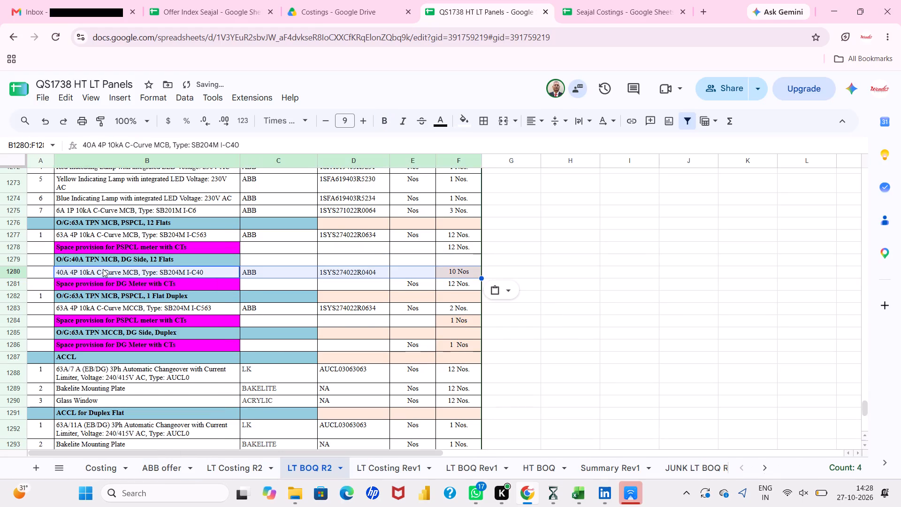
# Set the 40A MCB's quantity in row 1280 to 12 Nos.
pyautogui.doubleClick(453, 273)
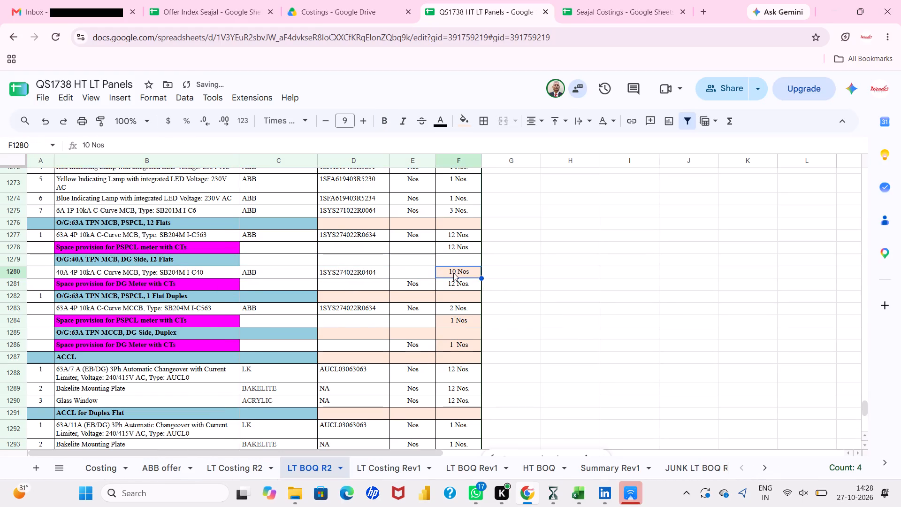
pyautogui.press('Left')
pyautogui.press('Left')
pyautogui.press('Left')
pyautogui.press('Left')
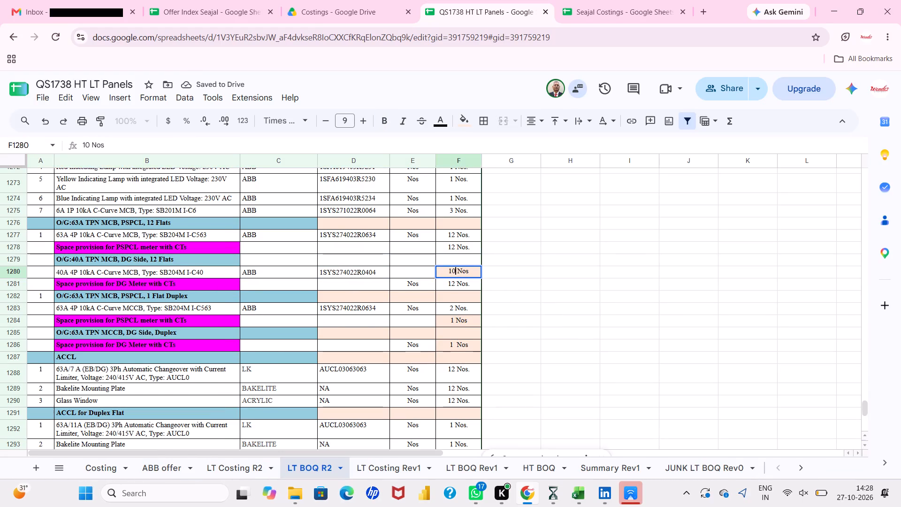
pyautogui.press('BackSpace')
pyautogui.press('2')
pyautogui.press('Return')
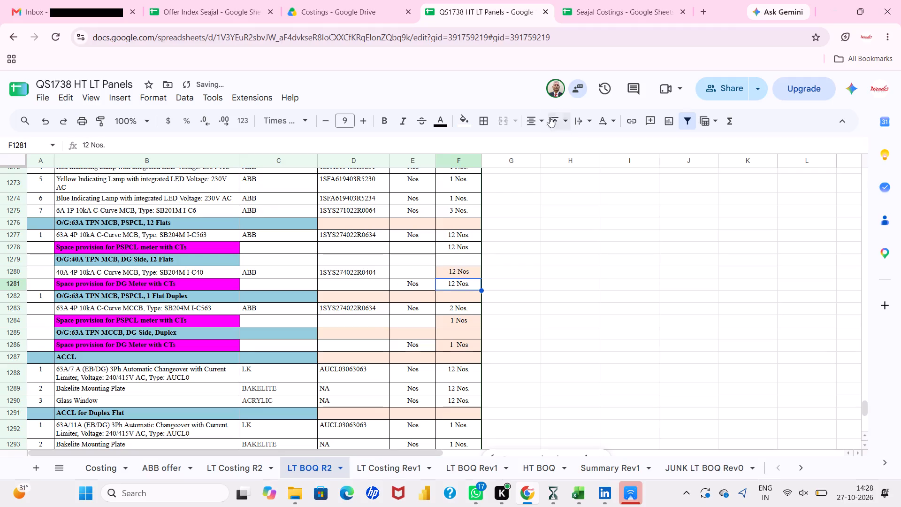
# Switch to the LT Costing R2 sheet and go to the O/G:40A TPN MCB, DG Side, 10 Flats feeder.
pyautogui.click(550, 93)
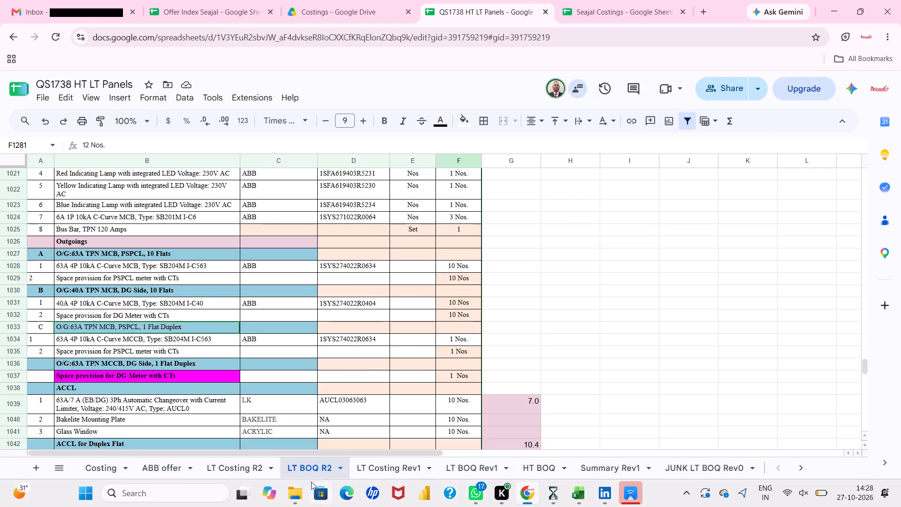
pyautogui.click(243, 463)
pyautogui.scroll(-3, 243, 328)
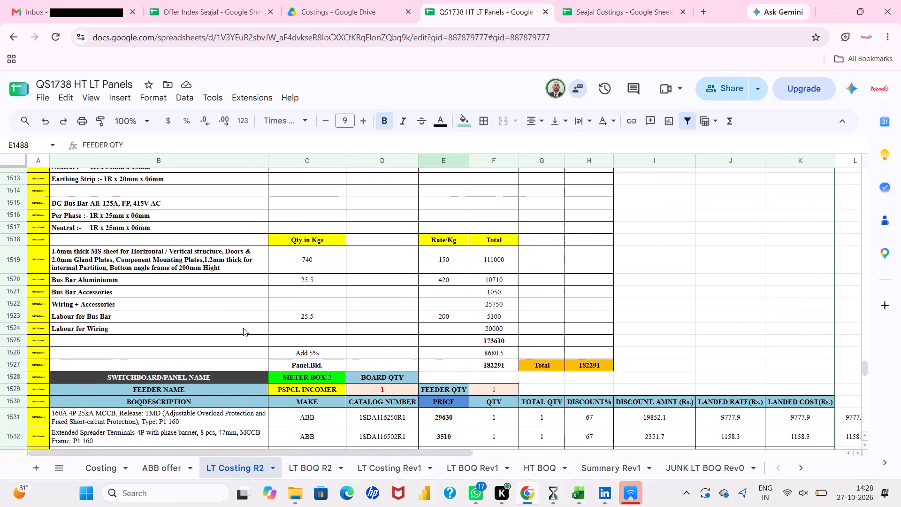
pyautogui.scroll(-5, 243, 328)
pyautogui.scroll(1, 243, 328)
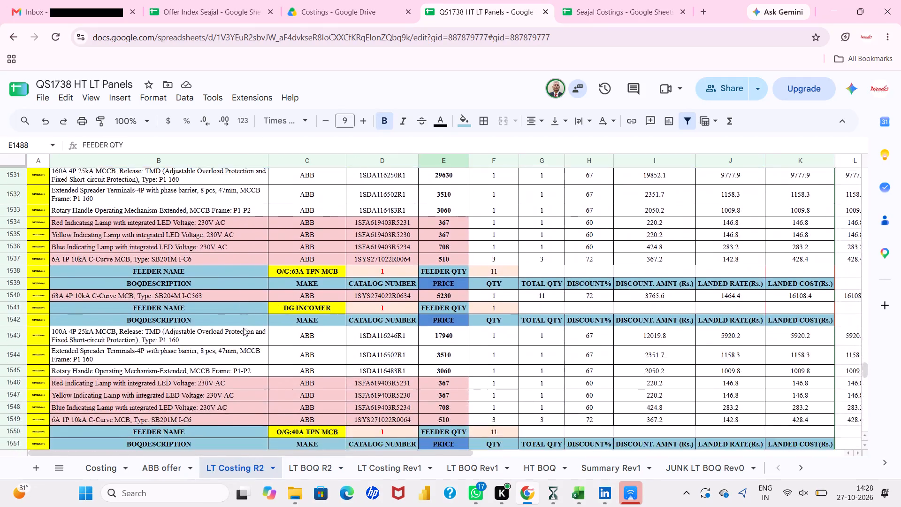
pyautogui.scroll(3, 243, 328)
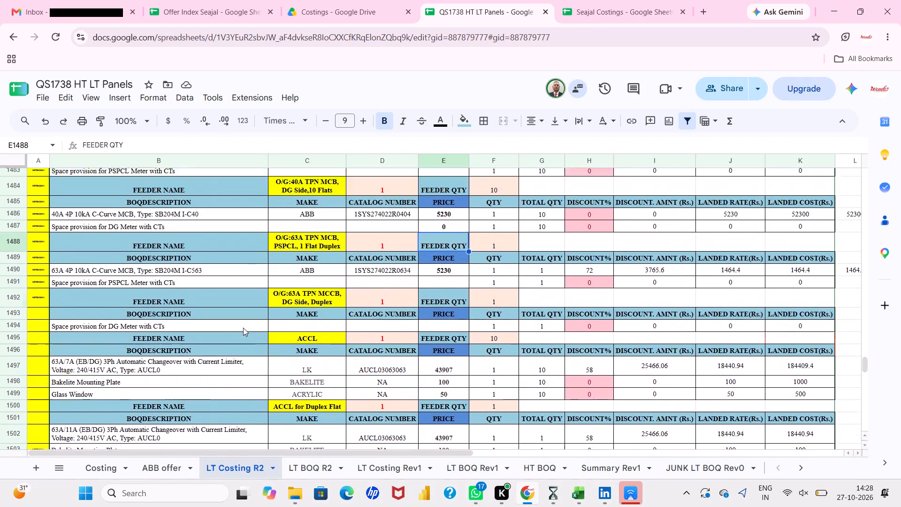
pyautogui.scroll(2, 243, 328)
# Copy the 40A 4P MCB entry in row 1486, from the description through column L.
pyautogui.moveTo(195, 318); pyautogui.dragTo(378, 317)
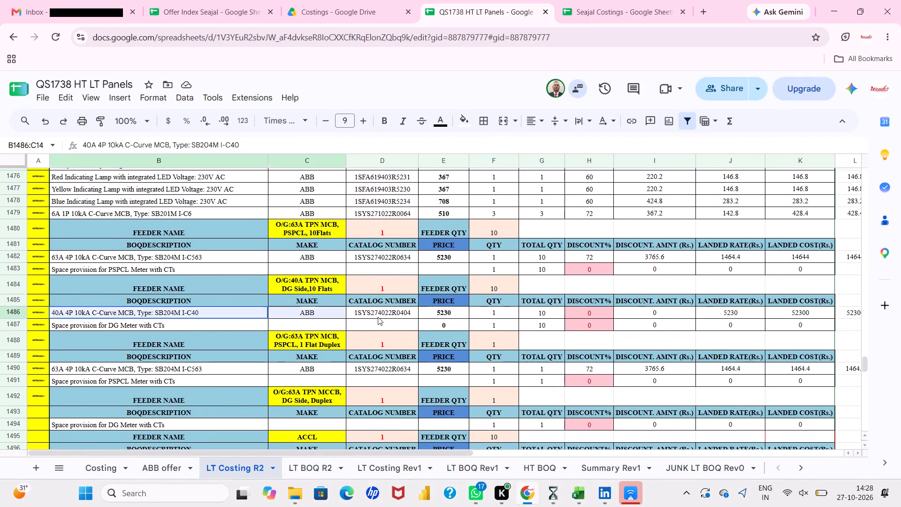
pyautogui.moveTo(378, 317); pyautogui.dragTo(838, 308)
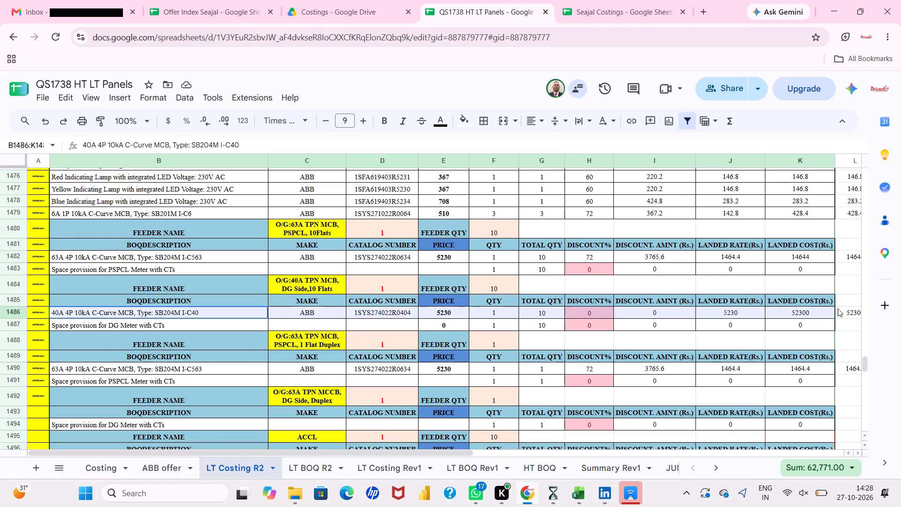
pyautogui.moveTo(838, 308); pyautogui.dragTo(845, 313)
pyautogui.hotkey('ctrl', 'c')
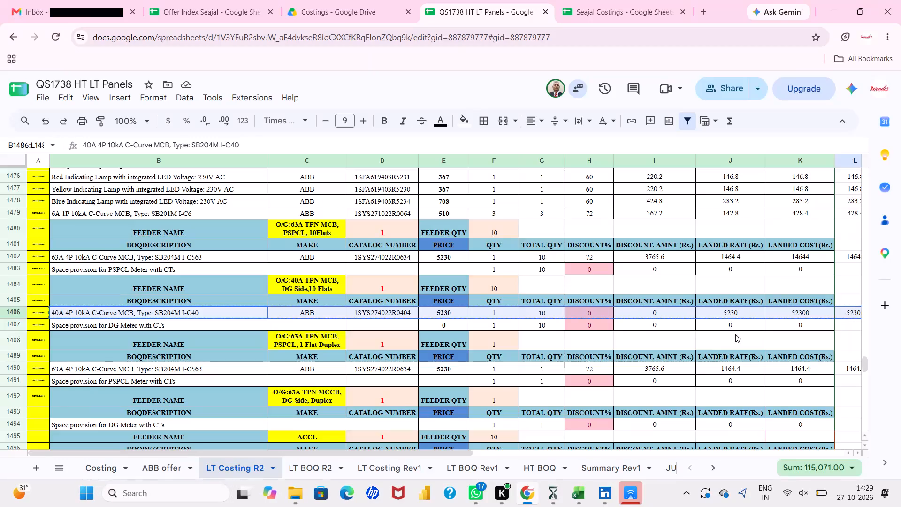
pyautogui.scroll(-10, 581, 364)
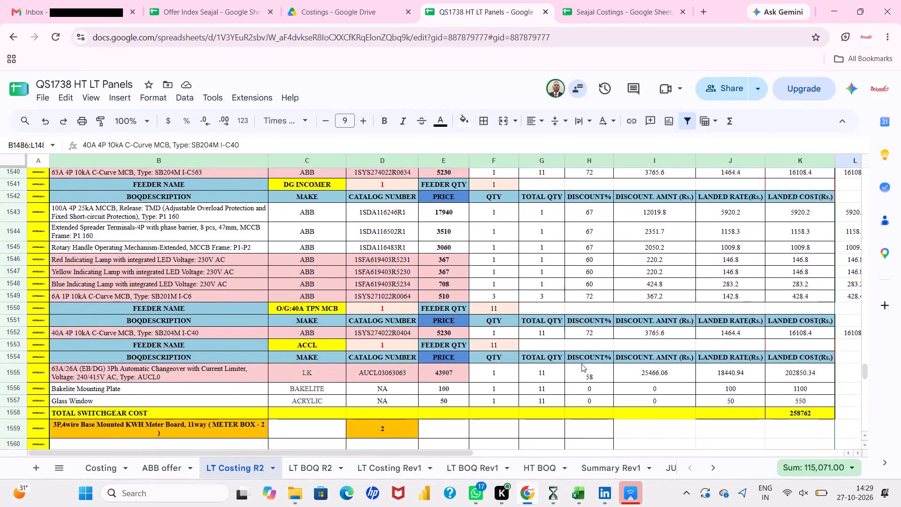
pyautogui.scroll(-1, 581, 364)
# Set the discount of the 40A 4P MCB in row 1486 to 72.
pyautogui.scroll(3, 581, 364)
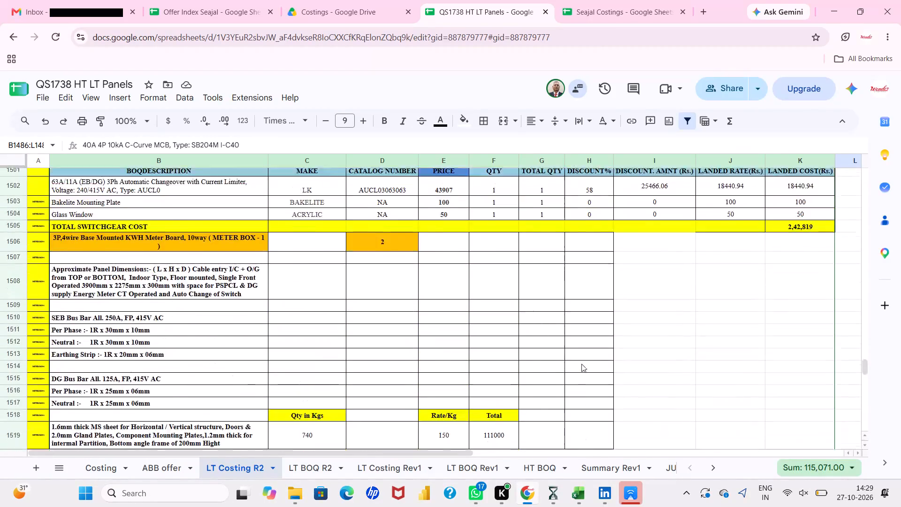
pyautogui.scroll(4, 581, 364)
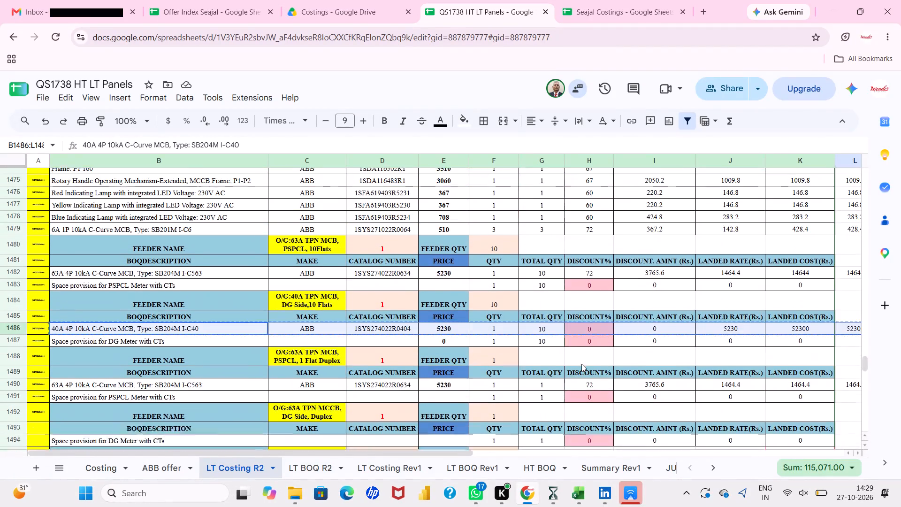
pyautogui.scroll(2, 581, 364)
pyautogui.click(590, 369)
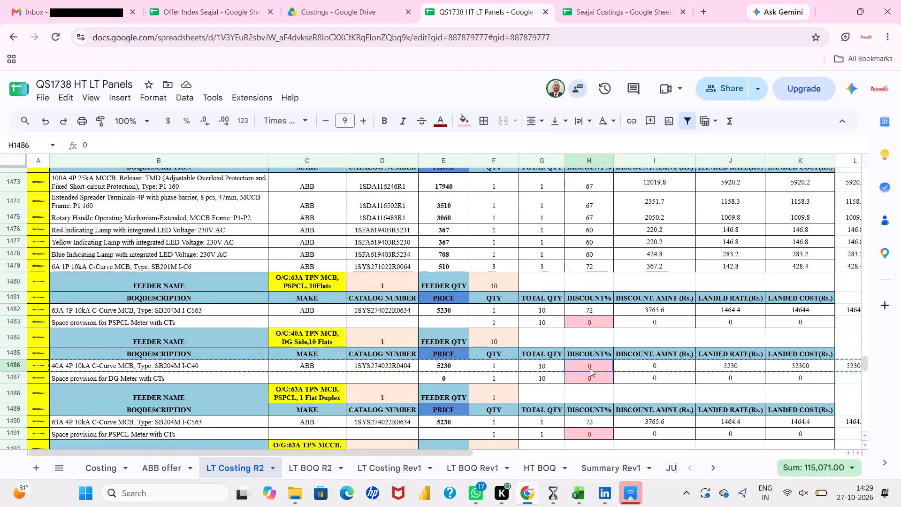
pyautogui.write('72')
pyautogui.press('Return')
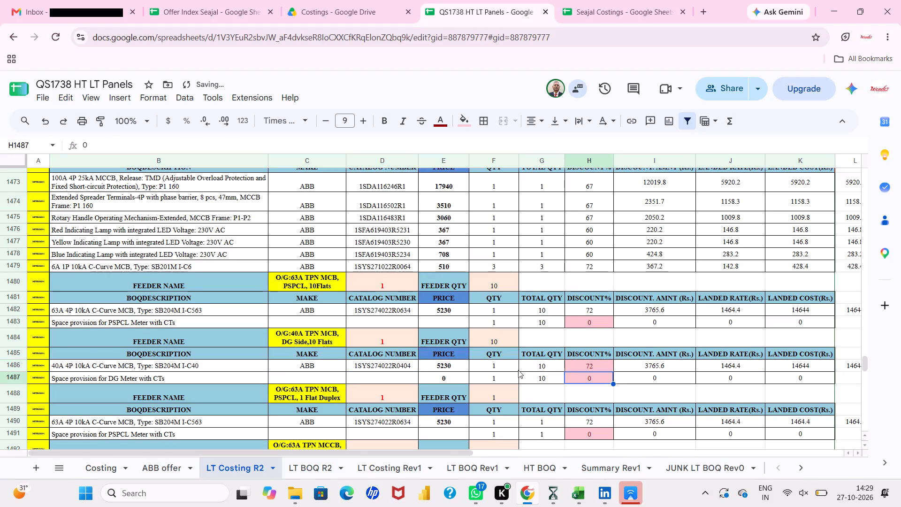
# Copy the updated 40A 4P MCB entry in row 1486, from the description through column L.
pyautogui.moveTo(262, 367); pyautogui.dragTo(677, 367)
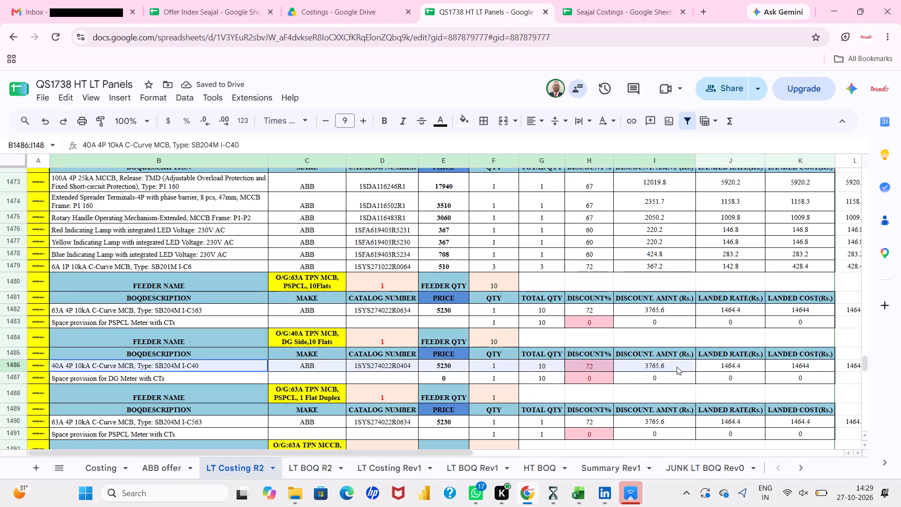
pyautogui.moveTo(677, 367); pyautogui.dragTo(848, 366)
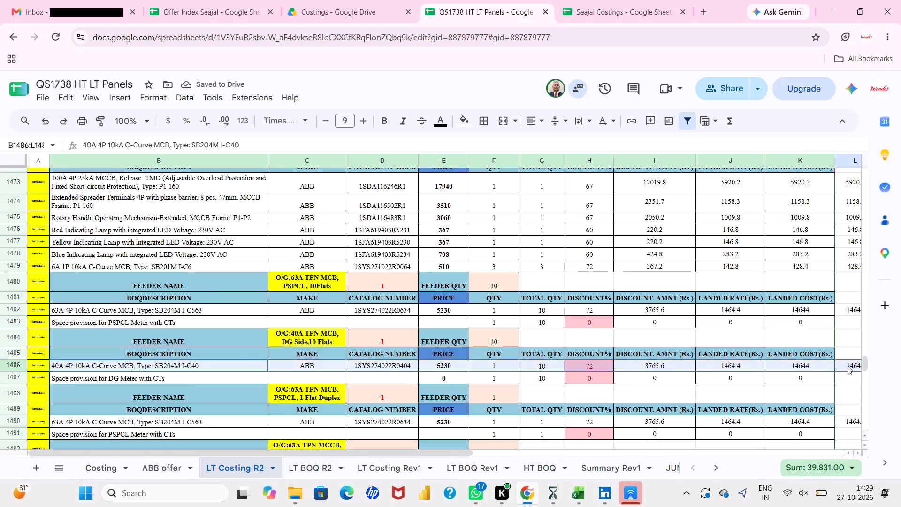
pyautogui.hotkey('ctrl', 'c')
# In METER BOX-4, insert a row below the O/G:40A TPN MCB, DG Side, 11 Flats header row 1658 and paste the copied 40A MCB entry.
pyautogui.scroll(-7, 506, 362)
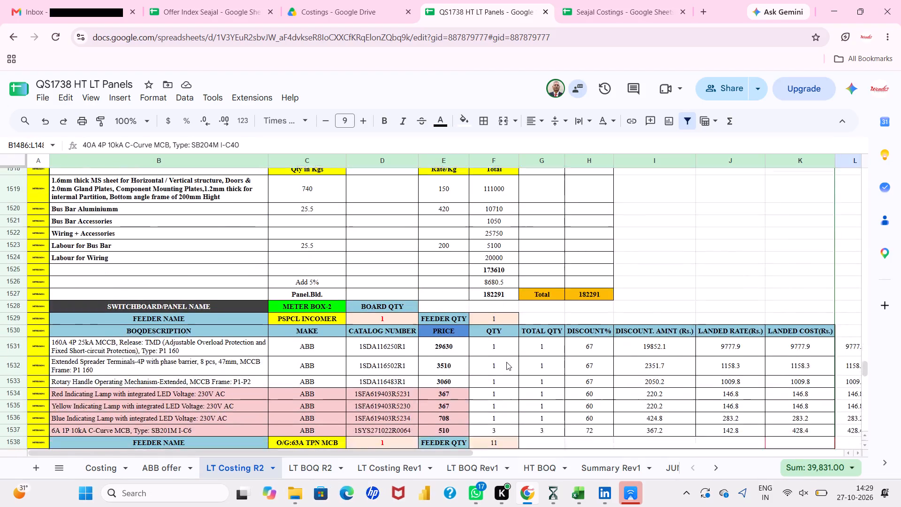
pyautogui.scroll(-6, 506, 362)
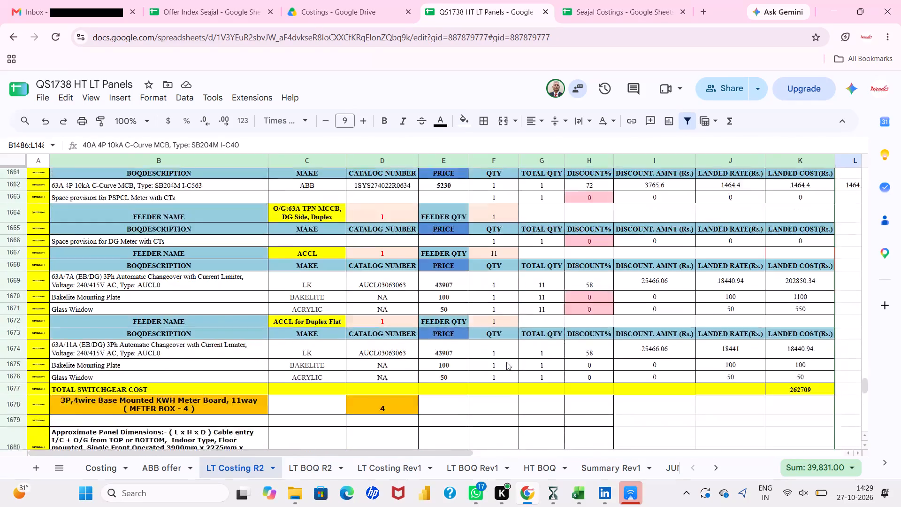
pyautogui.scroll(-3, 506, 362)
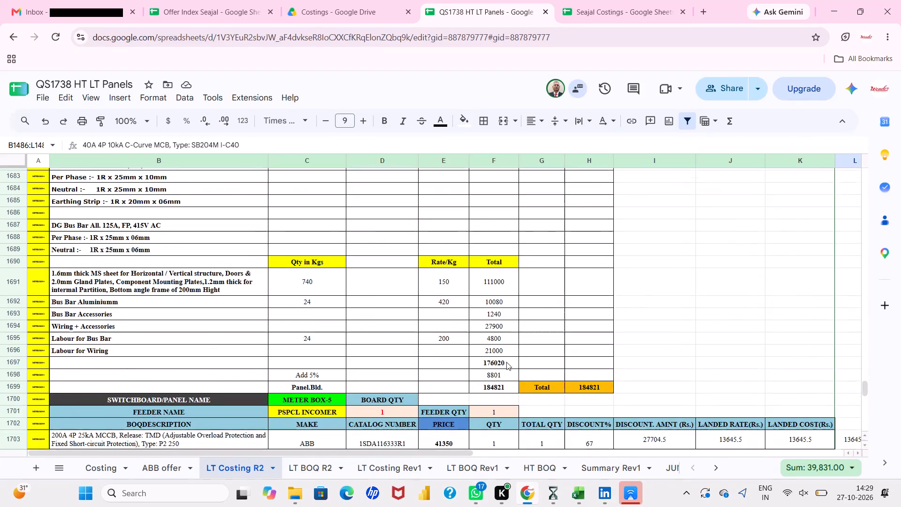
pyautogui.scroll(-2, 506, 362)
pyautogui.scroll(5, 506, 362)
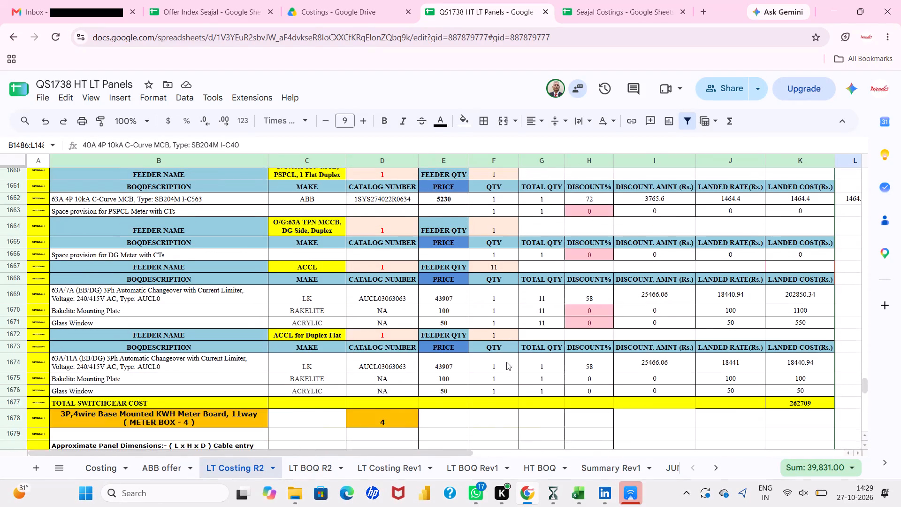
pyautogui.scroll(2, 506, 362)
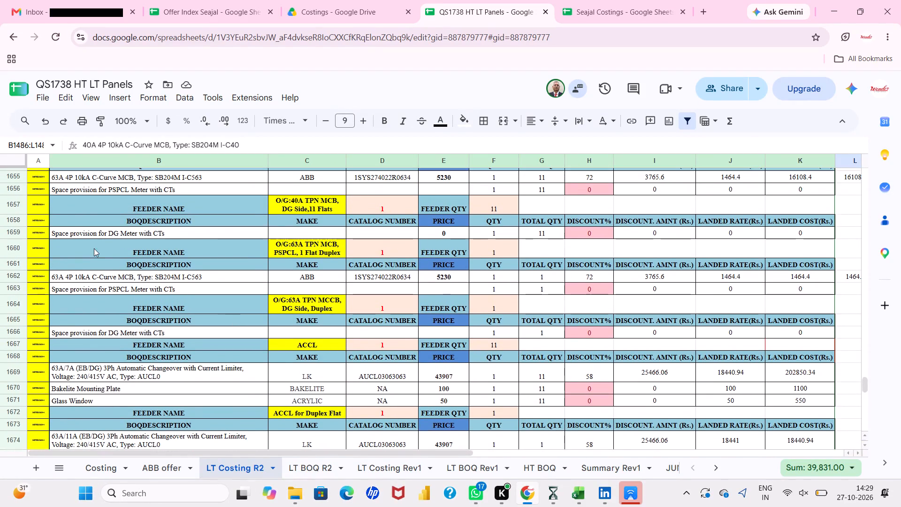
pyautogui.rightClick(15, 220)
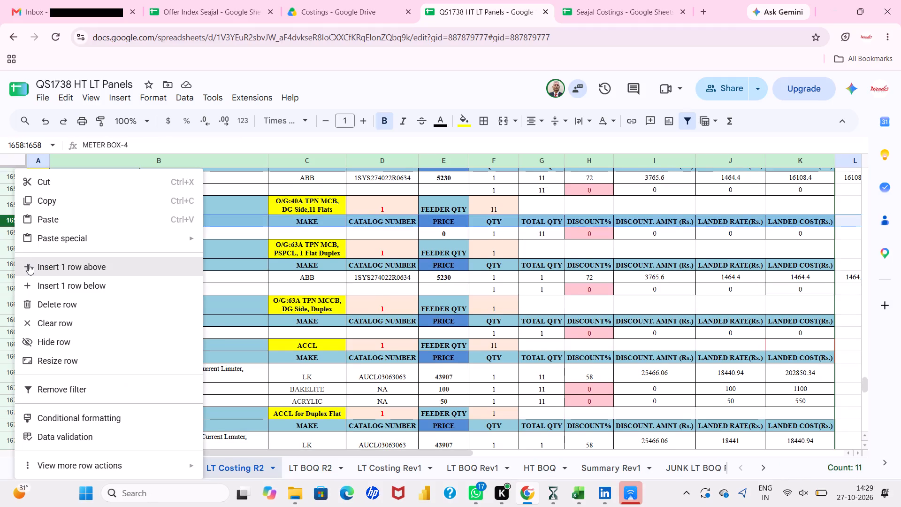
pyautogui.click(32, 277)
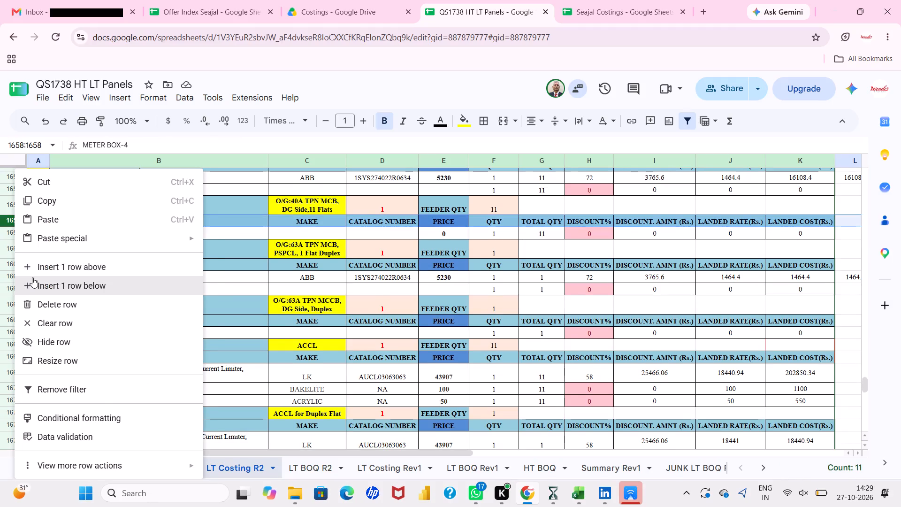
pyautogui.click(125, 234)
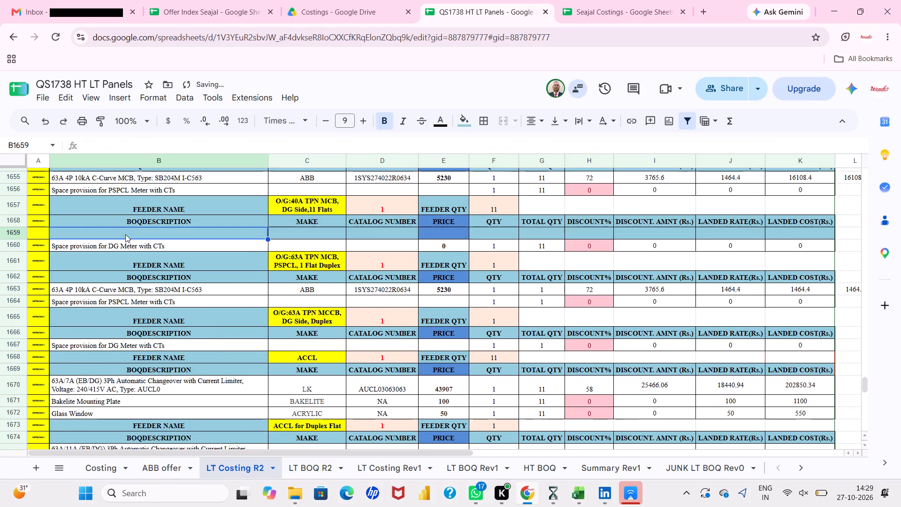
pyautogui.hotkey('ctrl', 'v')
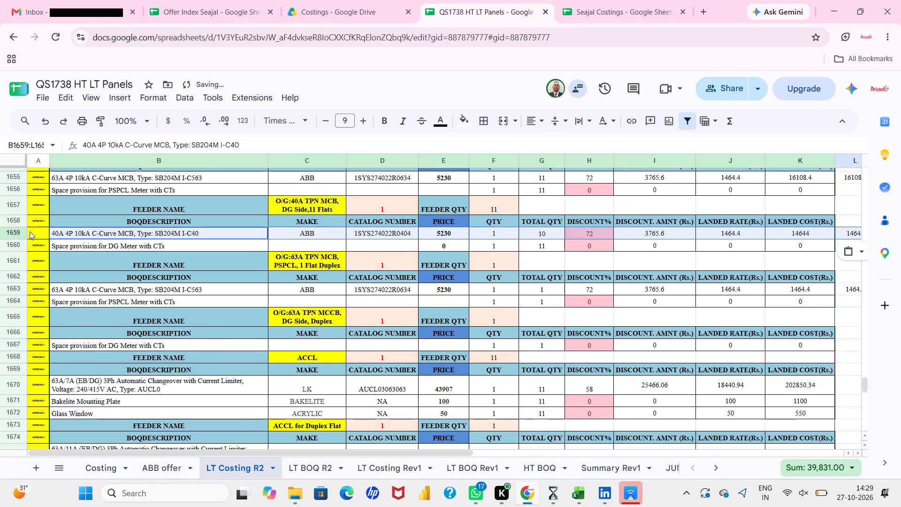
# Fill the METER BOX-4 label from the cell above down into A1659.
pyautogui.click(35, 231)
pyautogui.hotkey('ctrl', 'd')
pyautogui.click(124, 273)
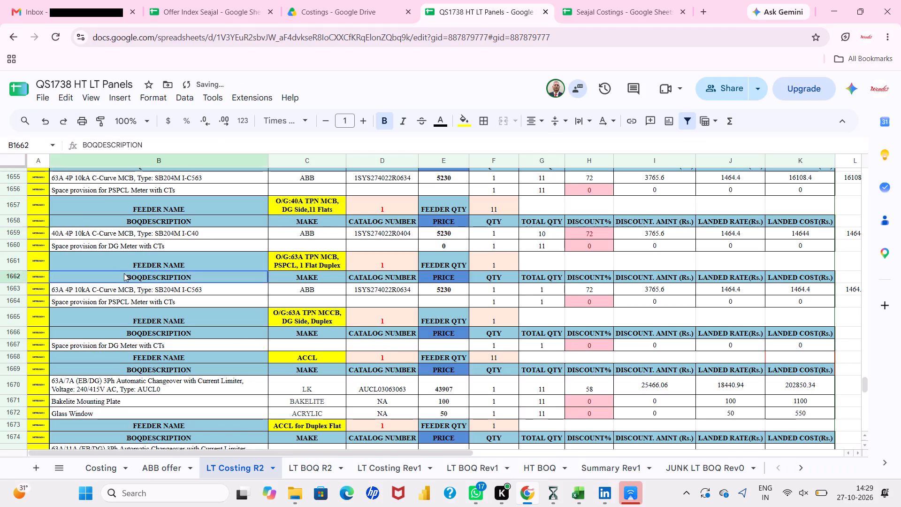
# Set the total quantity of the 40A MCB in row 1659 to 11.
pyautogui.scroll(-2, 124, 273)
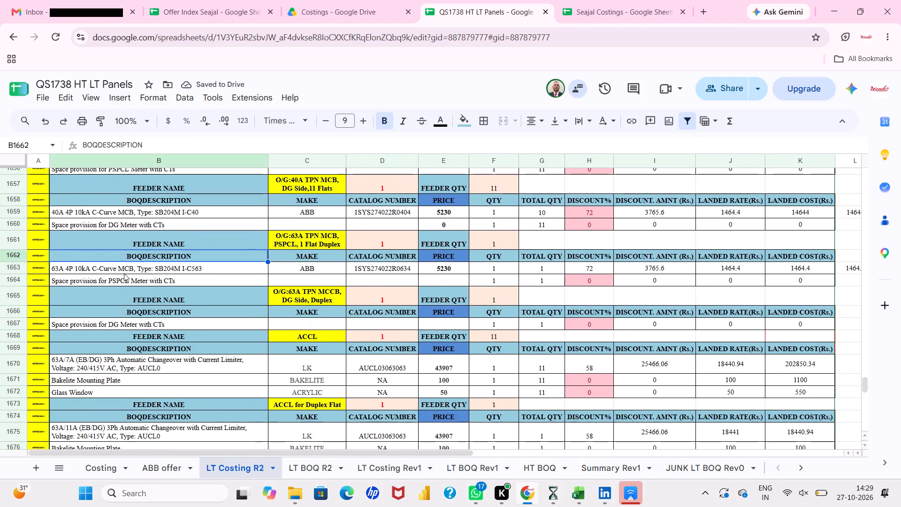
pyautogui.scroll(1, 256, 248)
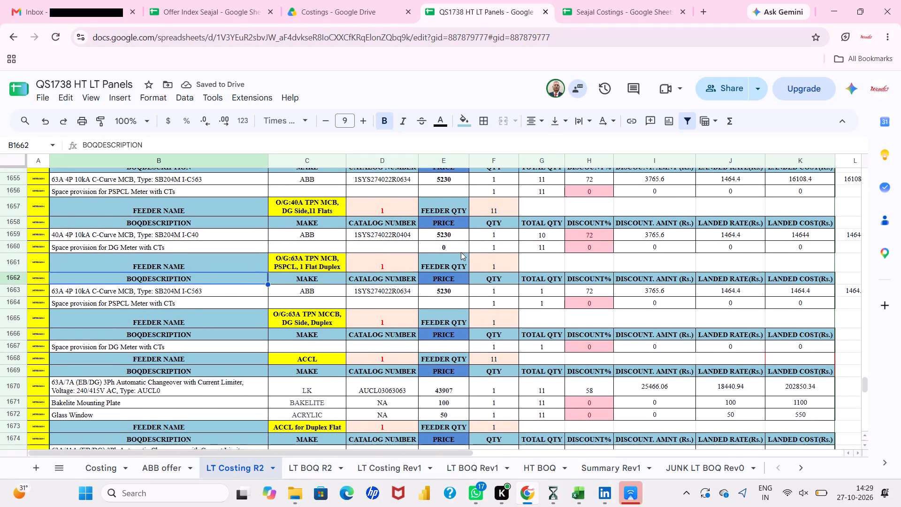
pyautogui.click(534, 234)
pyautogui.write('11')
pyautogui.press('Return')
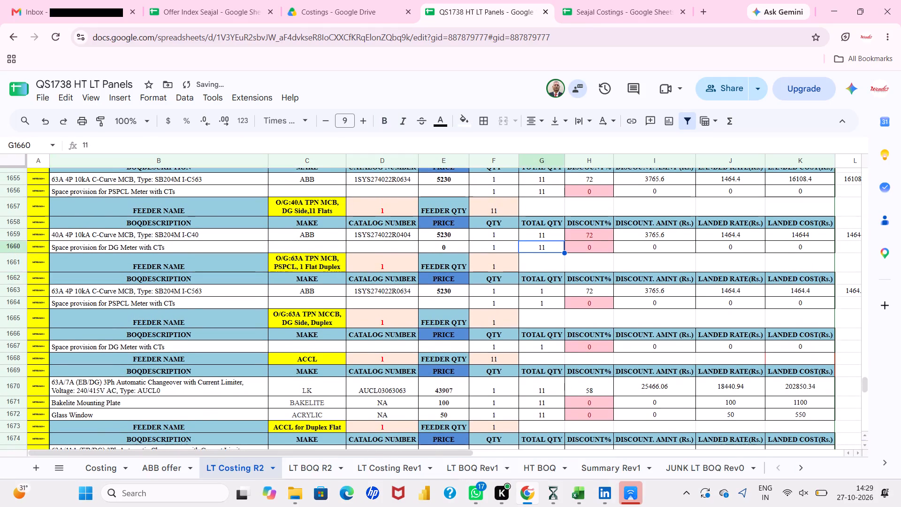
# Insert a row below the O/G:40A TPN MCB, DG Side, 12 Flats header row 1725 and fill the METER BOX-5 label into column A.
pyautogui.scroll(-7, 534, 234)
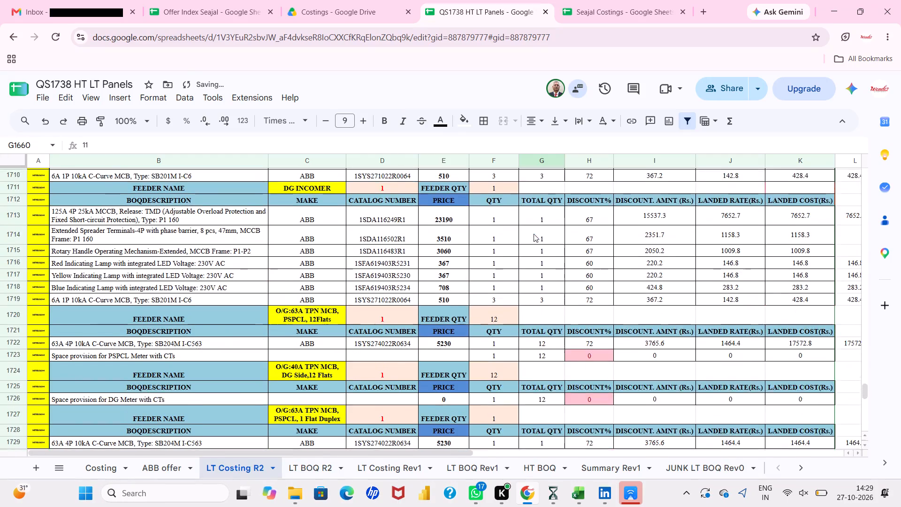
pyautogui.scroll(-1, 534, 234)
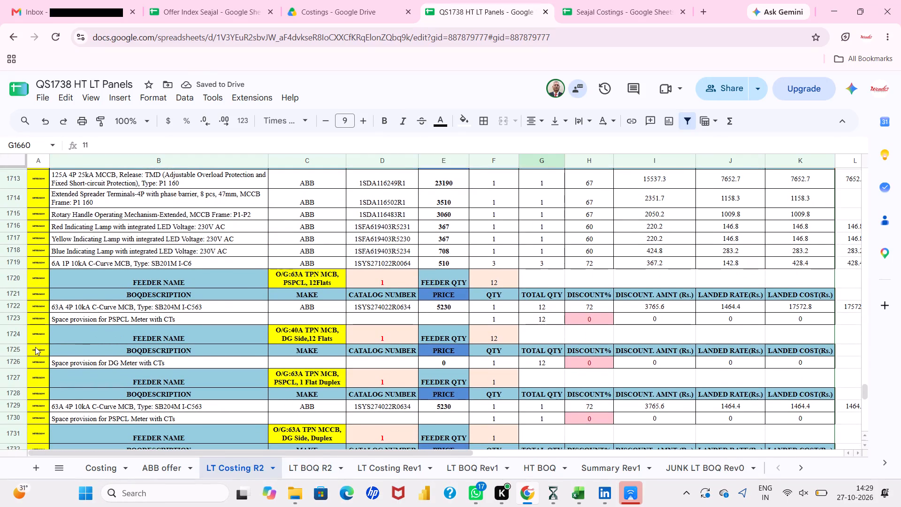
pyautogui.rightClick(8, 352)
pyautogui.click(34, 285)
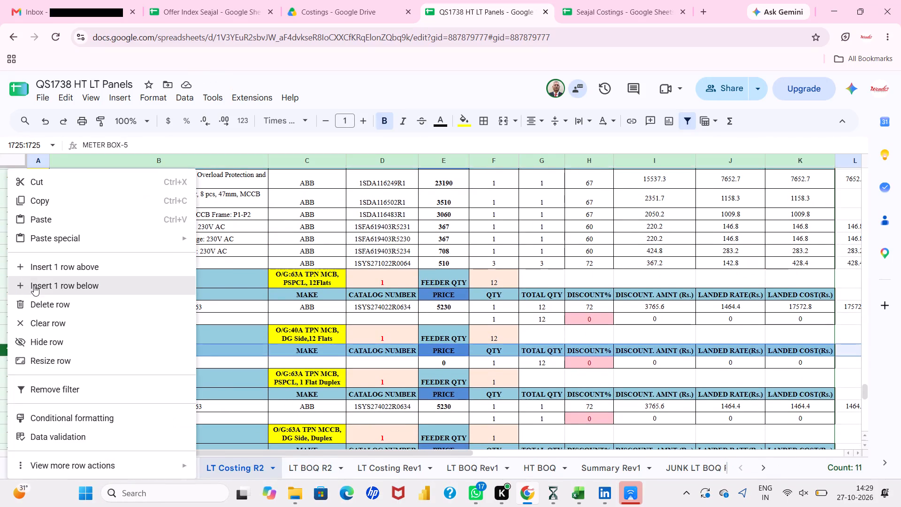
pyautogui.click(44, 364)
pyautogui.hotkey('ctrl', 'd')
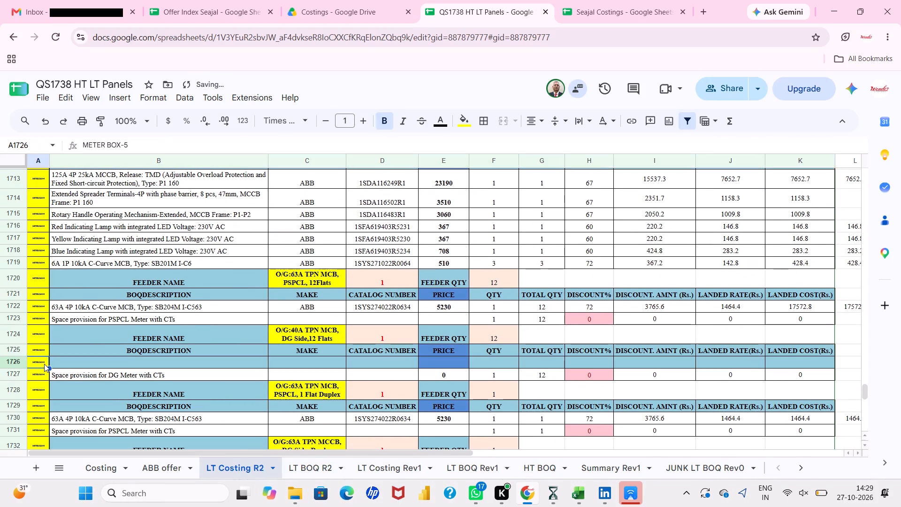
# Paste the copied 40A MCB entry into row 1726 and set its total quantity to 12.
pyautogui.click(71, 361)
pyautogui.hotkey('ctrl', 'v')
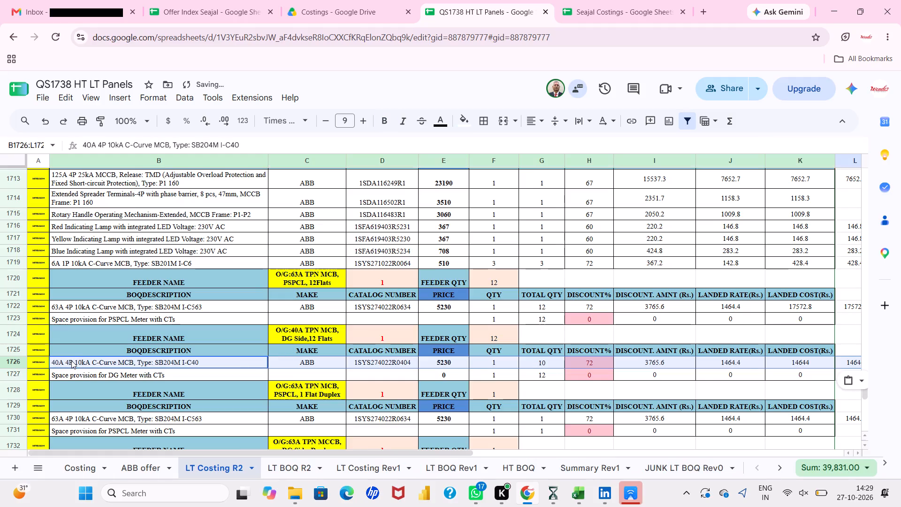
pyautogui.click(545, 368)
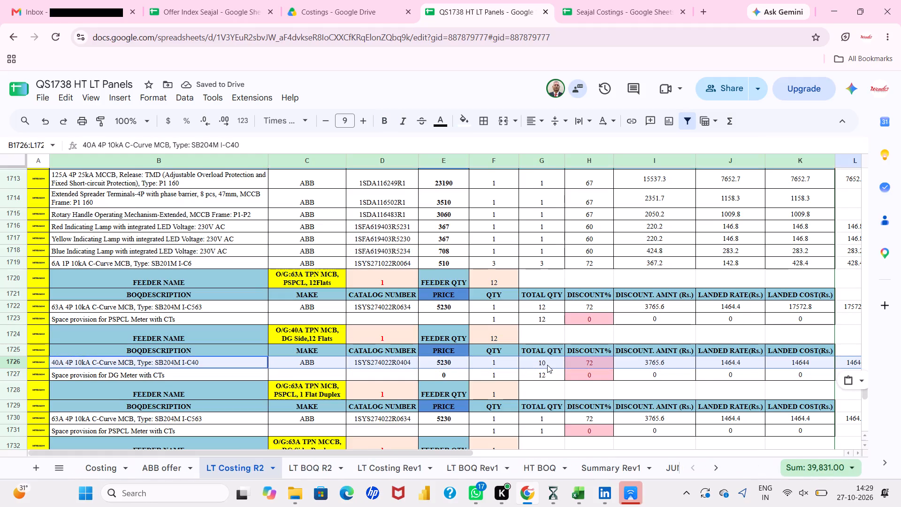
pyautogui.click(547, 365)
pyautogui.write('12')
pyautogui.press('Return')
# Insert a row below header row 1845 of METER BOX-7's O/G:40A TPN MCB, DG Side, 12 Flats feeder.
pyautogui.scroll(-9, 547, 365)
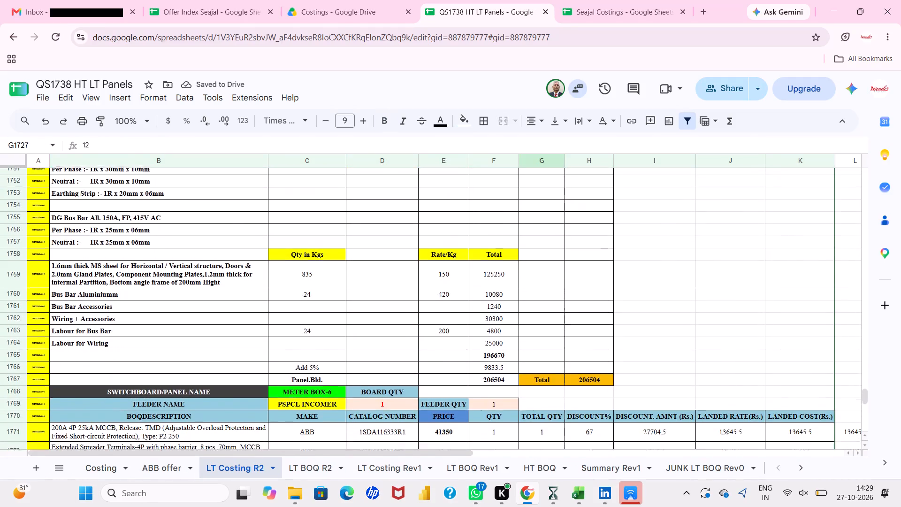
pyautogui.scroll(-7, 547, 365)
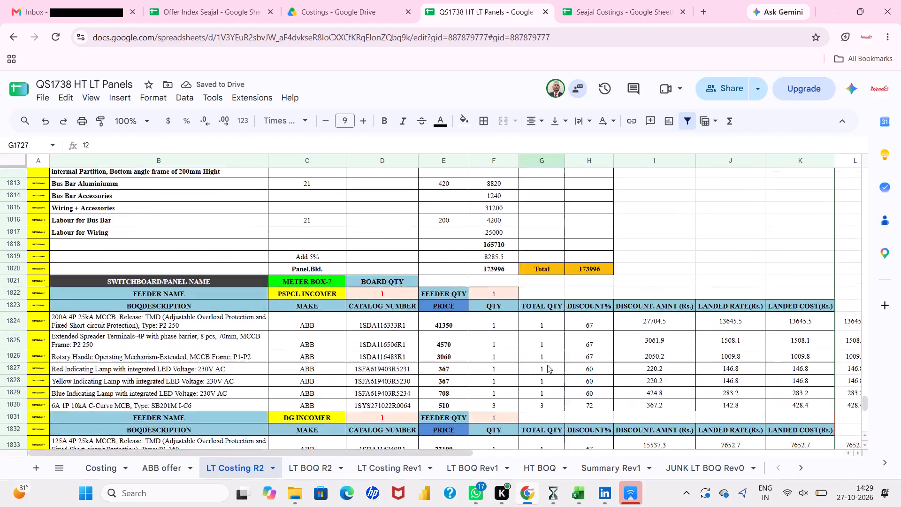
pyautogui.scroll(-2, 547, 365)
pyautogui.scroll(-2, 348, 380)
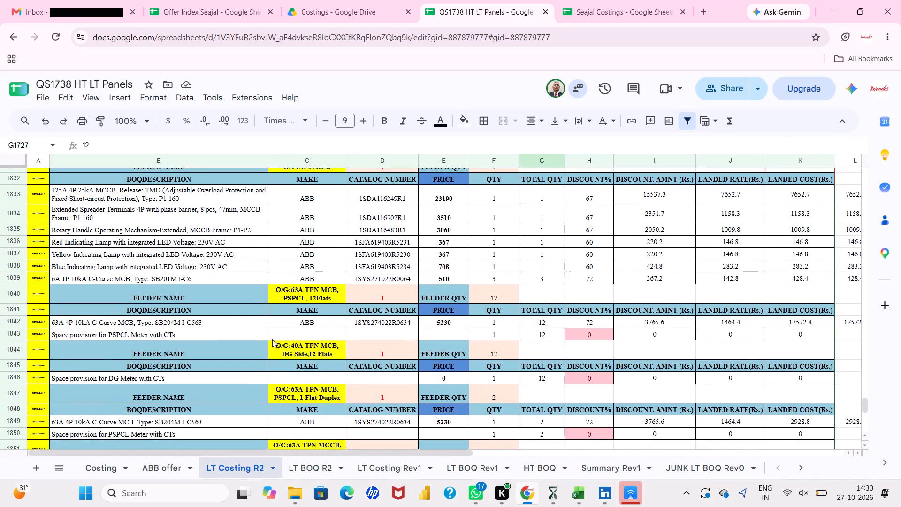
pyautogui.click(15, 366)
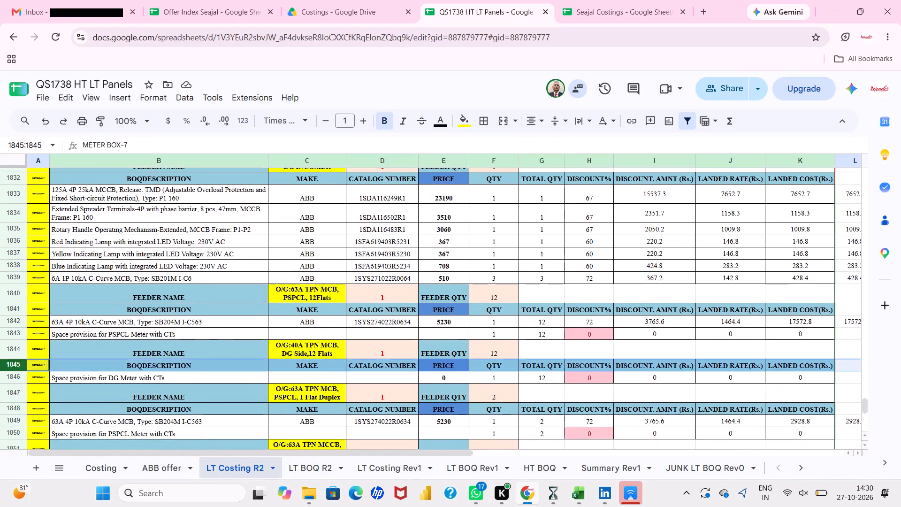
pyautogui.rightClick(15, 366)
pyautogui.click(55, 287)
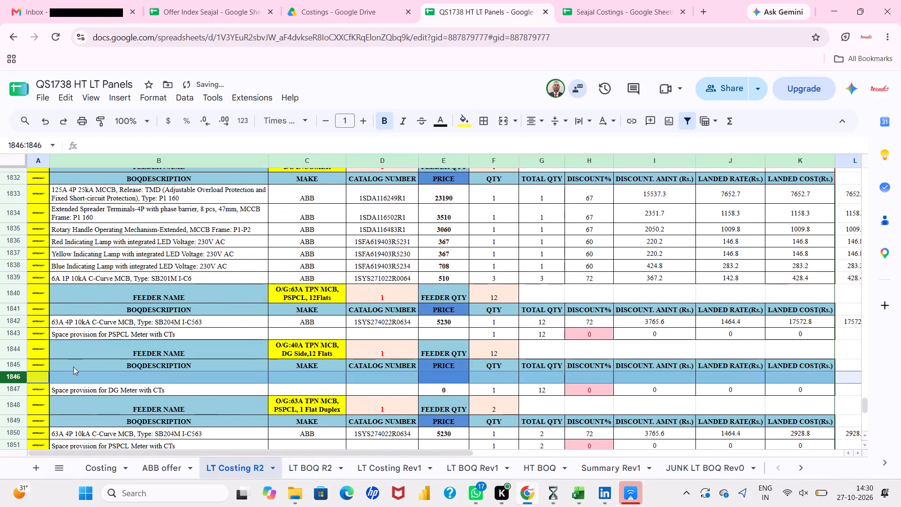
# Paste the copied 40A MCB entry into row 1846 and fill the METER BOX-7 label from above into A1846.
pyautogui.click(77, 375)
pyautogui.hotkey('ctrl', 'v')
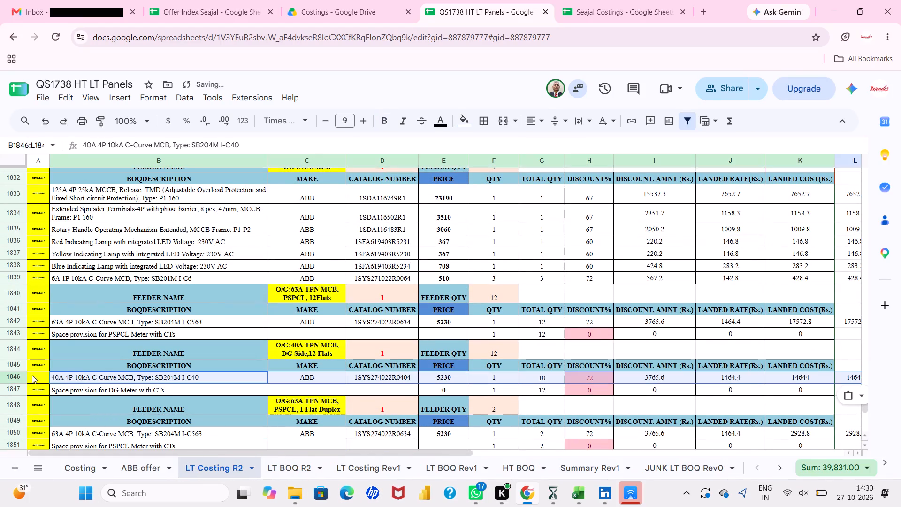
pyautogui.click(32, 377)
pyautogui.hotkey('ctrl', 'd')
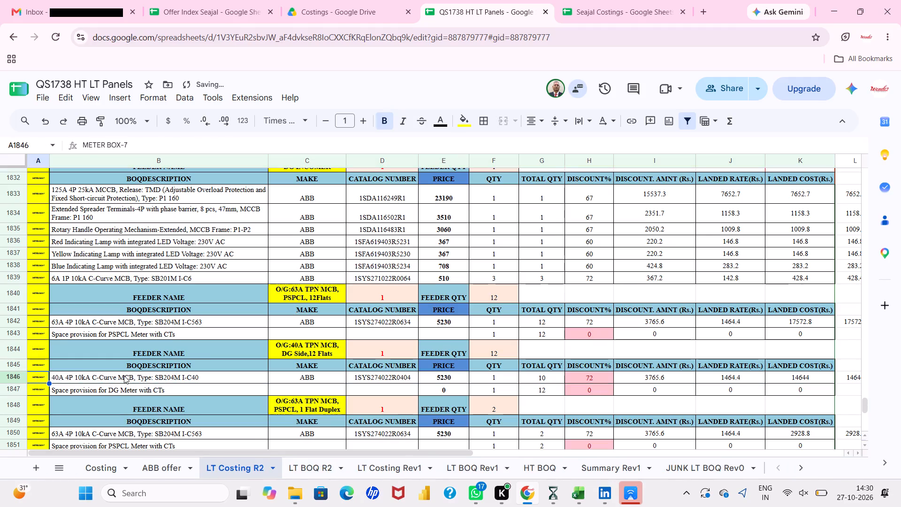
pyautogui.click(124, 376)
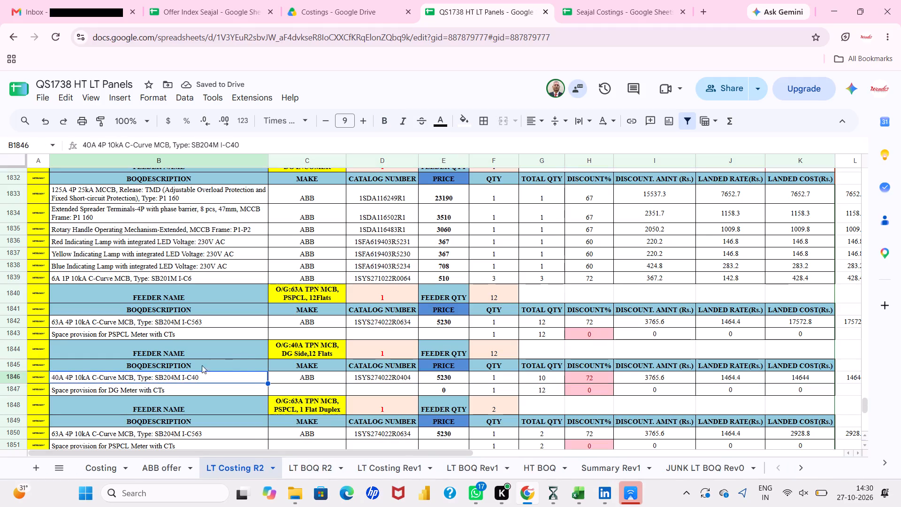
pyautogui.click(279, 353)
pyautogui.click(234, 349)
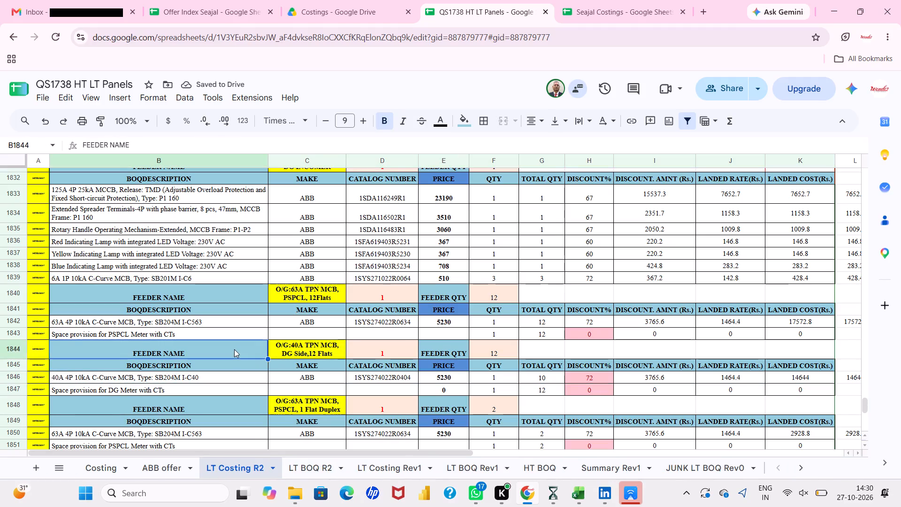
# Jump to the collaborator's position in LT BOQ R2 and examine METER BOX-1 from its outgoings to the METER BOX-2 header.
pyautogui.click(553, 88)
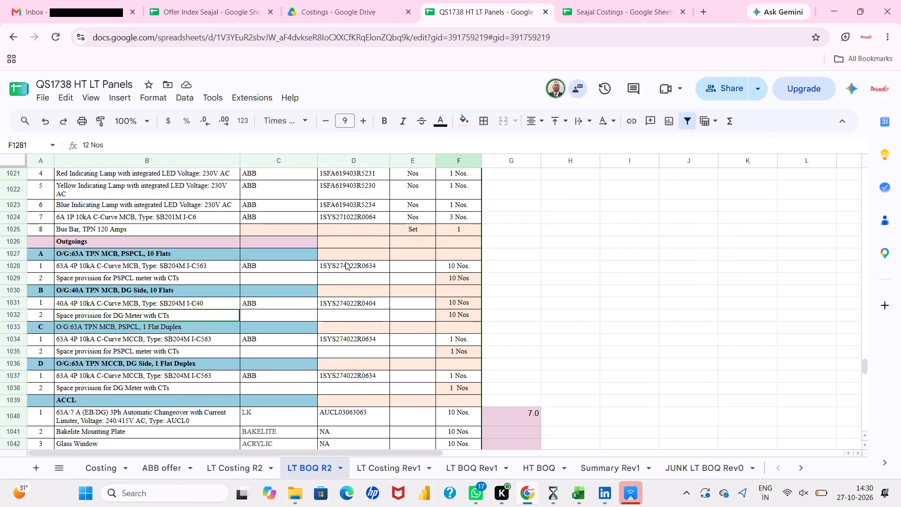
pyautogui.scroll(-1, 345, 262)
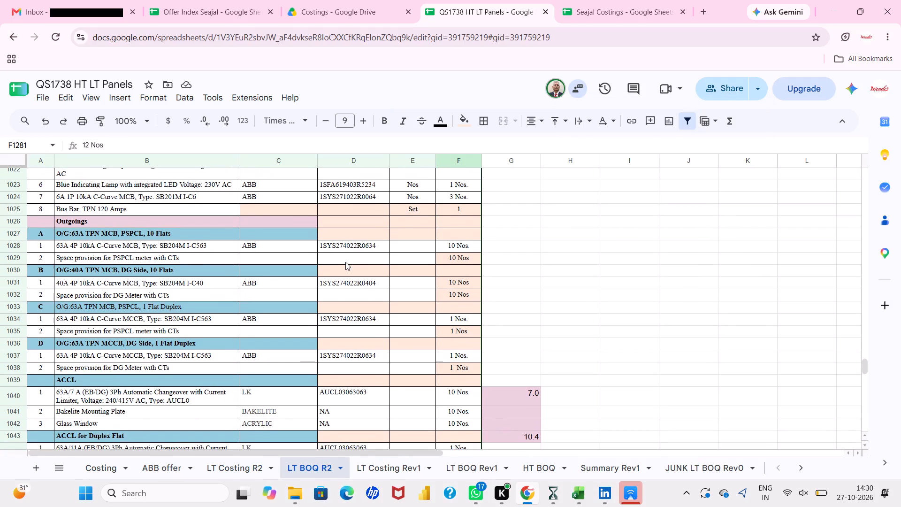
pyautogui.scroll(-3, 345, 262)
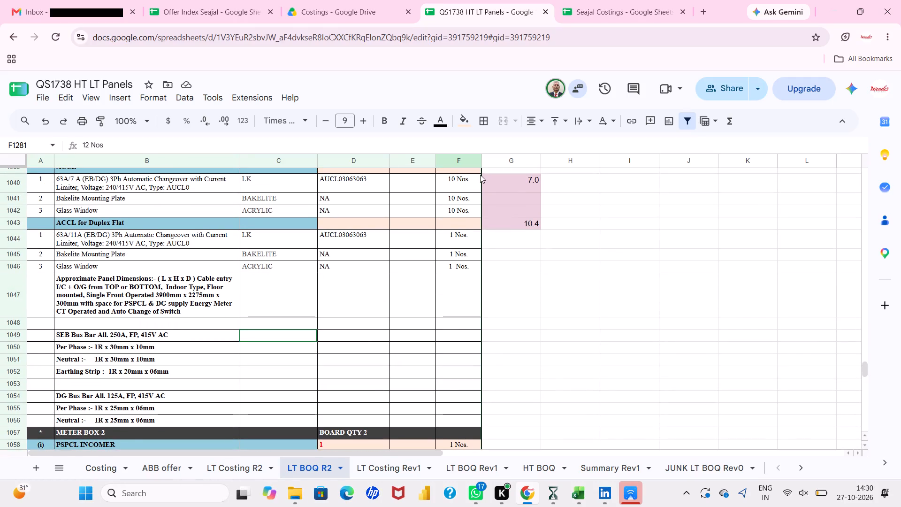
pyautogui.click(559, 86)
pyautogui.scroll(-1, 404, 232)
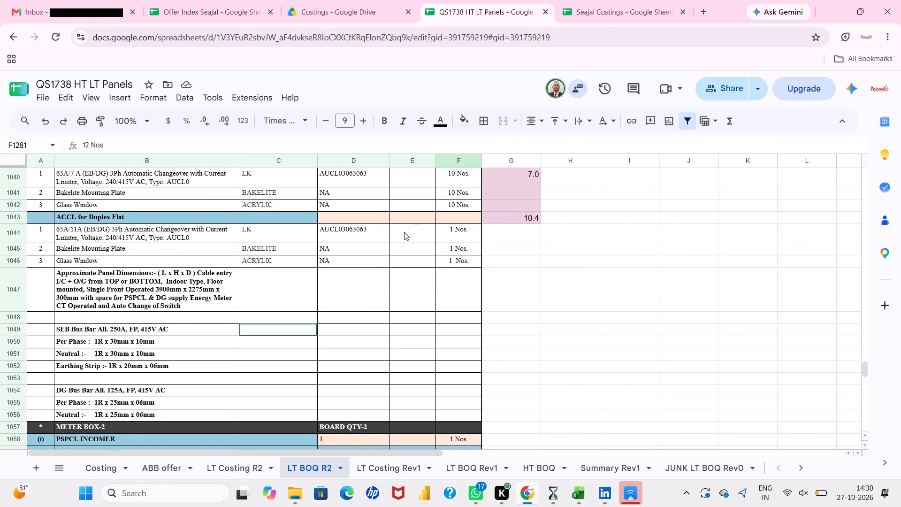
pyautogui.scroll(-2, 404, 232)
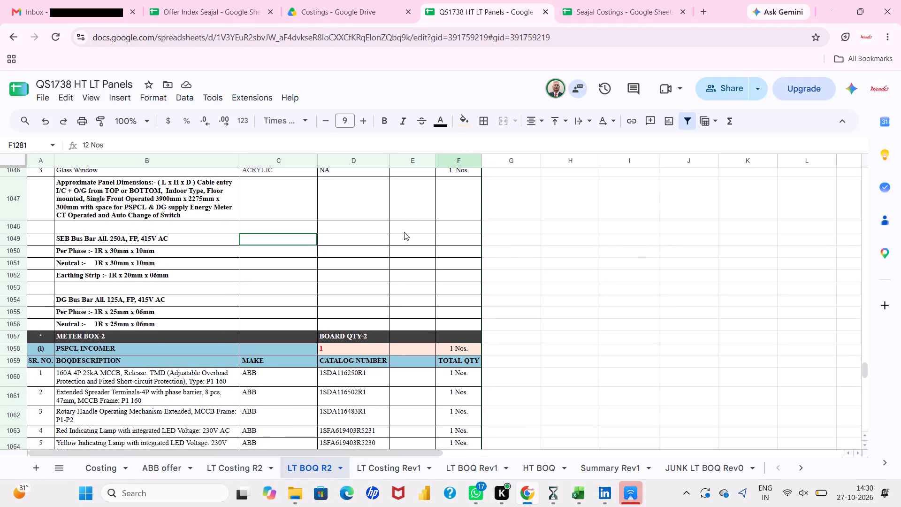
pyautogui.scroll(-3, 404, 232)
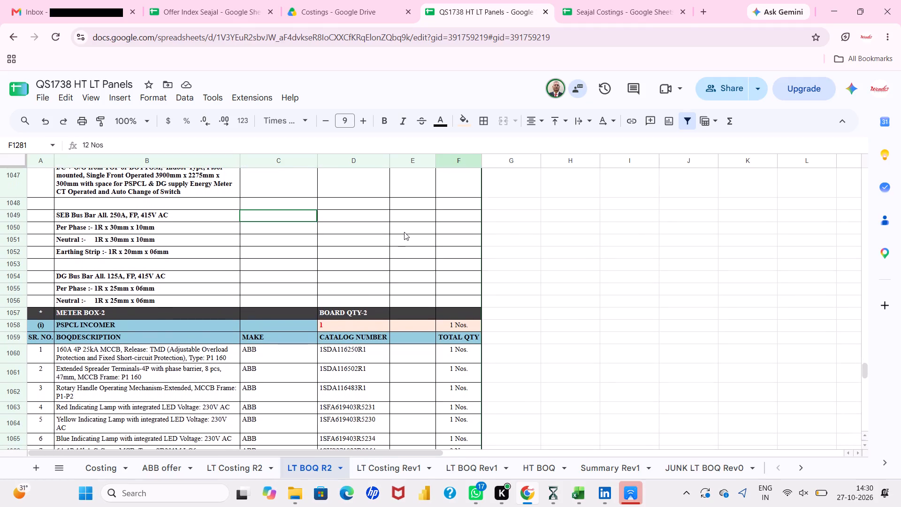
pyautogui.click(302, 330)
pyautogui.scroll(1, 302, 330)
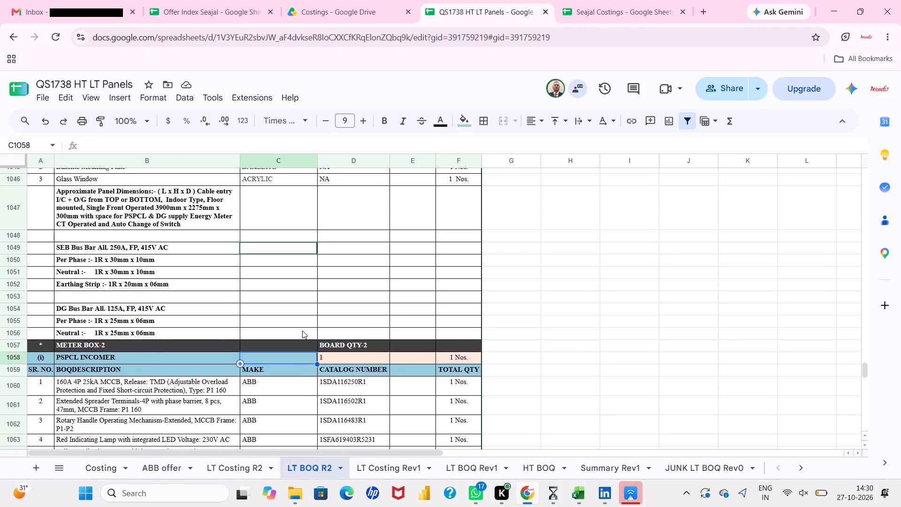
pyautogui.scroll(1, 302, 330)
pyautogui.click(336, 346)
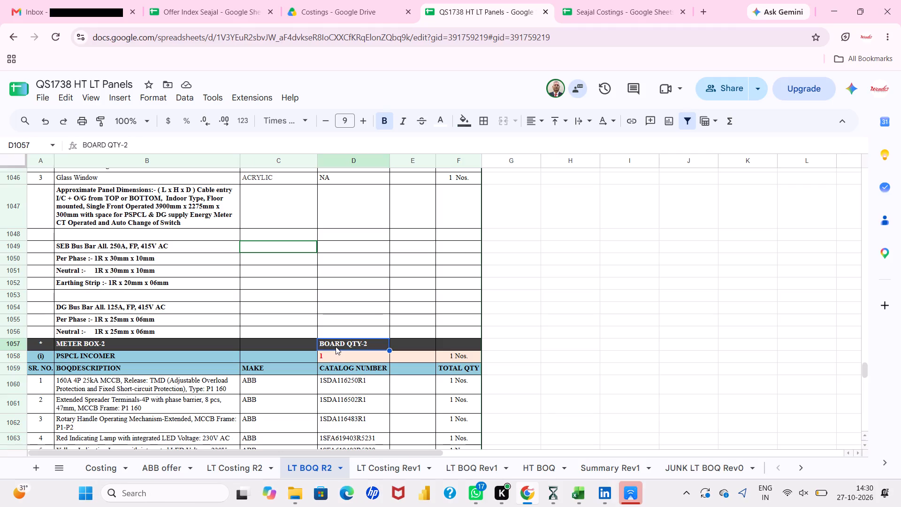
# Examine the METER BOX-2 incomers, outgoing 63A and 40A MCB feeders and ACCL entries in LT BOQ R2.
pyautogui.scroll(-2, 336, 346)
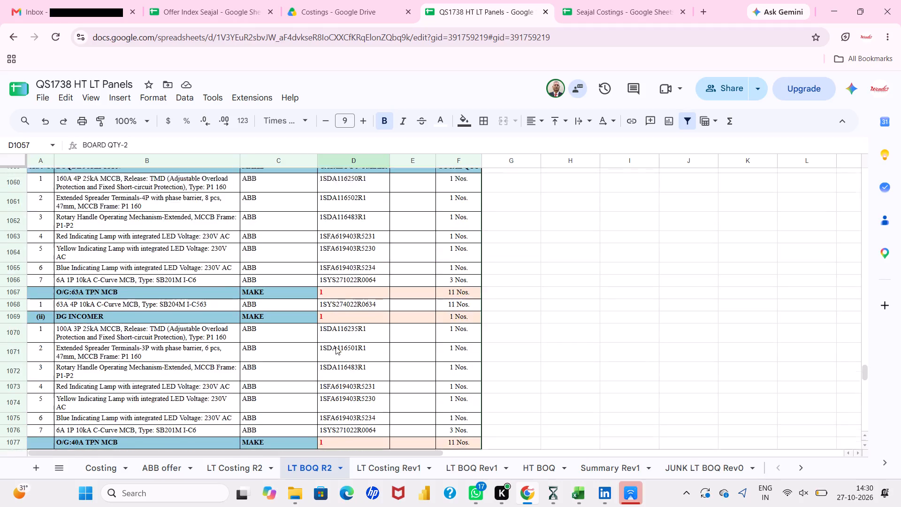
pyautogui.scroll(-2, 336, 346)
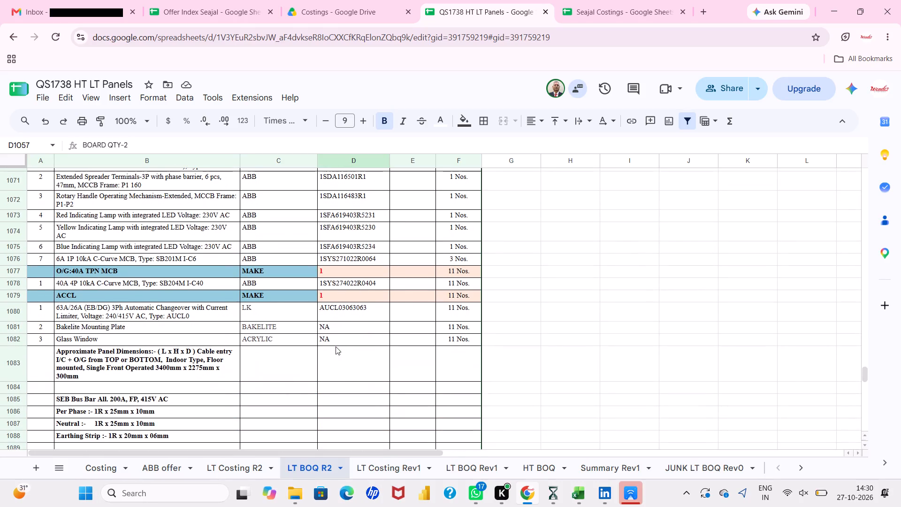
pyautogui.scroll(3, 336, 346)
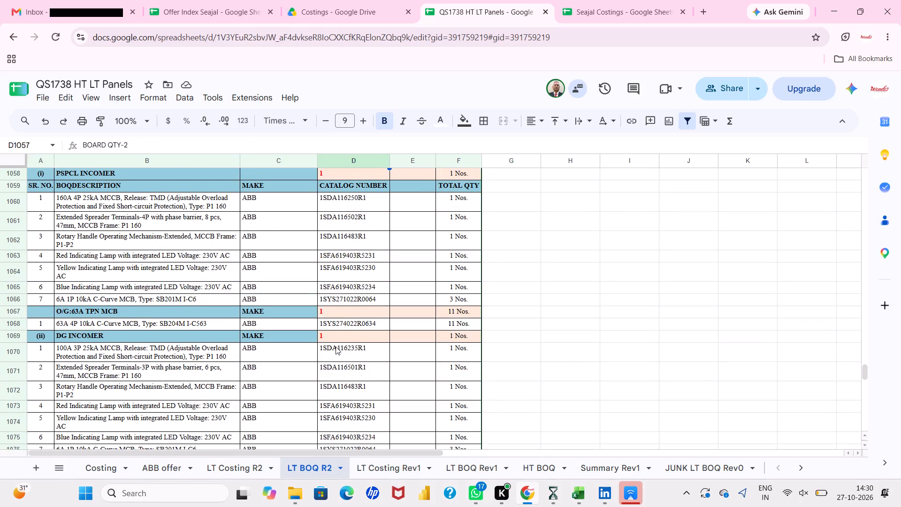
pyautogui.scroll(3, 336, 346)
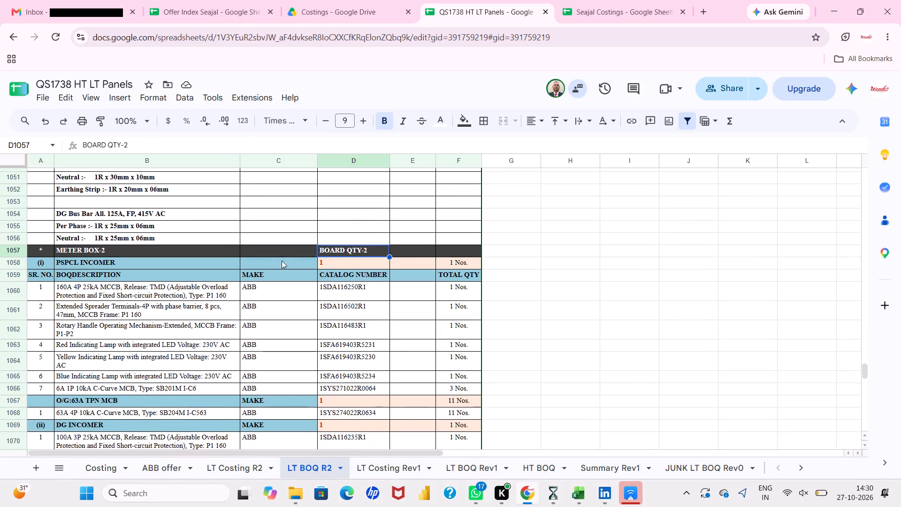
pyautogui.click(275, 253)
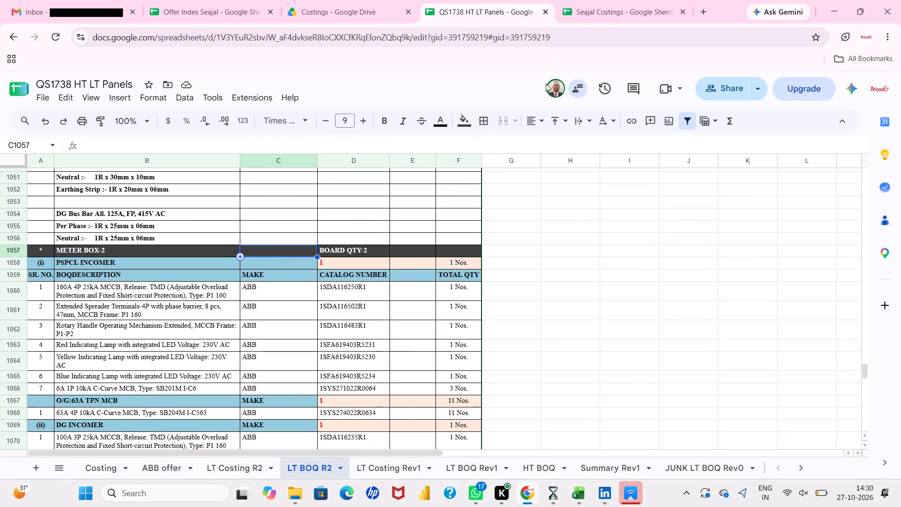
# Follow the collaborator's position and compare the METER BOX-1 and METER BOX-2 header and PSPCL INCOMER rows.
pyautogui.click(550, 83)
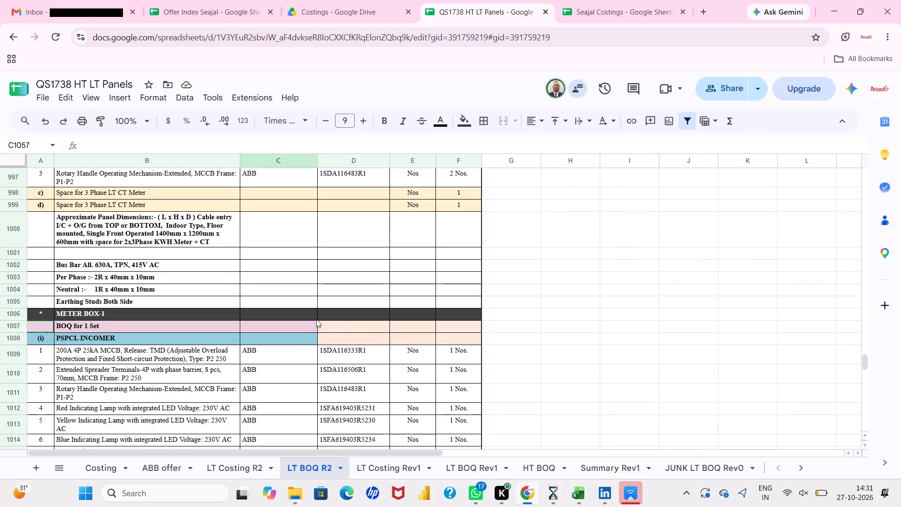
pyautogui.click(305, 319)
pyautogui.click(303, 329)
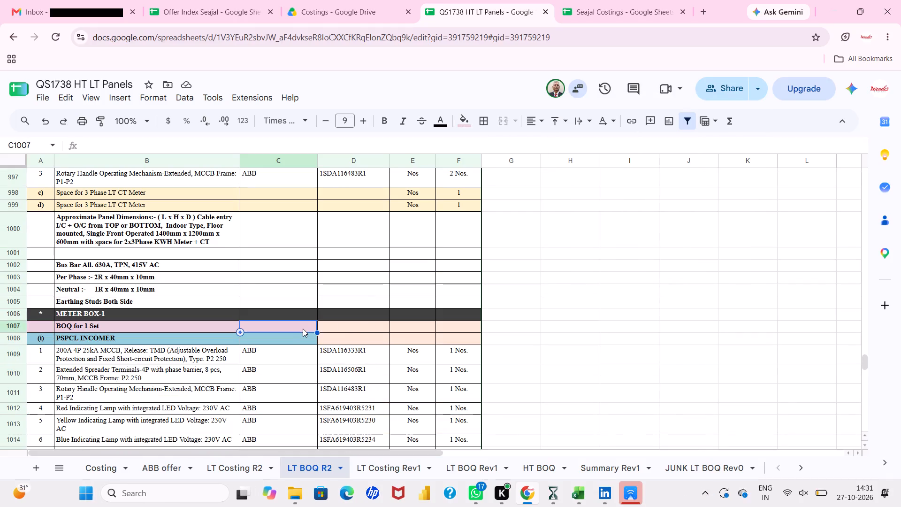
pyautogui.click(300, 338)
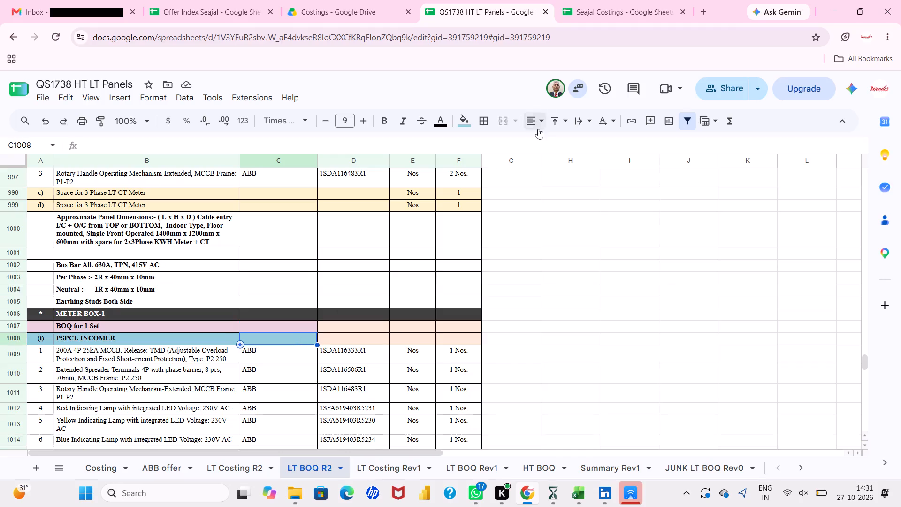
pyautogui.click(550, 97)
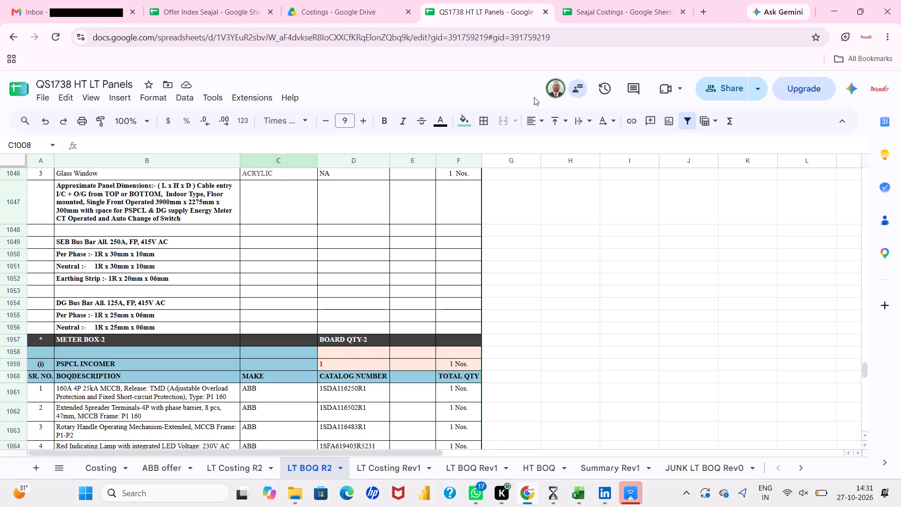
pyautogui.click(555, 82)
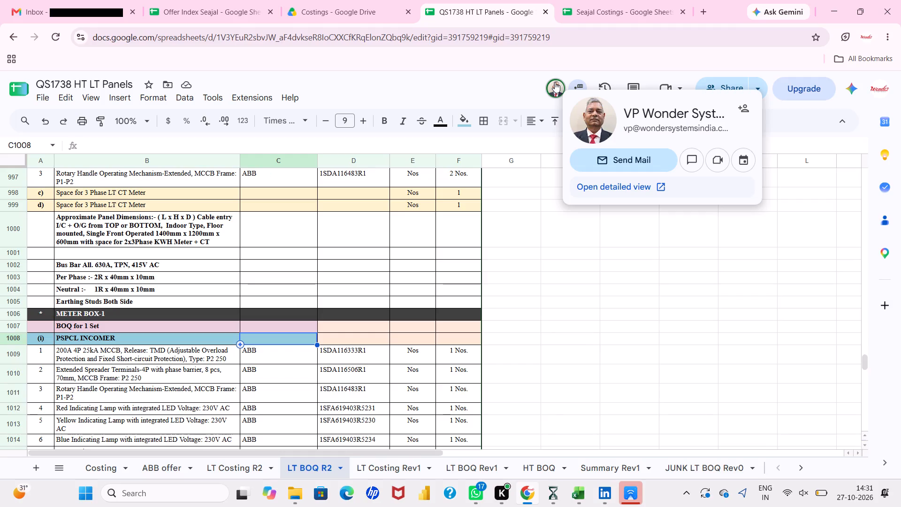
pyautogui.scroll(-1, 518, 255)
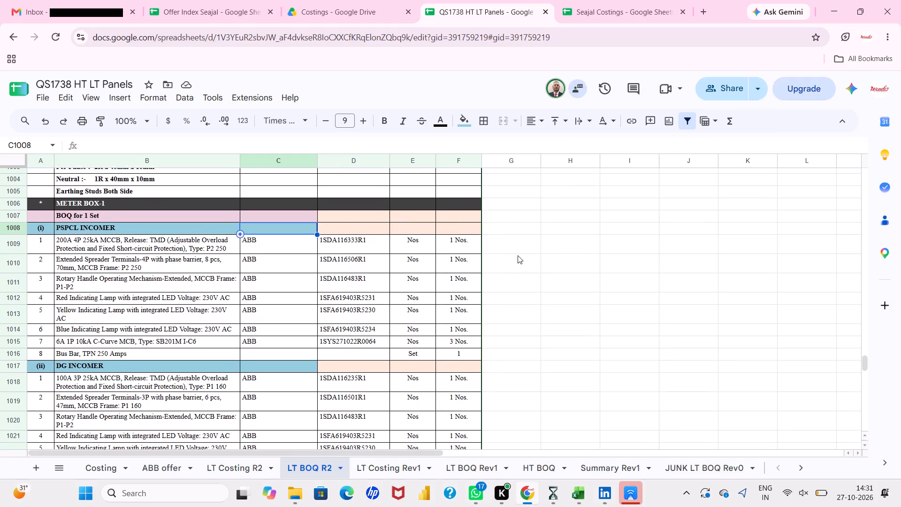
pyautogui.scroll(-4, 518, 255)
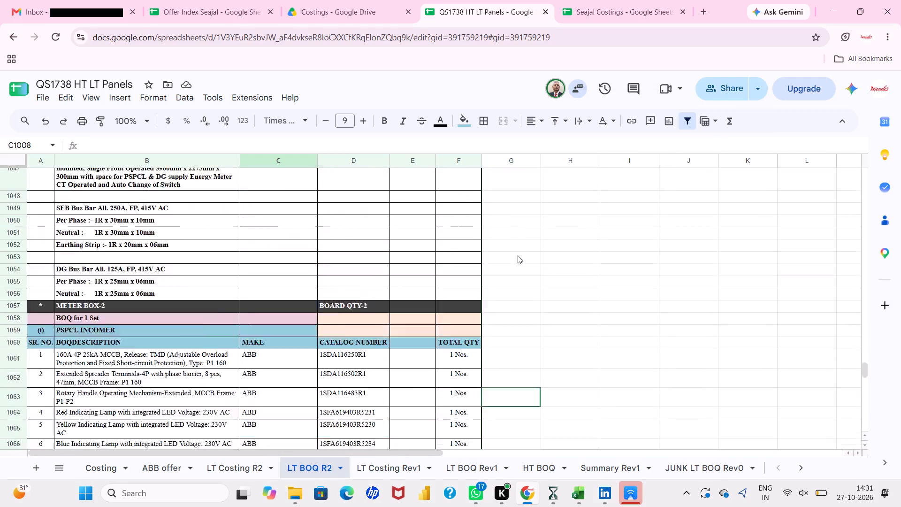
pyautogui.scroll(-1, 518, 255)
pyautogui.click(557, 94)
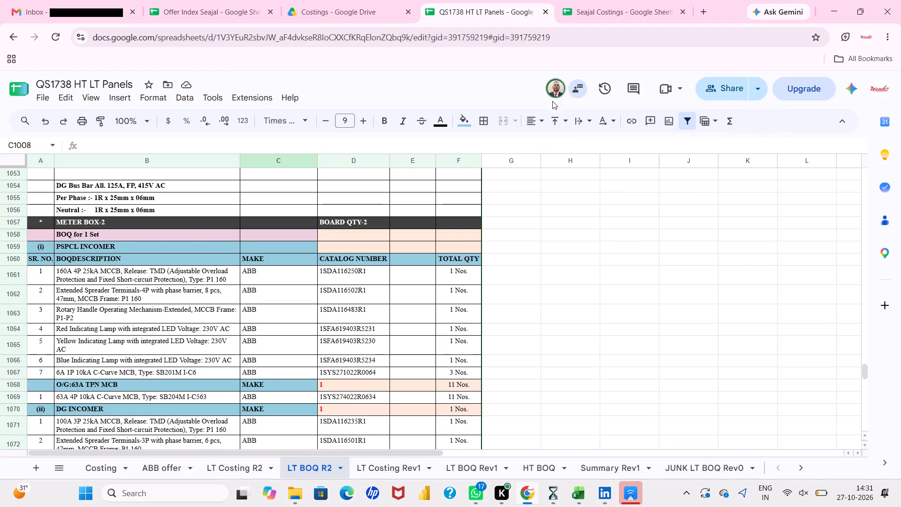
# Follow the collaborator to METER BOX-1 and examine the unit column of its incomers and outgoings.
pyautogui.click(555, 91)
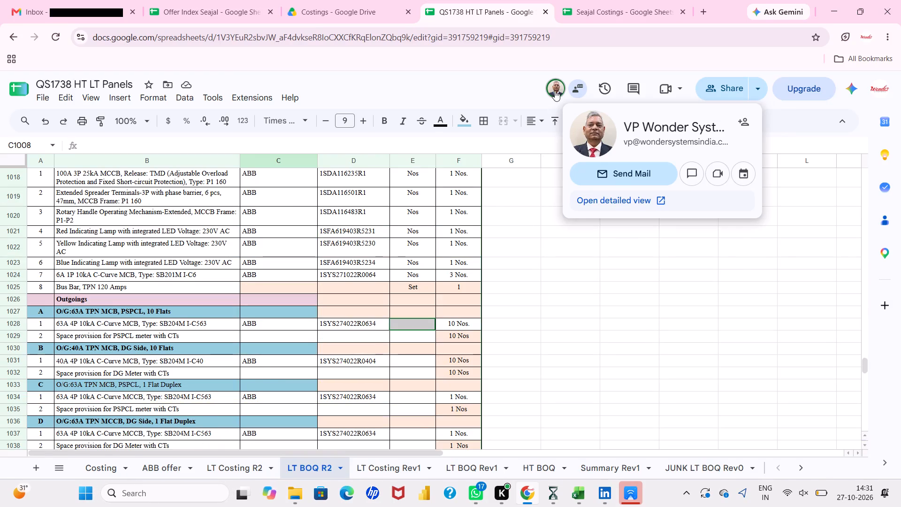
pyautogui.scroll(1, 485, 216)
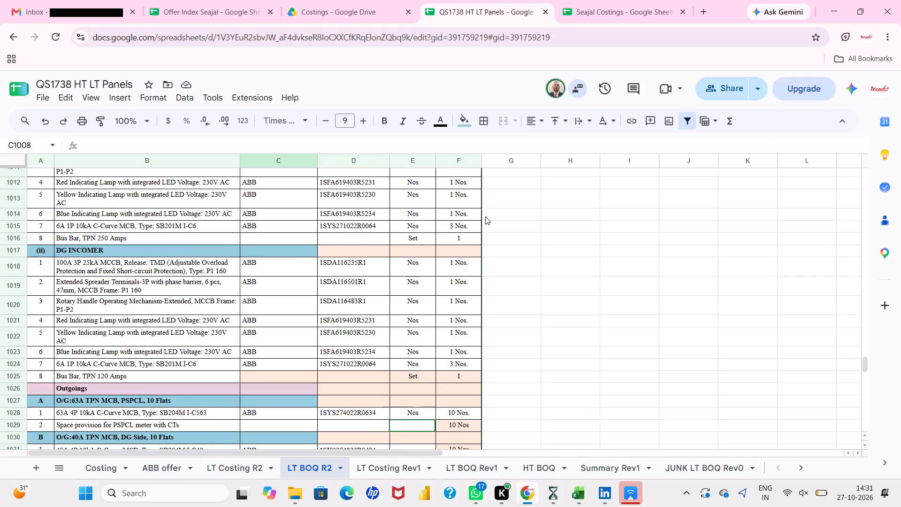
pyautogui.scroll(1, 485, 216)
pyautogui.scroll(-1, 485, 216)
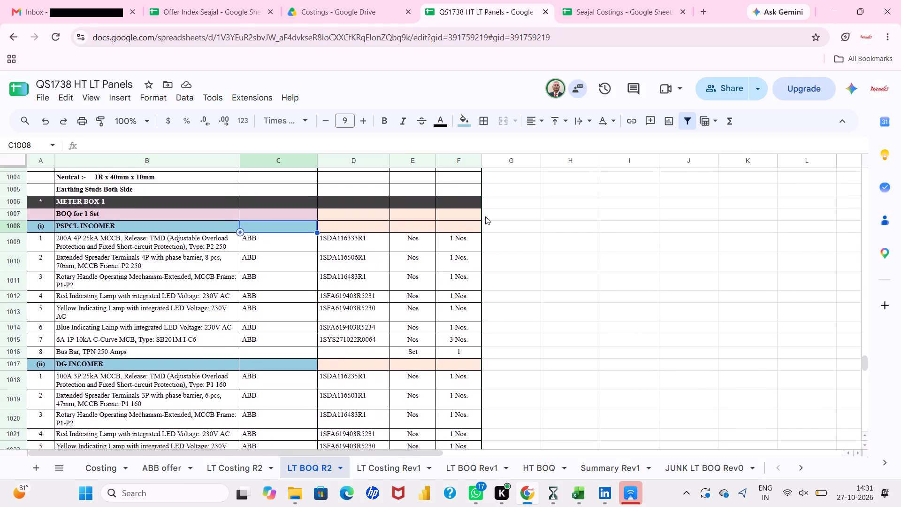
pyautogui.scroll(-2, 485, 216)
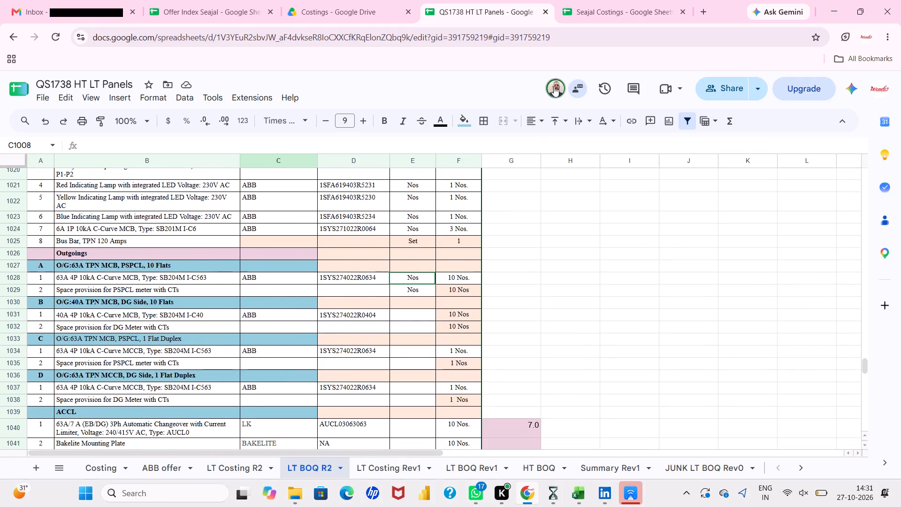
pyautogui.click(554, 90)
pyautogui.click(554, 90)
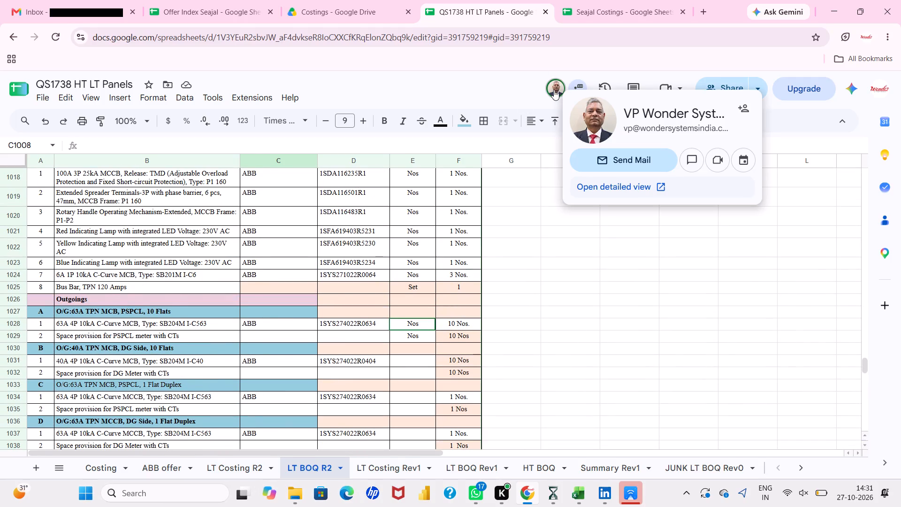
# Follow the collaborator through METER BOX-1 in LT BOQ R2 and examine the units from the outgoings to ACCL for Duplex Flat.
pyautogui.click(554, 90)
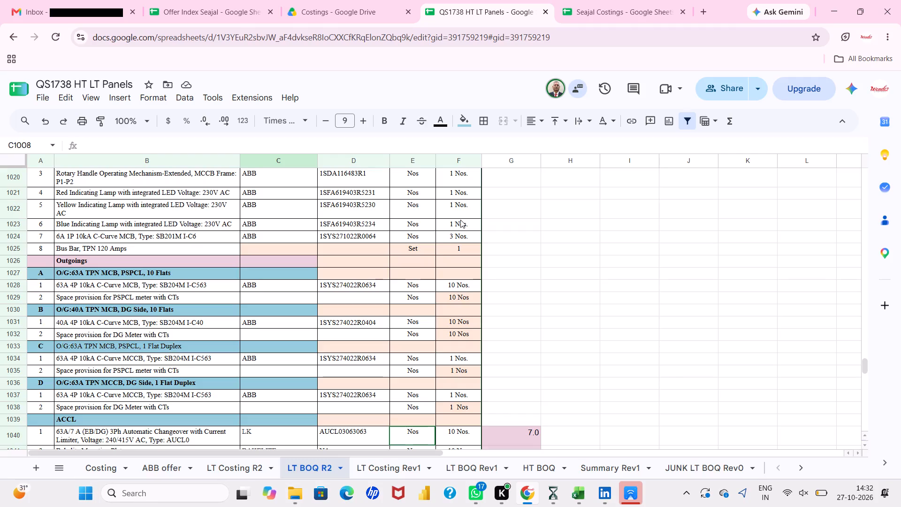
pyautogui.click(550, 92)
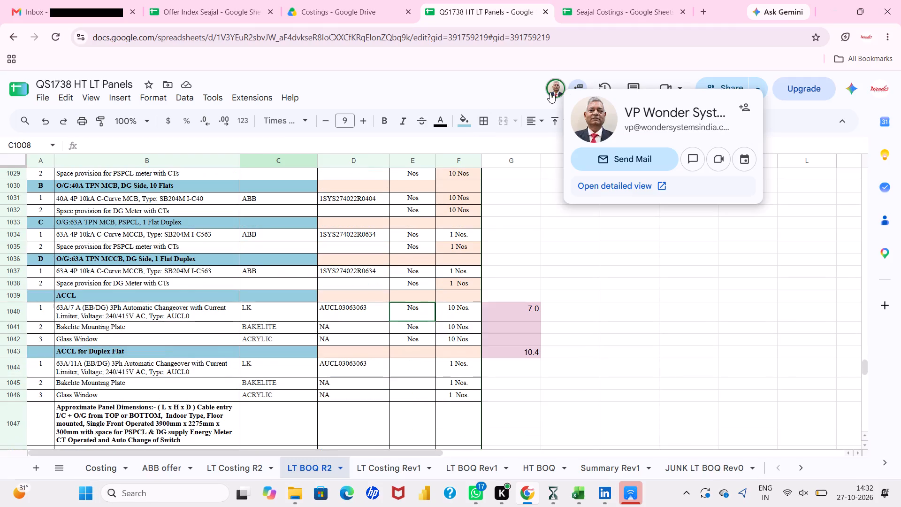
pyautogui.click(550, 92)
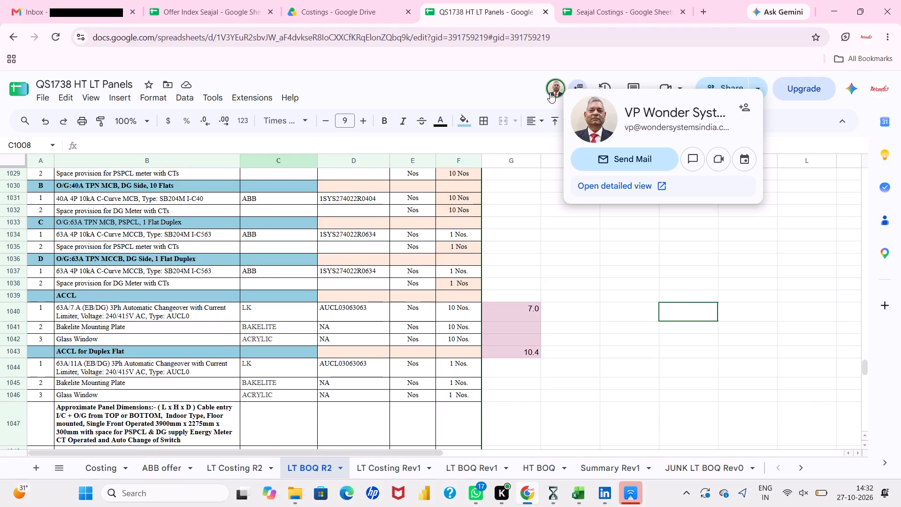
pyautogui.click(550, 92)
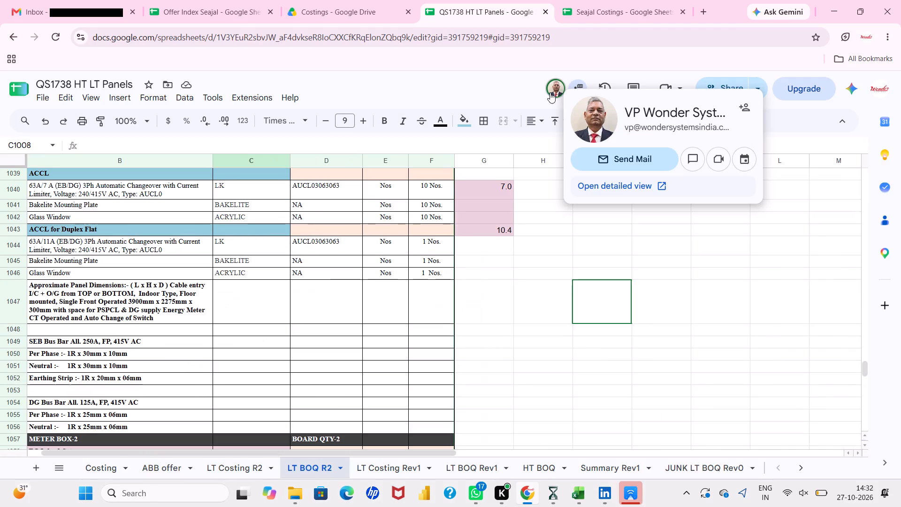
pyautogui.click(550, 92)
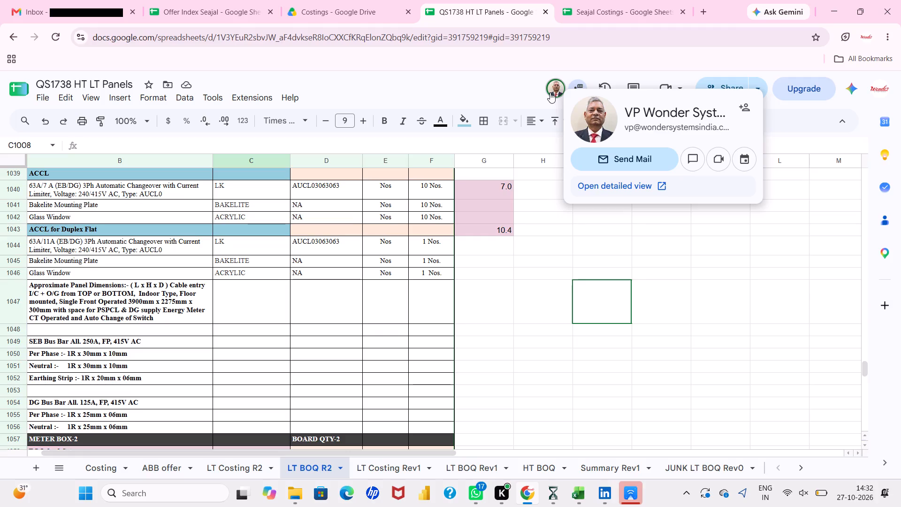
pyautogui.click(550, 92)
pyautogui.click(550, 92)
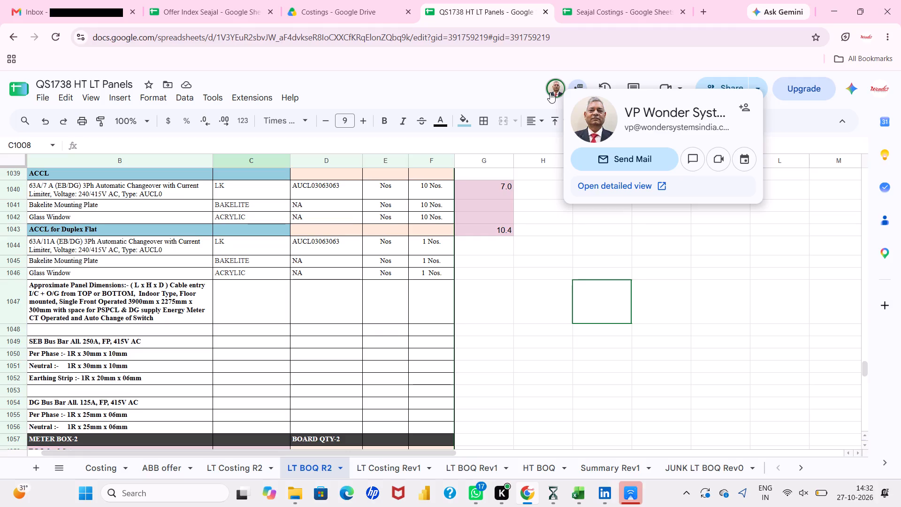
pyautogui.click(550, 92)
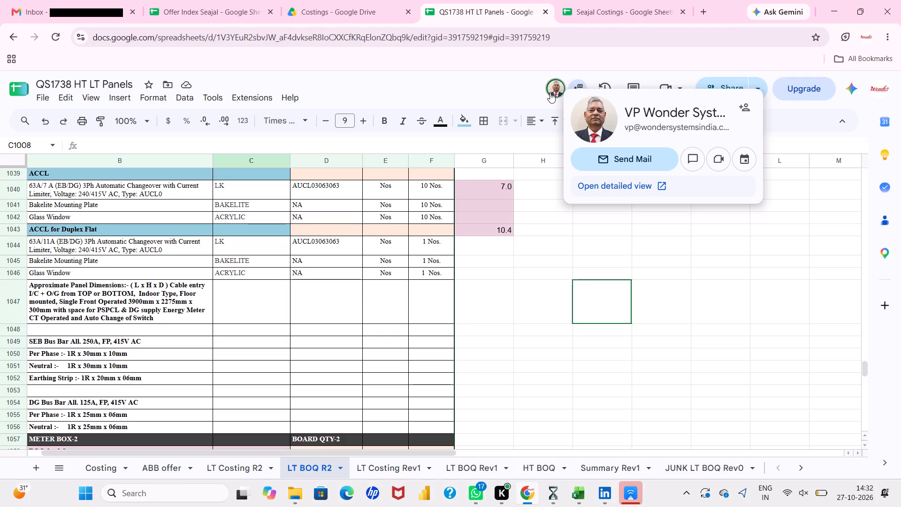
pyautogui.click(550, 92)
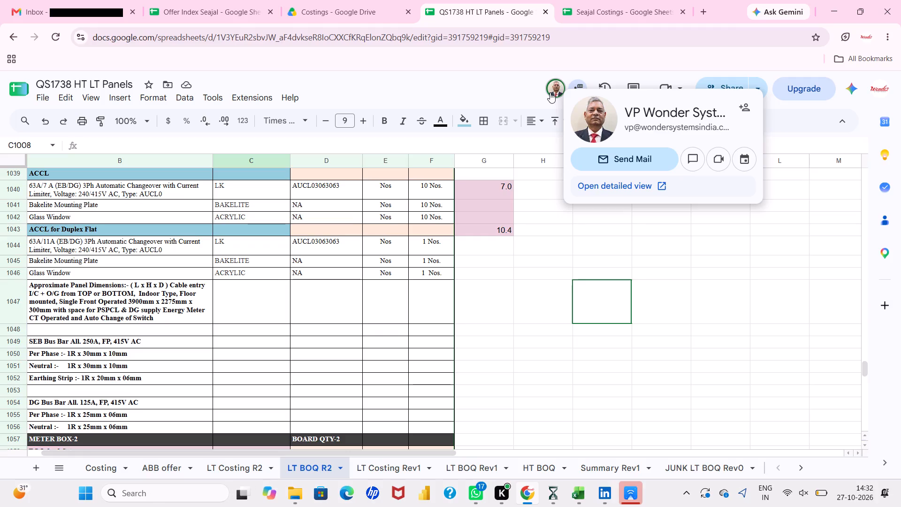
pyautogui.click(550, 92)
pyautogui.hscroll(2, 424, 264)
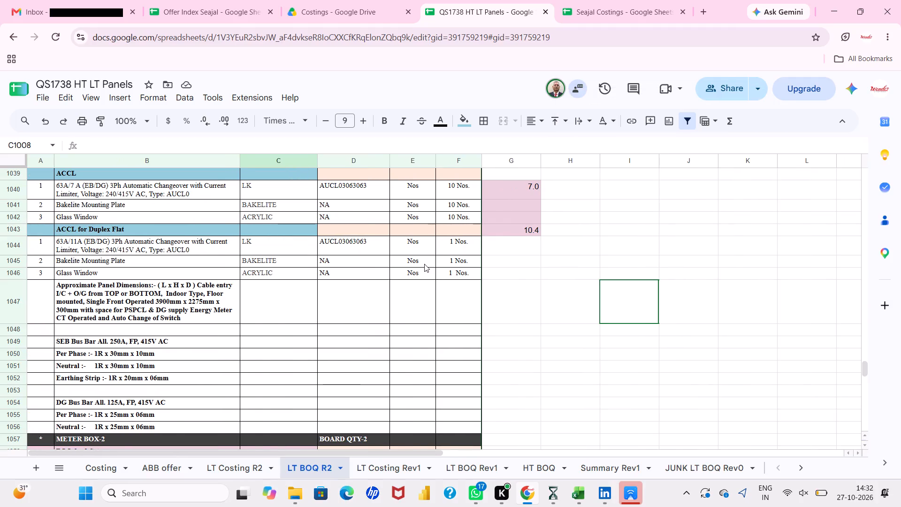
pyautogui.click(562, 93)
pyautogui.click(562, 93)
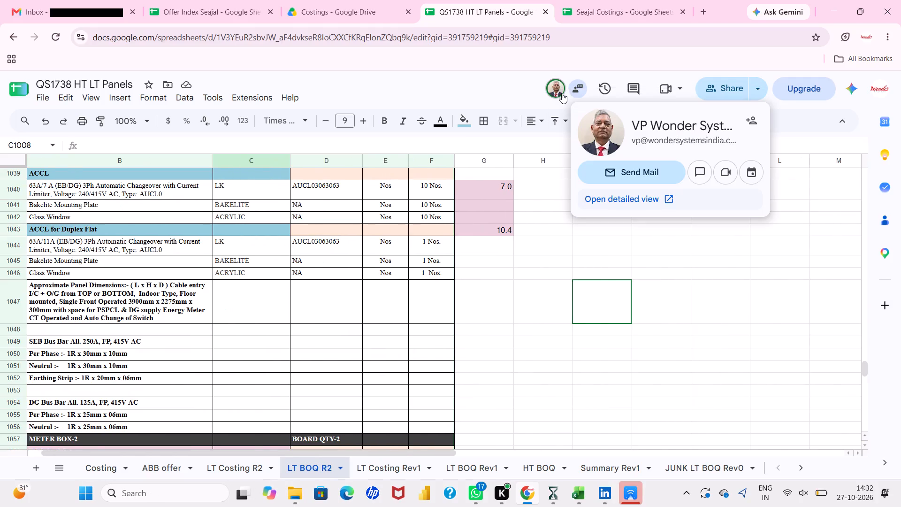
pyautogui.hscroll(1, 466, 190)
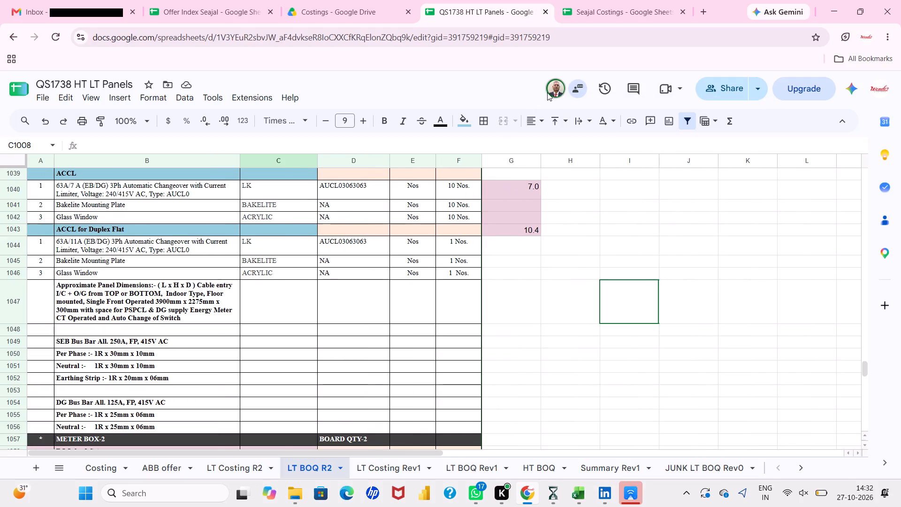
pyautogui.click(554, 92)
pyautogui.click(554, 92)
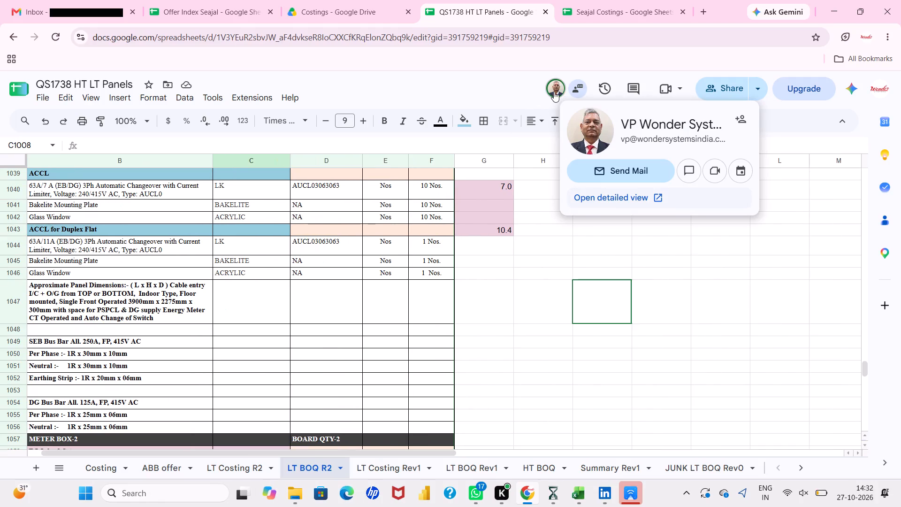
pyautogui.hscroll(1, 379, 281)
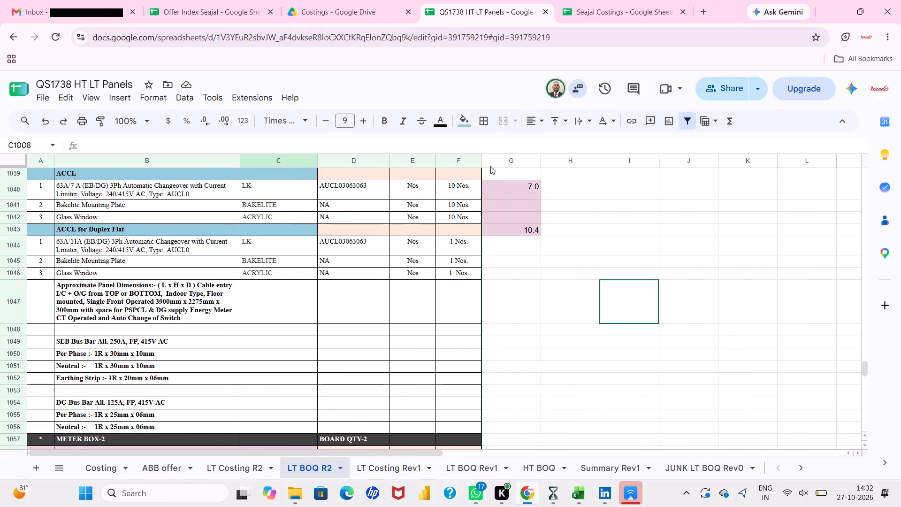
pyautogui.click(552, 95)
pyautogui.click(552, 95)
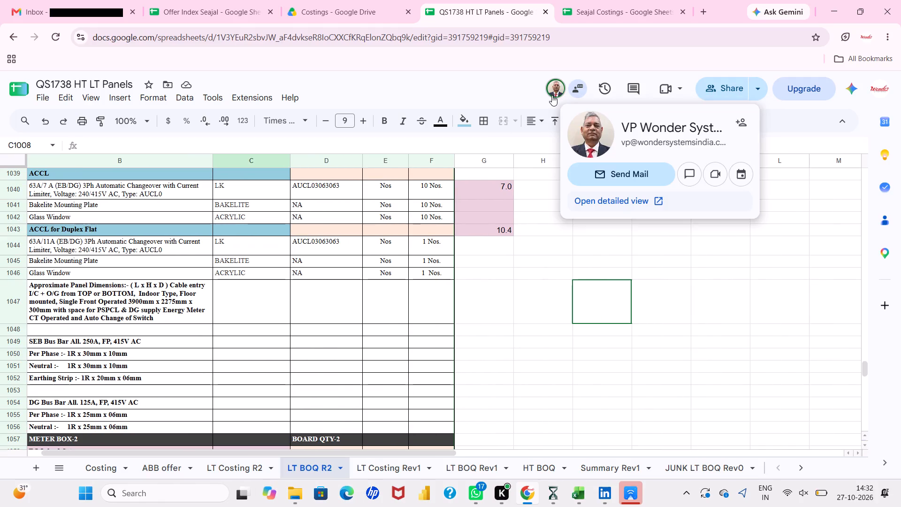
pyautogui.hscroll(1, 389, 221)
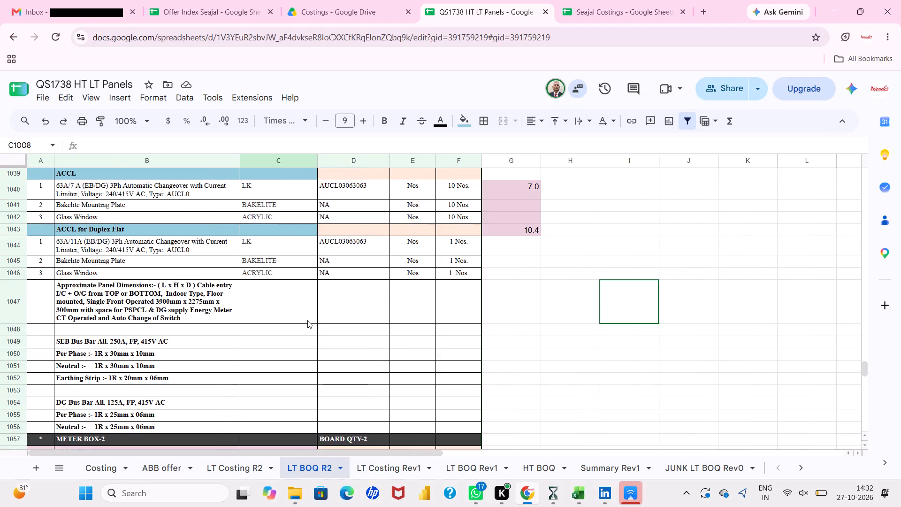
# Examine the METER BOX-2 header and incomer rows, returning to the collaborator's position at METER BOX-1's panel dimensions row to compare.
pyautogui.scroll(-2, 307, 320)
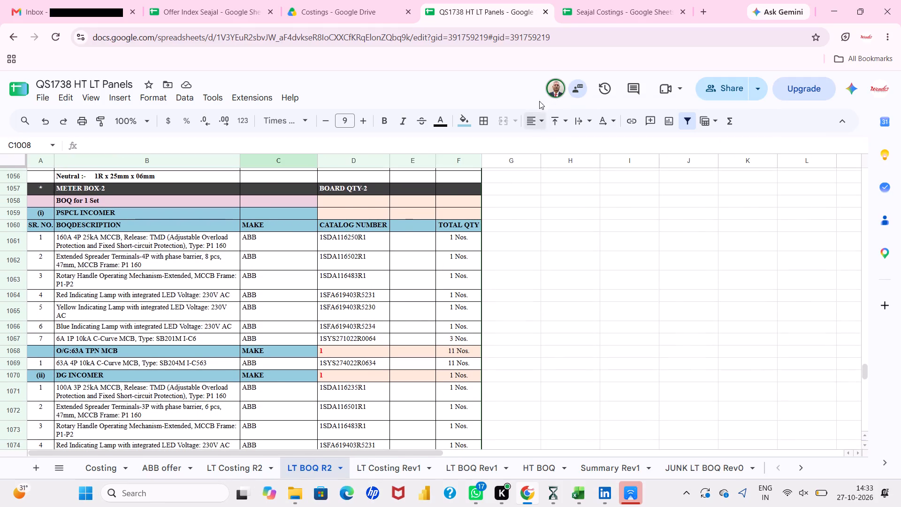
pyautogui.click(549, 90)
pyautogui.click(549, 90)
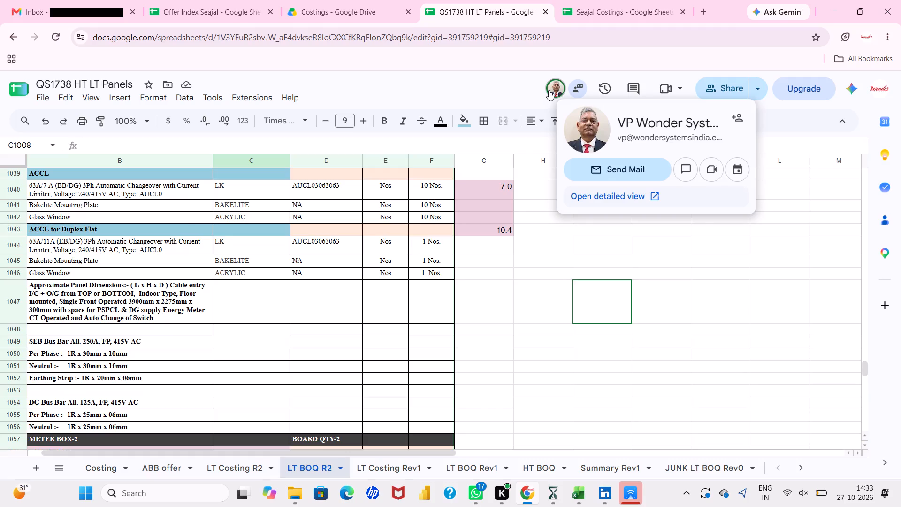
pyautogui.click(549, 90)
pyautogui.hscroll(1, 426, 206)
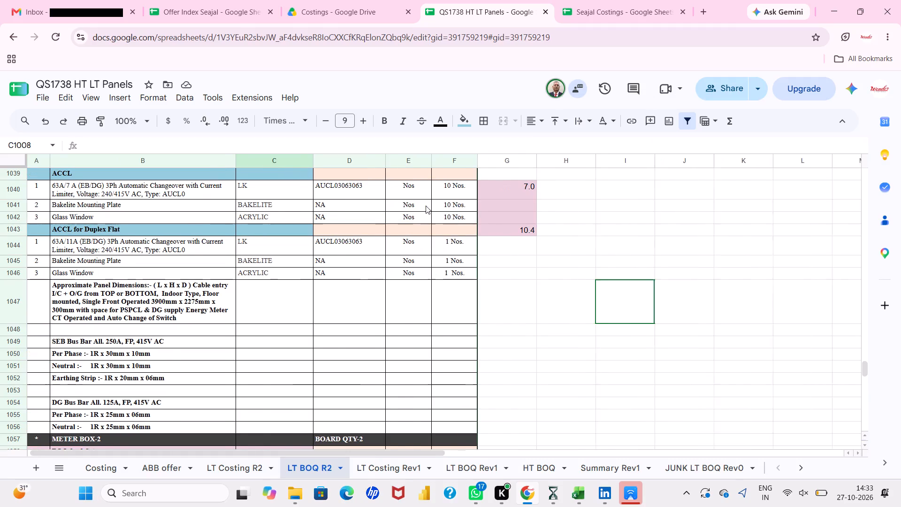
pyautogui.scroll(-3, 426, 206)
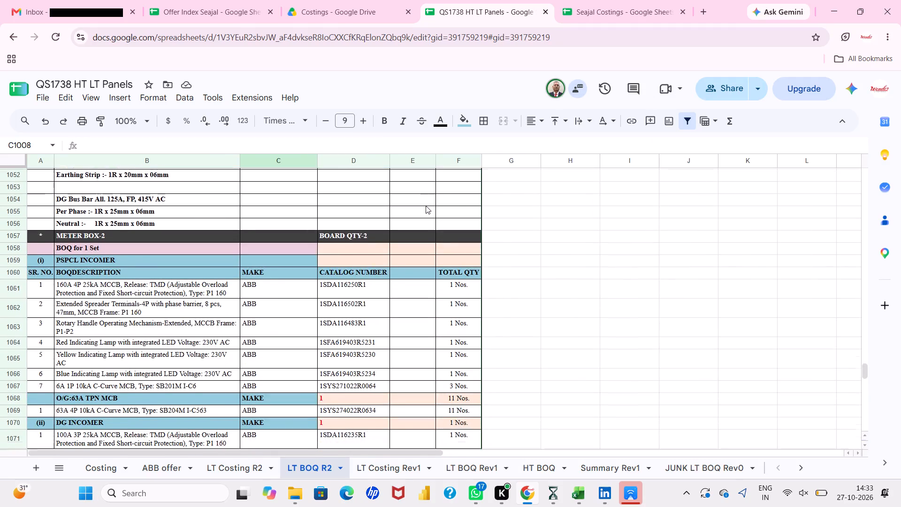
pyautogui.click(551, 98)
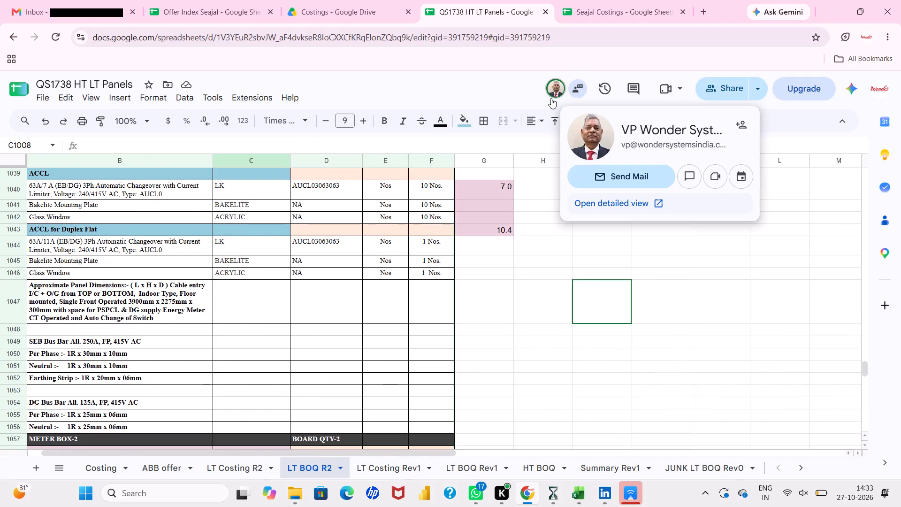
pyautogui.click(551, 98)
pyautogui.click(551, 98)
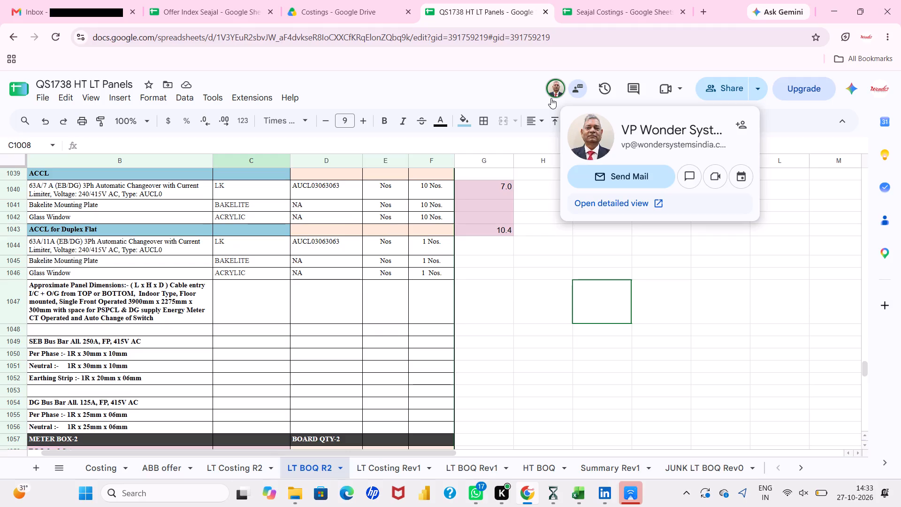
pyautogui.hscroll(1, 454, 213)
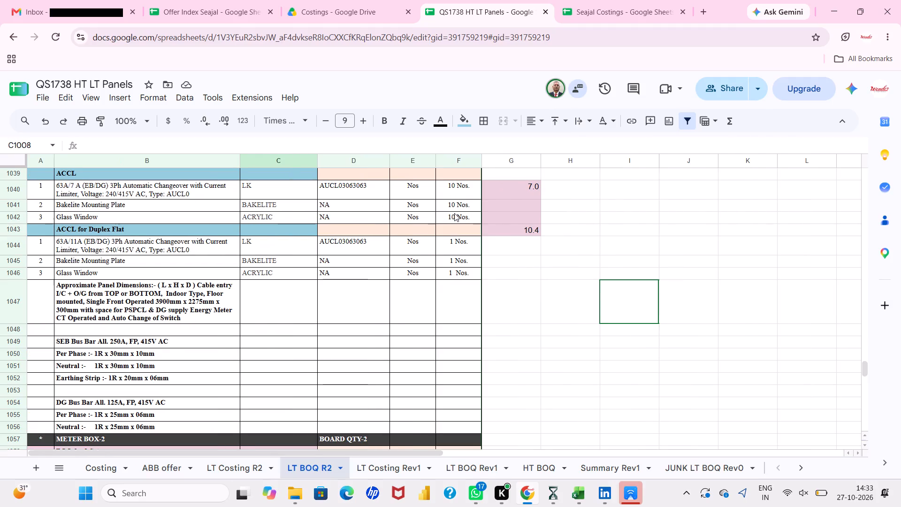
pyautogui.click(552, 91)
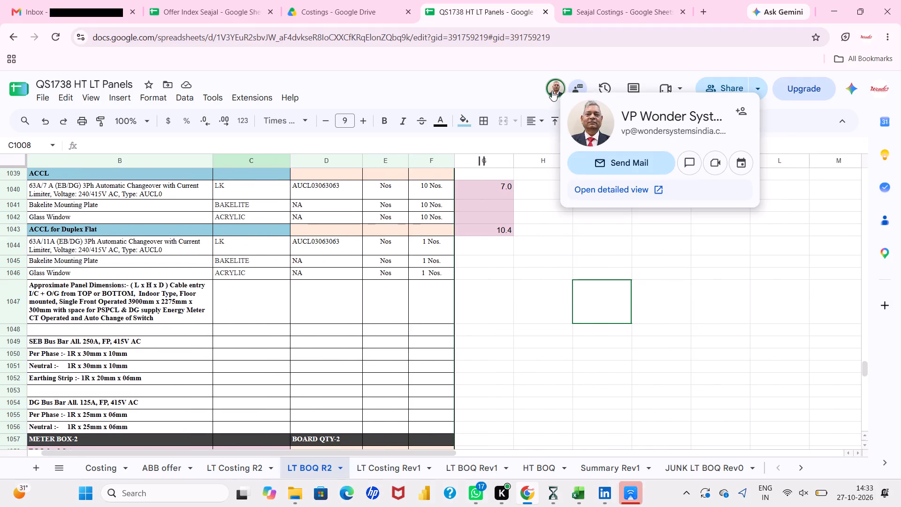
pyautogui.click(552, 91)
pyautogui.click(552, 91)
pyautogui.hscroll(1, 429, 210)
# Examine the METER BOX-2 header row, its PSPCL INCOMER title and the BOQ description heading cell by cell.
pyautogui.scroll(-1, 429, 210)
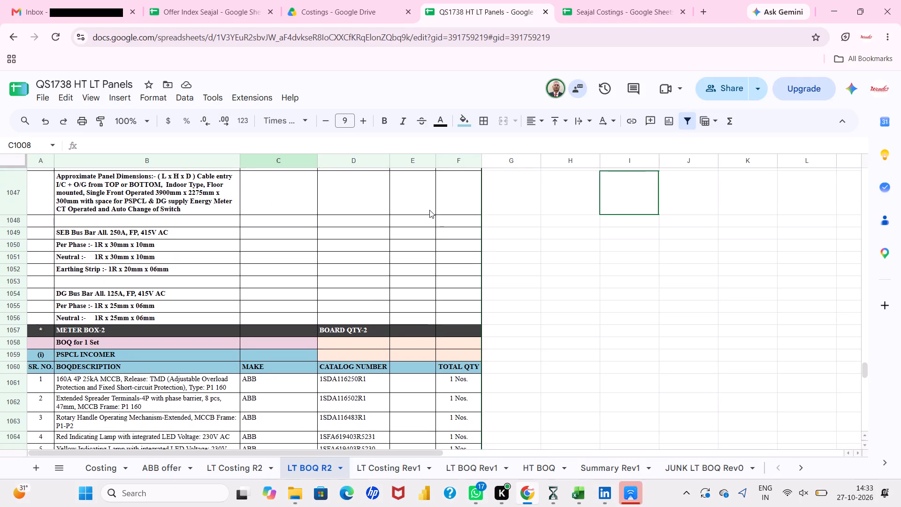
pyautogui.scroll(1, 429, 210)
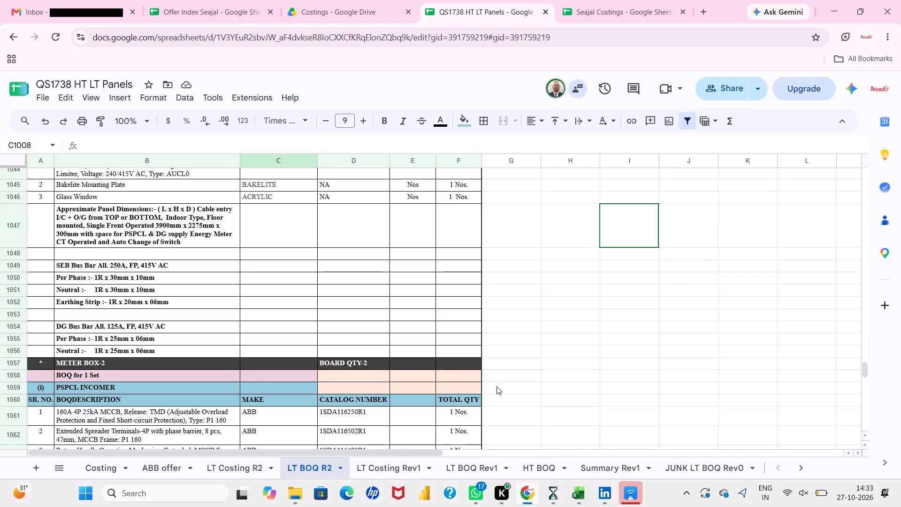
pyautogui.click(473, 363)
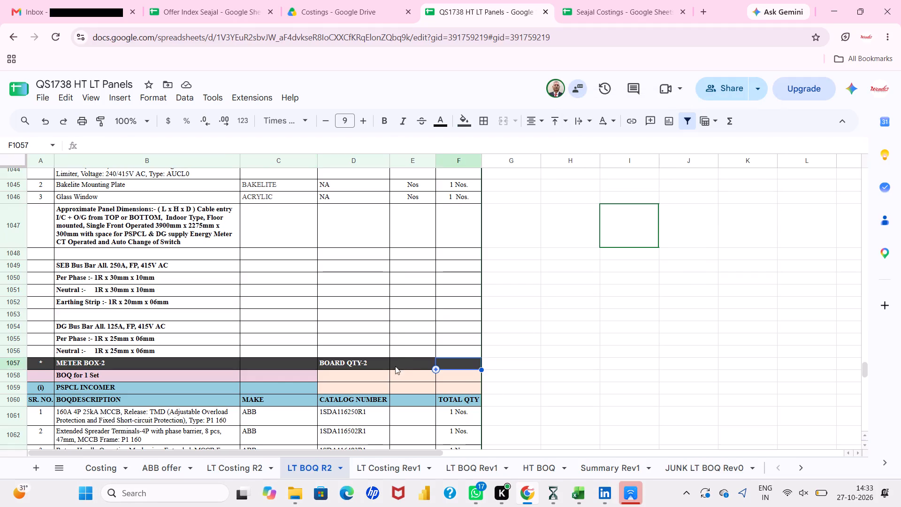
pyautogui.click(380, 362)
pyautogui.click(301, 360)
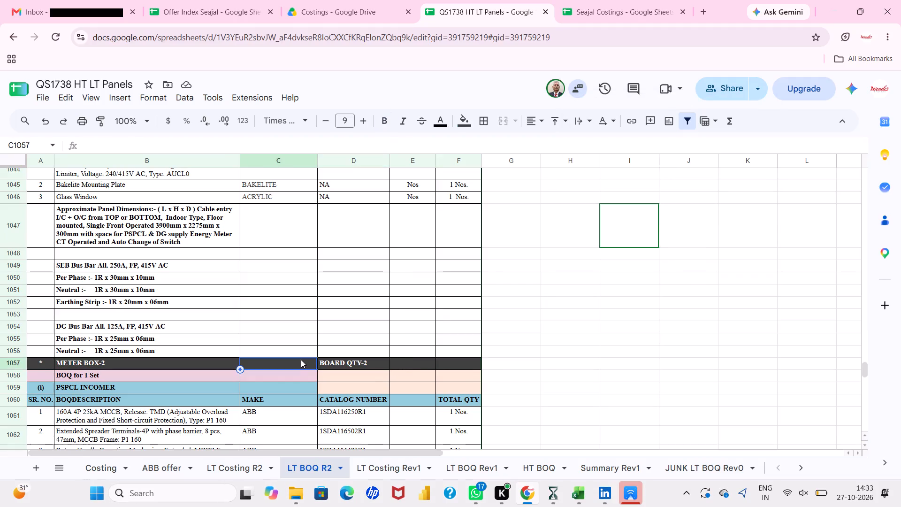
pyautogui.click(22, 361)
pyautogui.click(86, 365)
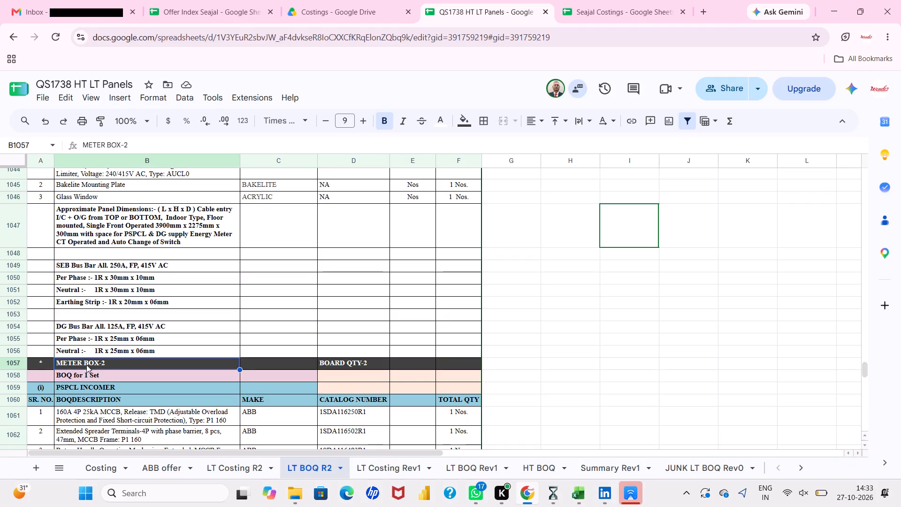
pyautogui.click(102, 388)
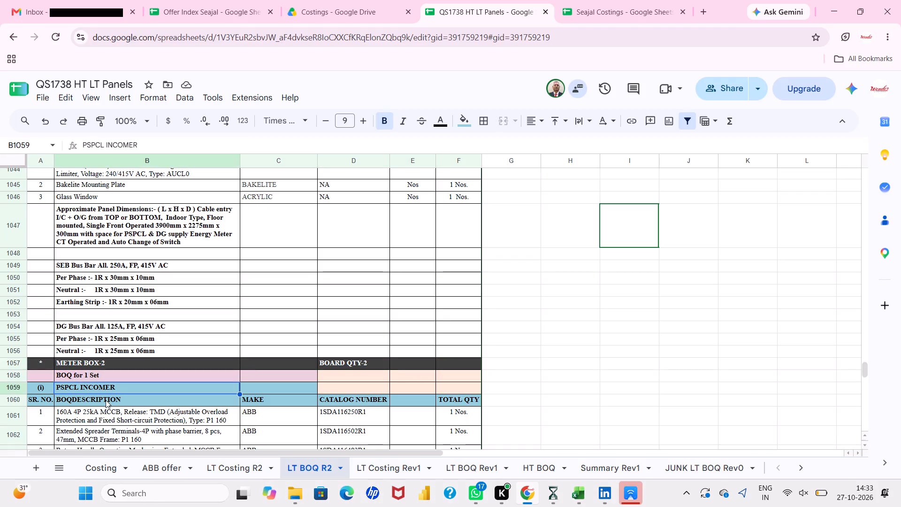
pyautogui.click(106, 400)
# Follow the collaborator from the end of METER BOX-1 into METER BOX-2 and examine its PSPCL and DG incomer and outgoing MCB rows.
pyautogui.click(555, 94)
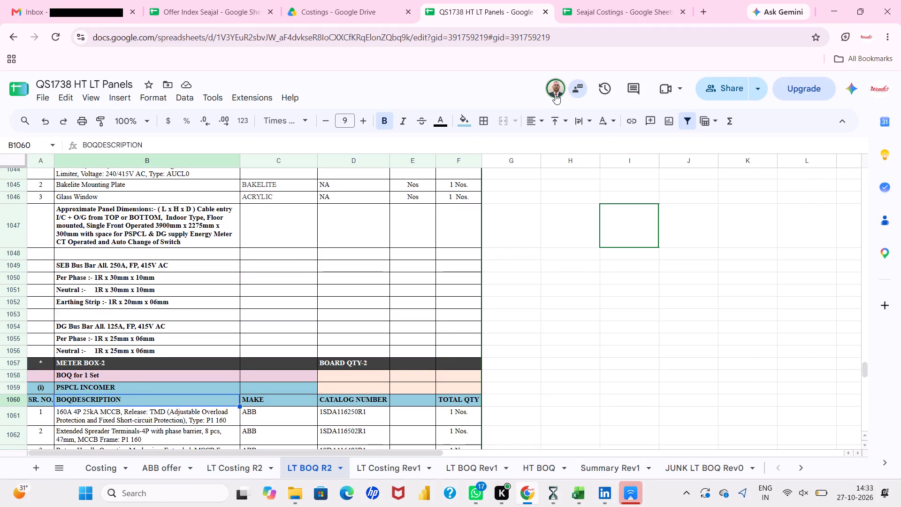
pyautogui.click(555, 94)
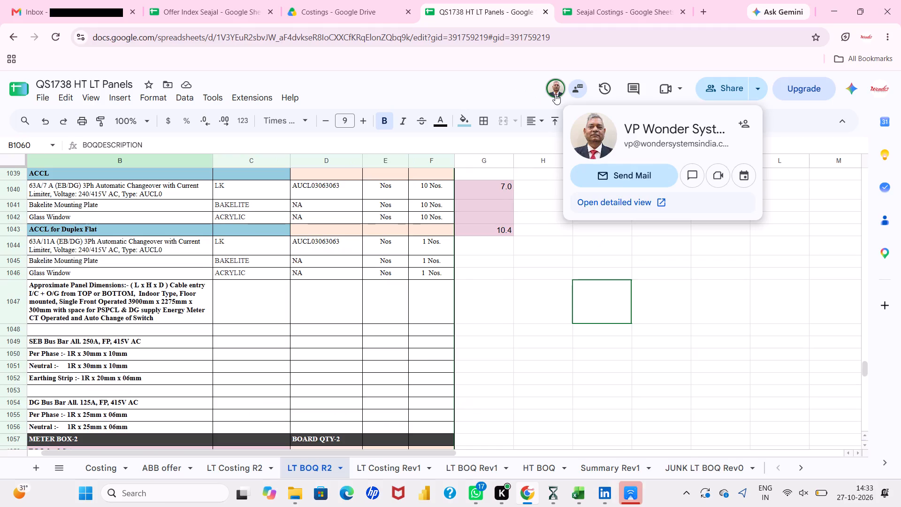
pyautogui.hscroll(1, 447, 203)
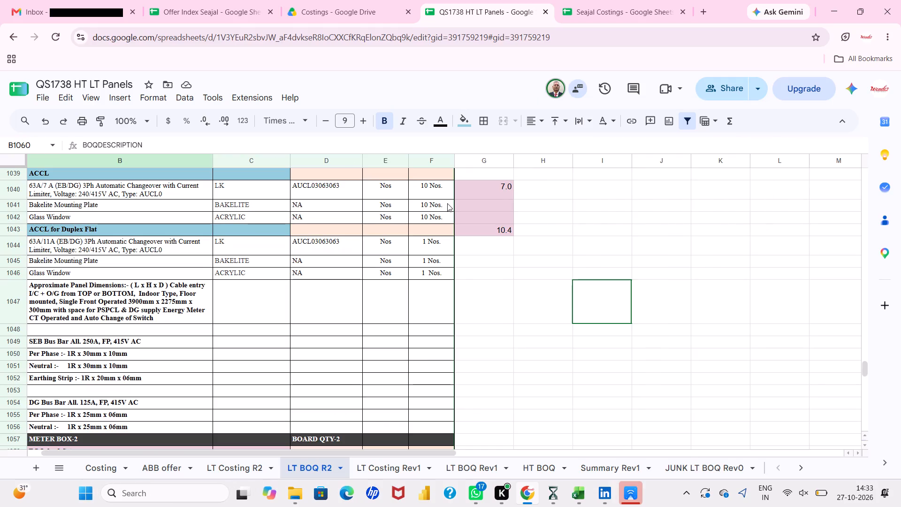
pyautogui.hscroll(1, 447, 203)
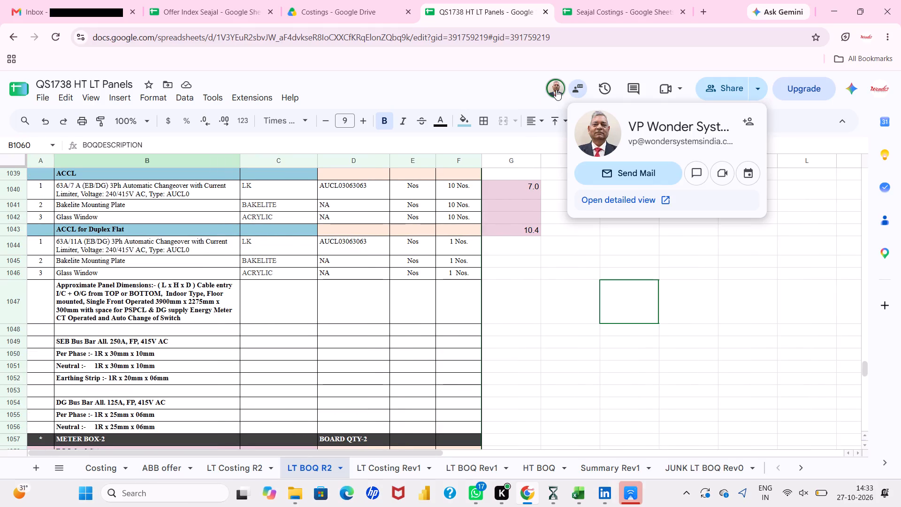
pyautogui.click(556, 90)
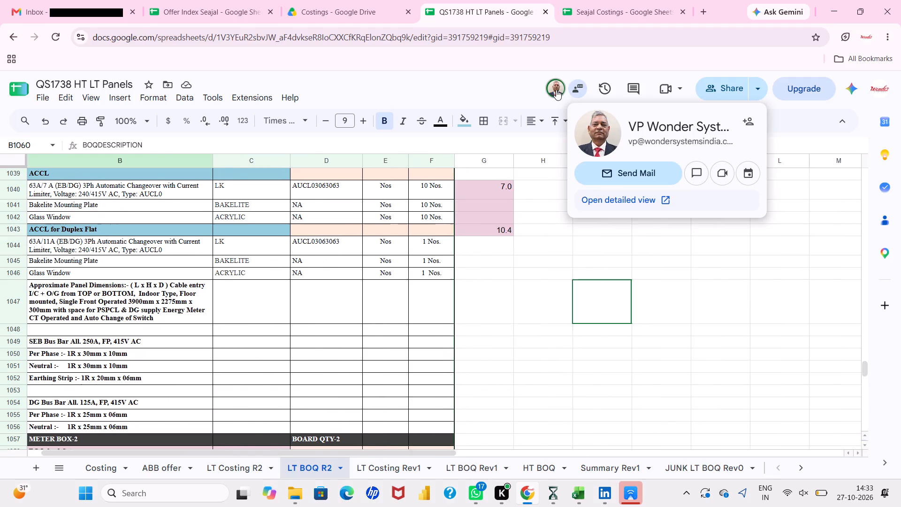
pyautogui.click(556, 90)
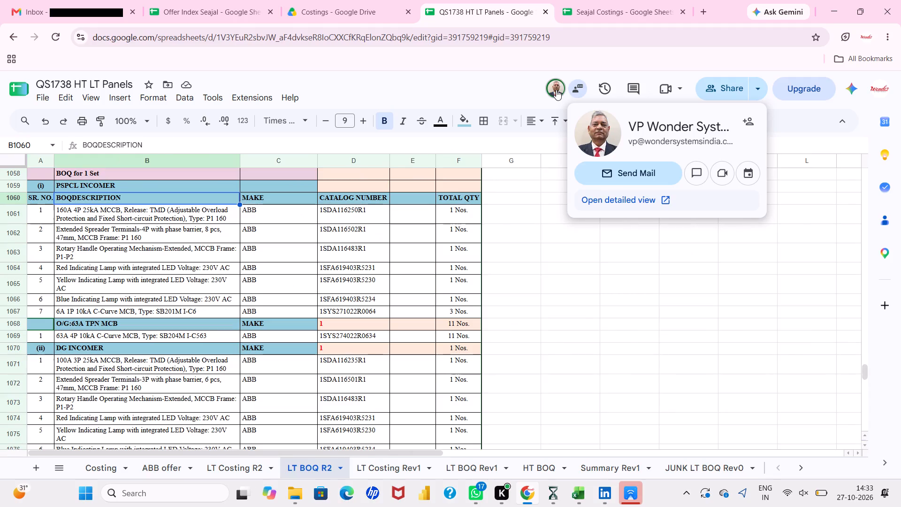
pyautogui.click(556, 90)
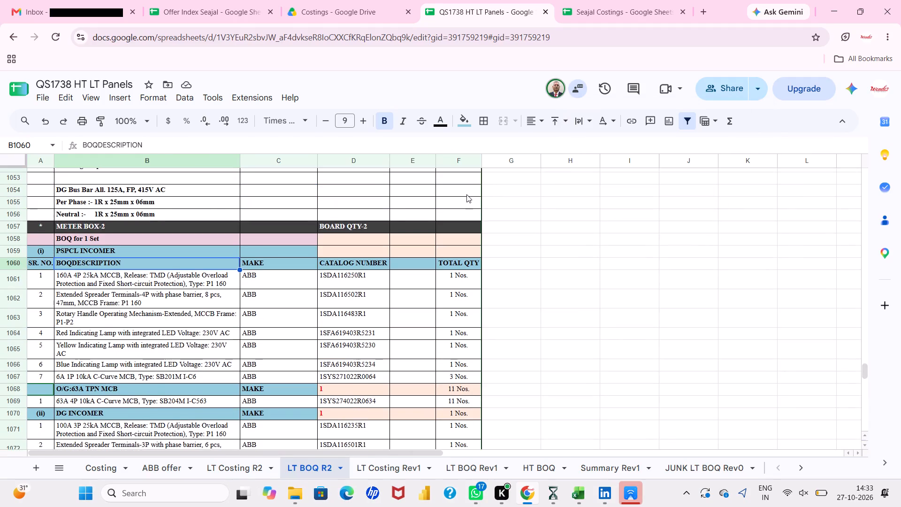
pyautogui.click(558, 84)
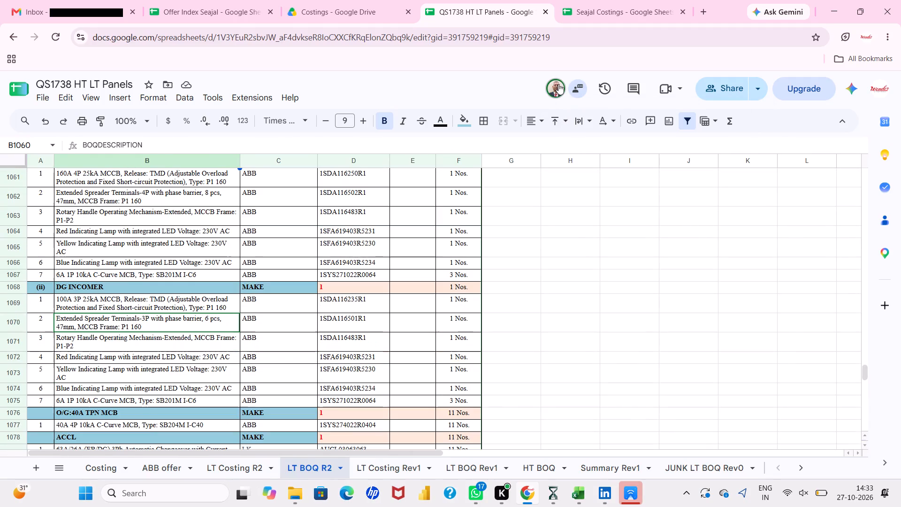
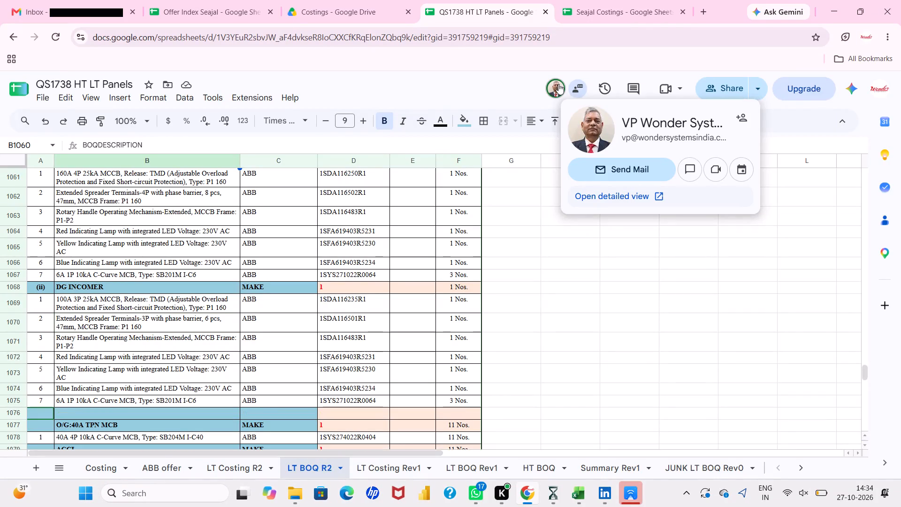
# Follow the collaborator through METER BOX-2 in LT BOQ R2 and examine its incomer rows and the outgoing section below the DG INCOMER.
pyautogui.click(558, 84)
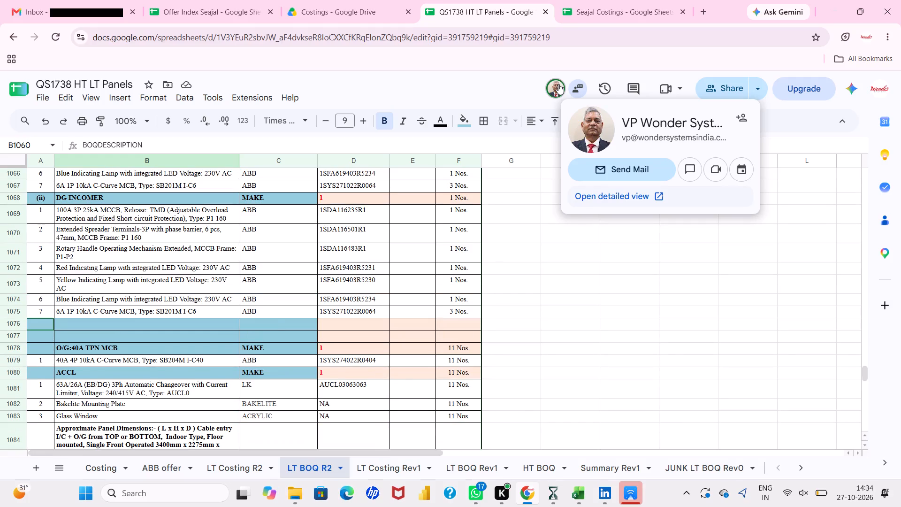
pyautogui.click(558, 84)
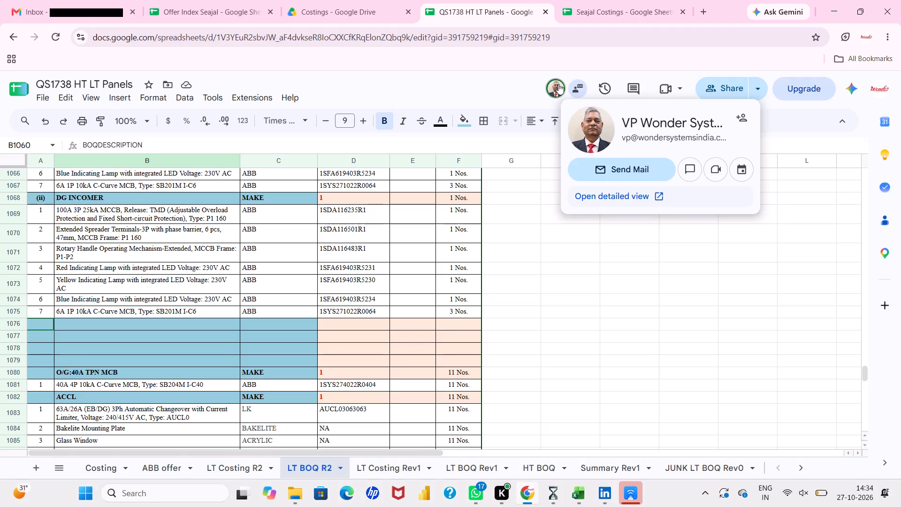
pyautogui.click(558, 84)
pyautogui.click(558, 84)
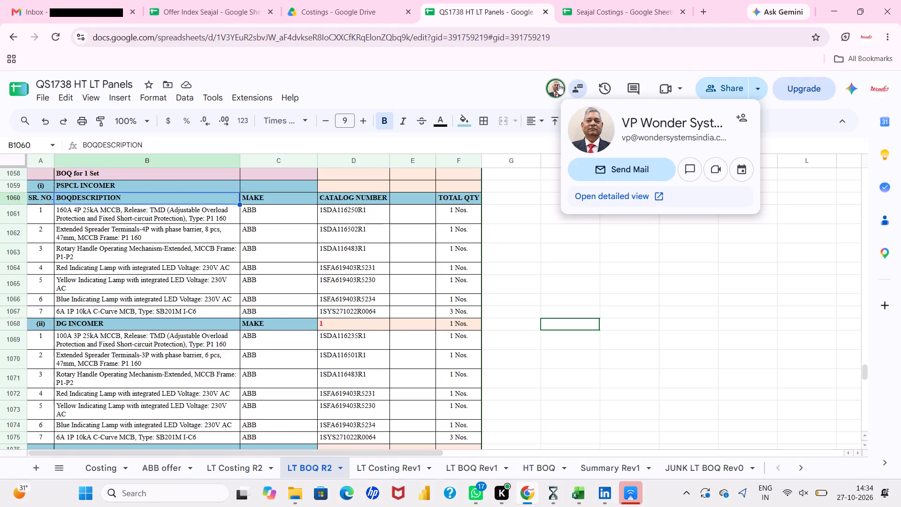
pyautogui.scroll(1, 466, 217)
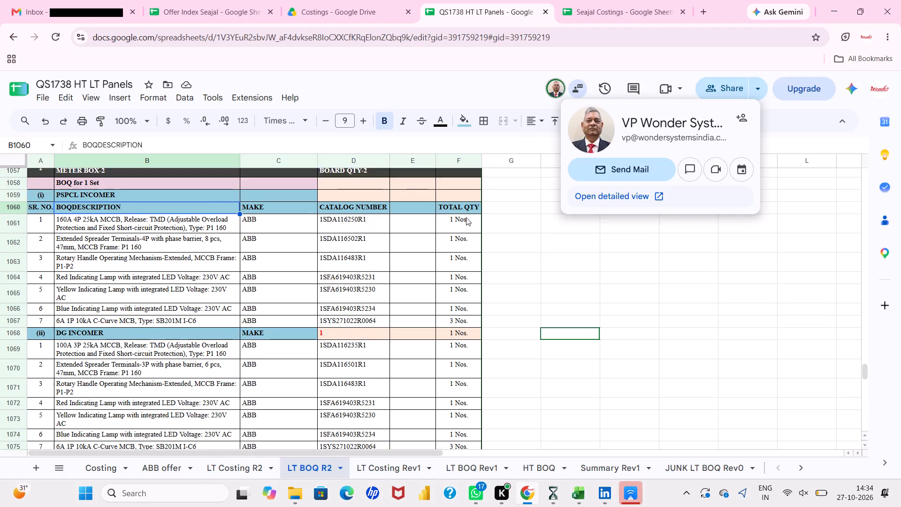
pyautogui.scroll(1, 466, 217)
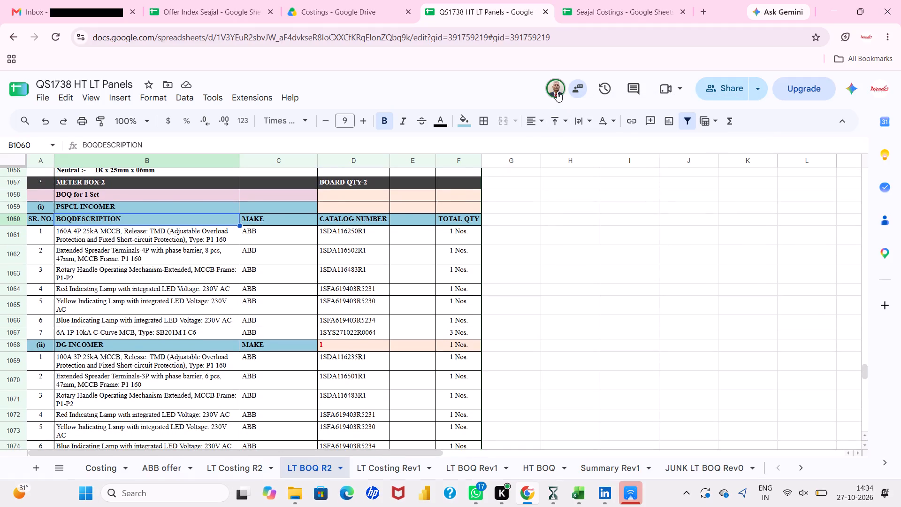
pyautogui.click(557, 92)
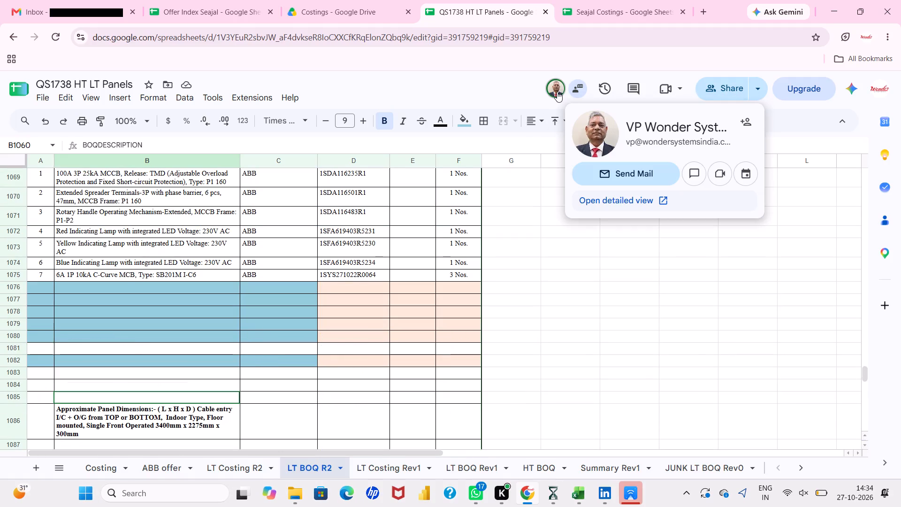
pyautogui.scroll(1, 504, 194)
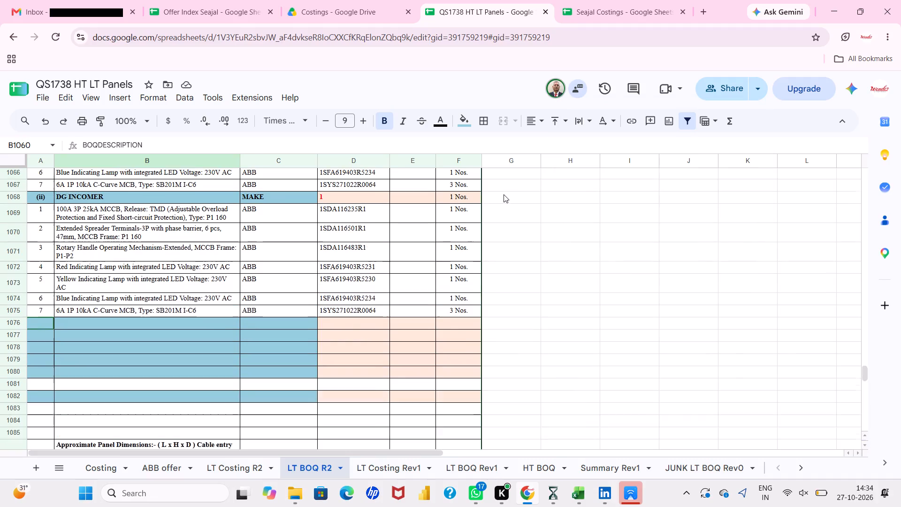
pyautogui.scroll(1, 504, 194)
pyautogui.scroll(-1, 504, 194)
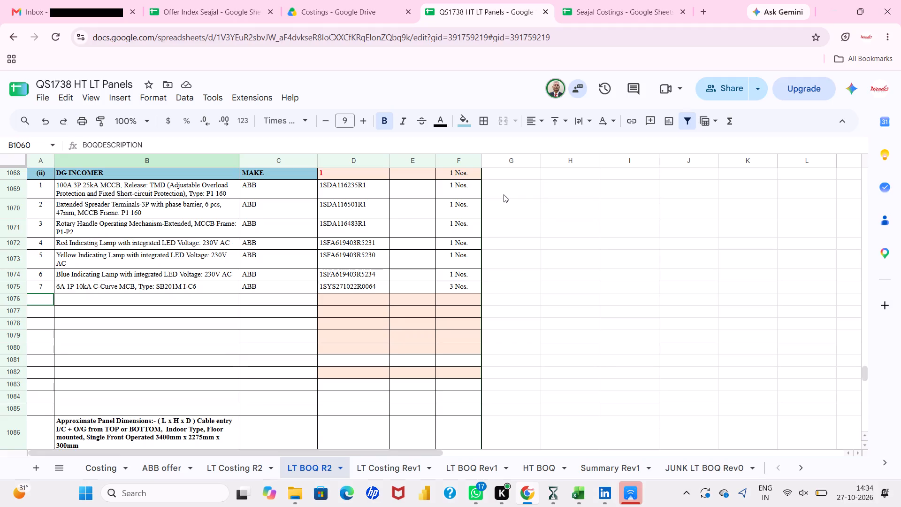
pyautogui.scroll(1, 477, 230)
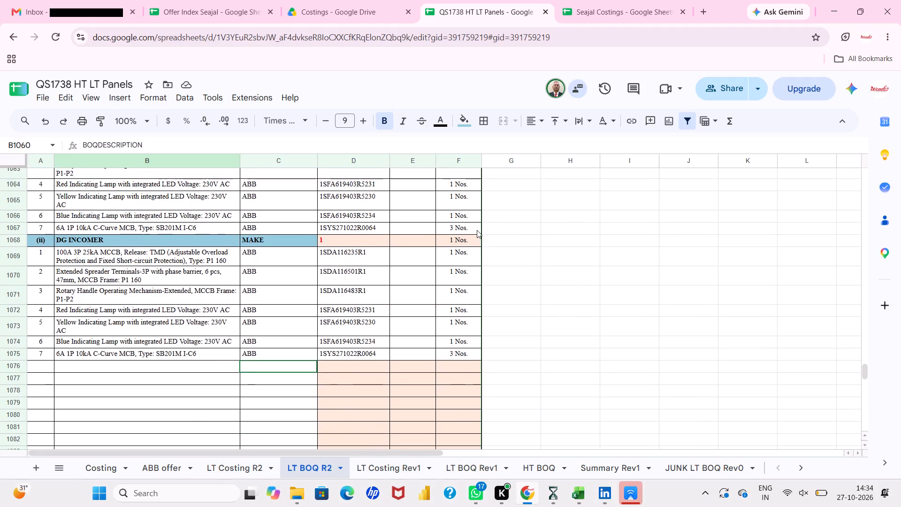
pyautogui.scroll(1, 477, 230)
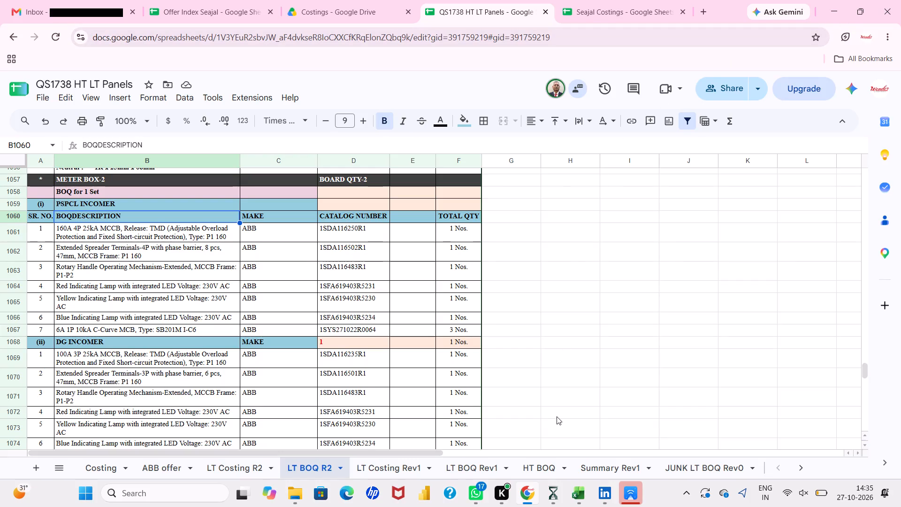
# Switch to the Price_List workbook in Excel and import QS1738R2.xlsx from the Costings folder as the old bill of material.
pyautogui.click(575, 490)
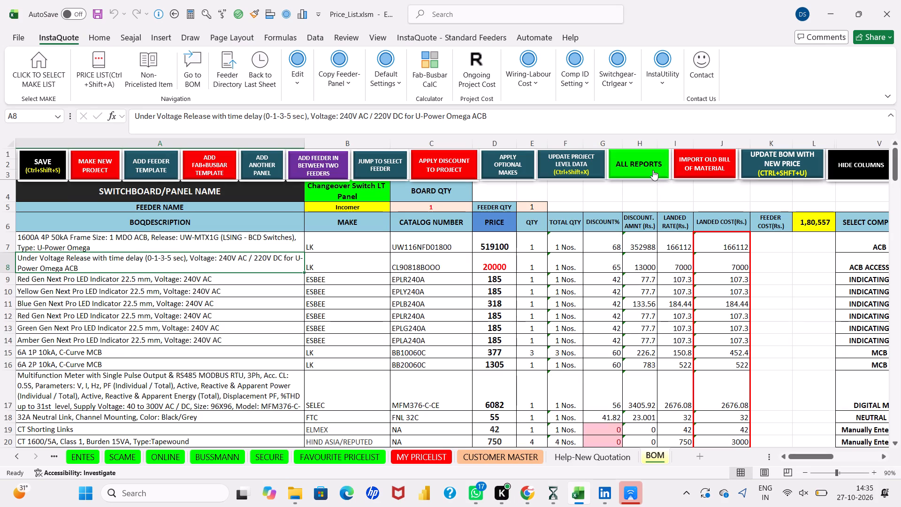
pyautogui.click(697, 167)
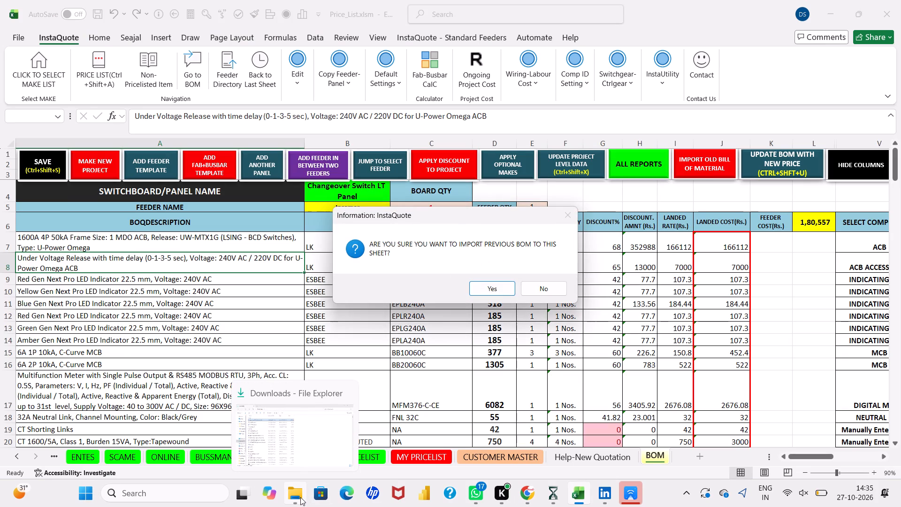
pyautogui.click(480, 294)
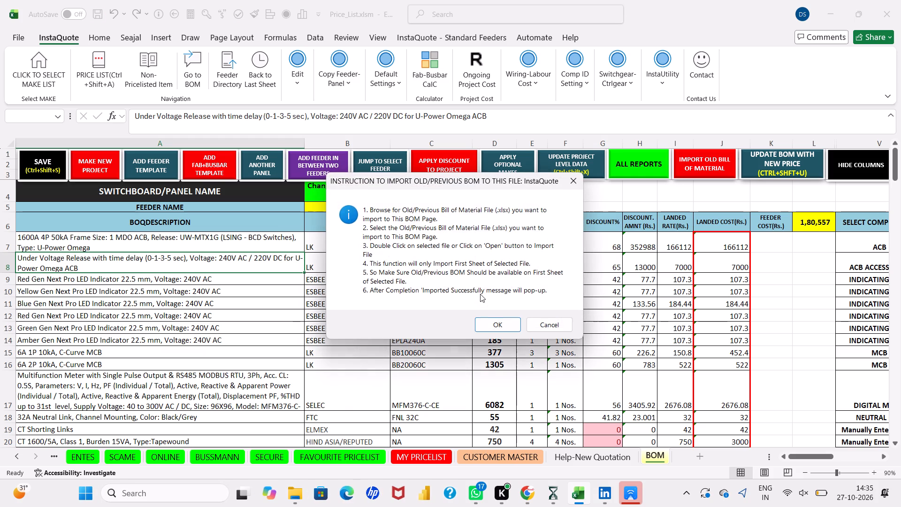
pyautogui.click(485, 318)
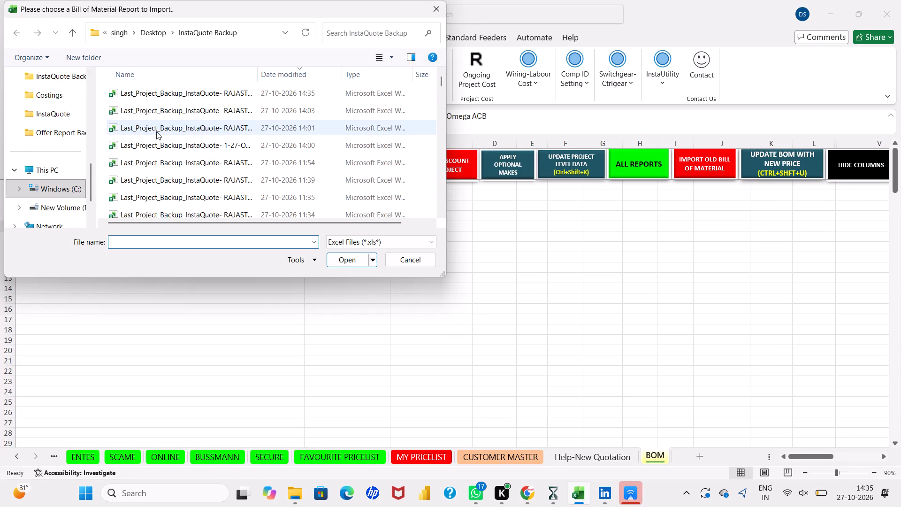
pyautogui.doubleClick(75, 100)
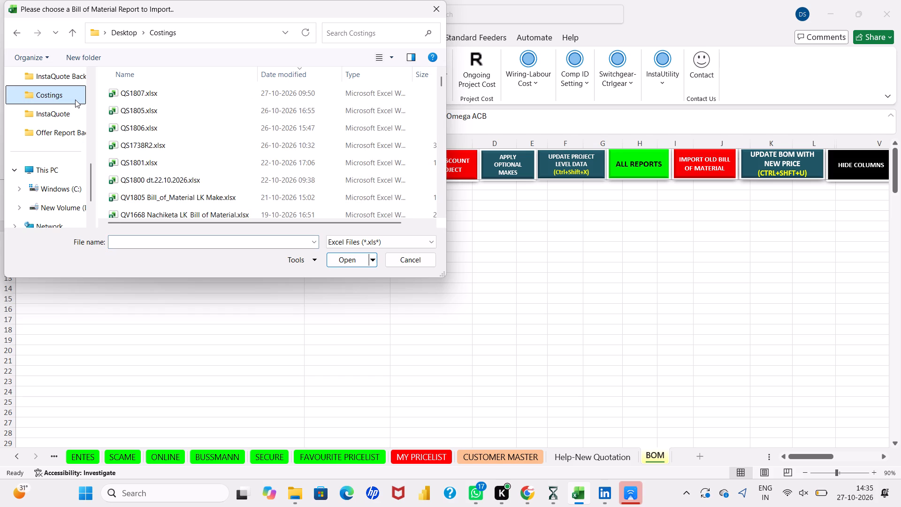
pyautogui.click(144, 148)
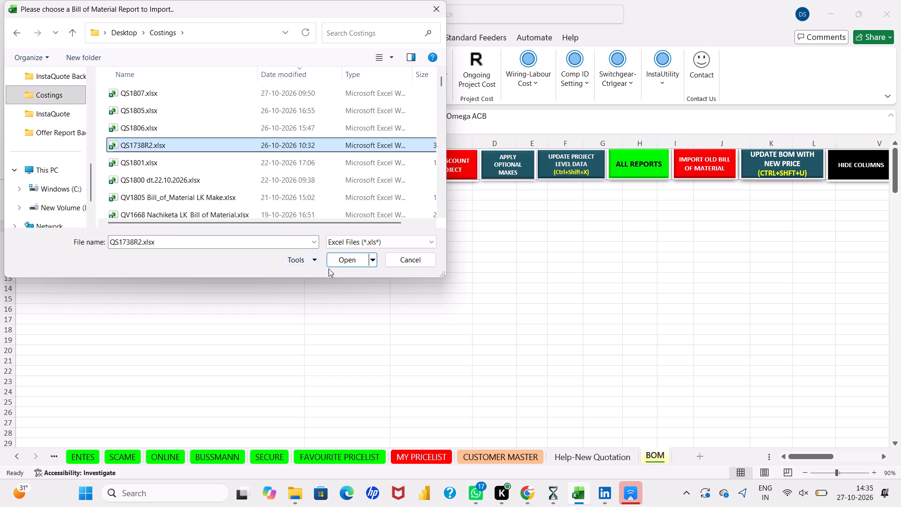
pyautogui.click(341, 265)
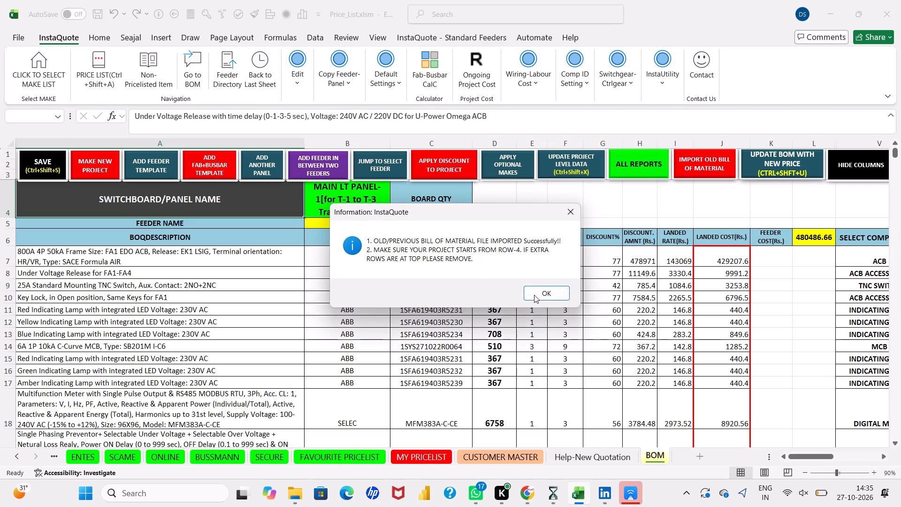
pyautogui.click(541, 293)
pyautogui.click(299, 492)
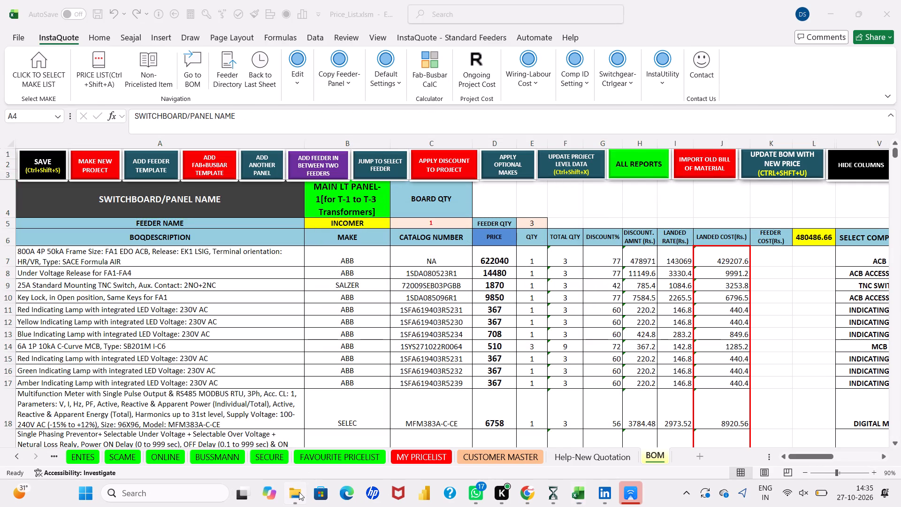
pyautogui.doubleClick(50, 417)
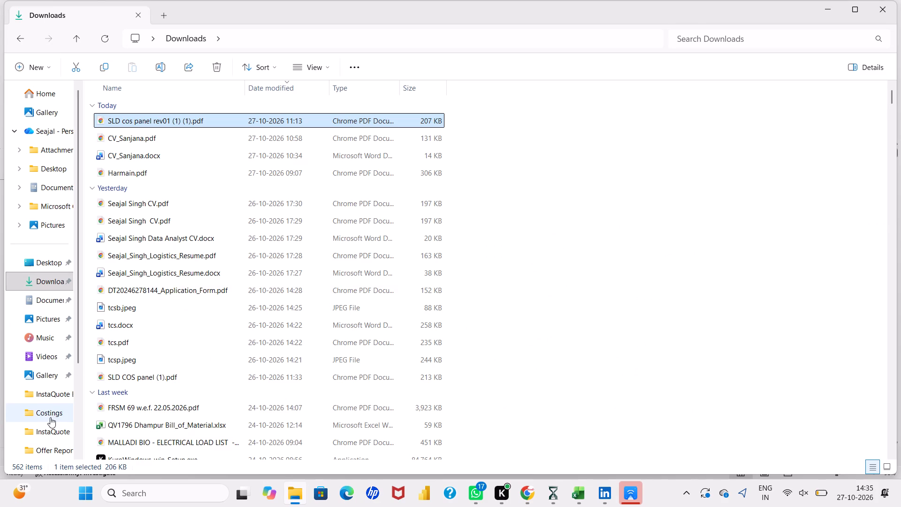
pyautogui.doubleClick(57, 396)
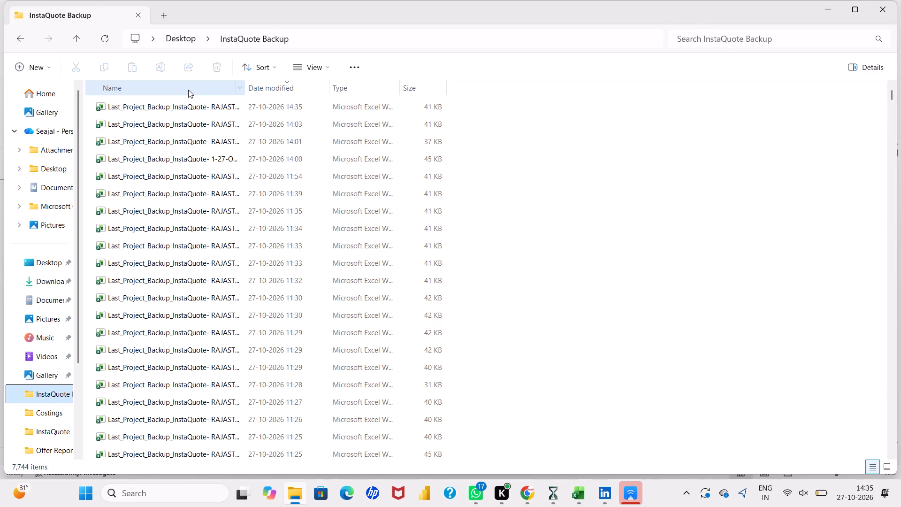
pyautogui.scroll(1, 193, 155)
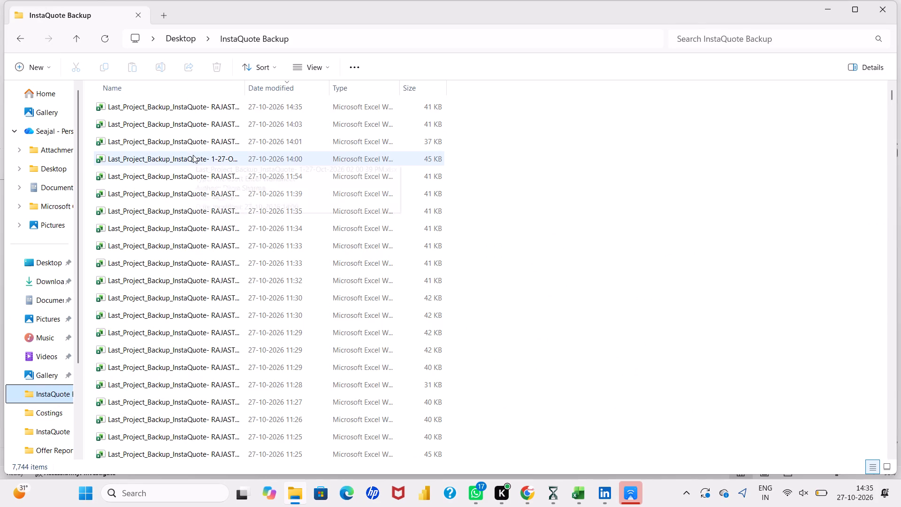
pyautogui.scroll(1, 193, 155)
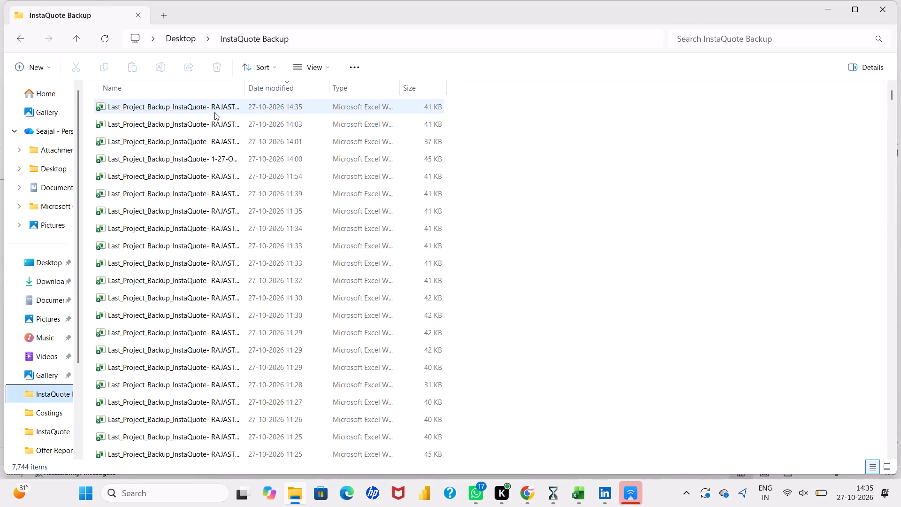
pyautogui.click(214, 112)
pyautogui.click(107, 69)
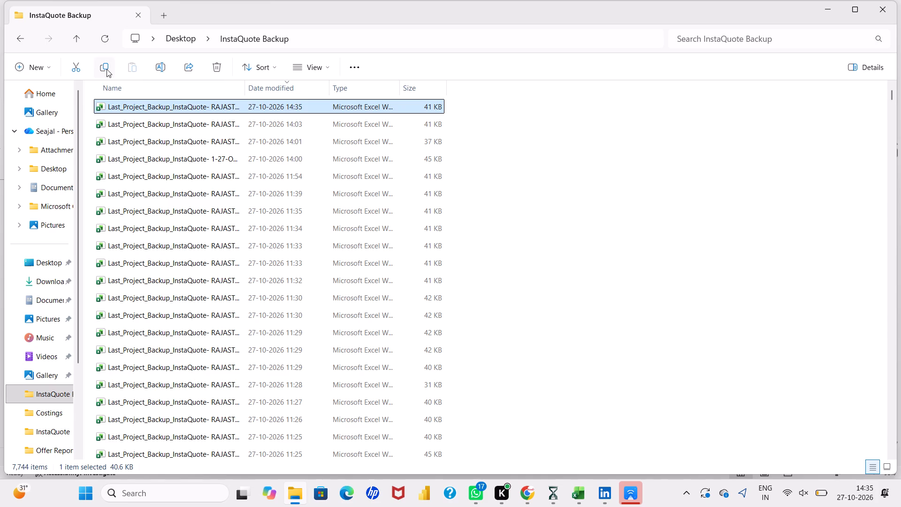
# Replace QS1806.xlsx in the Costings folder with the copied backup renamed as QS1806.xlsx, and close the folder.
pyautogui.doubleClick(38, 410)
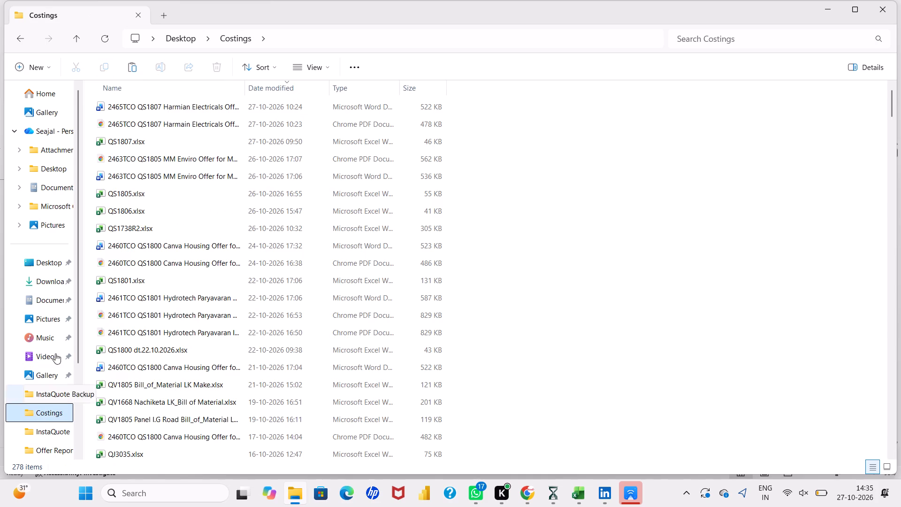
pyautogui.click(138, 215)
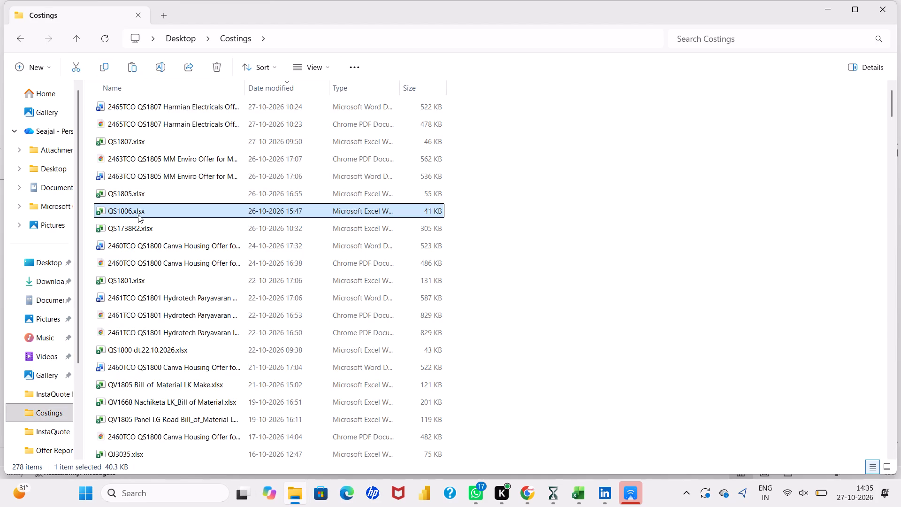
pyautogui.press('Delete')
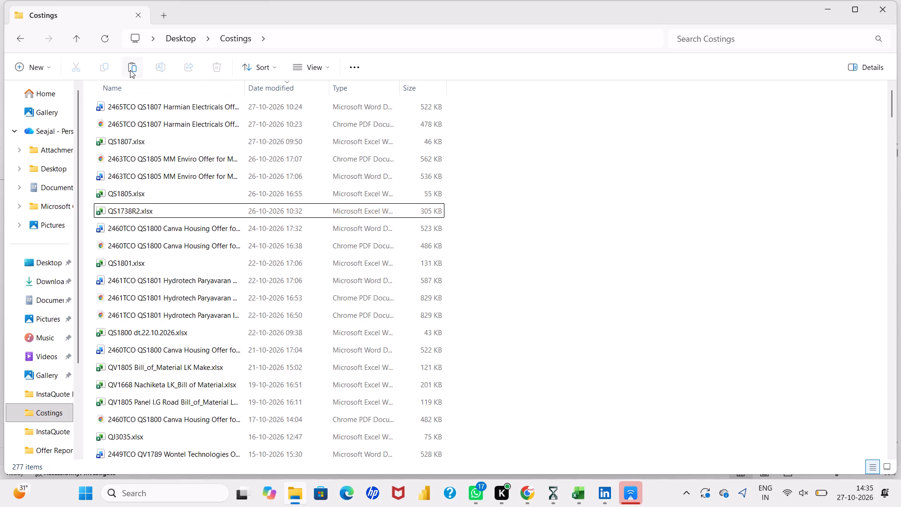
pyautogui.click(130, 70)
pyautogui.click(154, 70)
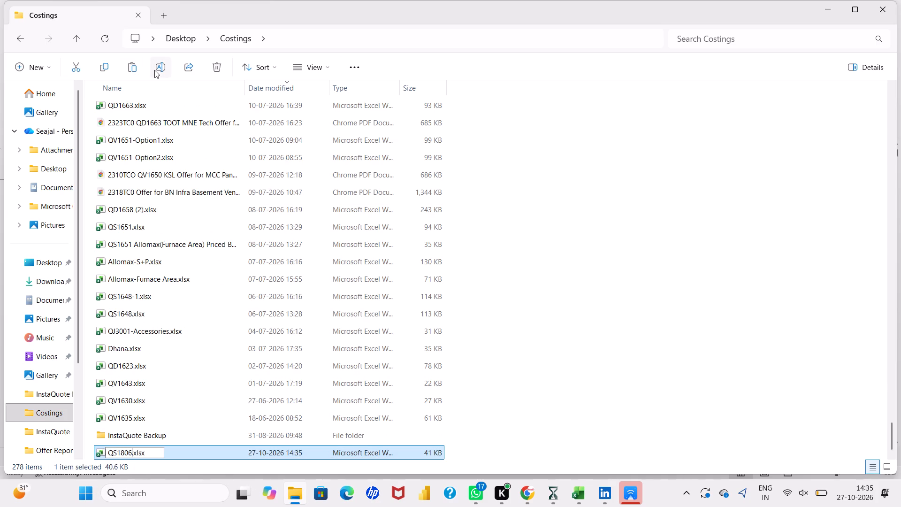
pyautogui.press('Return')
pyautogui.click(137, 15)
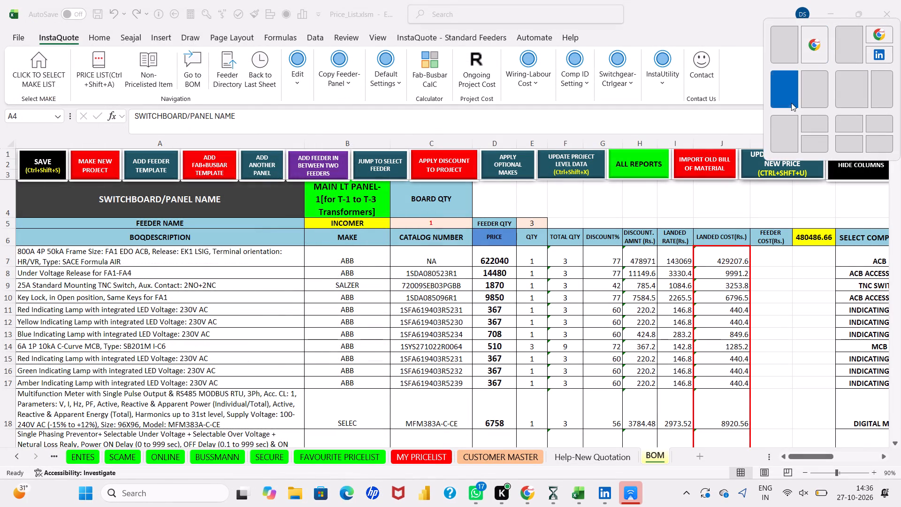
# Arrange the Price_List workbook and the QS1738 HT LT Panels spreadsheet in Chrome side by side.
pyautogui.click(788, 100)
pyautogui.click(627, 213)
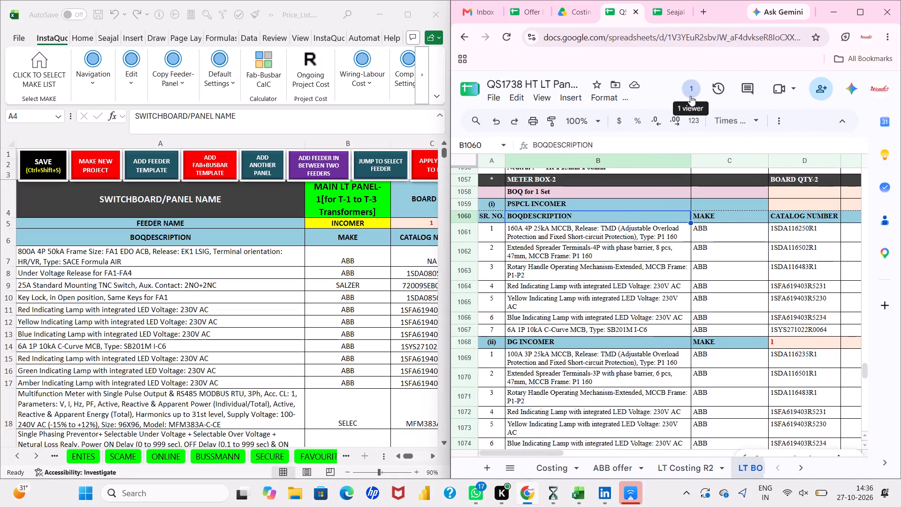
# Compare the order of METER BOX-2's incomer and outgoing feeders in the InstaQuote BOM with the LT BOQ R2 sheet.
pyautogui.scroll(-12, 281, 356)
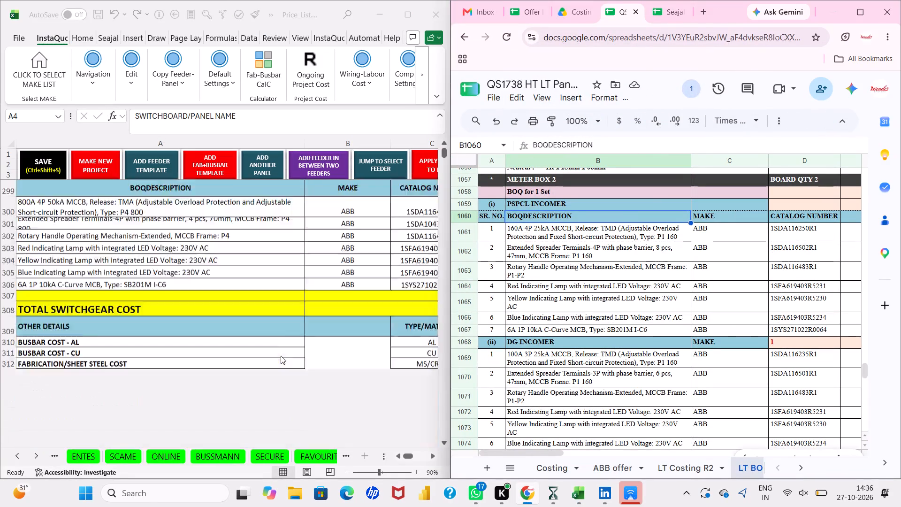
pyautogui.scroll(-8, 281, 356)
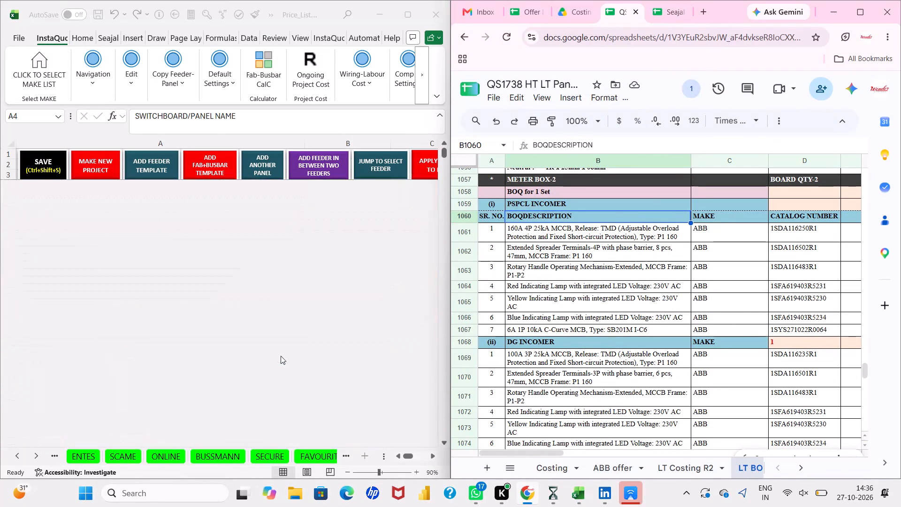
pyautogui.scroll(-7, 281, 356)
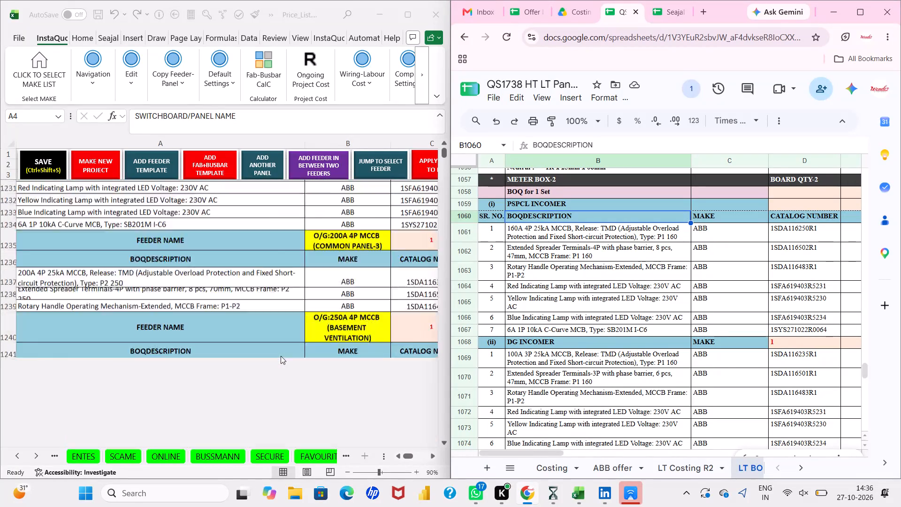
pyautogui.scroll(-6, 281, 356)
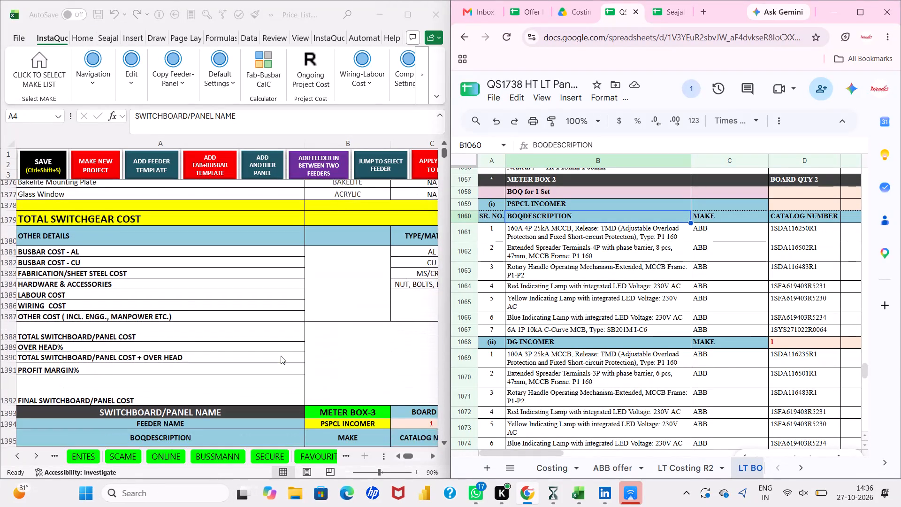
pyautogui.scroll(-2, 281, 356)
pyautogui.scroll(2, 281, 356)
pyautogui.scroll(-1, 281, 356)
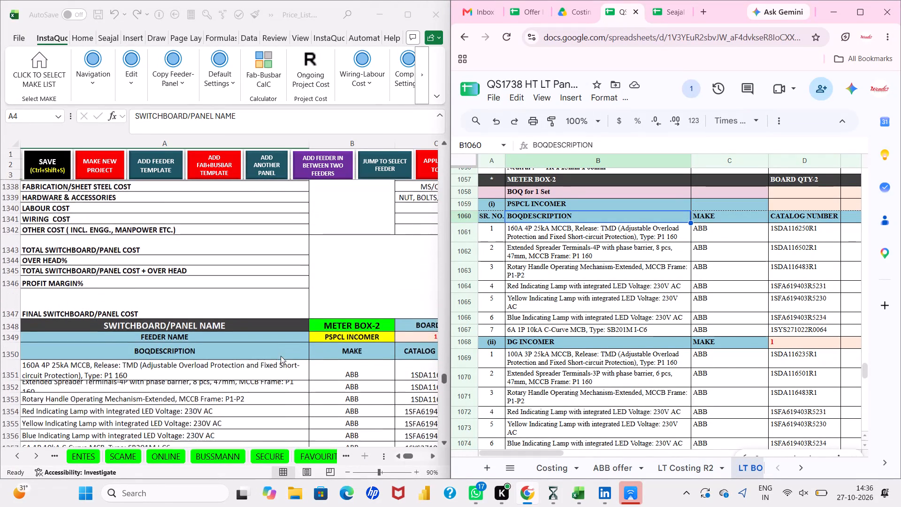
pyautogui.scroll(-1, 281, 356)
pyautogui.scroll(-1, 547, 318)
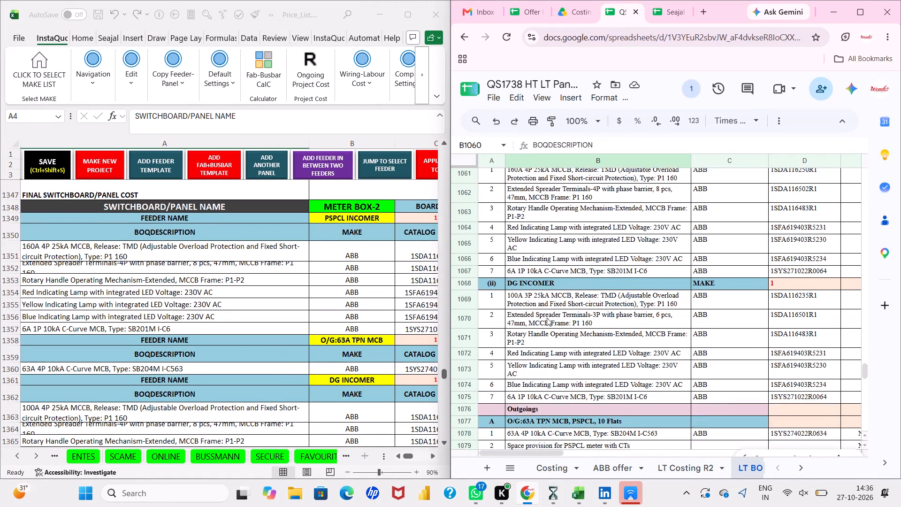
pyautogui.scroll(-3, 547, 318)
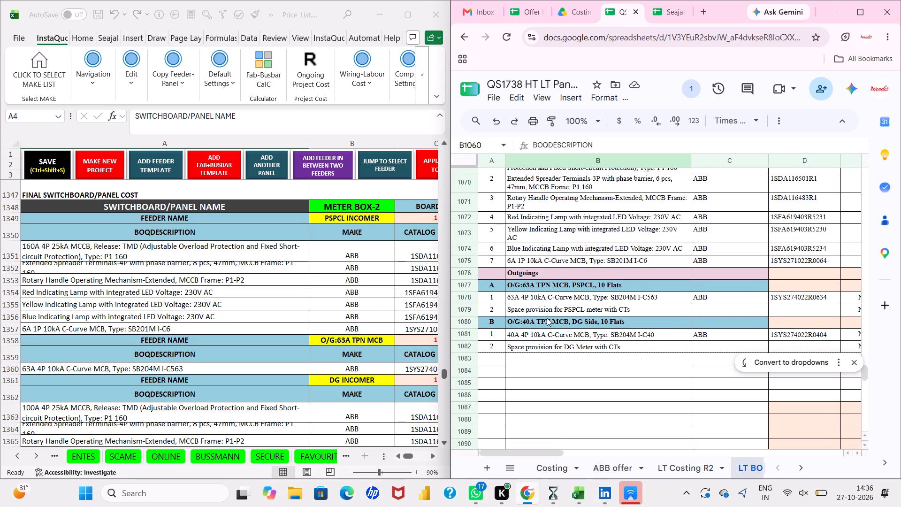
pyautogui.scroll(-2, 306, 332)
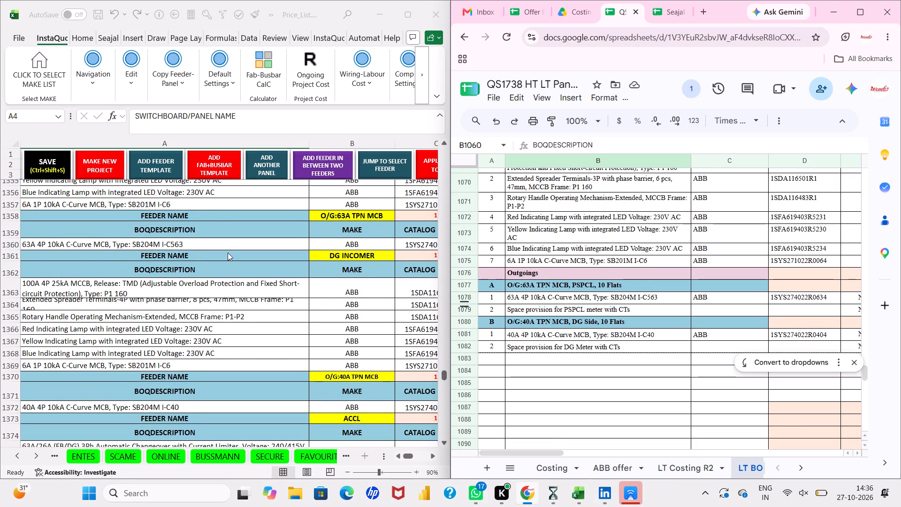
# Copy METER BOX-2's O/G:63A TPN MCB feeder, rows 1358 to 1360, from the same project to row 1370, above the O/G:40A feeder.
pyautogui.click(177, 90)
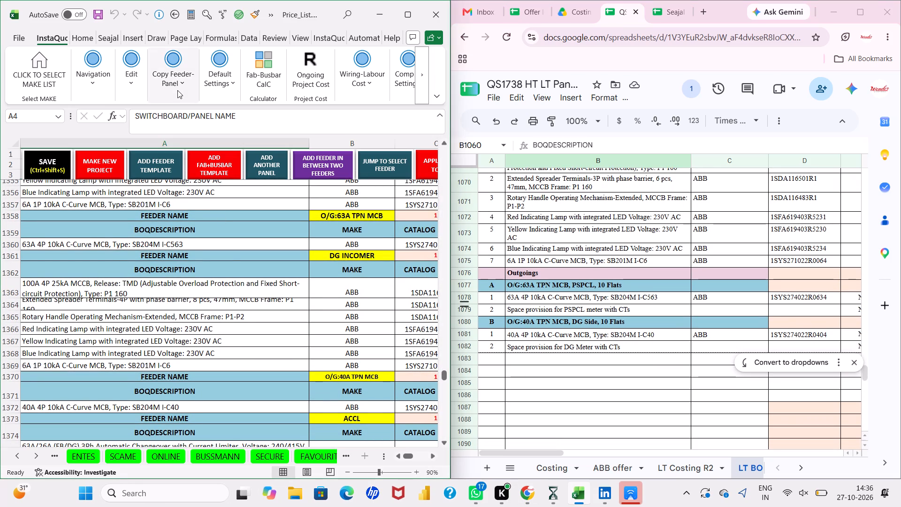
pyautogui.click(177, 90)
pyautogui.click(170, 126)
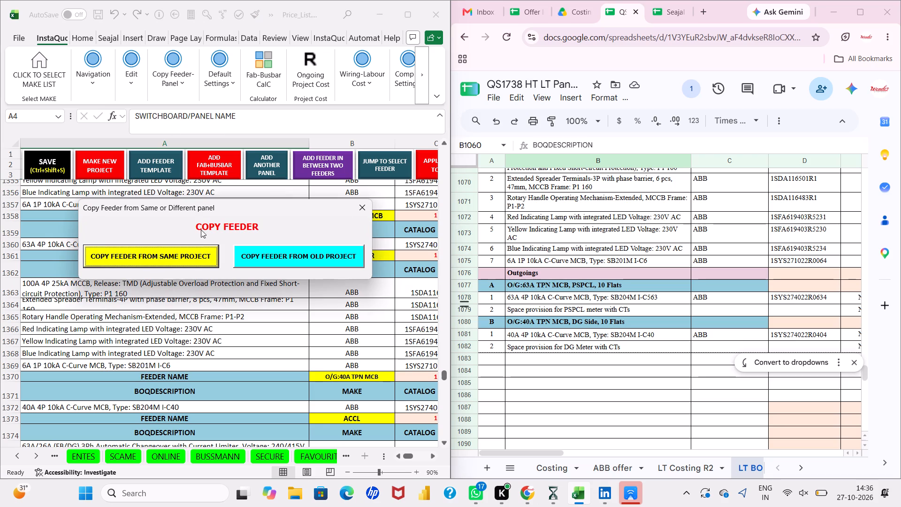
pyautogui.click(197, 251)
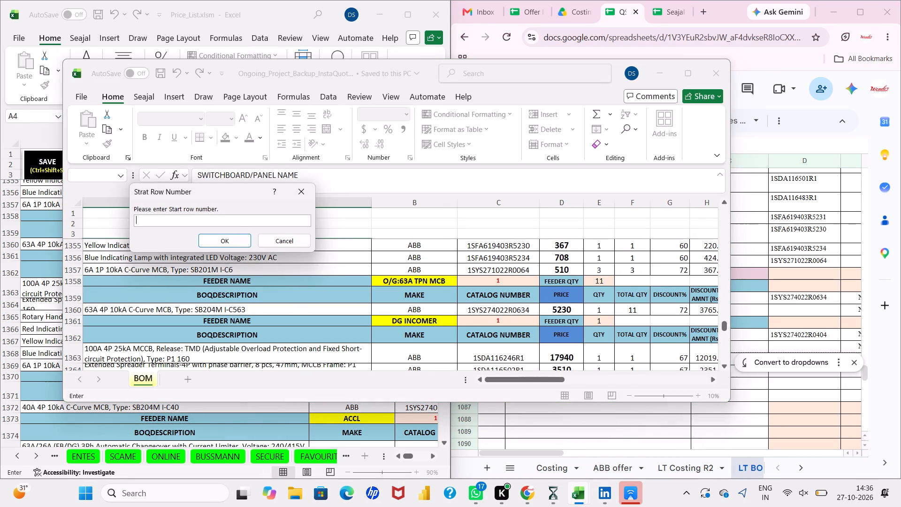
pyautogui.write('1358')
pyautogui.press('Return')
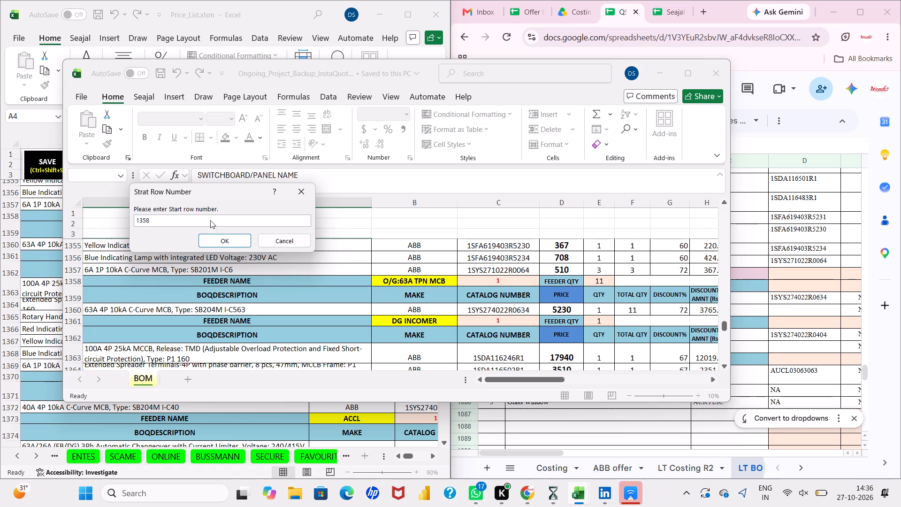
pyautogui.write('1360')
pyautogui.press('Return')
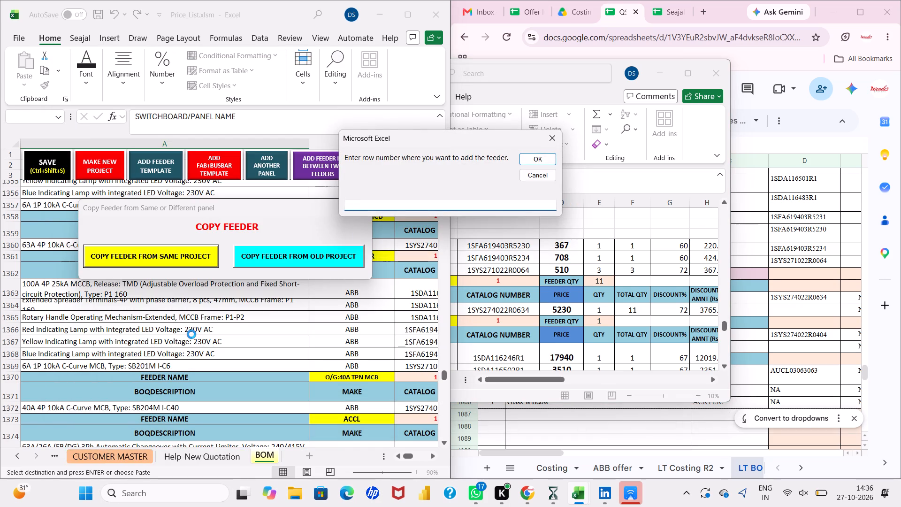
pyautogui.write('1370')
pyautogui.press('Return')
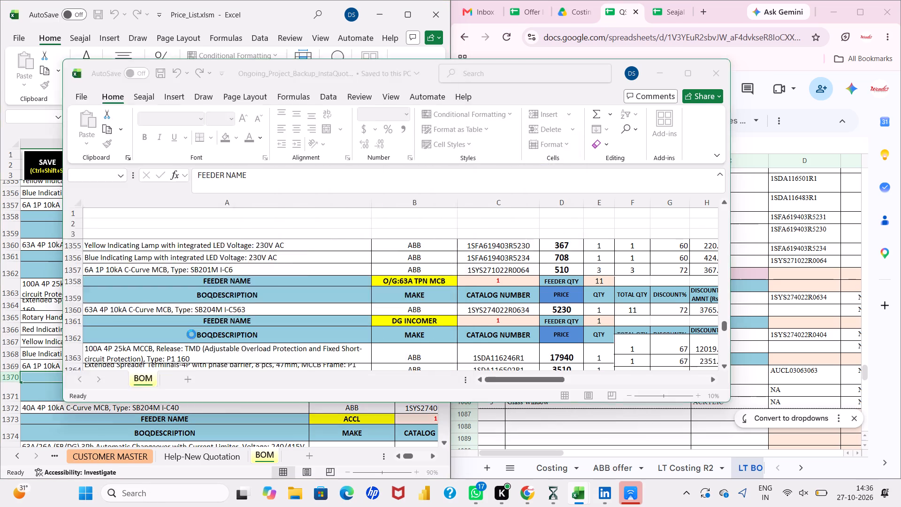
pyautogui.click(498, 289)
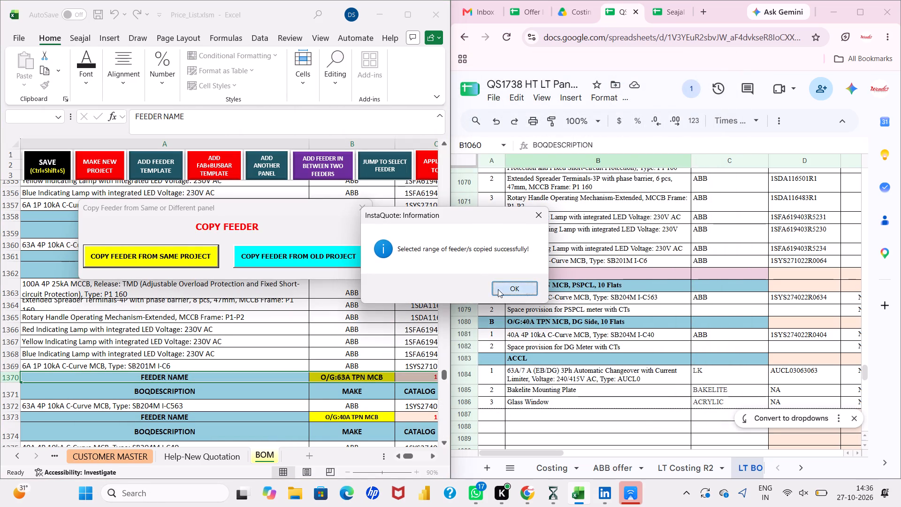
# Delete the original O/G:63A TPN MCB feeder rows 1358 to 1360 above METER BOX-2's DG INCOMER.
pyautogui.moveTo(17, 215); pyautogui.dragTo(17, 244)
pyautogui.rightClick(17, 244)
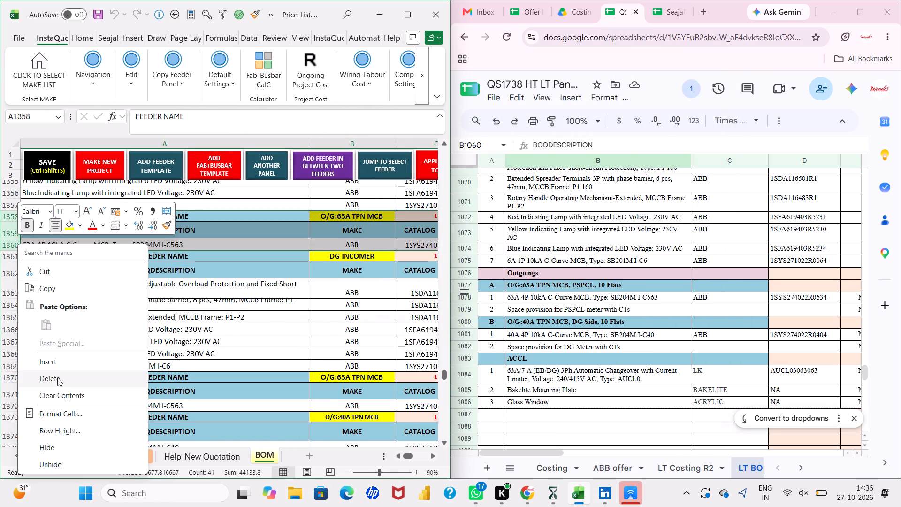
pyautogui.click(57, 378)
pyautogui.click(93, 304)
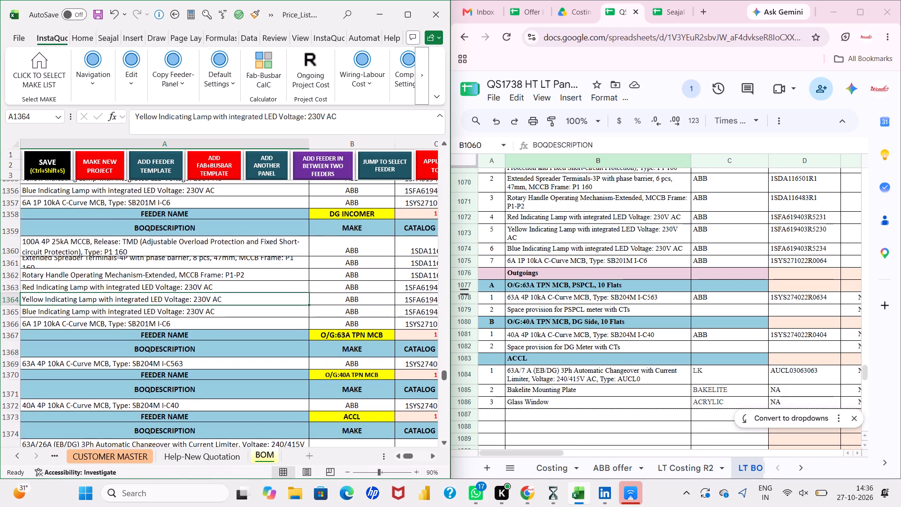
# Increase the height of row 1361 so the DG INCOMER's spreader terminals description fits on two lines.
pyautogui.moveTo(19, 263); pyautogui.dragTo(18, 271)
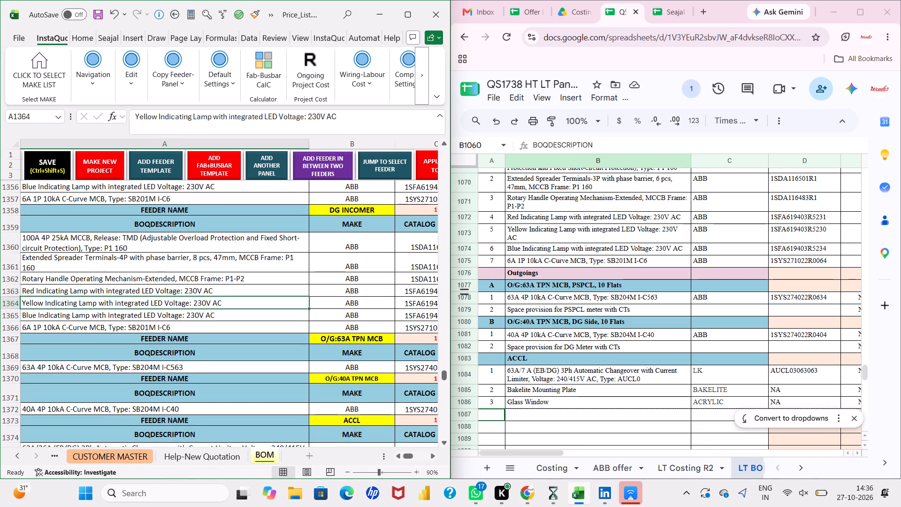
pyautogui.click(48, 285)
# Check the items and quantities of METER BOX-2's 63A, 40A and ACCL feeders against the LT BOQ R2 sheet.
pyautogui.scroll(-1, 48, 285)
pyautogui.hscroll(-2, 93, 295)
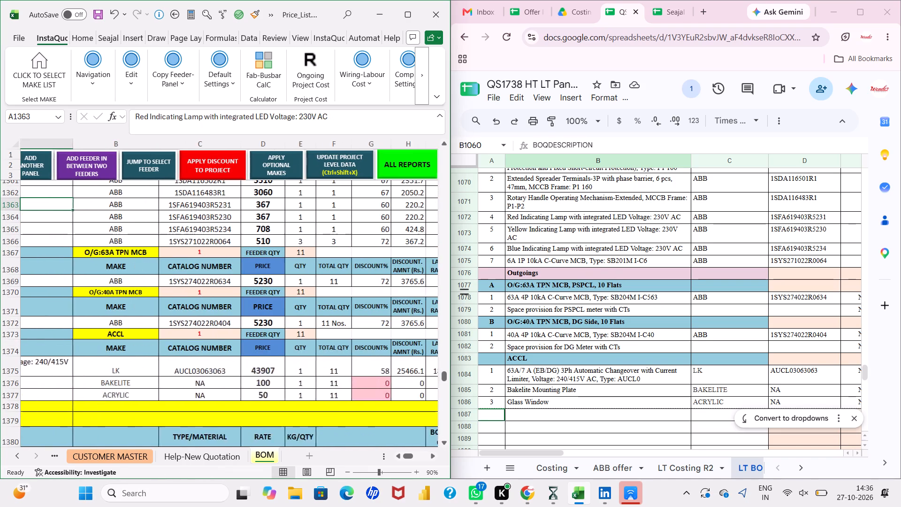
pyautogui.hscroll(2, 93, 295)
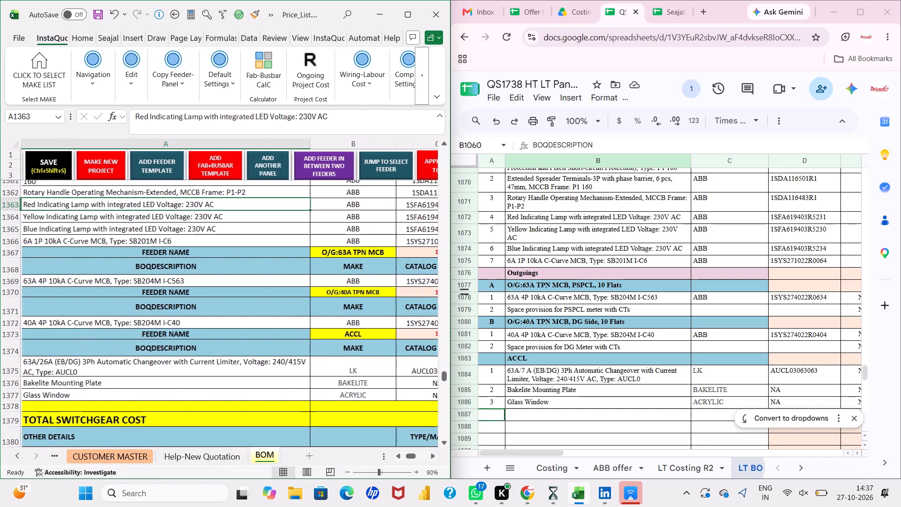
pyautogui.hscroll(-2, 93, 295)
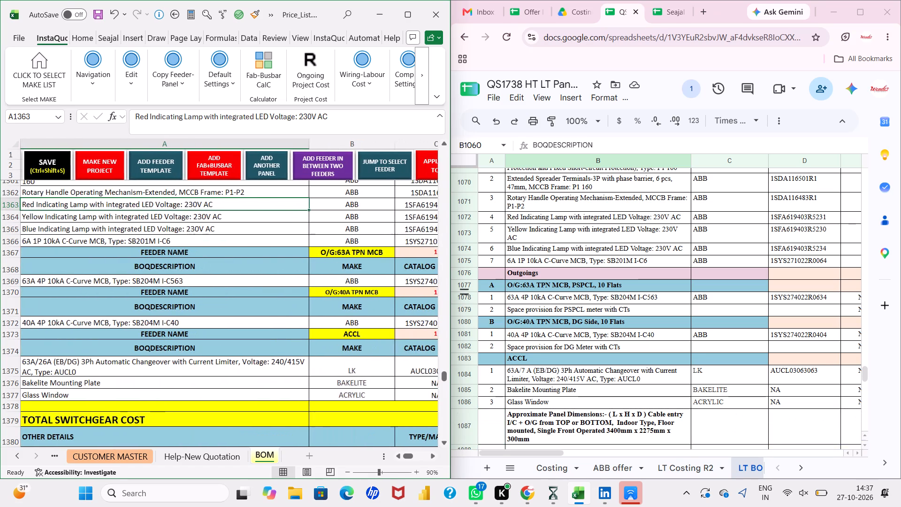
pyautogui.hscroll(-3, 93, 295)
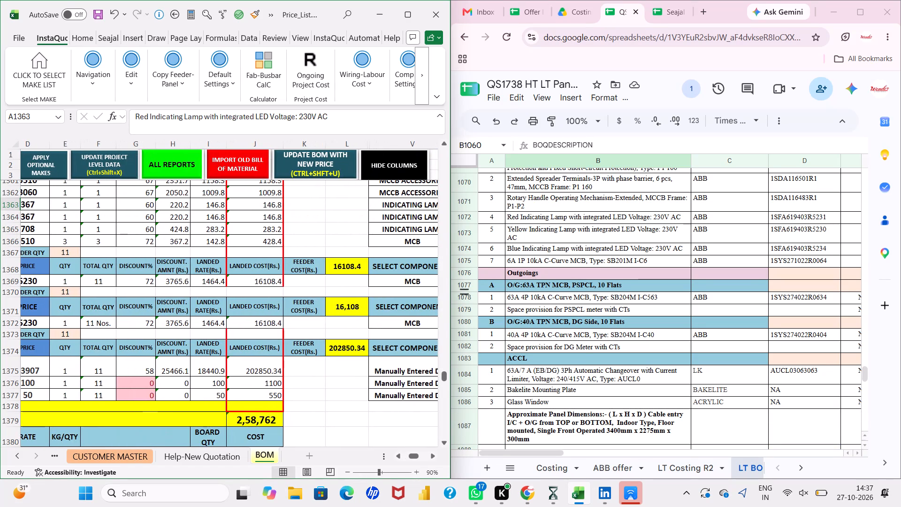
pyautogui.hscroll(-1, 529, 320)
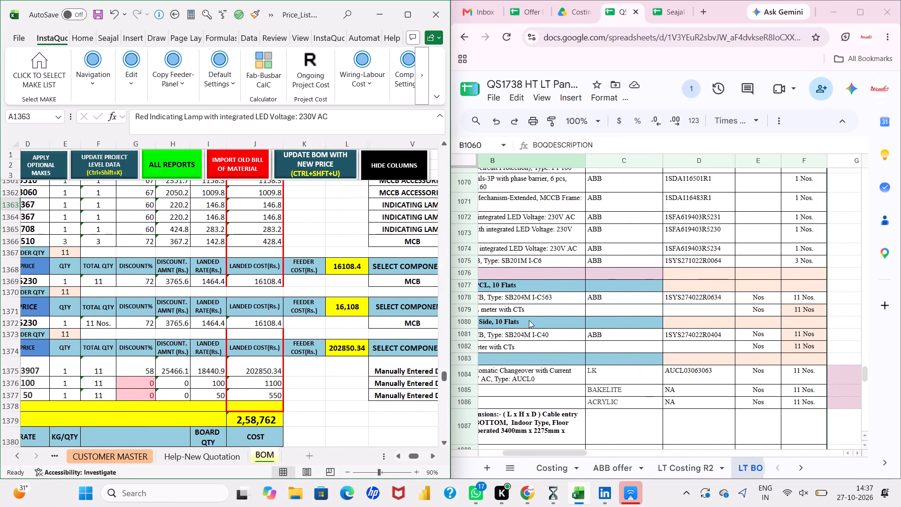
pyautogui.hscroll(-1, 529, 320)
pyautogui.hscroll(2, 211, 313)
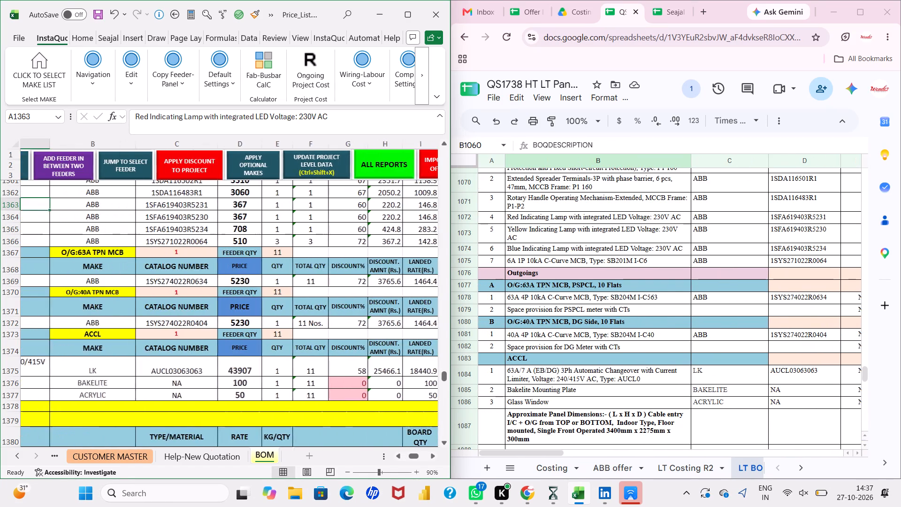
pyautogui.hscroll(1, 211, 313)
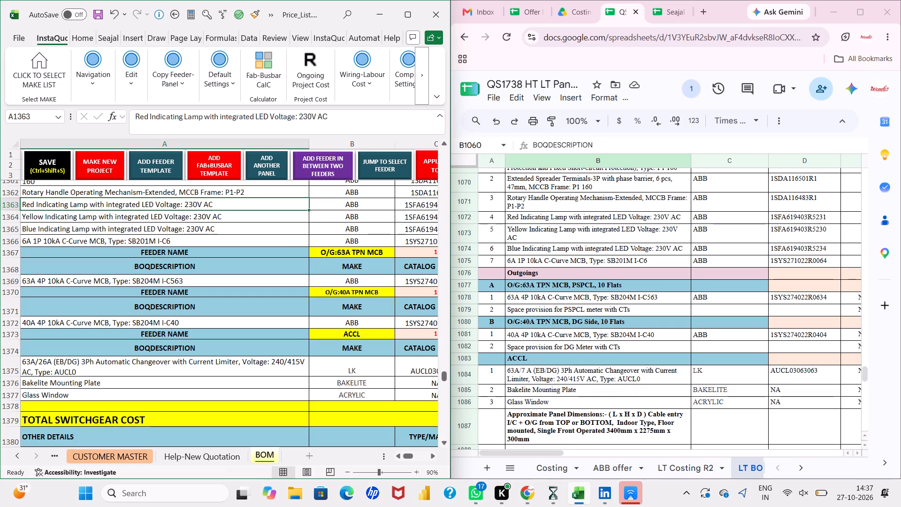
# Save a backup of the ongoing InstaQuote project.
pyautogui.click(52, 177)
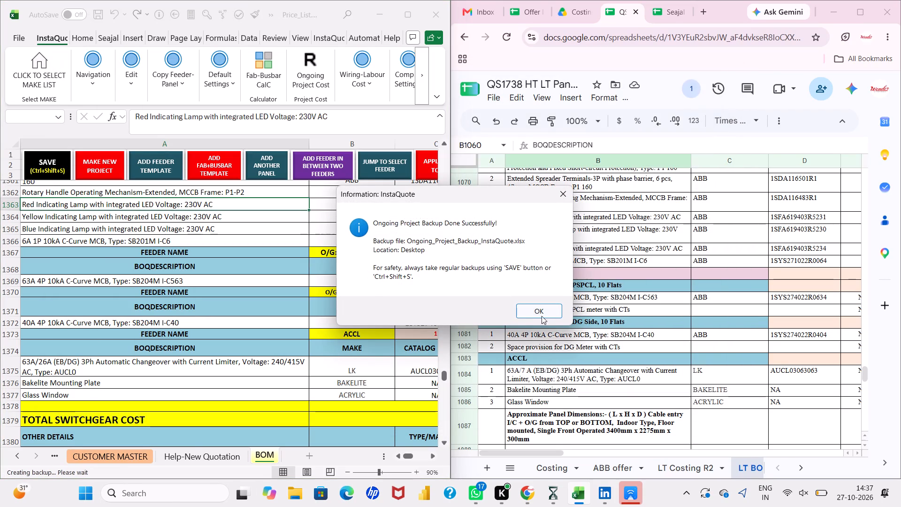
pyautogui.click(540, 314)
# Copy METER BOX-3's O/G:63A TPN MCB feeder, rows 1403 to 1405, from the same project to row 1415, above the O/G:40A feeder.
pyautogui.scroll(-2, 277, 332)
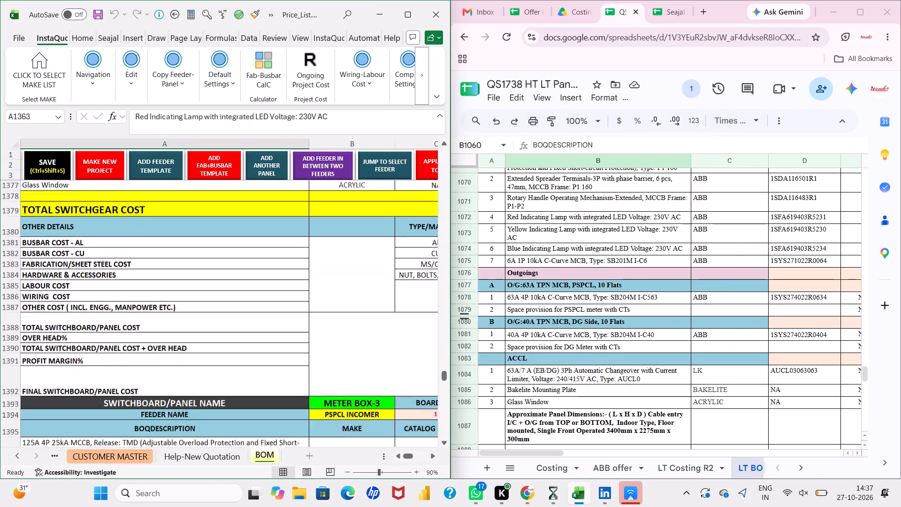
pyautogui.scroll(-4, 277, 332)
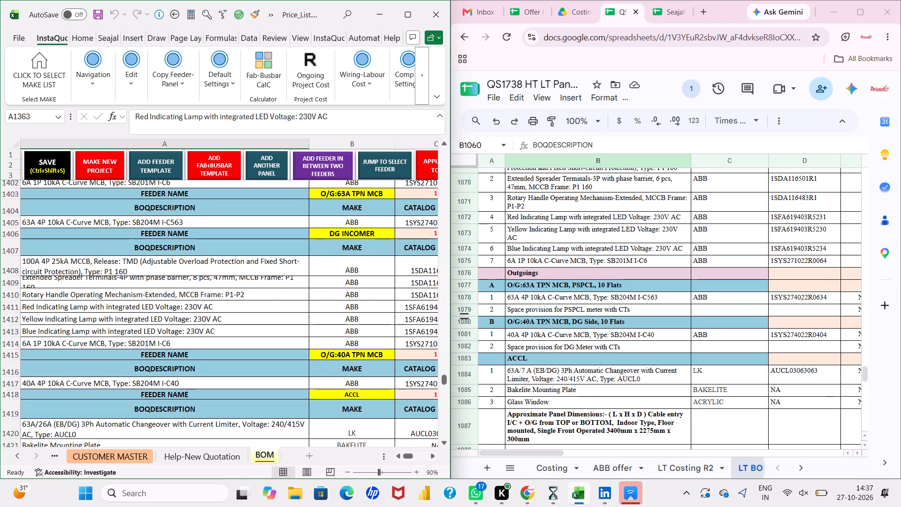
pyautogui.click(167, 96)
pyautogui.click(160, 142)
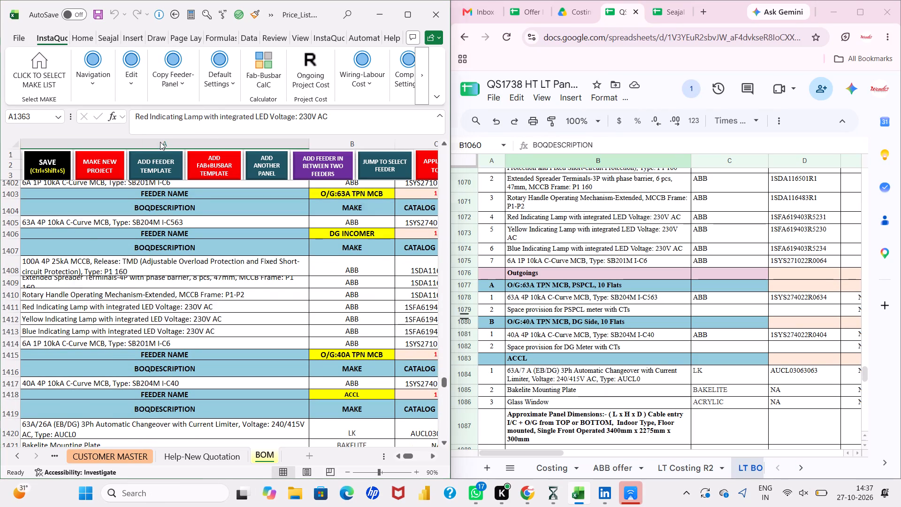
pyautogui.click(187, 259)
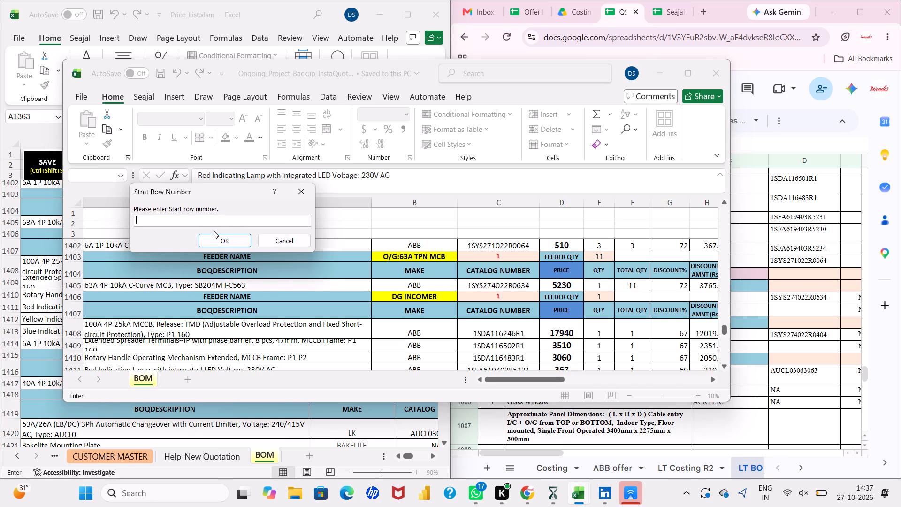
pyautogui.write('1403')
pyautogui.press('Return')
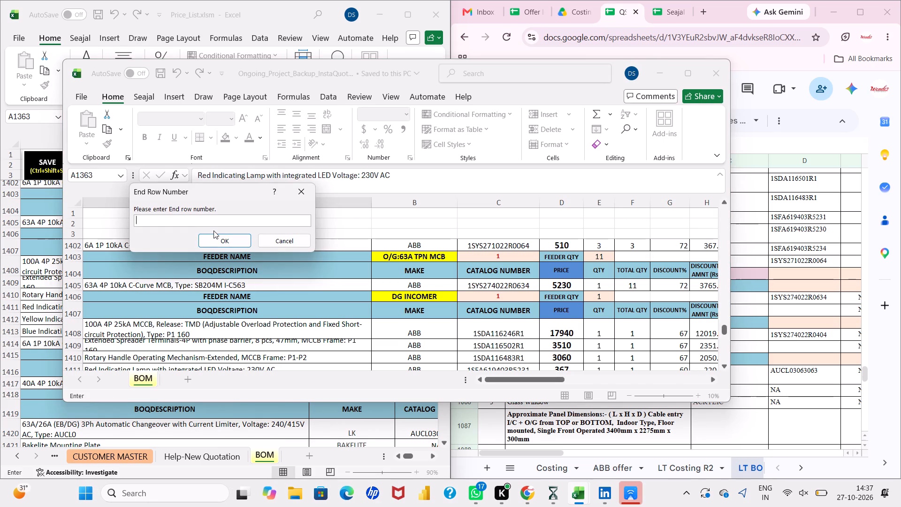
pyautogui.write('1405')
pyautogui.press('Return')
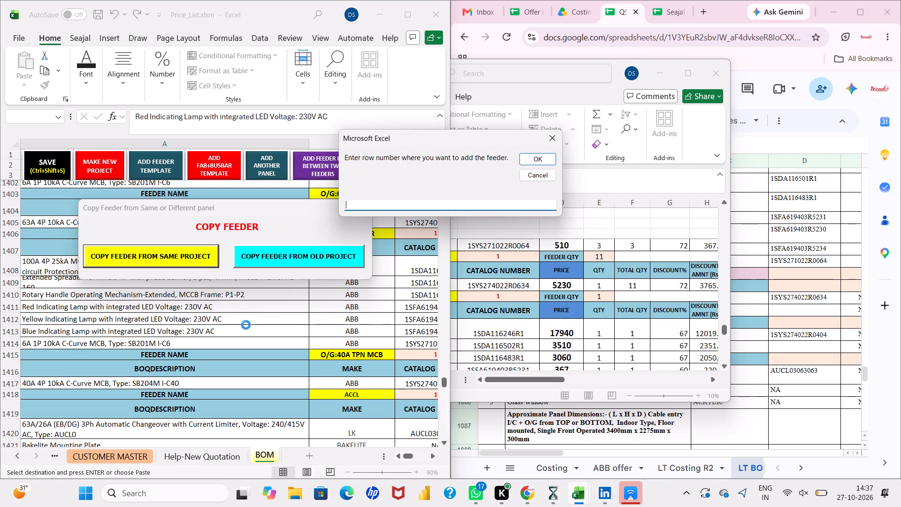
pyautogui.write('1415')
pyautogui.press('Return')
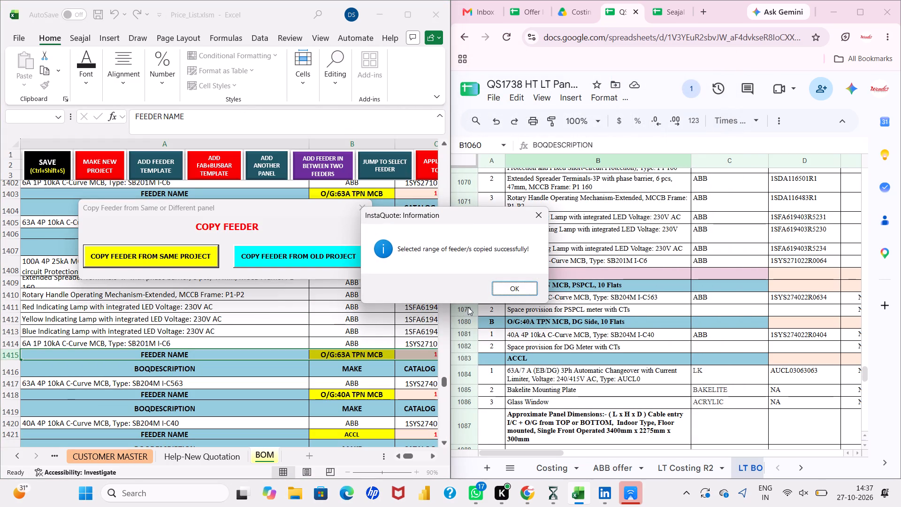
# Delete METER BOX-3's original O/G:63A TPN MCB feeder above the DG INCOMER, rows 1403 to 1405.
pyautogui.click(503, 290)
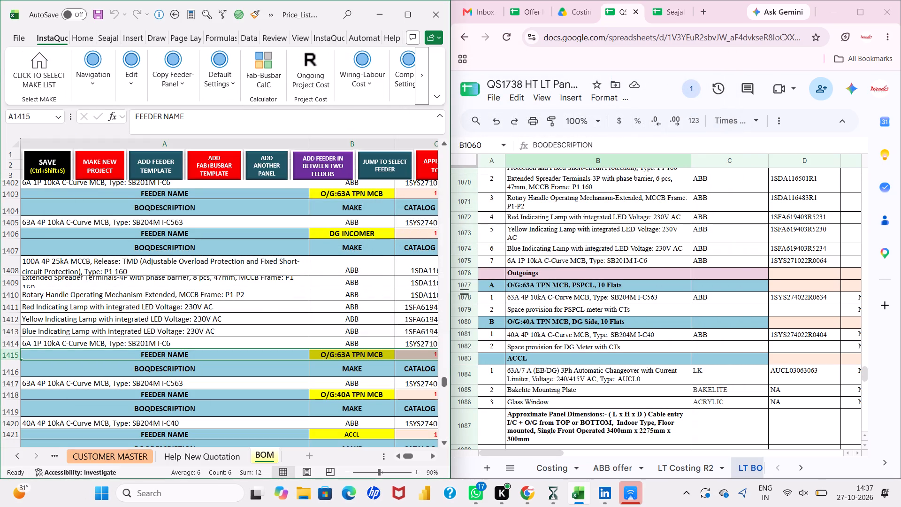
pyautogui.moveTo(19, 196); pyautogui.dragTo(17, 221)
pyautogui.rightClick(17, 221)
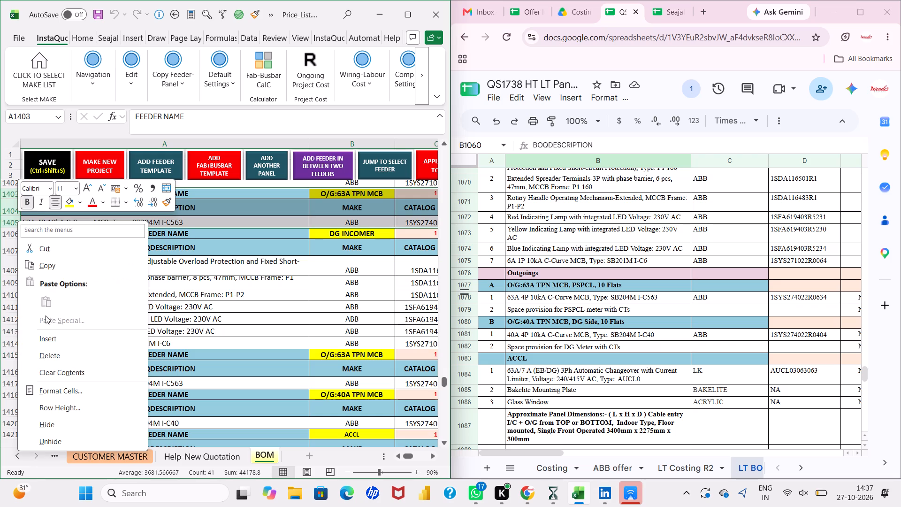
pyautogui.click(57, 353)
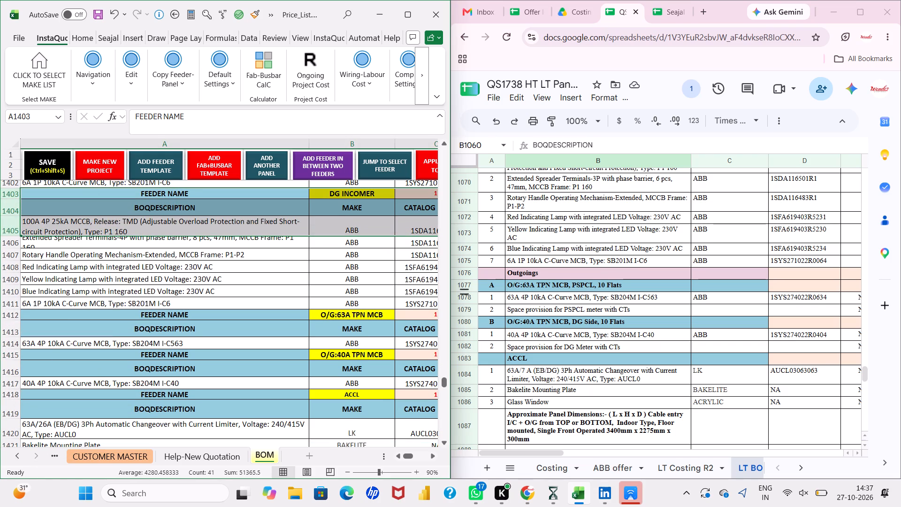
# Save a backup of the ongoing InstaQuote project.
pyautogui.click(61, 174)
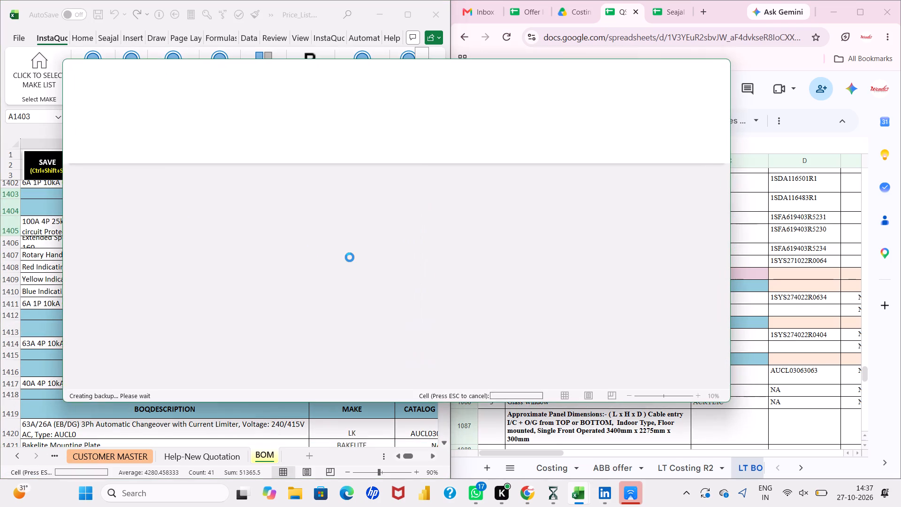
pyautogui.click(543, 311)
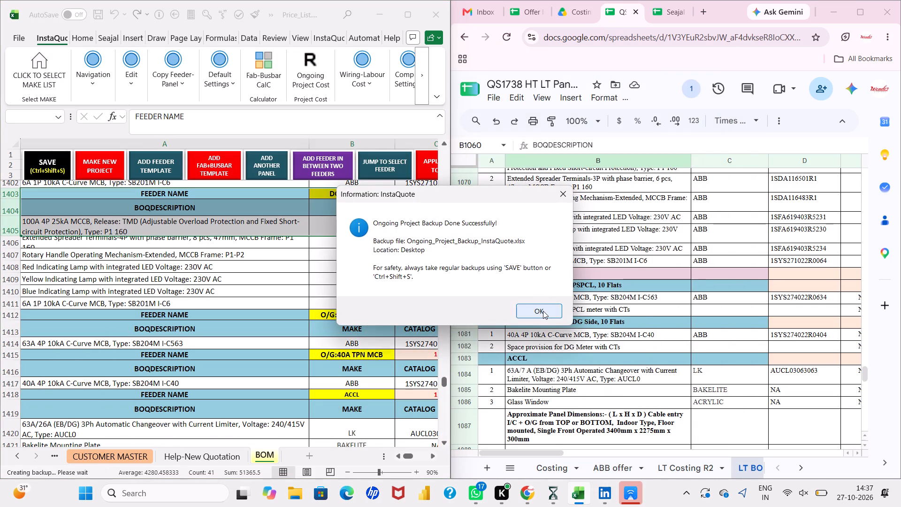
# Insert a blank row 1464 below the DG meter space provision in the O/G:40A TPN MCB, DG Side, 11 Flats feeder.
pyautogui.hscroll(-1, 573, 218)
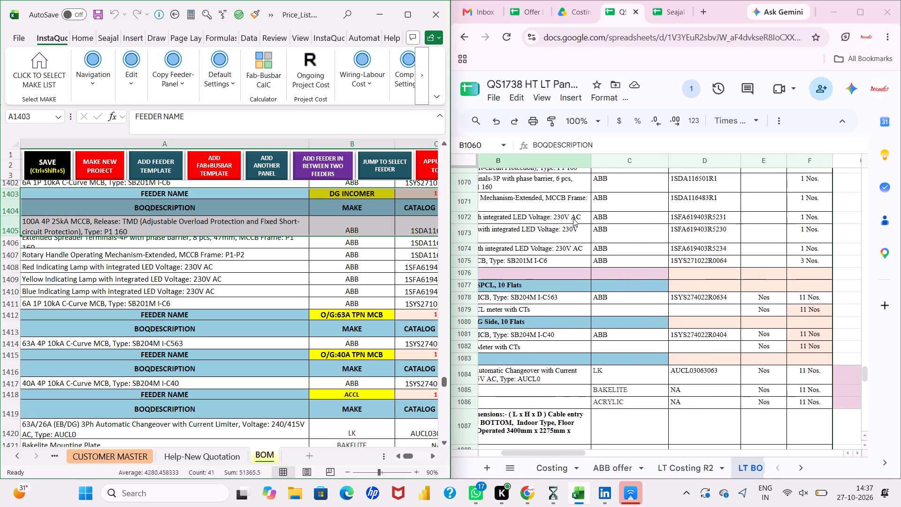
pyautogui.hscroll(-1, 573, 218)
pyautogui.click(310, 257)
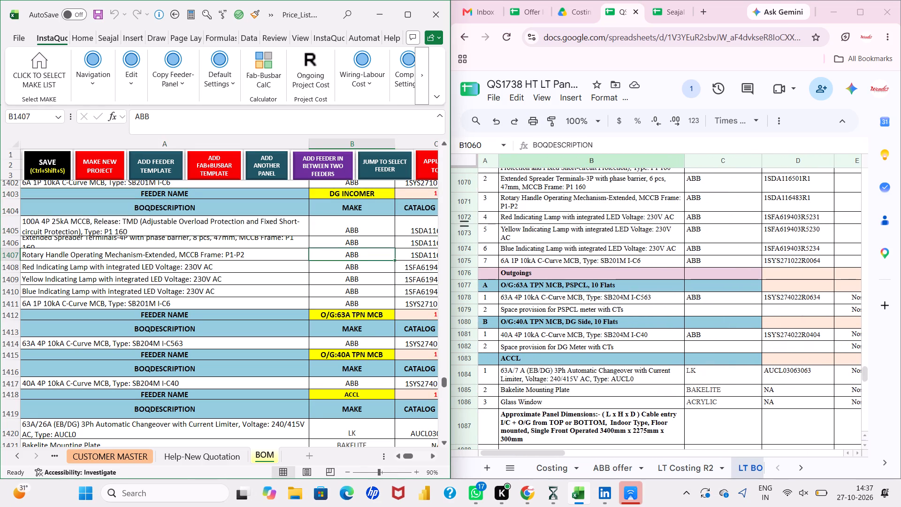
pyautogui.hscroll(-2, 310, 257)
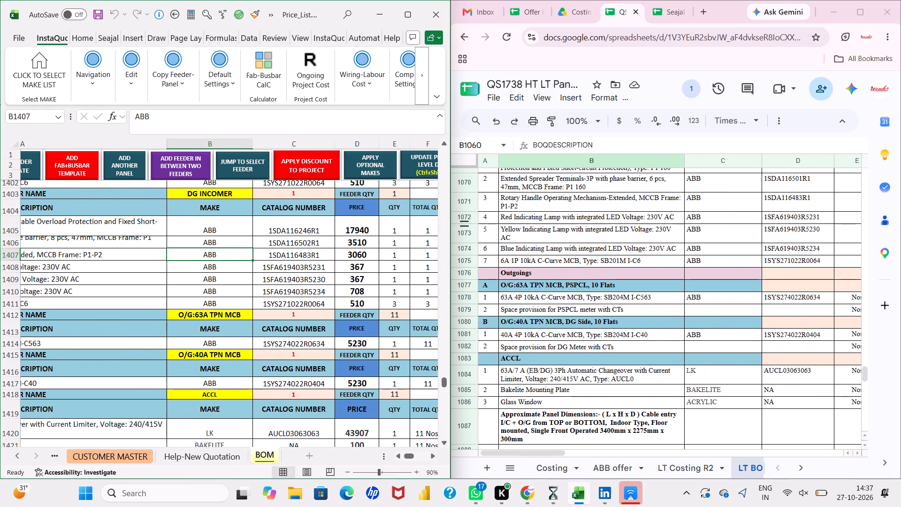
pyautogui.hscroll(1, 310, 257)
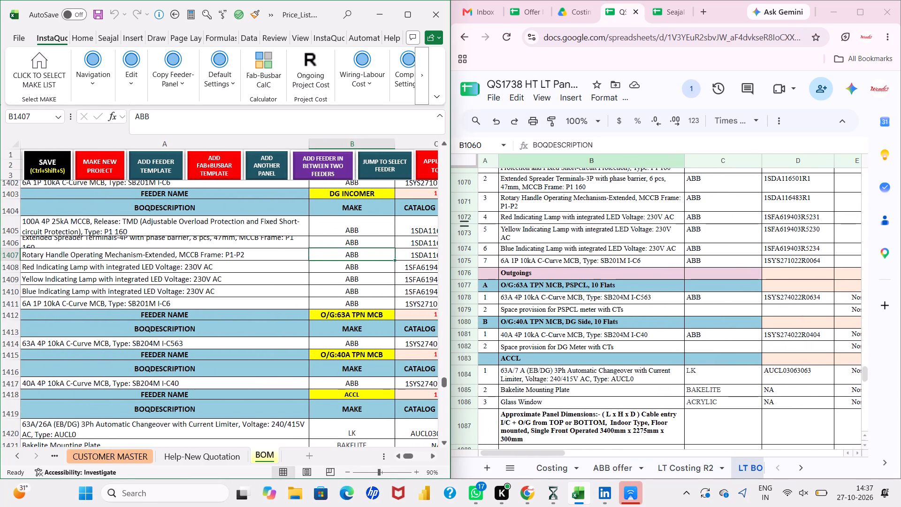
pyautogui.scroll(-7, 310, 257)
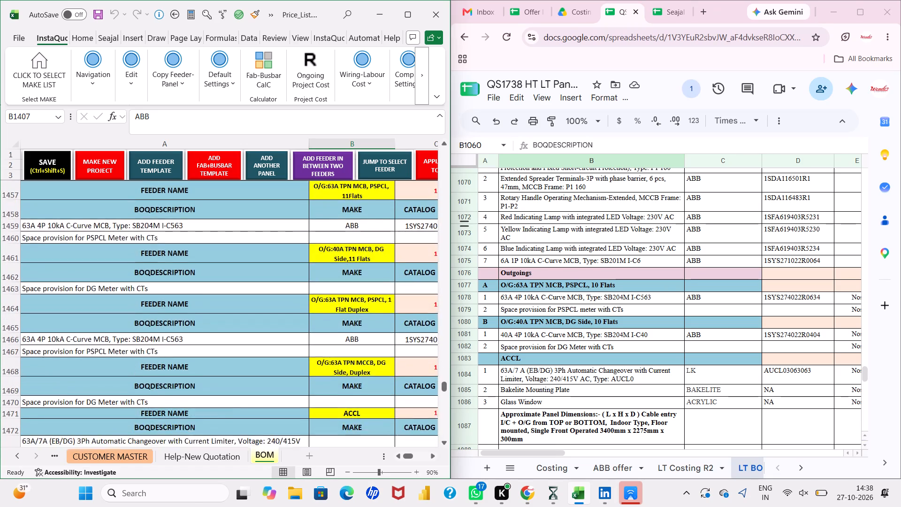
pyautogui.scroll(-1, 310, 257)
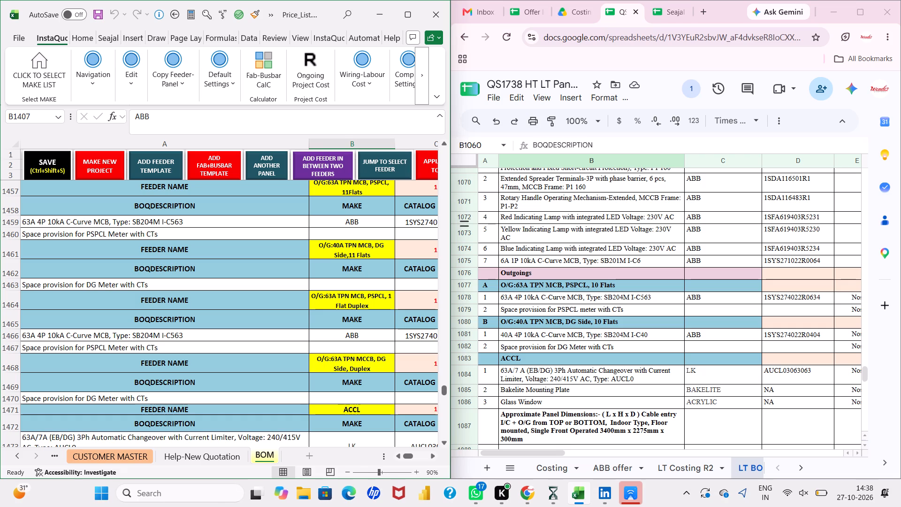
pyautogui.rightClick(16, 284)
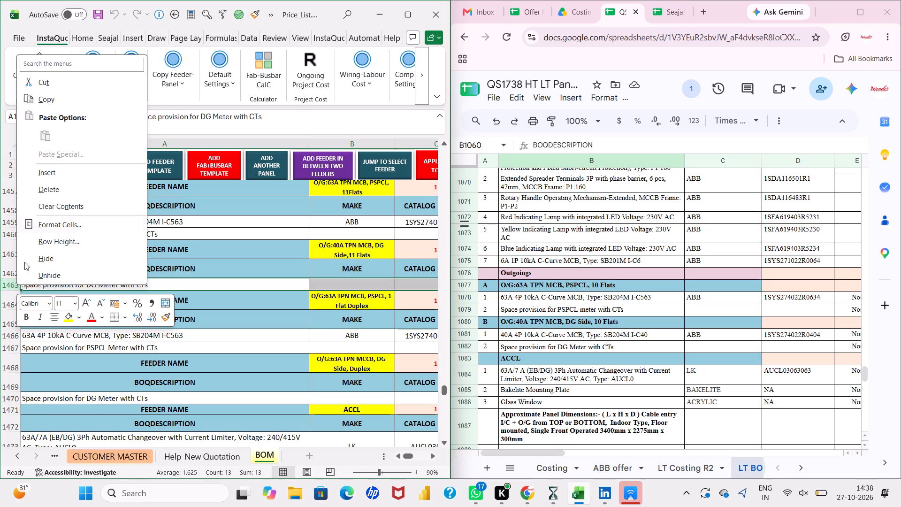
pyautogui.click(136, 51)
pyautogui.click(221, 124)
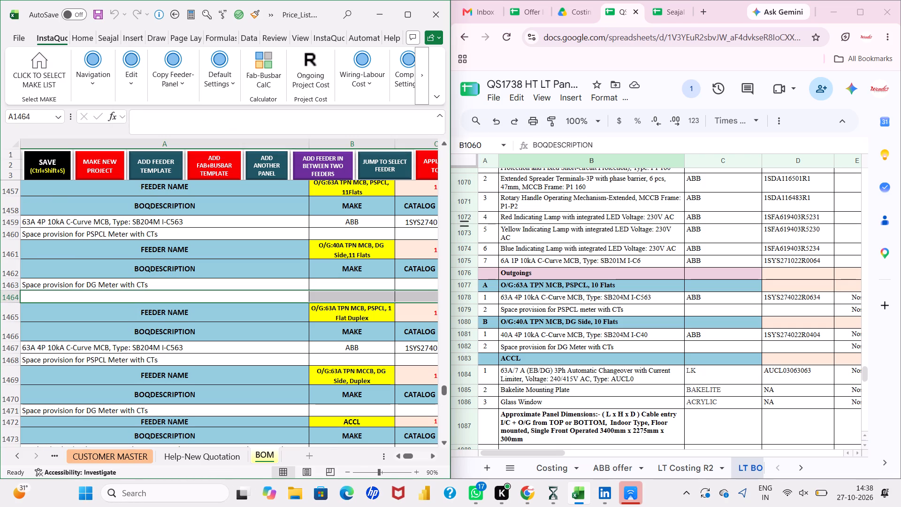
# Copy the 40A 4P 10kA C-Curve MCB entry, description through quantity, from row 1417 into blank row 1464.
pyautogui.scroll(2, 168, 343)
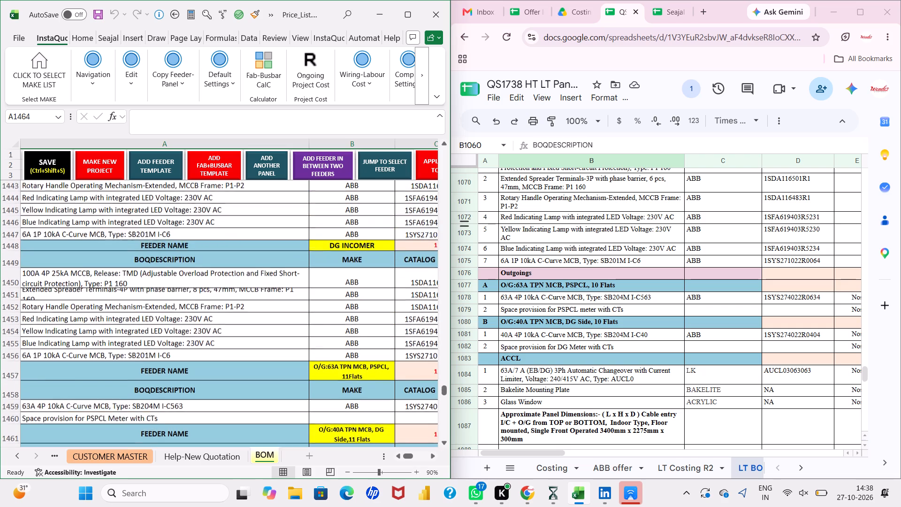
pyautogui.scroll(3, 168, 343)
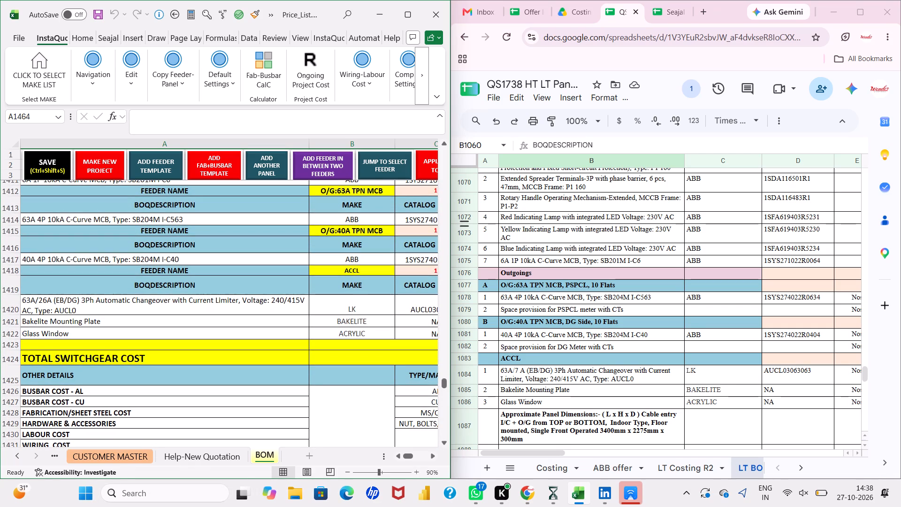
pyautogui.moveTo(187, 255); pyautogui.dragTo(246, 248)
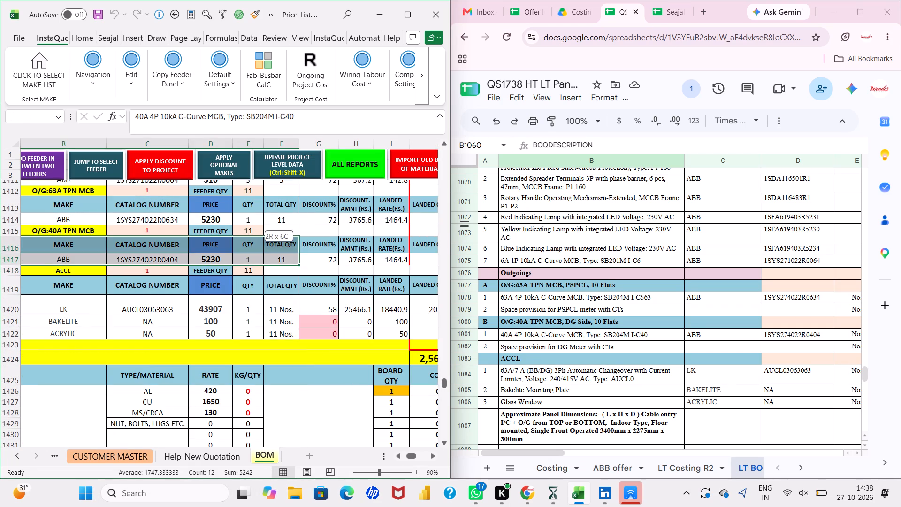
pyautogui.moveTo(246, 248); pyautogui.dragTo(252, 259)
pyautogui.hotkey('ctrl', 'c')
pyautogui.hscroll(2, 252, 259)
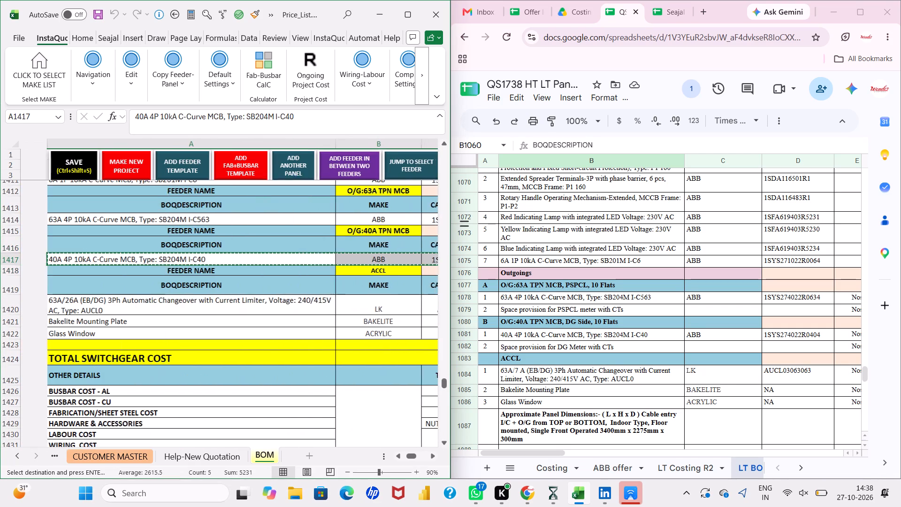
pyautogui.scroll(-9, 252, 259)
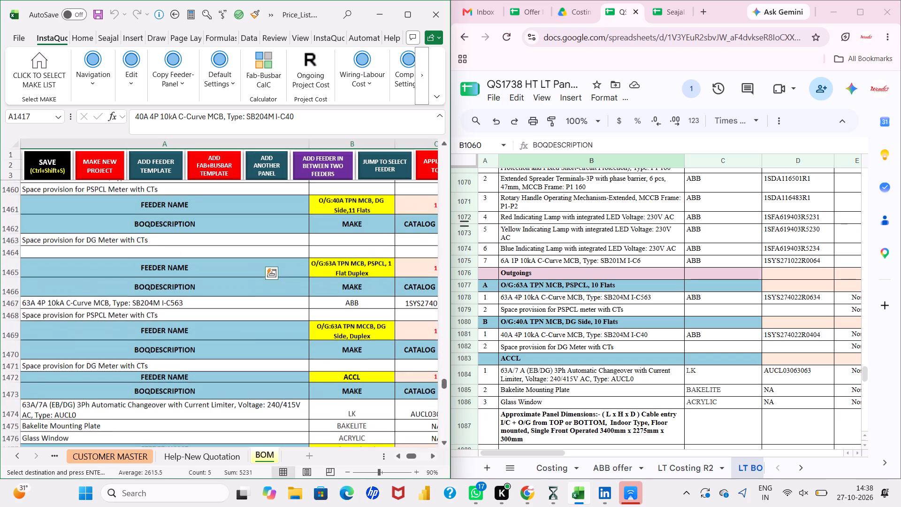
pyautogui.scroll(-1, 252, 259)
pyautogui.click(234, 245)
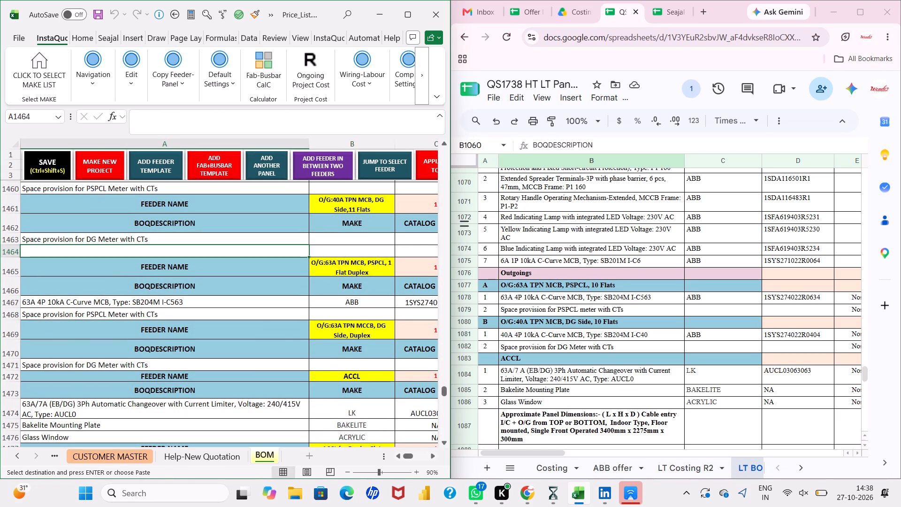
pyautogui.hotkey('ctrl', 'v')
# Set the discount of the 40A MCB in row 1464 to 72%.
pyautogui.hscroll(-3, 234, 245)
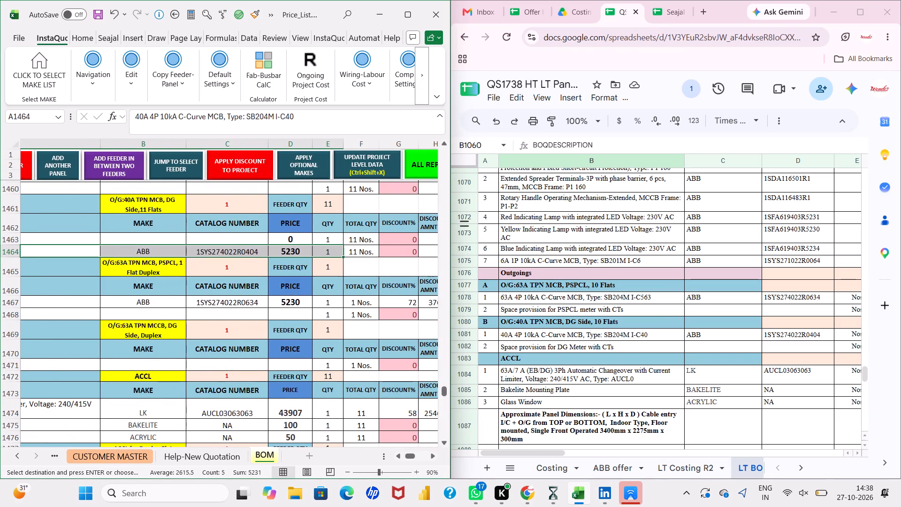
pyautogui.hscroll(-2, 353, 253)
pyautogui.click(263, 247)
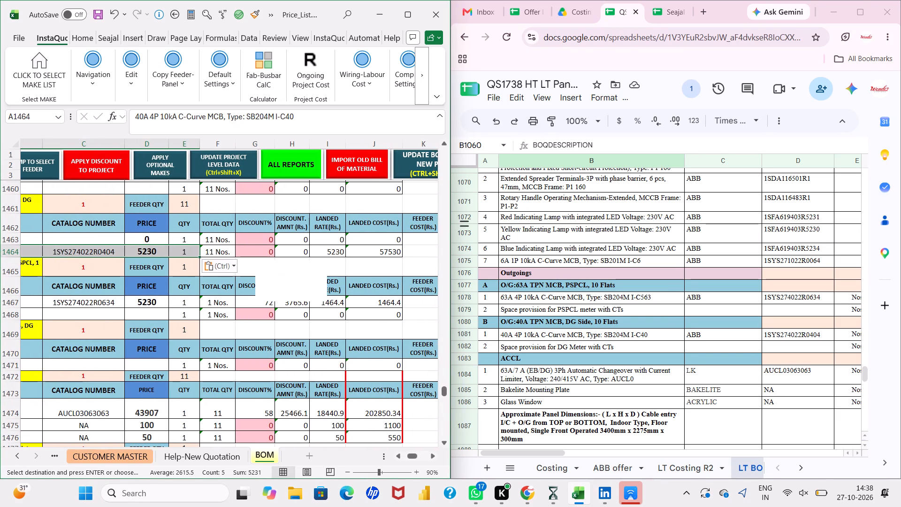
pyautogui.write('72')
pyautogui.press('Return')
# Save a backup of the ongoing InstaQuote project with the added 40A MCB.
pyautogui.hscroll(1, 263, 247)
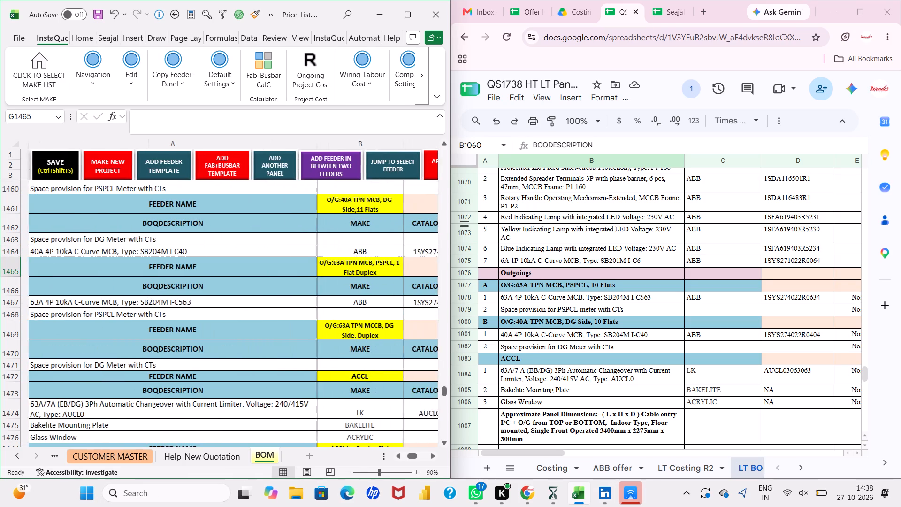
pyautogui.click(45, 168)
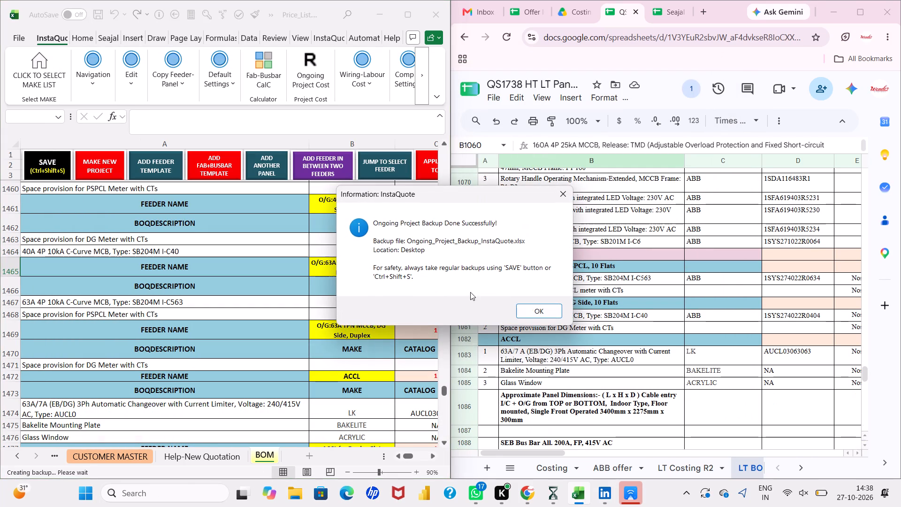
pyautogui.click(541, 313)
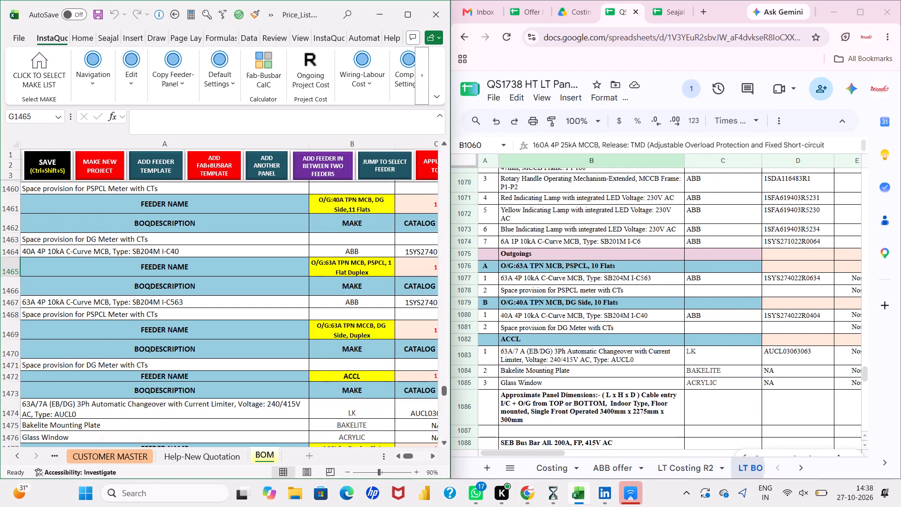
# Switch to the QS1738 Google Sheet and jump to the other viewer's location.
pyautogui.click(688, 84)
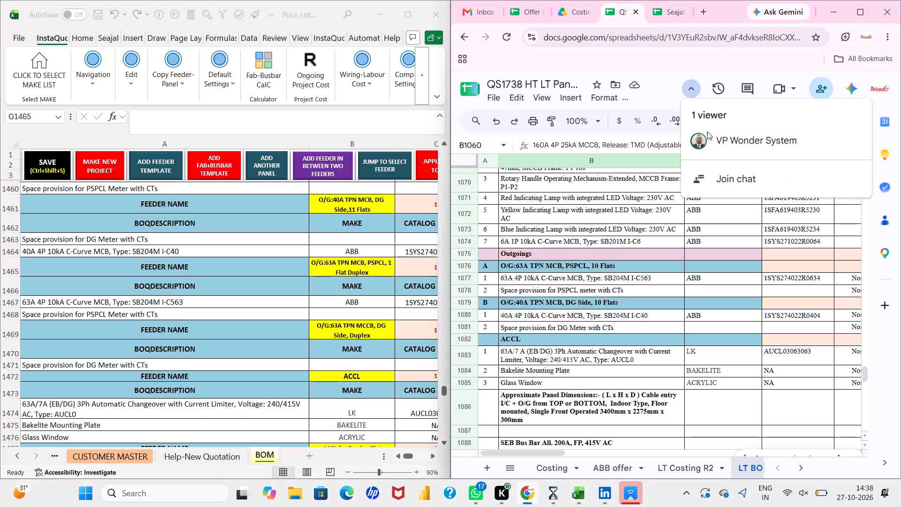
pyautogui.click(709, 139)
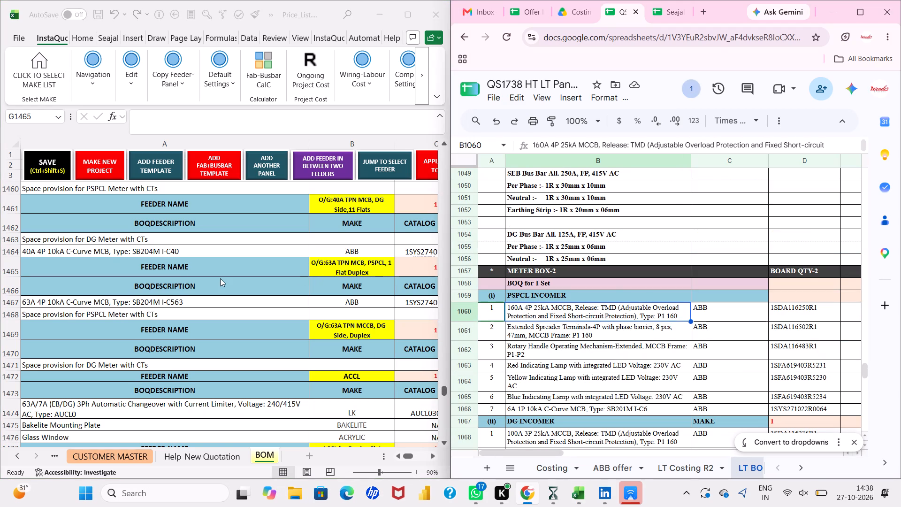
# Examine the feeder order in the BOM from row 1465 through METER BOX-5 and the panel after it.
pyautogui.click(182, 282)
pyautogui.scroll(-3, 182, 282)
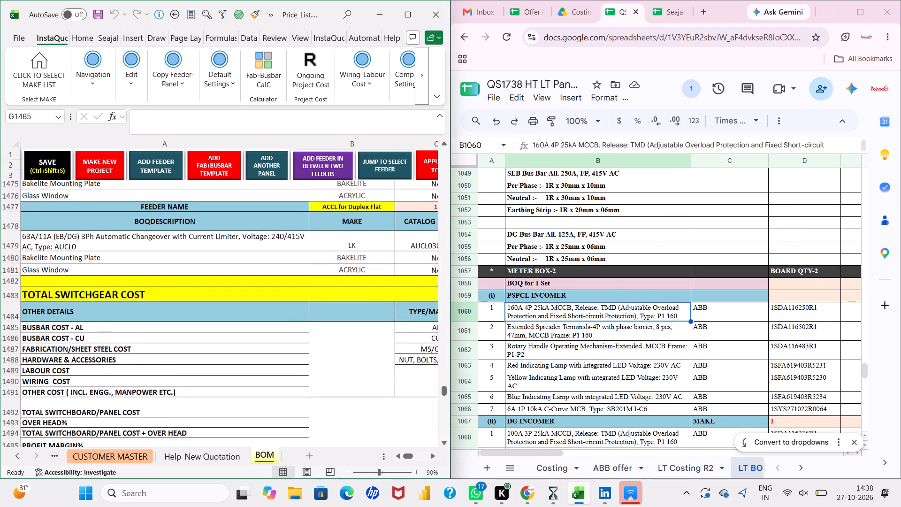
pyautogui.scroll(-2, 182, 282)
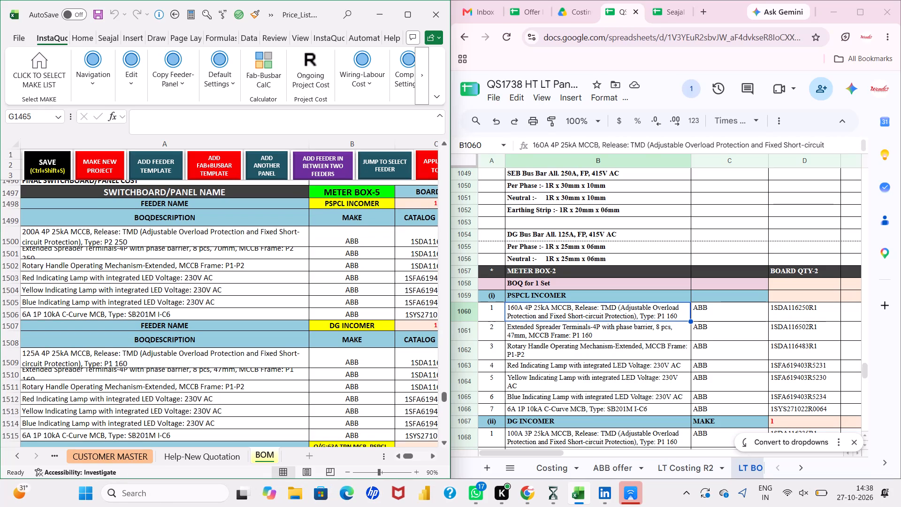
pyautogui.scroll(-6, 182, 282)
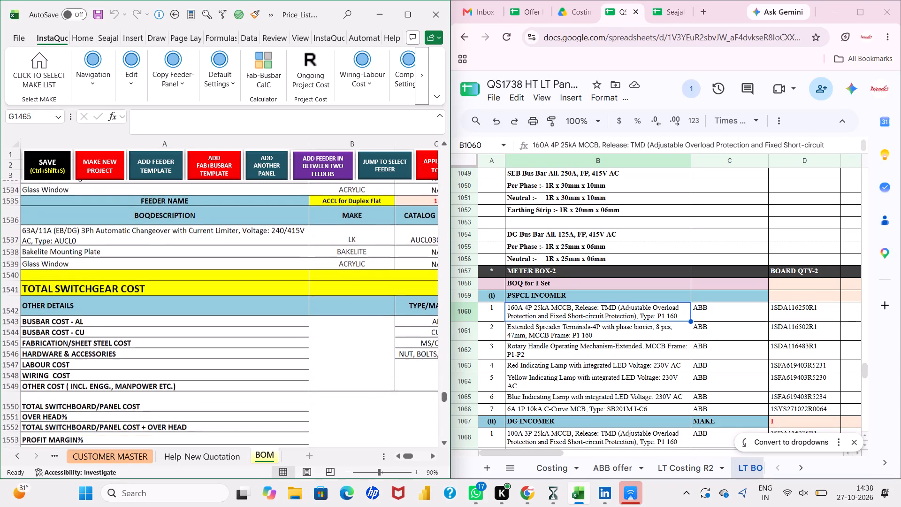
pyautogui.scroll(1, 182, 282)
pyautogui.scroll(-1, 182, 282)
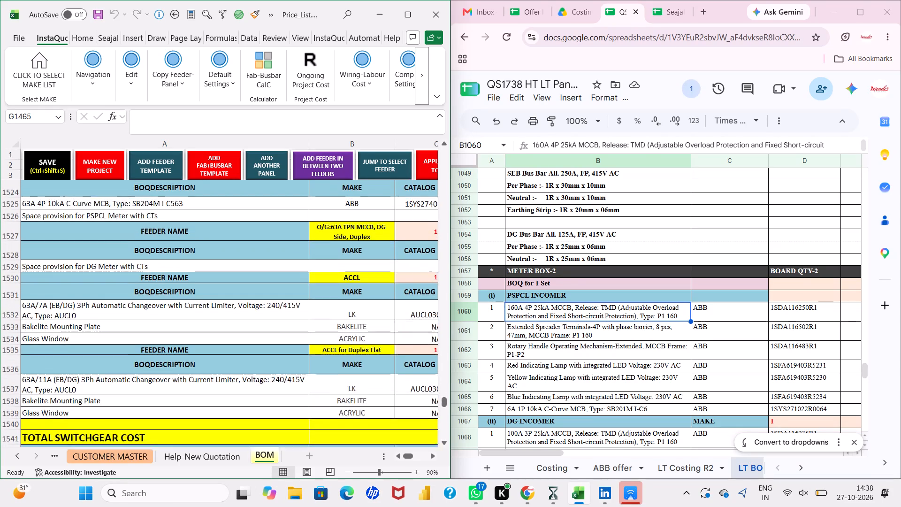
pyautogui.scroll(-3, 182, 282)
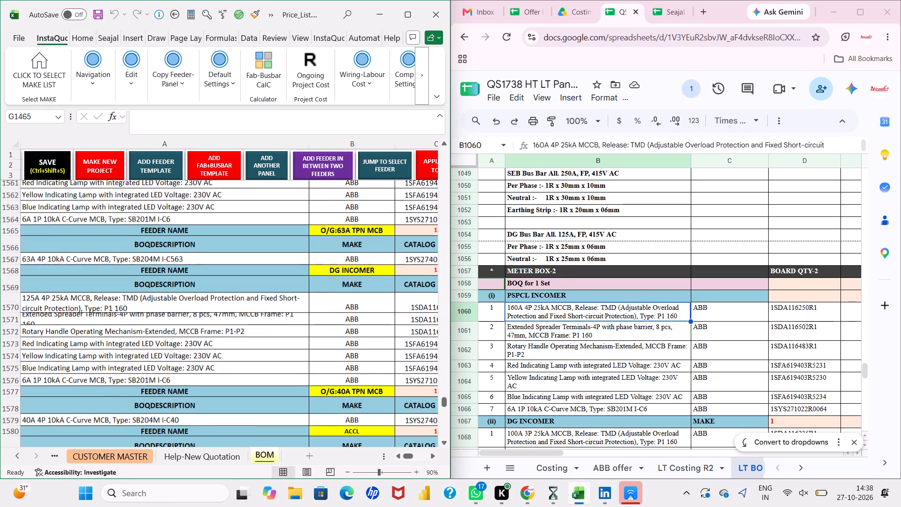
pyautogui.scroll(-1, 182, 282)
pyautogui.scroll(1, 187, 227)
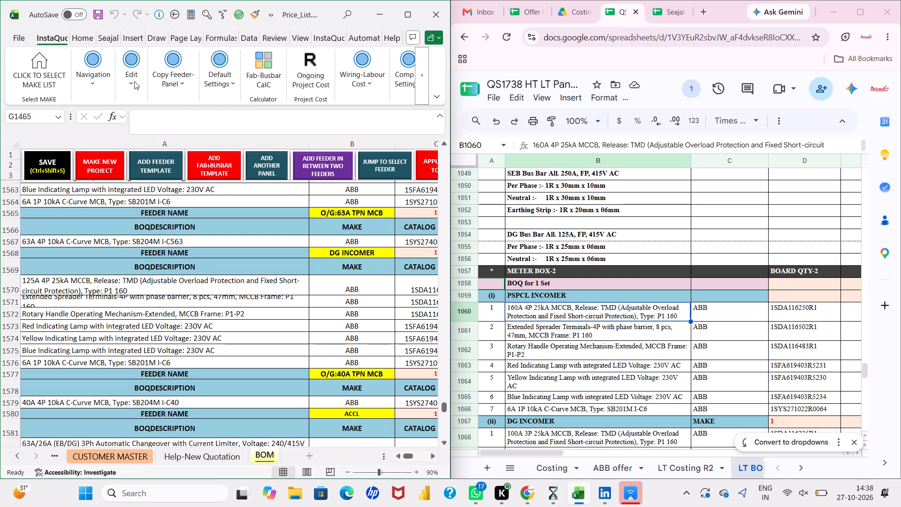
# Copy the O/G:63A TPN MCB feeder, rows 1565 to 1567 of the same project, to row 1577 above the 40A feeder.
pyautogui.click(133, 81)
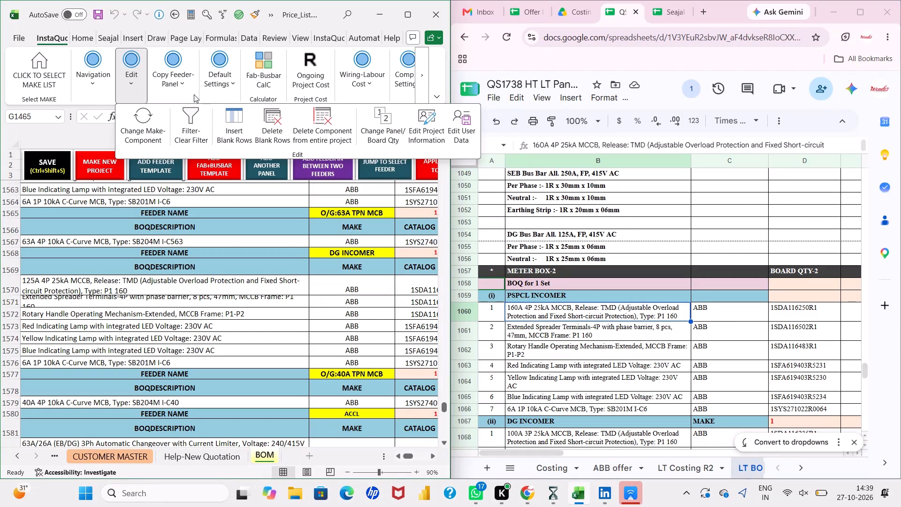
pyautogui.click(188, 92)
pyautogui.click(171, 138)
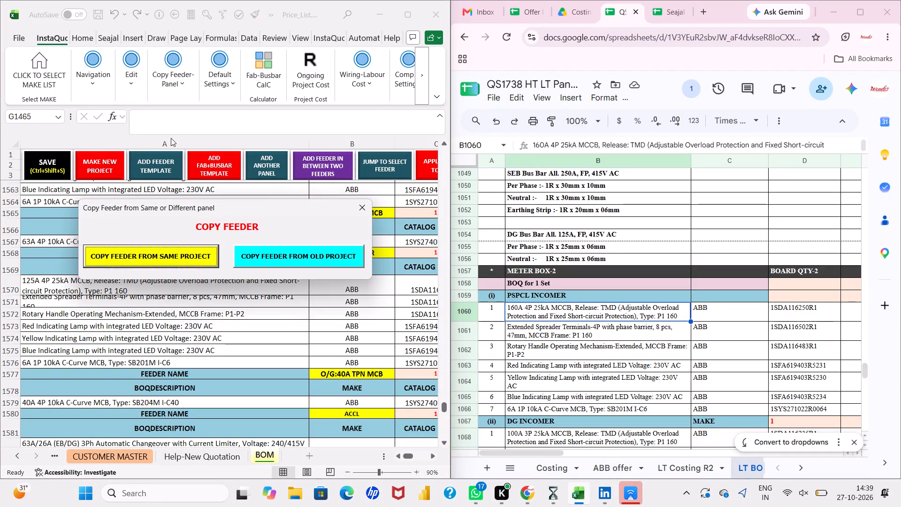
pyautogui.click(200, 262)
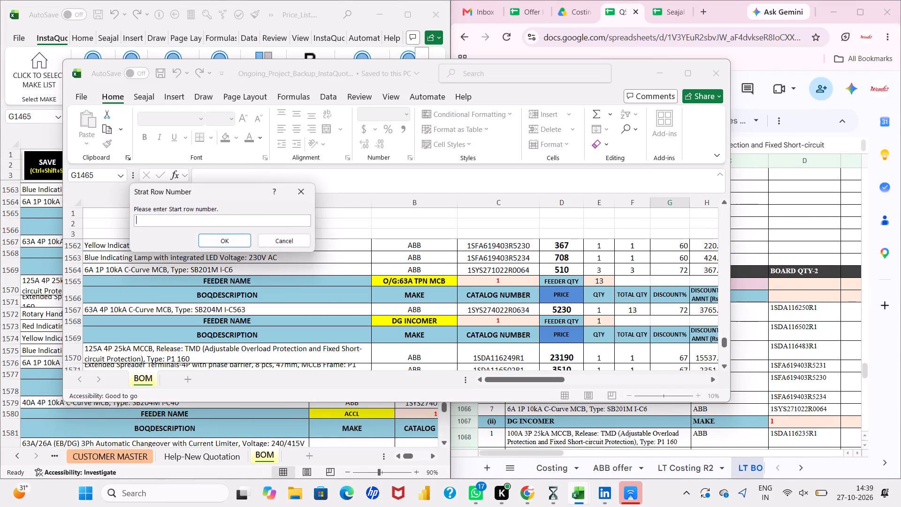
pyautogui.write('1565')
pyautogui.press('Return')
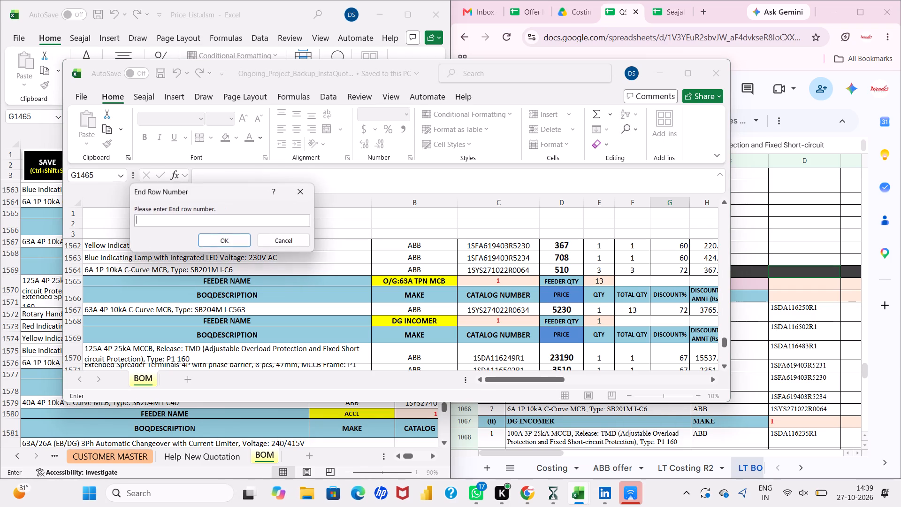
pyautogui.write('1567')
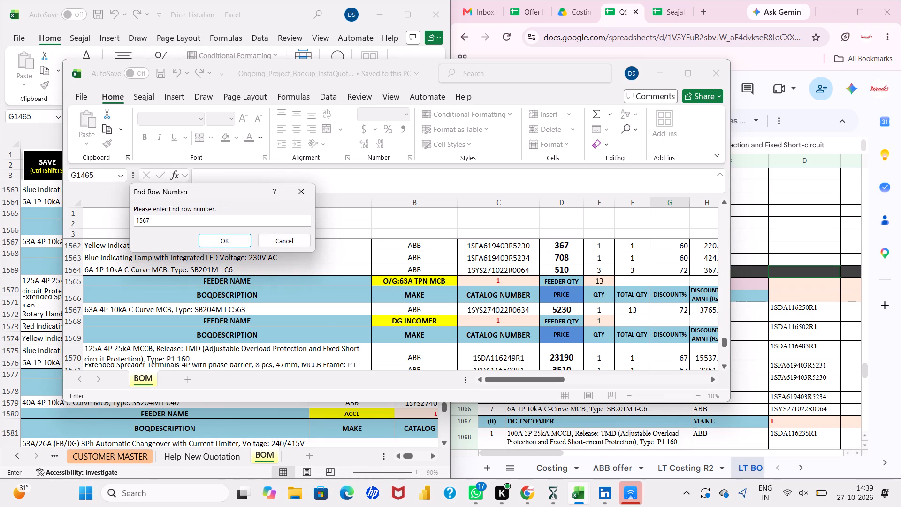
pyautogui.press('Return')
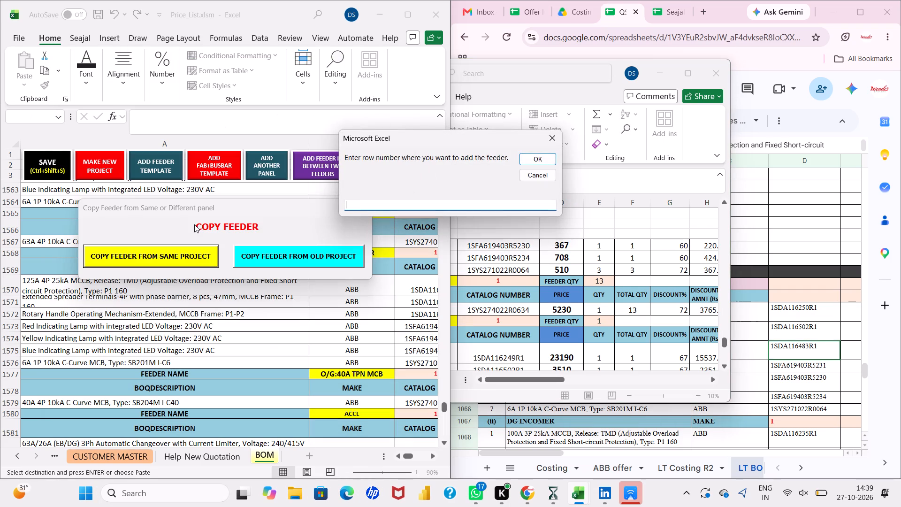
pyautogui.write('1577')
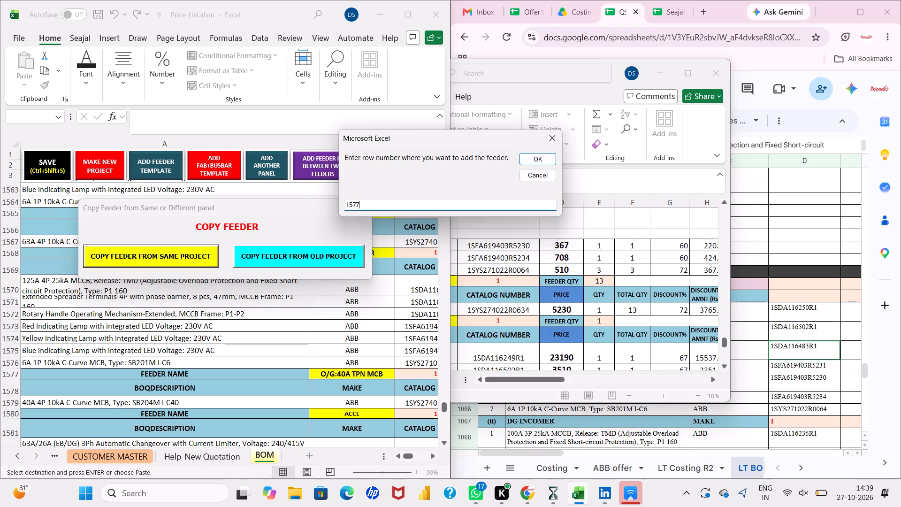
pyautogui.press('Return')
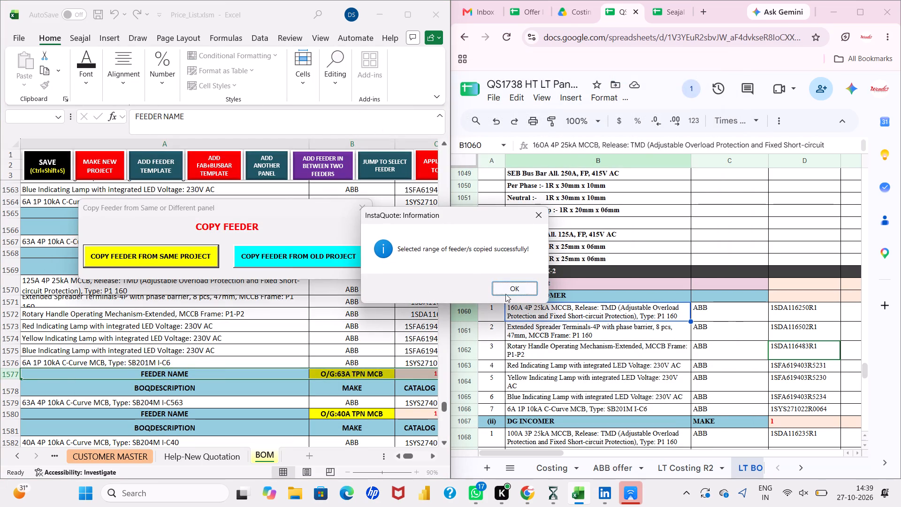
pyautogui.click(508, 293)
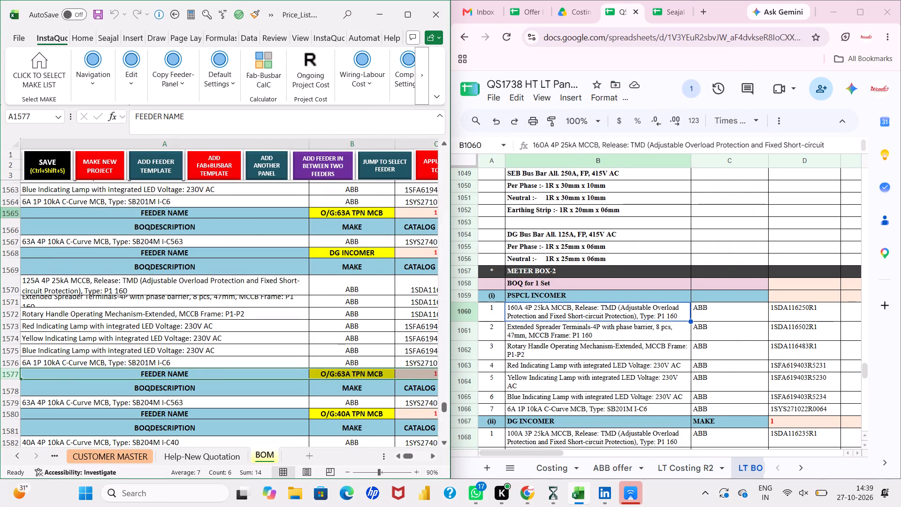
# Delete the original O/G:63A TPN MCB feeder in rows 1565 to 1567, above the DG incomer.
pyautogui.moveTo(15, 215); pyautogui.dragTo(14, 241)
pyautogui.rightClick(14, 241)
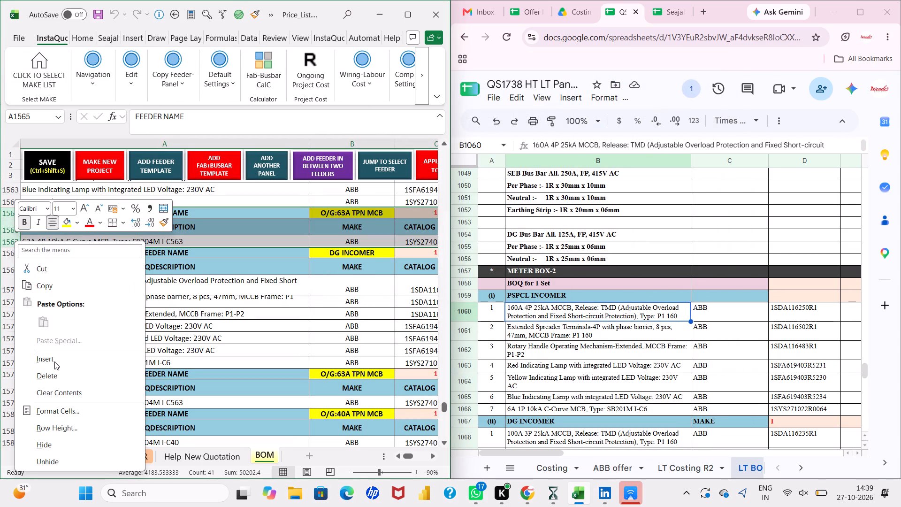
pyautogui.click(61, 374)
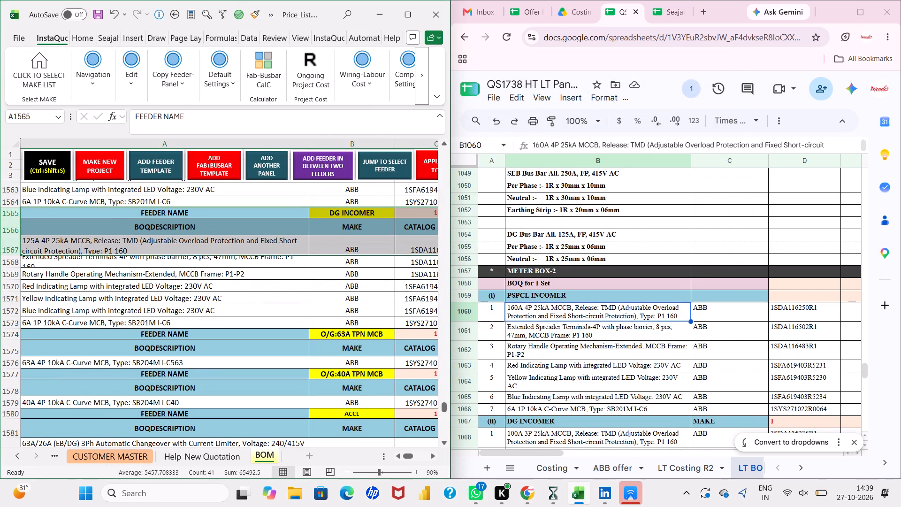
# Increase the height of row 1568 to fit the full two-line spreader terminals description.
pyautogui.click(321, 252)
pyautogui.hscroll(-2, 321, 252)
pyautogui.hscroll(2, 321, 252)
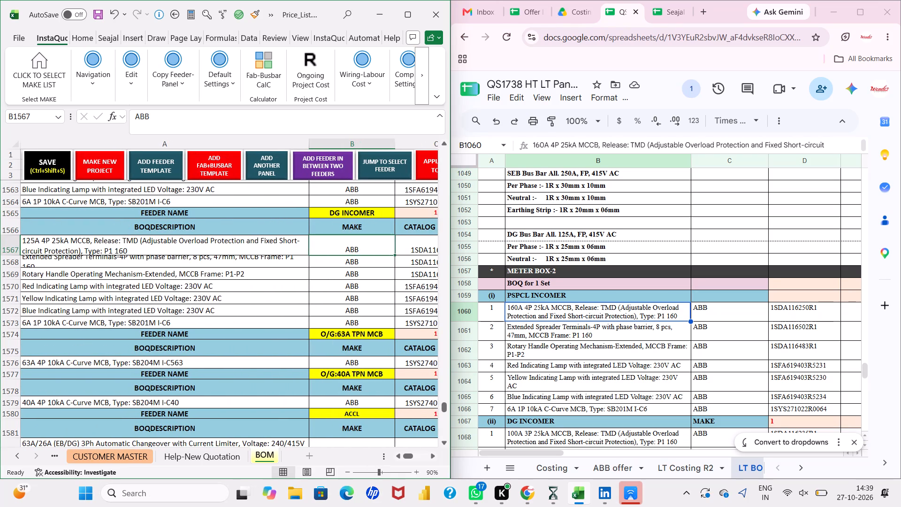
pyautogui.moveTo(18, 268); pyautogui.dragTo(16, 278)
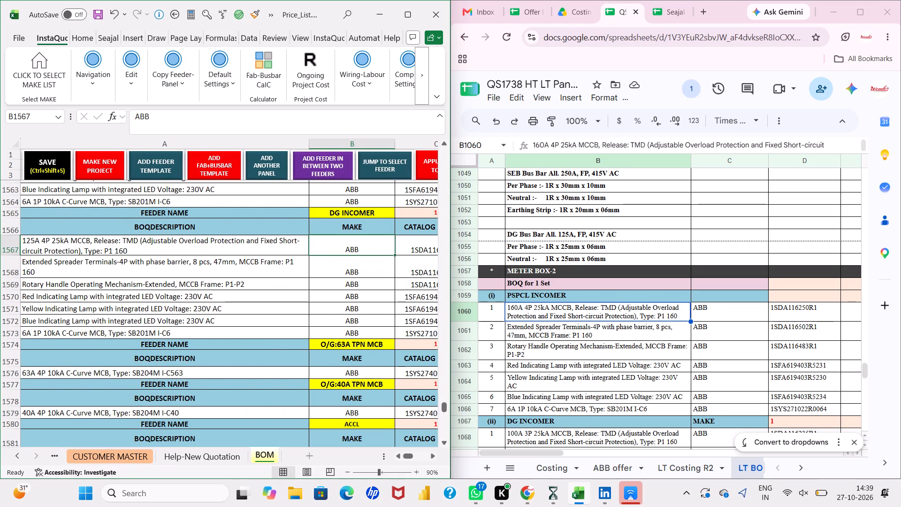
pyautogui.click(56, 269)
# Check the quantities, discounts and landed costs of the 63A and 40A MCB feeders below the DG incomer.
pyautogui.scroll(-1, 56, 269)
pyautogui.hscroll(-2, 56, 269)
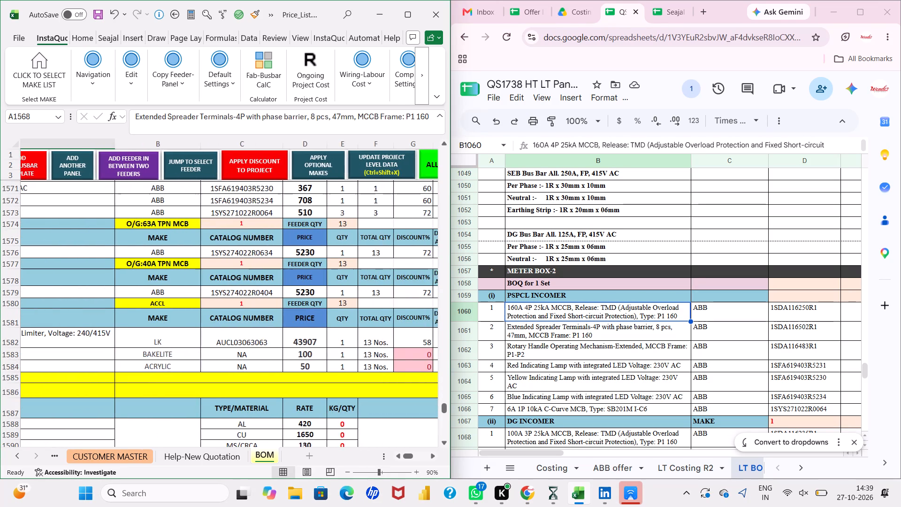
pyautogui.hscroll(-2, 56, 269)
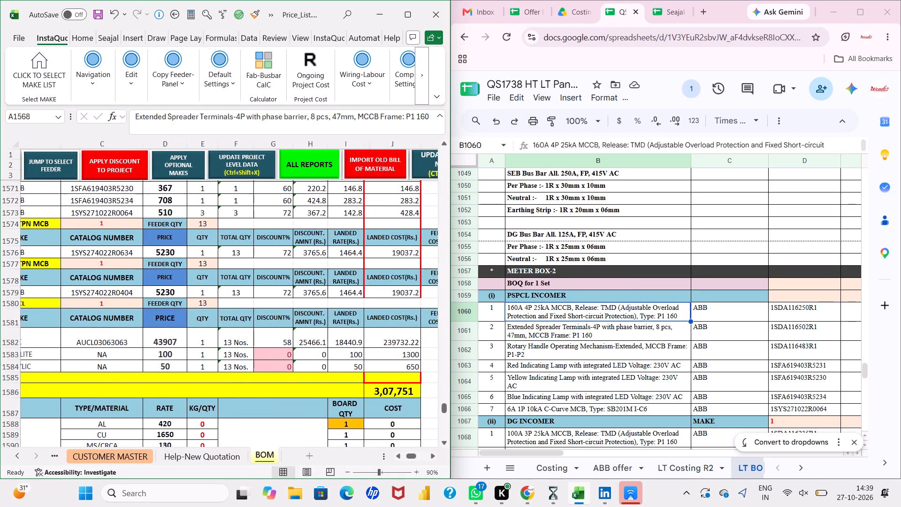
pyautogui.hscroll(1, 56, 269)
pyautogui.scroll(2, 56, 269)
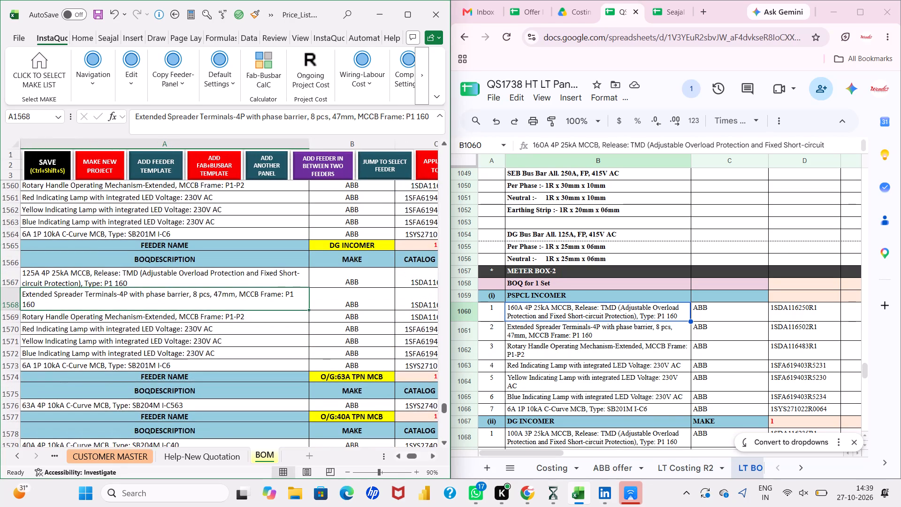
pyautogui.scroll(1, 56, 269)
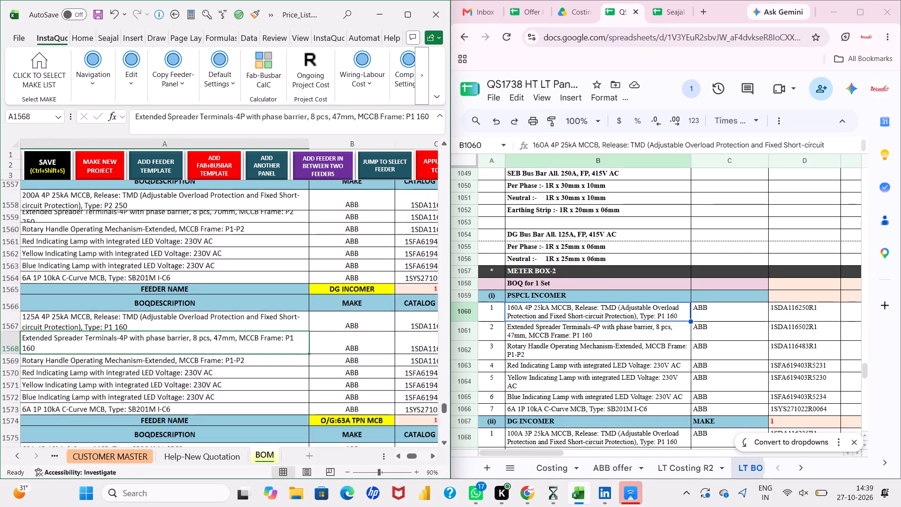
pyautogui.hscroll(-1, 56, 269)
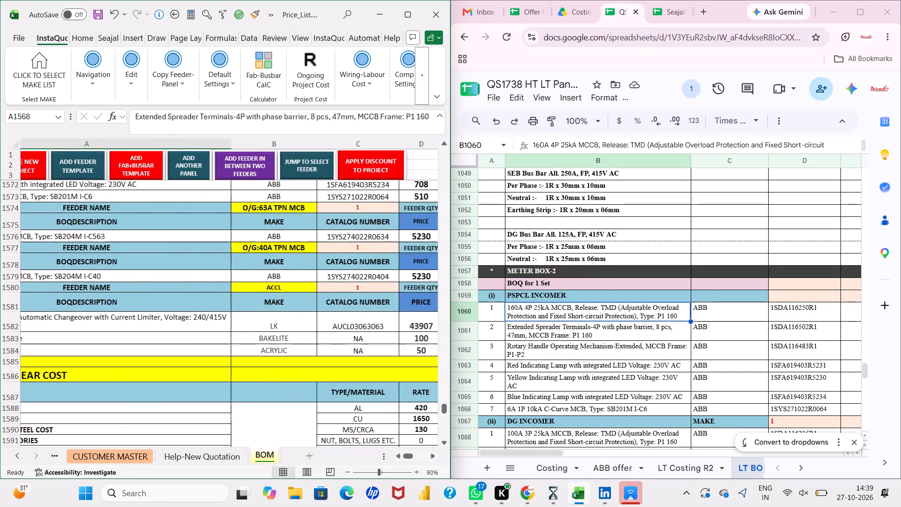
pyautogui.hscroll(-2, 56, 269)
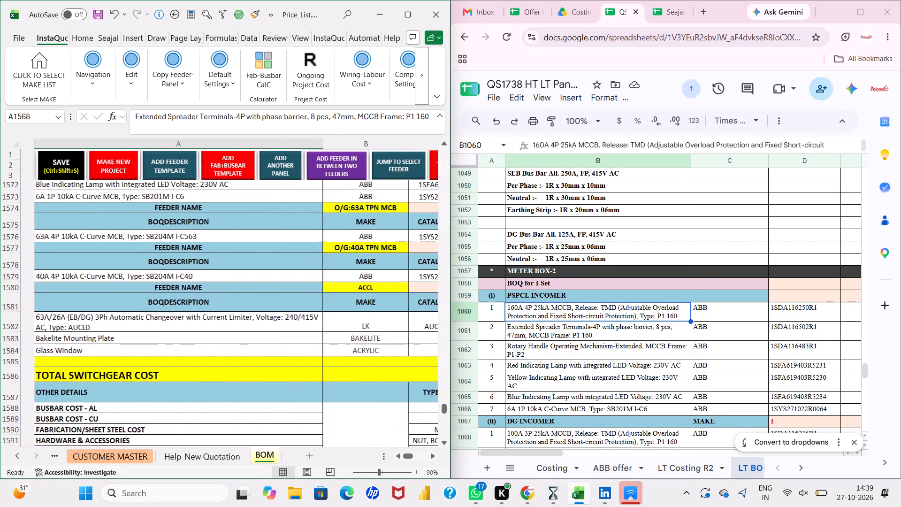
# Examine the feeder order in the following panels of the BOM, down to METER BOX-8's feeders.
pyautogui.scroll(-4, 56, 269)
pyautogui.scroll(1, 56, 269)
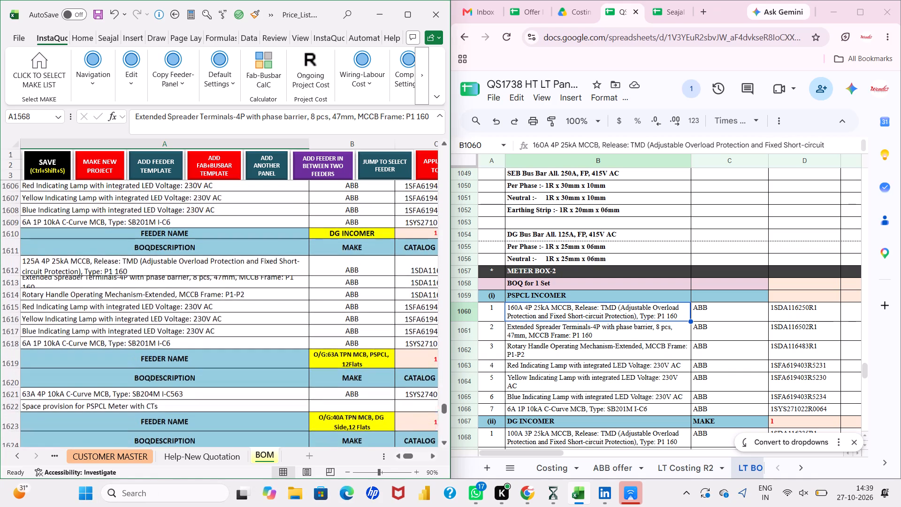
pyautogui.scroll(1, 56, 269)
pyautogui.scroll(-5, 56, 269)
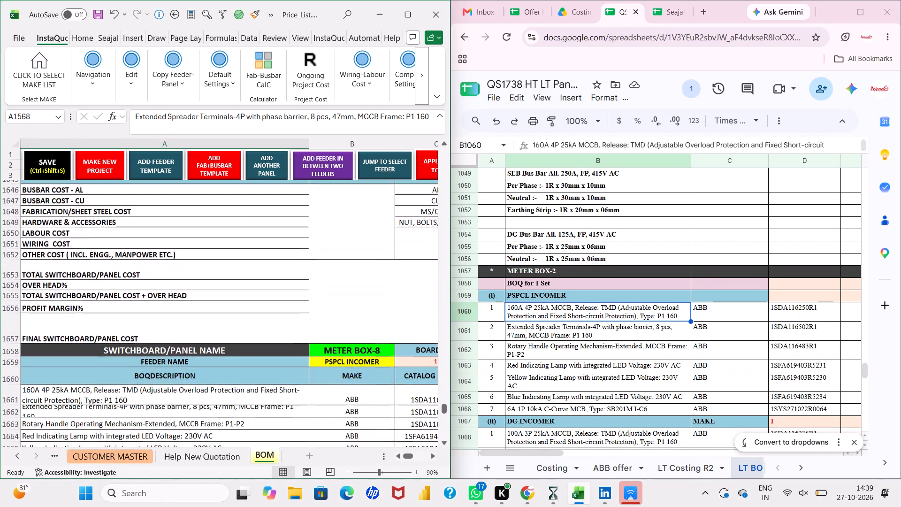
pyautogui.scroll(-2, 56, 269)
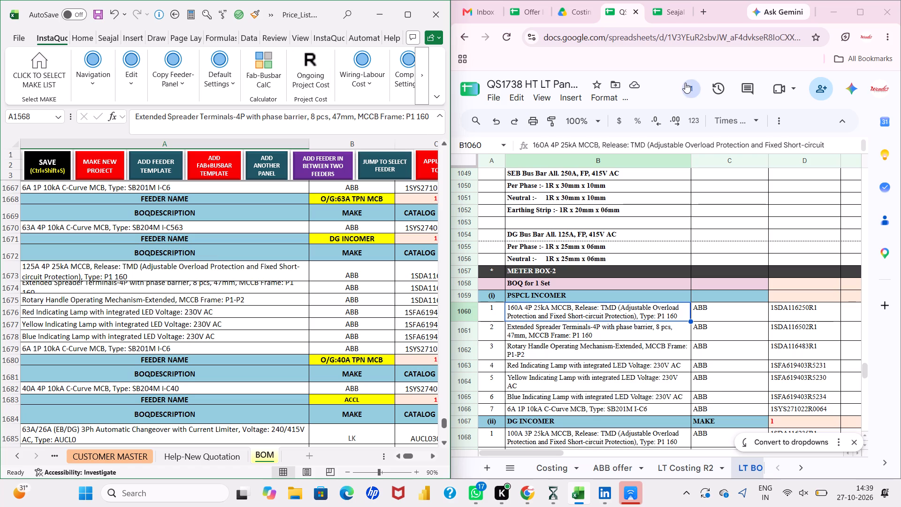
# Copy METER BOX-8's O/G:63A TPN MCB feeder, rows 1668 to 1670, from the same project to row 1680, below the DG incomer.
pyautogui.click(168, 95)
pyautogui.click(167, 121)
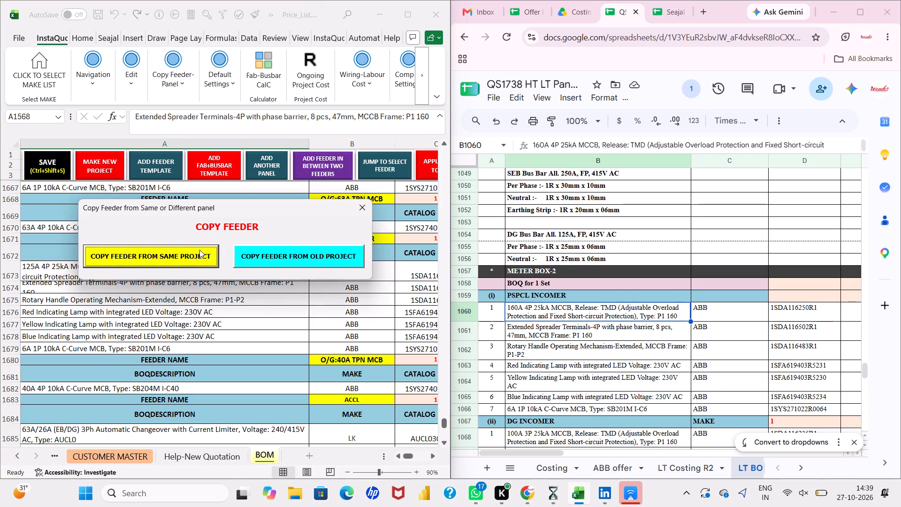
pyautogui.click(199, 250)
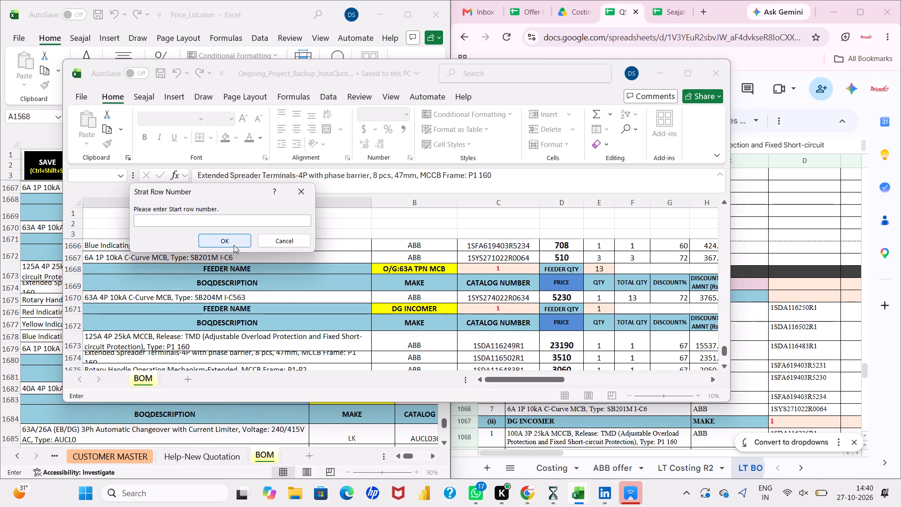
pyautogui.scroll(1, 203, 276)
pyautogui.scroll(-1, 203, 276)
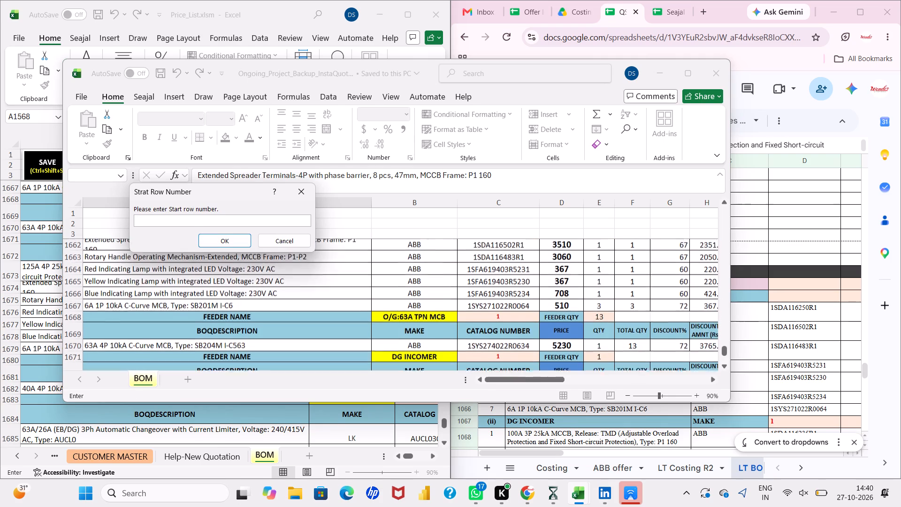
pyautogui.scroll(-1, 203, 276)
pyautogui.write('1668')
pyautogui.press('Return')
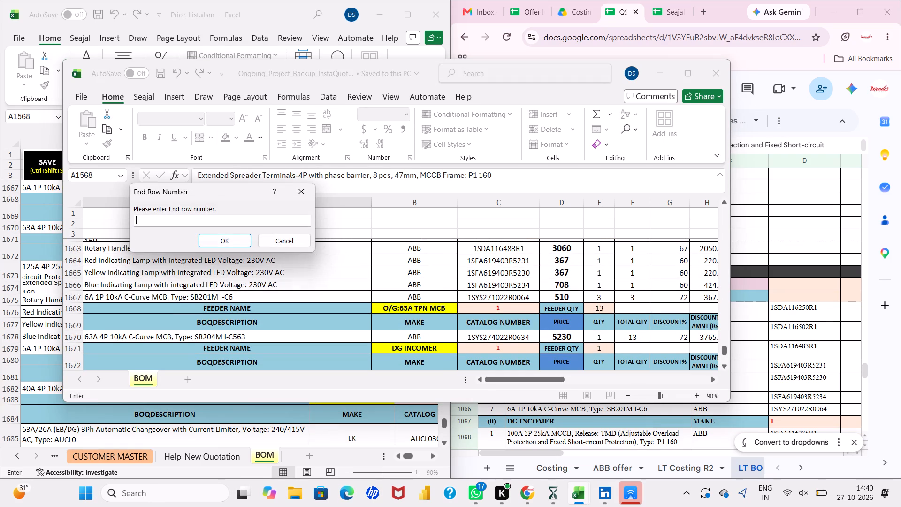
pyautogui.write('1670')
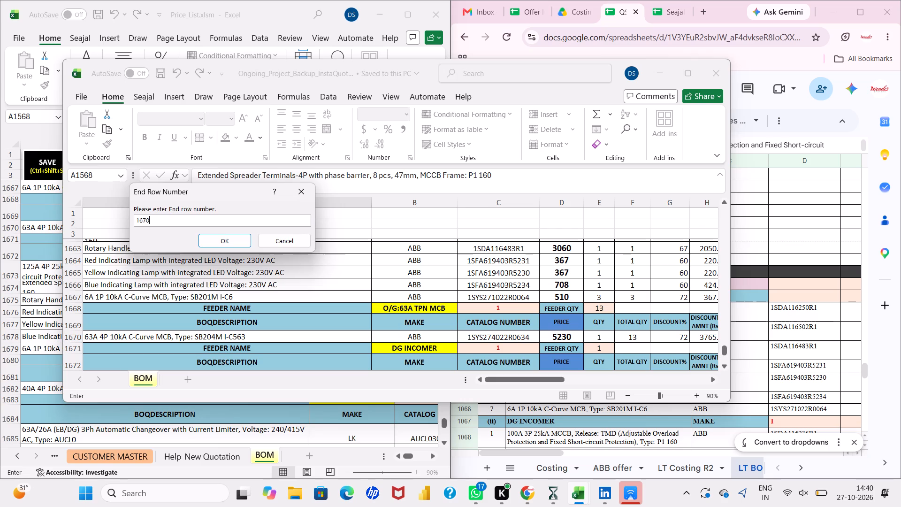
pyautogui.press('Return')
pyautogui.scroll(-1, 214, 342)
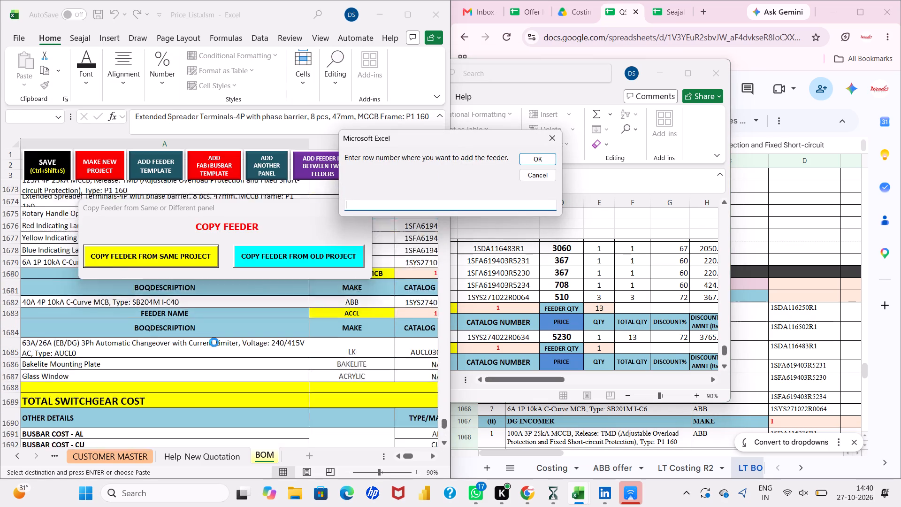
pyautogui.scroll(-1, 214, 342)
pyautogui.scroll(1, 214, 342)
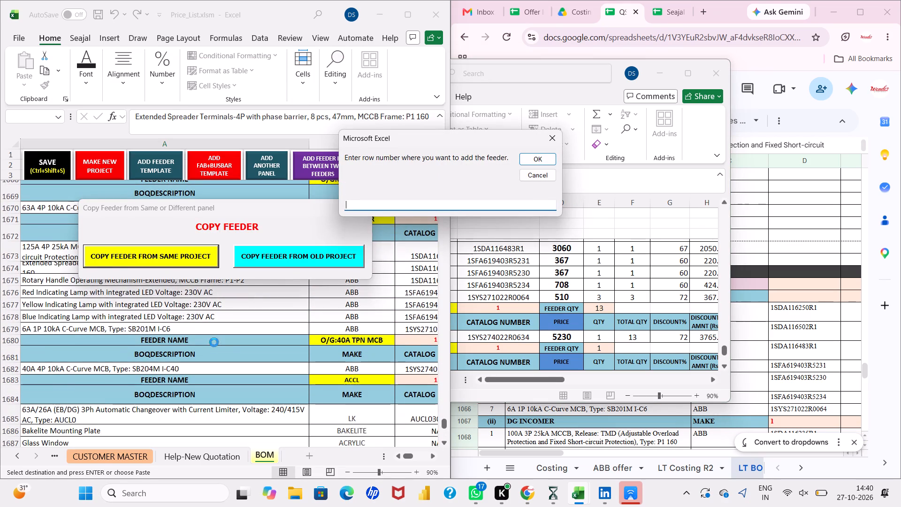
pyautogui.write('1680')
pyautogui.press('Return')
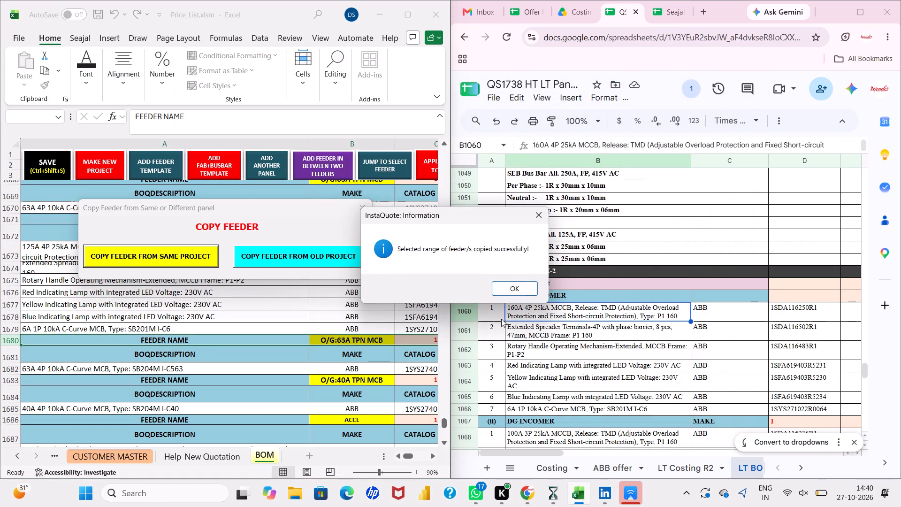
pyautogui.click(523, 287)
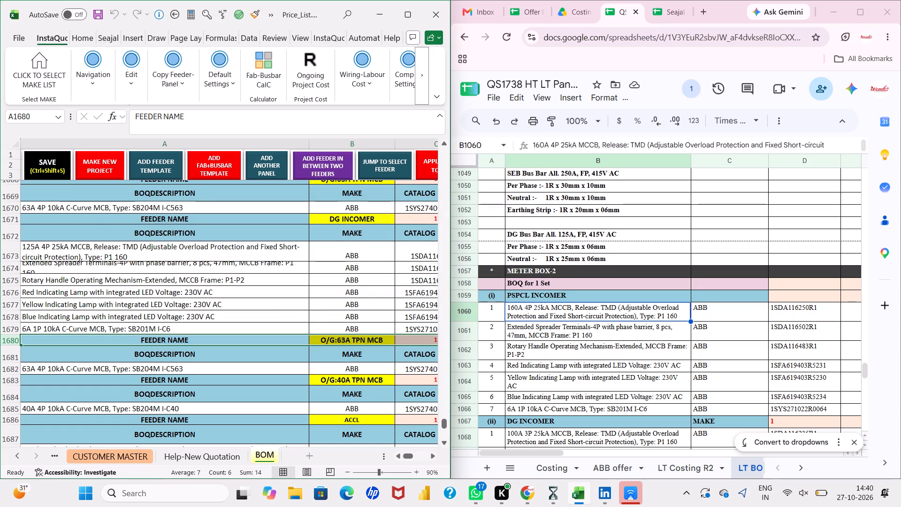
# Delete METER BOX-8's original O/G:63A TPN MCB feeder in rows 1668 to 1670, above the DG incomer.
pyautogui.scroll(1, 231, 276)
pyautogui.moveTo(16, 232); pyautogui.dragTo(16, 256)
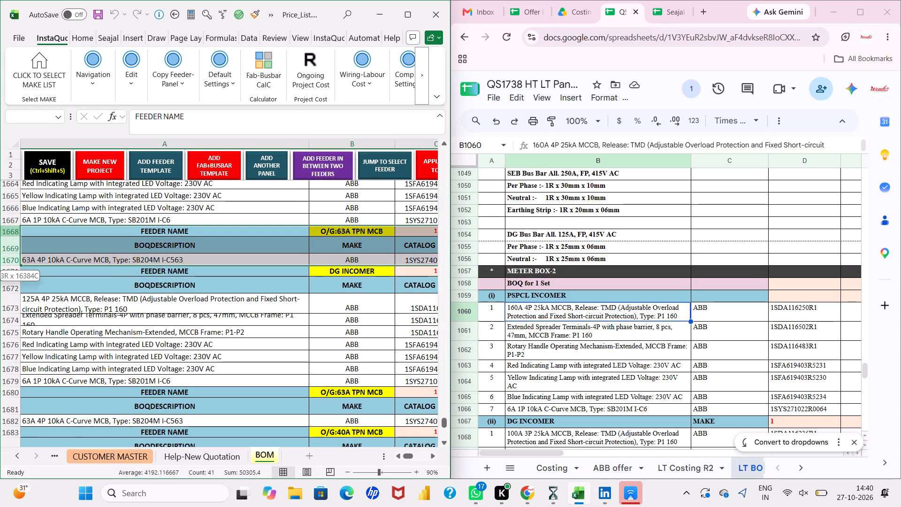
pyautogui.moveTo(16, 256); pyautogui.dragTo(16, 260)
pyautogui.rightClick(16, 260)
pyautogui.click(54, 168)
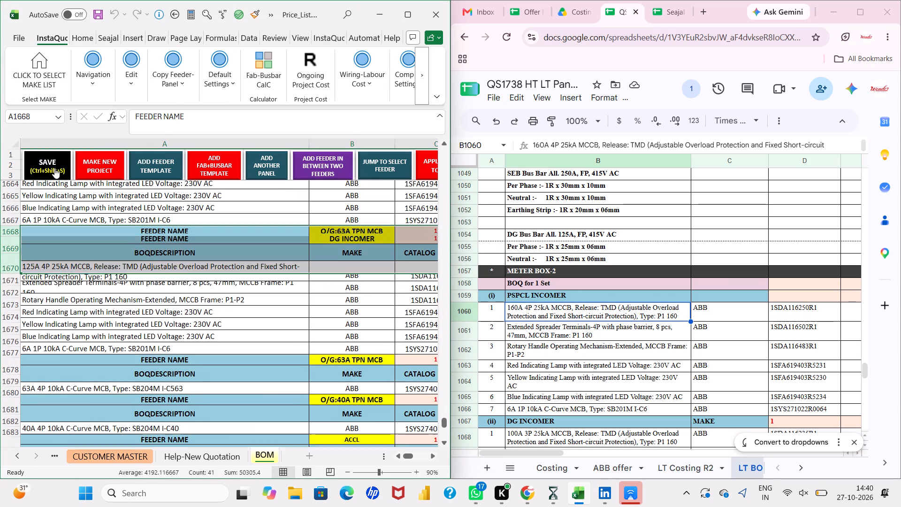
pyautogui.click(117, 278)
# Save a backup of the ongoing InstaQuote project with METER BOX-8's reordered feeders.
pyautogui.click(60, 174)
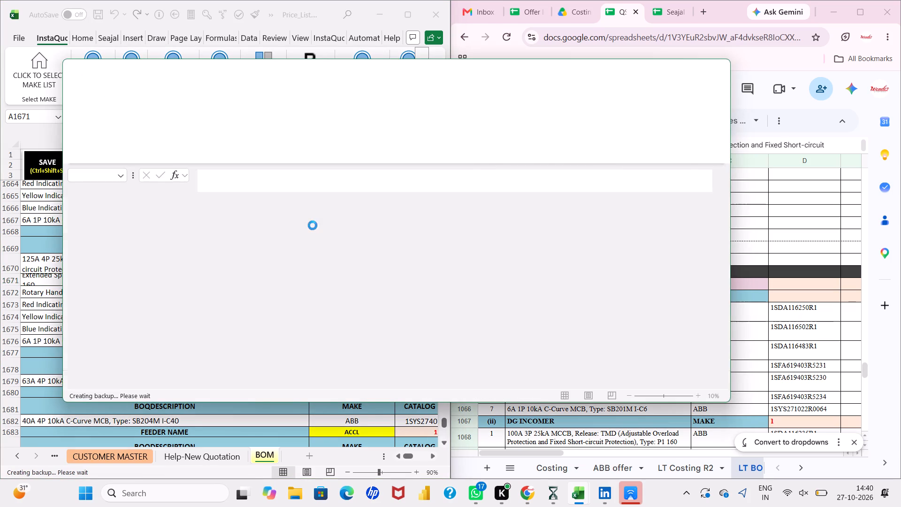
pyautogui.click(544, 308)
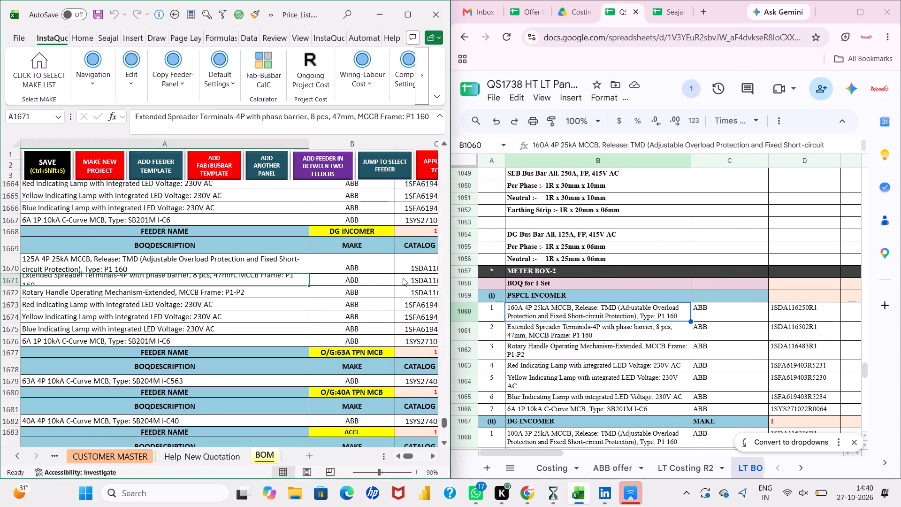
# Copy METER BOX-9's O/G:63A TPN MCB feeder, rows 1713 to 1715, from the same project to row 1725, below the DG incomer.
pyautogui.click(373, 264)
pyautogui.hscroll(-2, 373, 264)
pyautogui.scroll(-1, 373, 264)
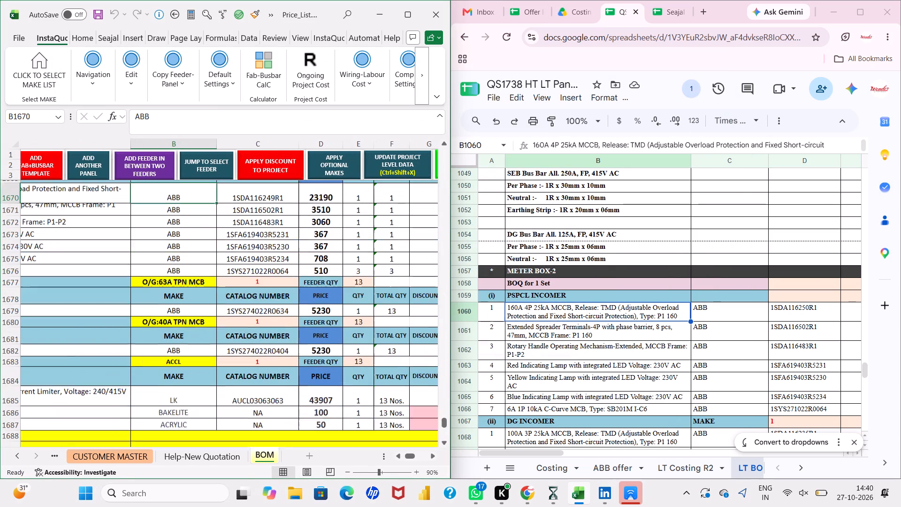
pyautogui.scroll(-4, 373, 264)
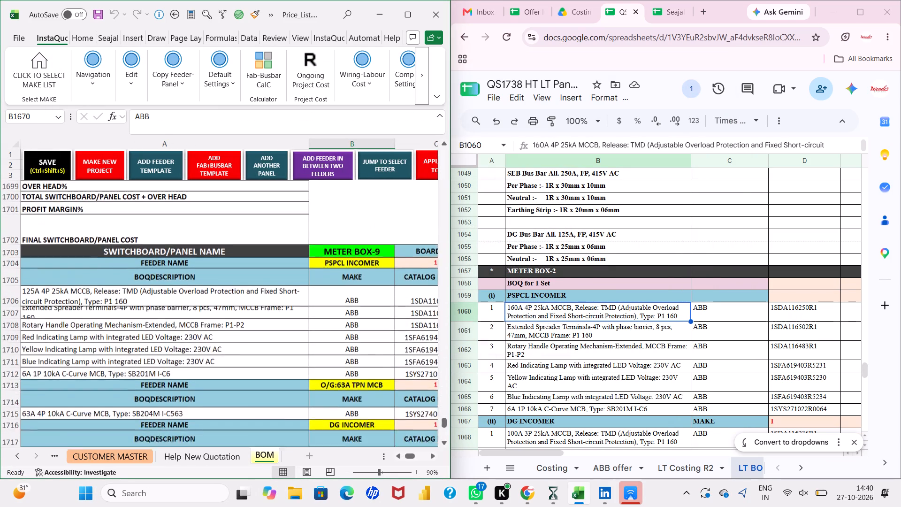
pyautogui.scroll(-3, 373, 264)
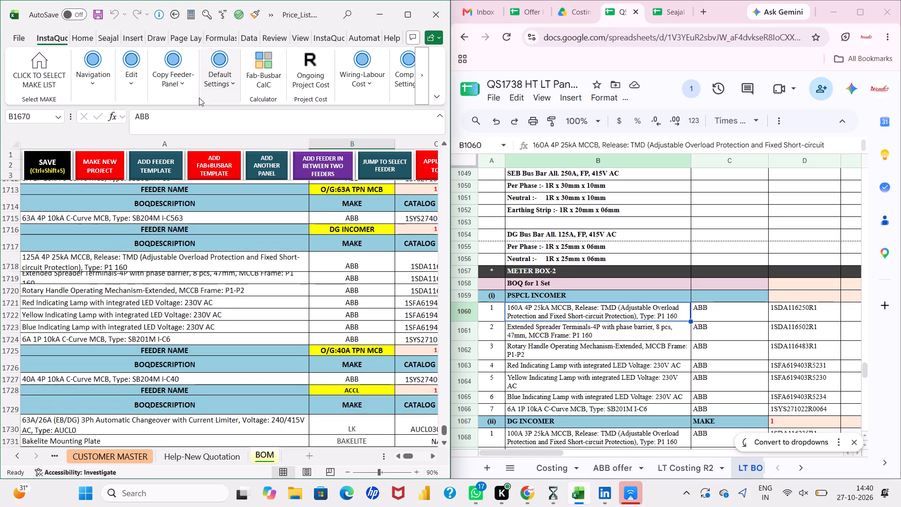
pyautogui.click(166, 87)
pyautogui.click(166, 134)
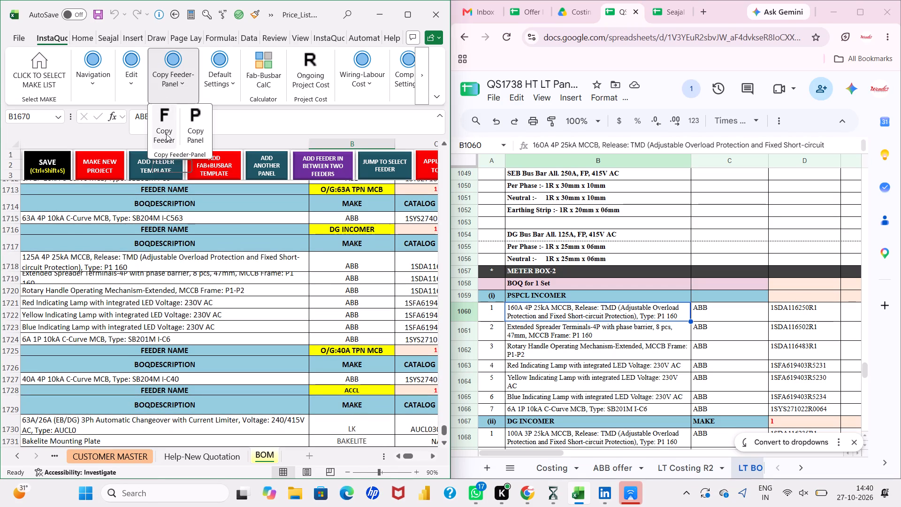
pyautogui.click(182, 255)
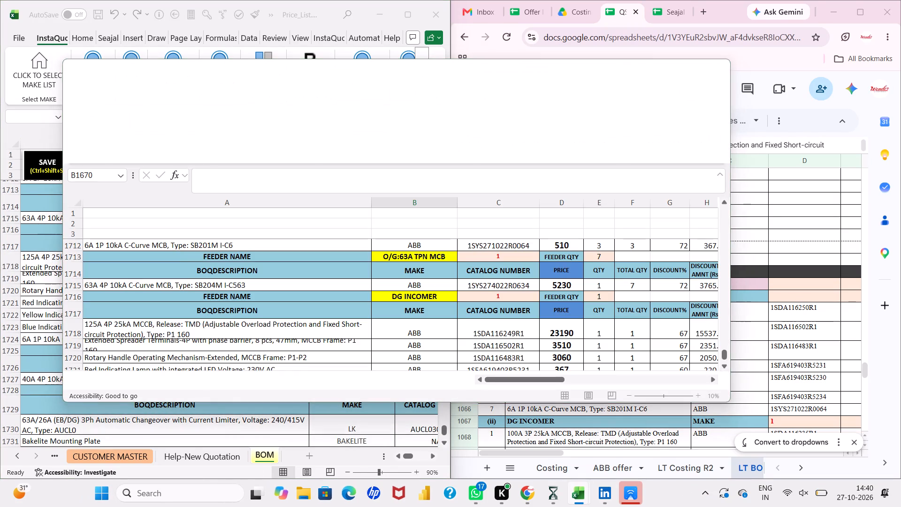
pyautogui.write('1713')
pyautogui.press('Return')
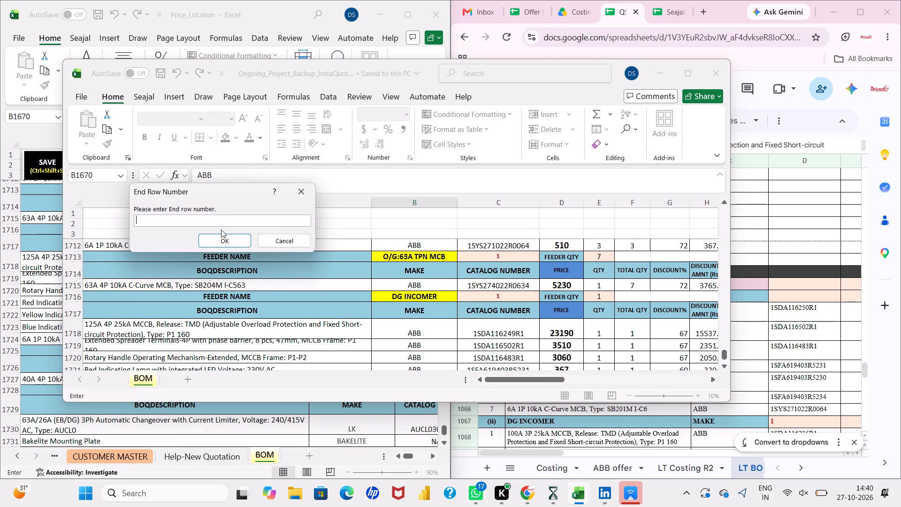
pyautogui.write('1715')
pyautogui.press('Return')
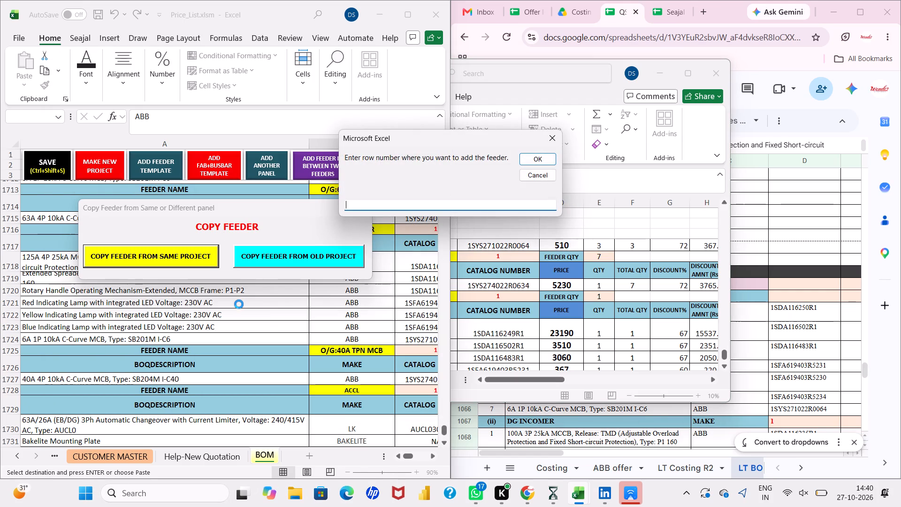
pyautogui.click(370, 209)
pyautogui.write('1725')
pyautogui.press('Return')
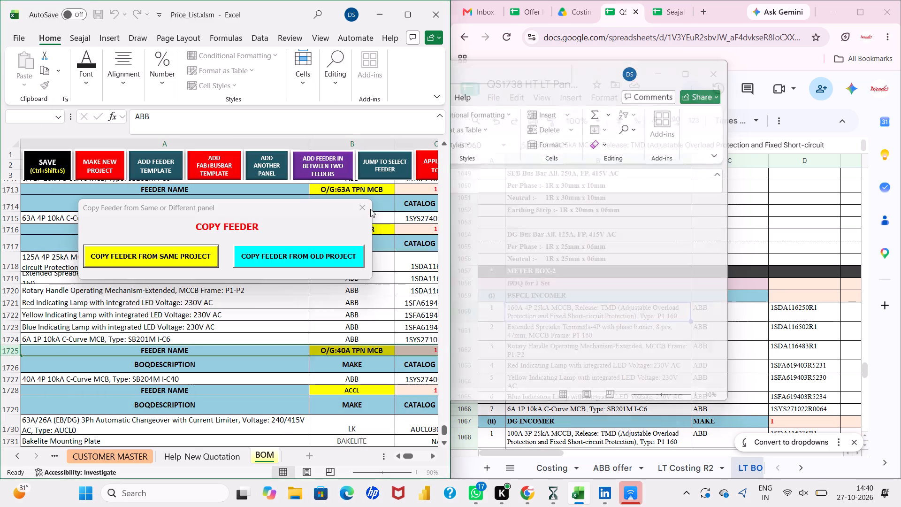
pyautogui.click(502, 289)
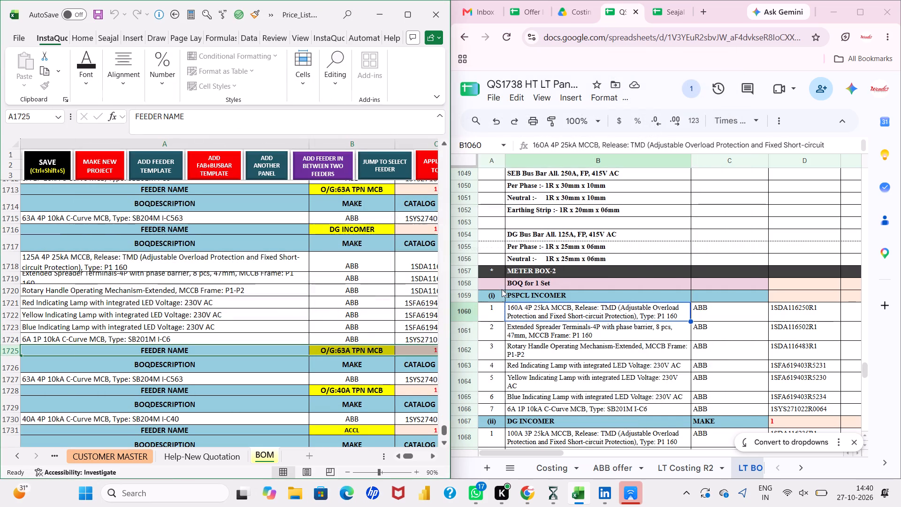
# Delete METER BOX-9's original O/G:63A TPN MCB feeder in rows 1713 to 1715, above the DG incomer.
pyautogui.click(10, 193)
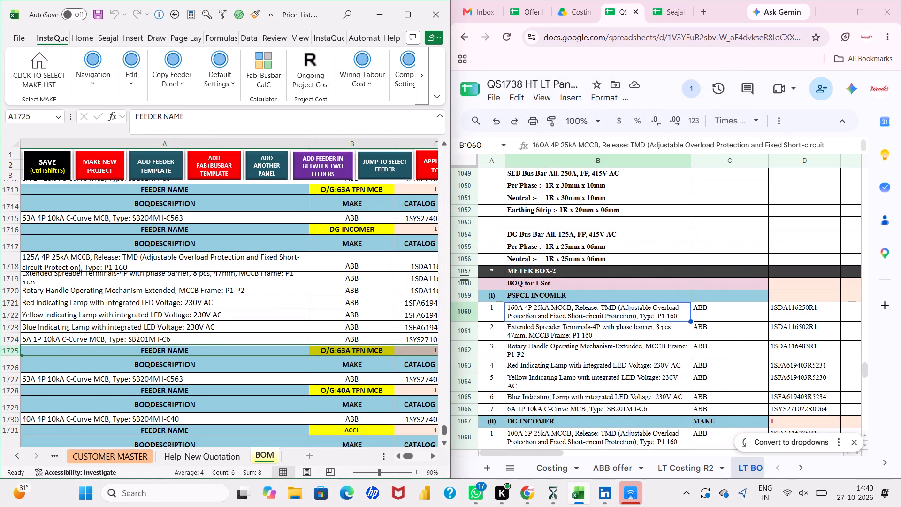
pyautogui.moveTo(11, 190); pyautogui.dragTo(10, 216)
pyautogui.rightClick(10, 216)
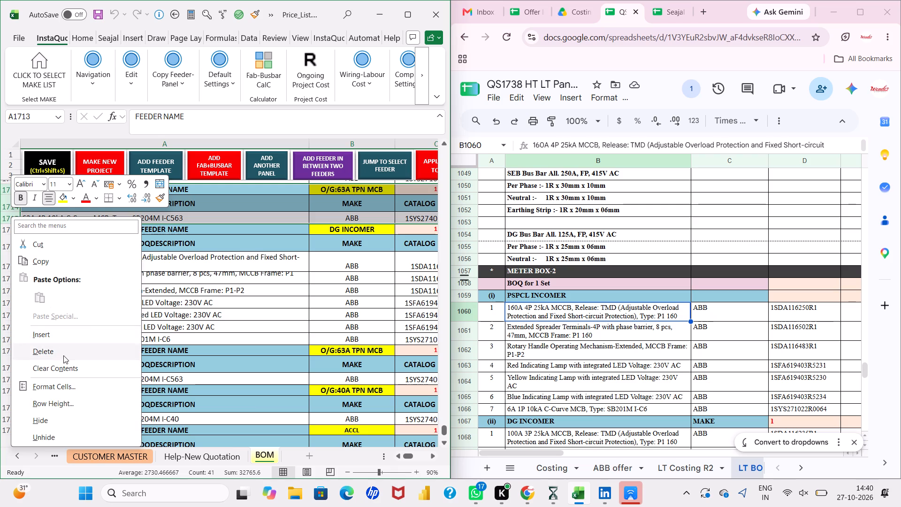
pyautogui.click(63, 357)
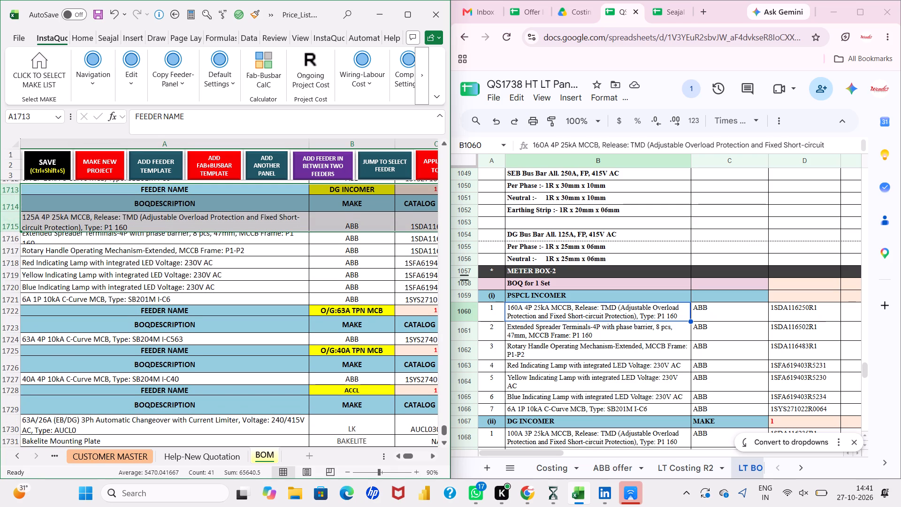
pyautogui.click(213, 317)
# Save a backup of the ongoing InstaQuote project with METER BOX-9's reordered feeders.
pyautogui.hscroll(-2, 213, 317)
pyautogui.hscroll(1, 213, 317)
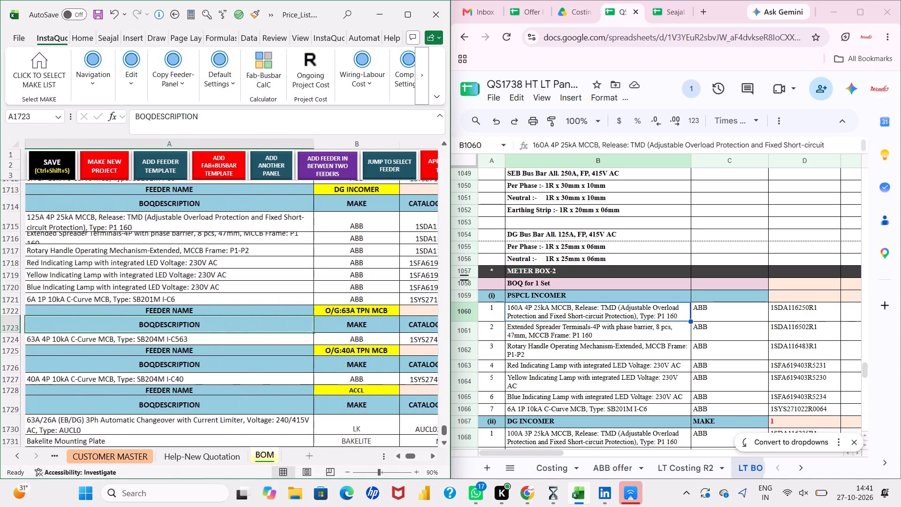
pyautogui.scroll(-3, 213, 317)
pyautogui.scroll(1, 213, 317)
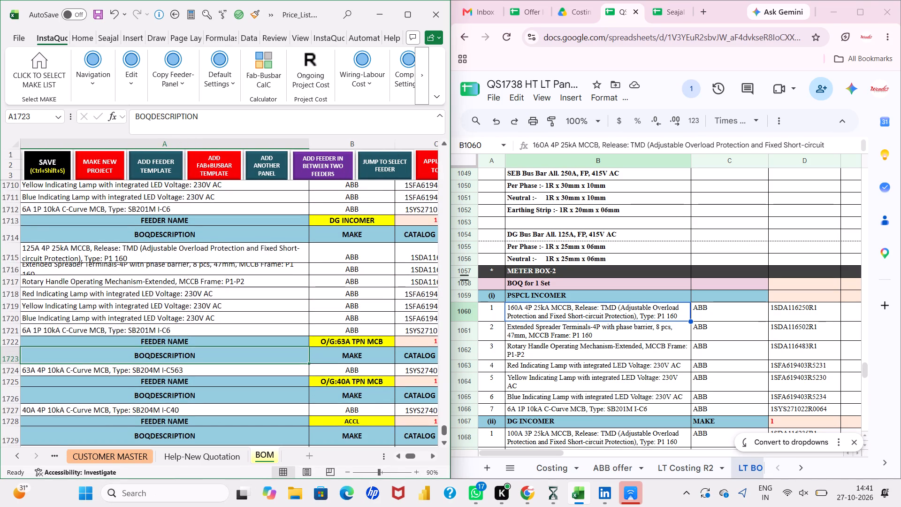
pyautogui.click(45, 170)
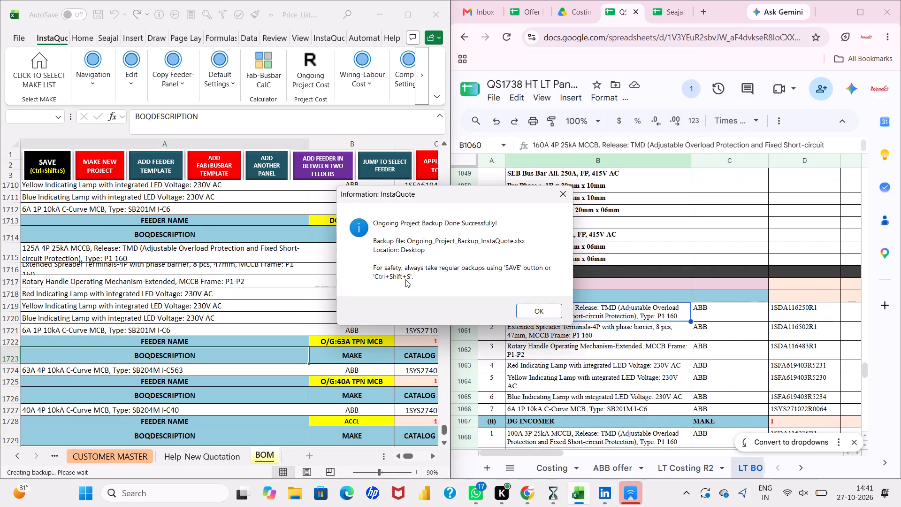
pyautogui.click(543, 318)
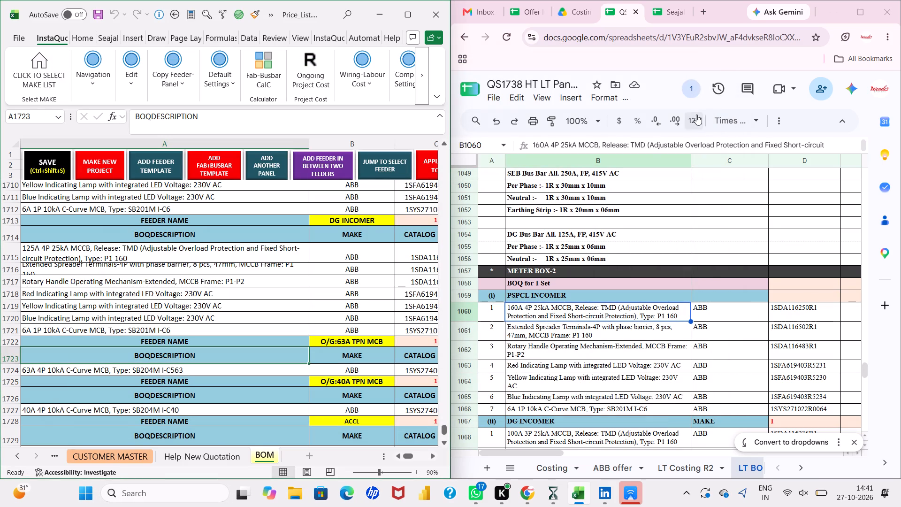
# Go to the other viewer's place in the LT BOQ sheet and examine the feeders from METER BOX-4 back up to METER BOX-2.
pyautogui.click(698, 96)
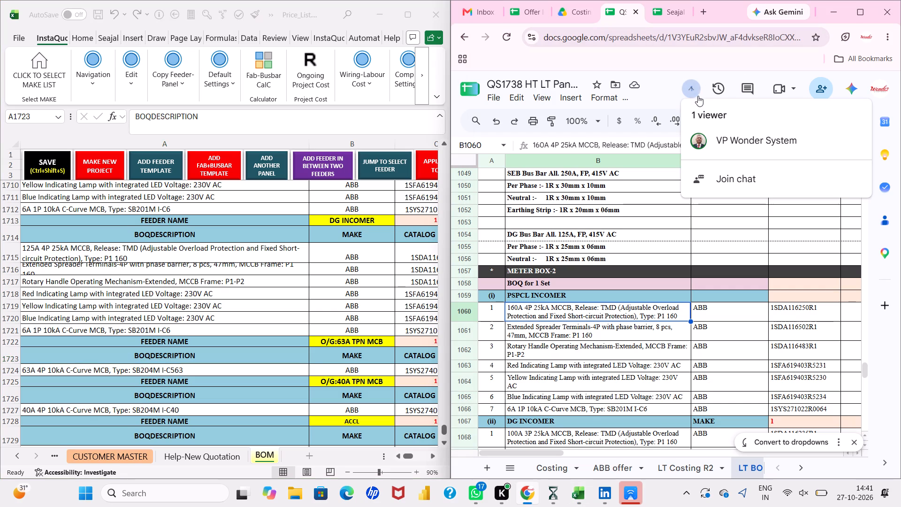
pyautogui.click(729, 153)
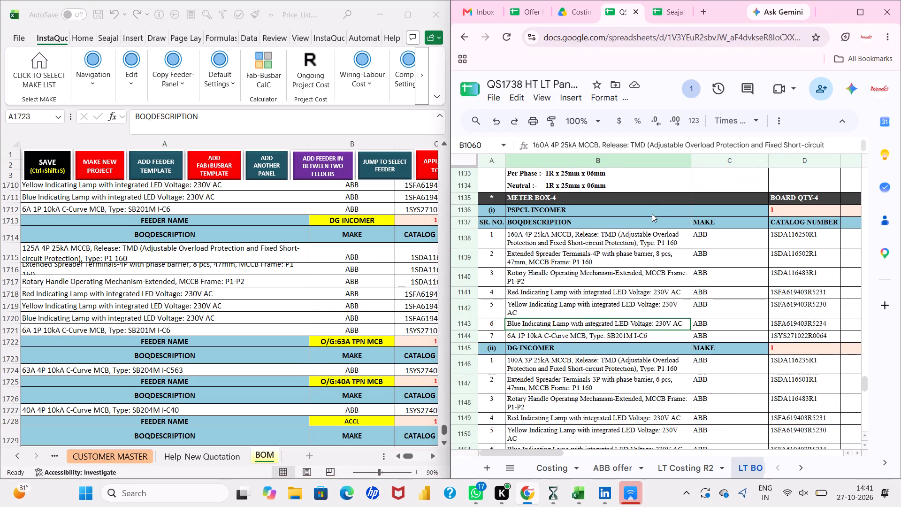
pyautogui.scroll(5, 652, 214)
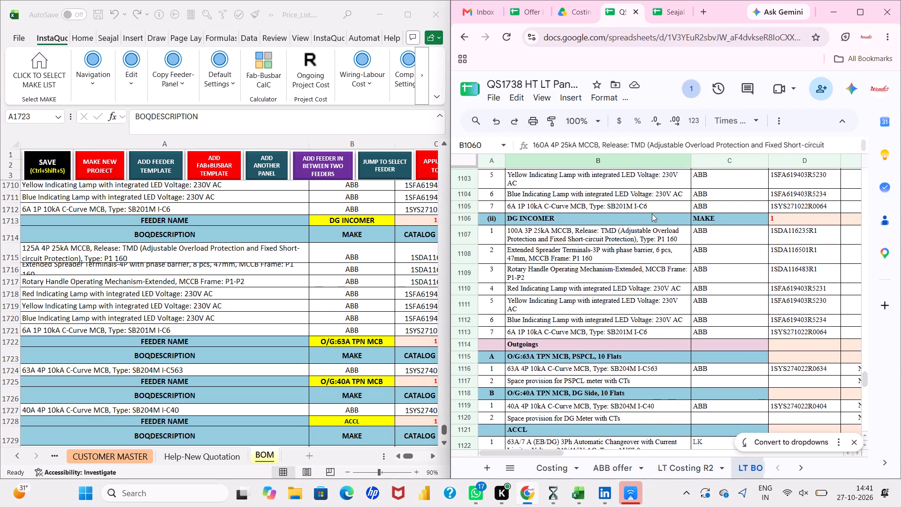
pyautogui.scroll(7, 652, 214)
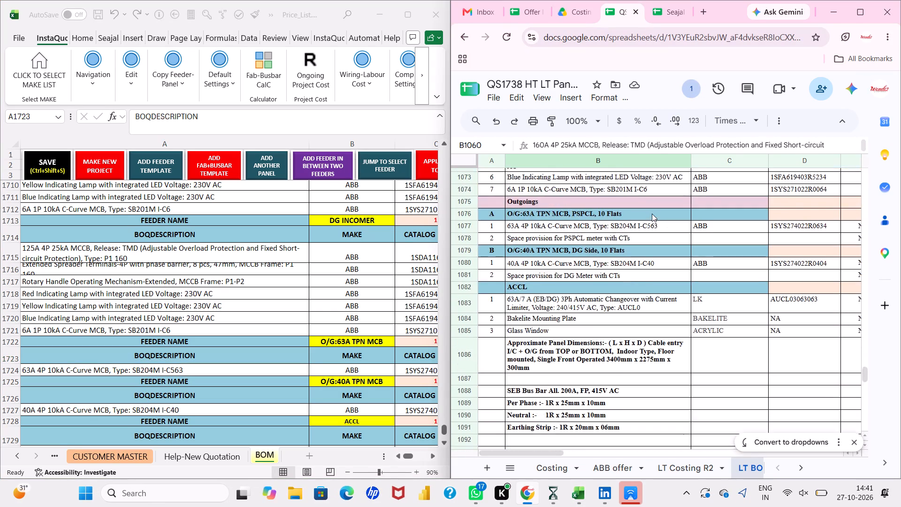
pyautogui.scroll(3, 652, 214)
pyautogui.scroll(-2, 652, 214)
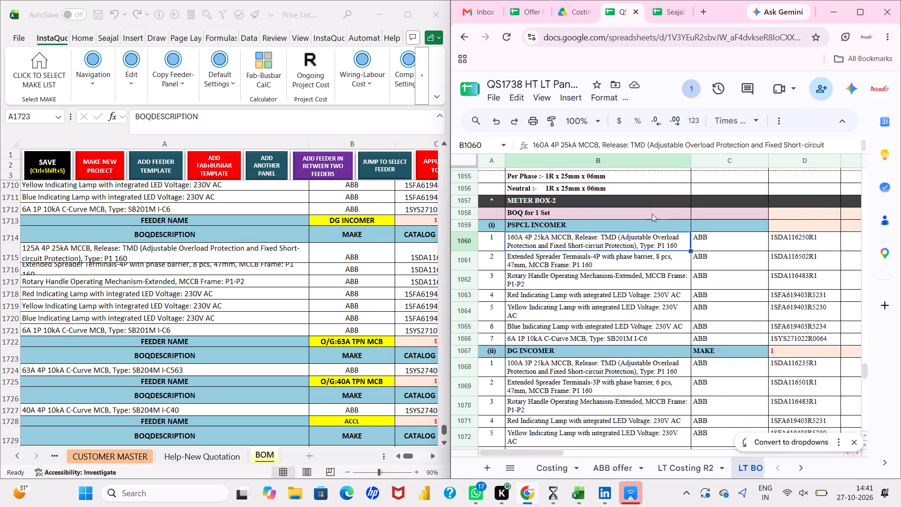
# Examine METER BOX-2's outgoing feeders and quantities in LT BOQ R2 alongside METER BOX-9's feeder quantities in the BOM.
pyautogui.scroll(-3, 652, 214)
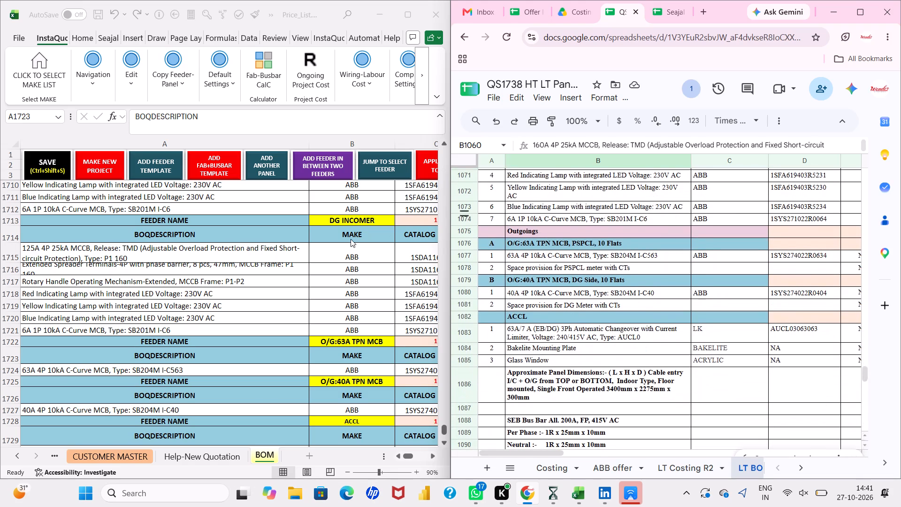
pyautogui.scroll(-3, 351, 239)
pyautogui.hscroll(-2, 351, 239)
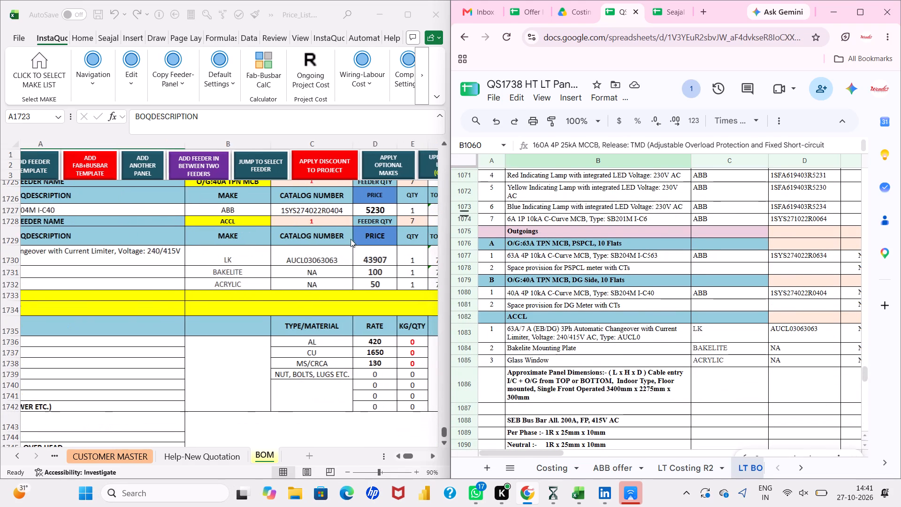
pyautogui.hscroll(-1, 629, 262)
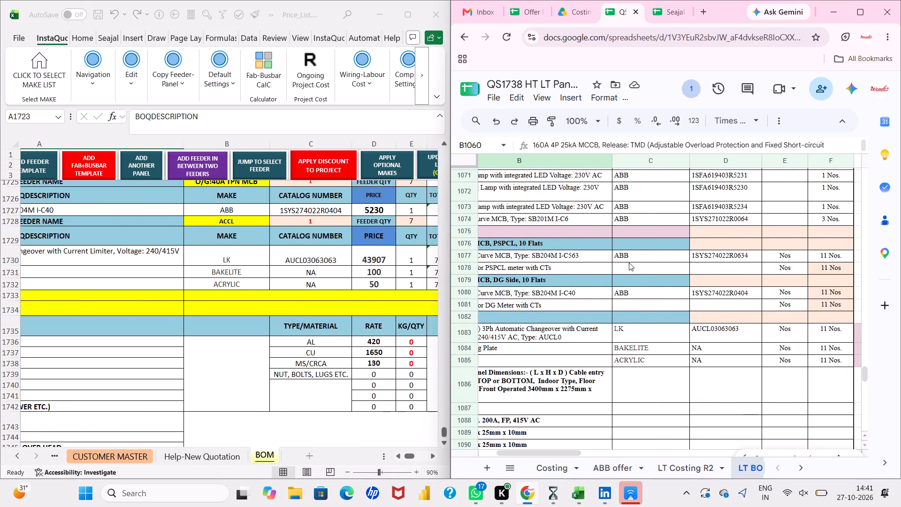
pyautogui.hscroll(1, 629, 262)
pyautogui.hscroll(-4, 629, 262)
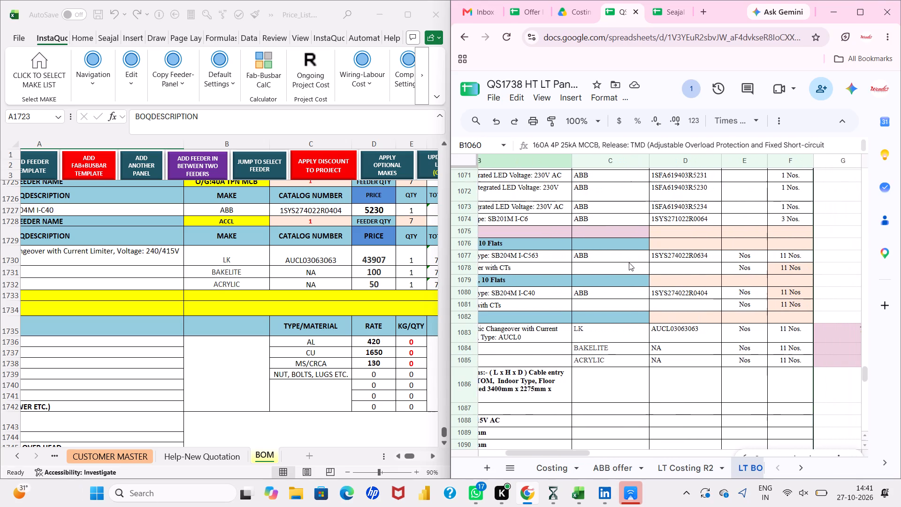
pyautogui.hscroll(-1, 331, 311)
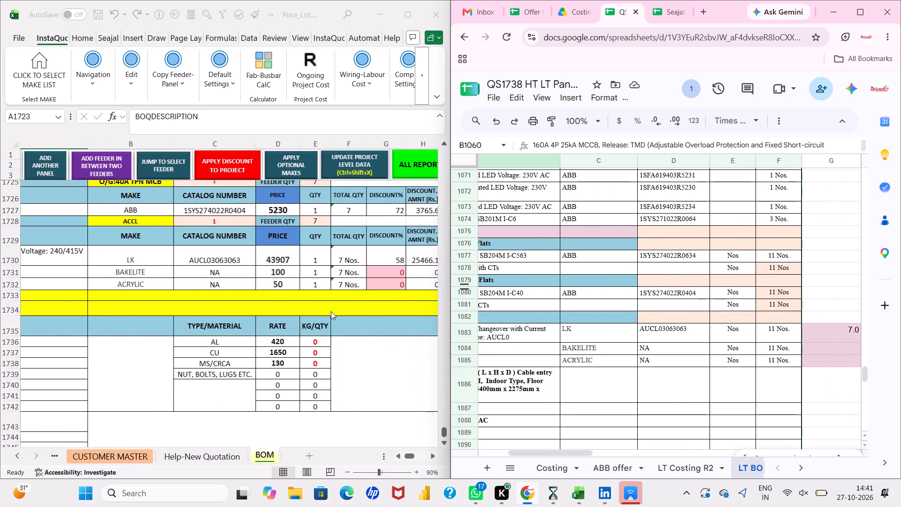
pyautogui.scroll(2, 331, 311)
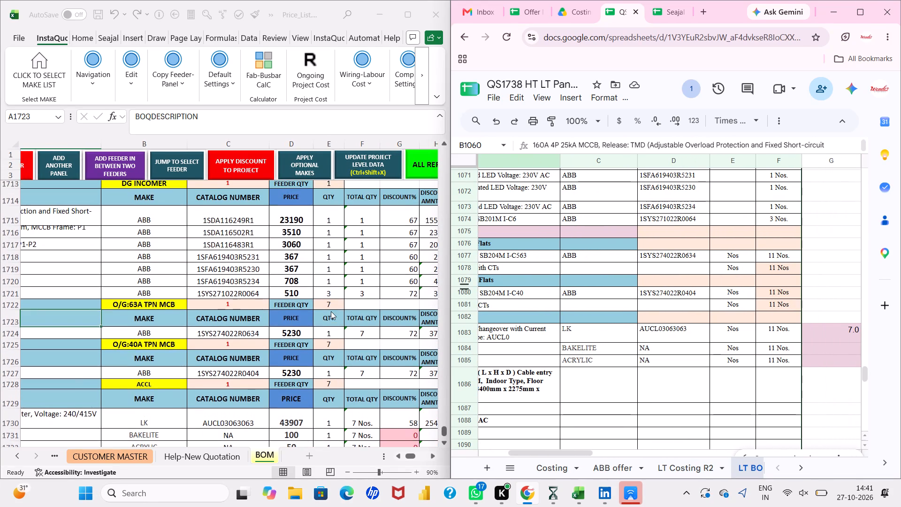
pyautogui.scroll(1, 331, 311)
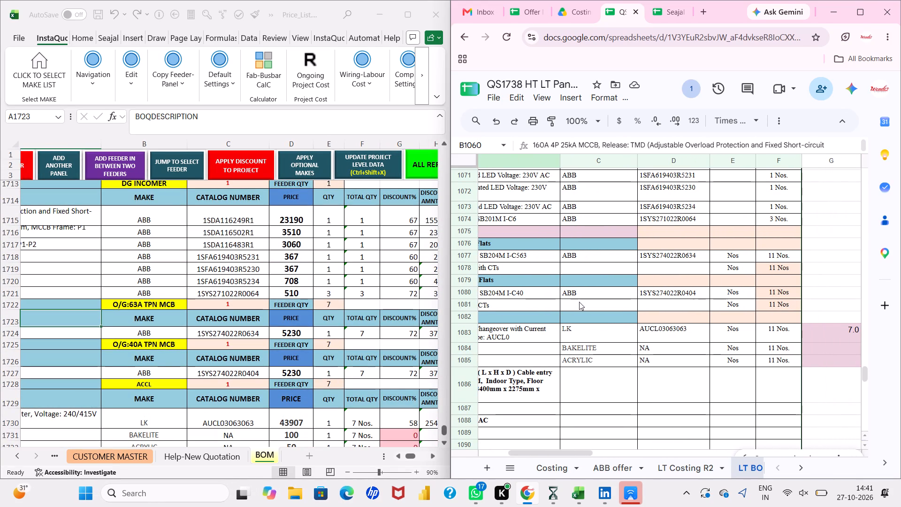
# Find METER BOX-2 in the BOM and compare its incomers, outgoing feeders and quantities with LT BOQ R2.
pyautogui.scroll(3, 579, 302)
pyautogui.hscroll(2, 579, 302)
pyautogui.hscroll(1, 219, 314)
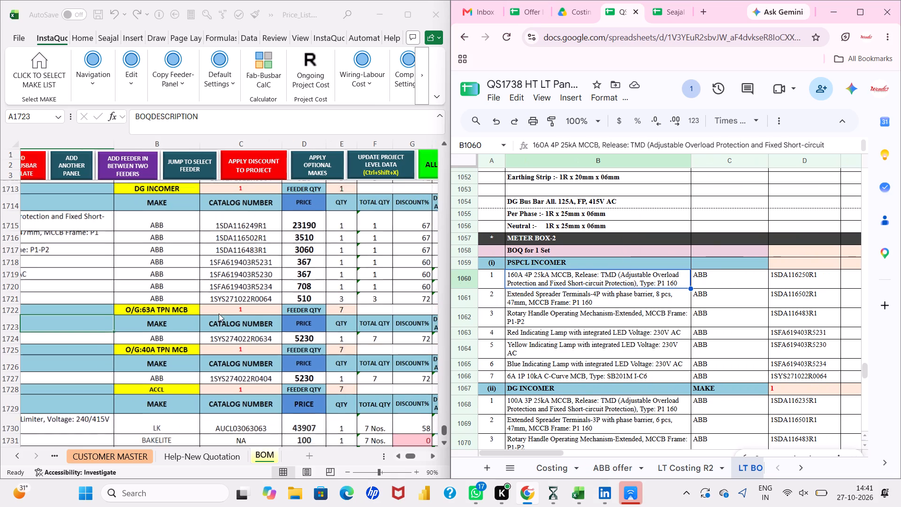
pyautogui.hscroll(1, 219, 314)
pyautogui.scroll(9, 219, 314)
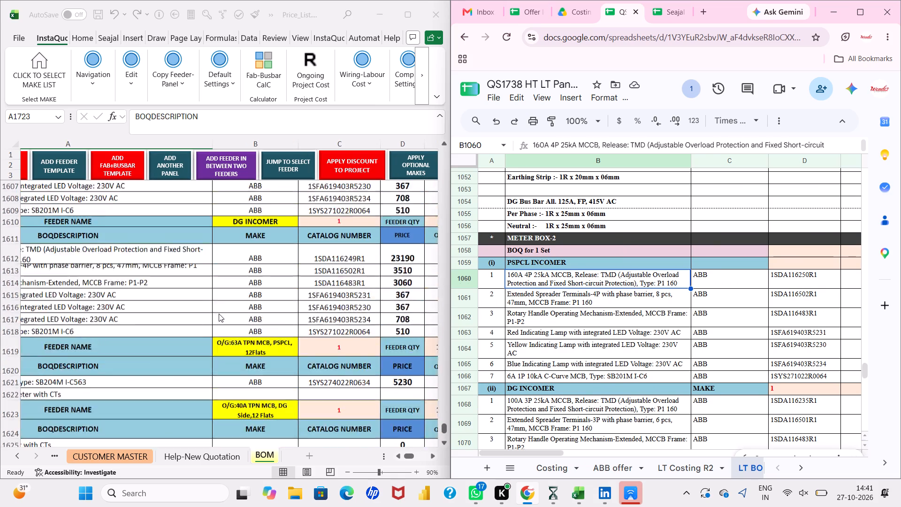
pyautogui.scroll(6, 219, 314)
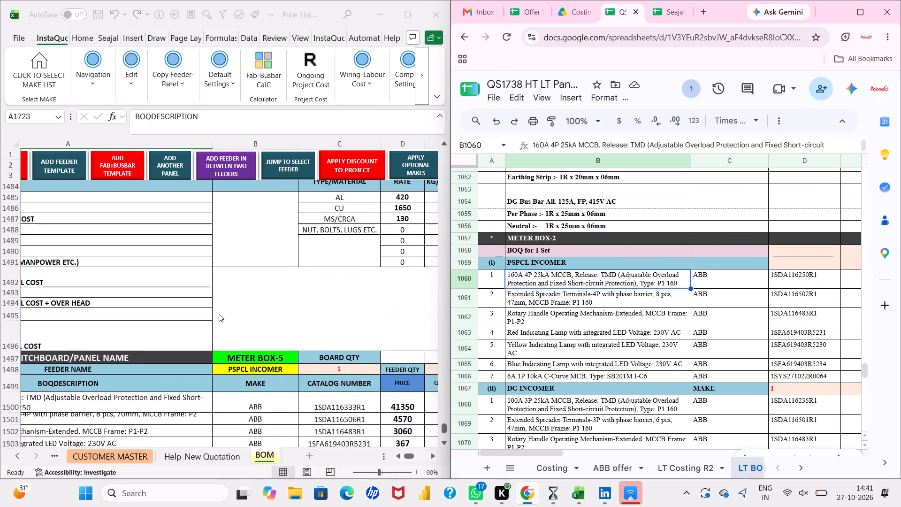
pyautogui.scroll(4, 219, 314)
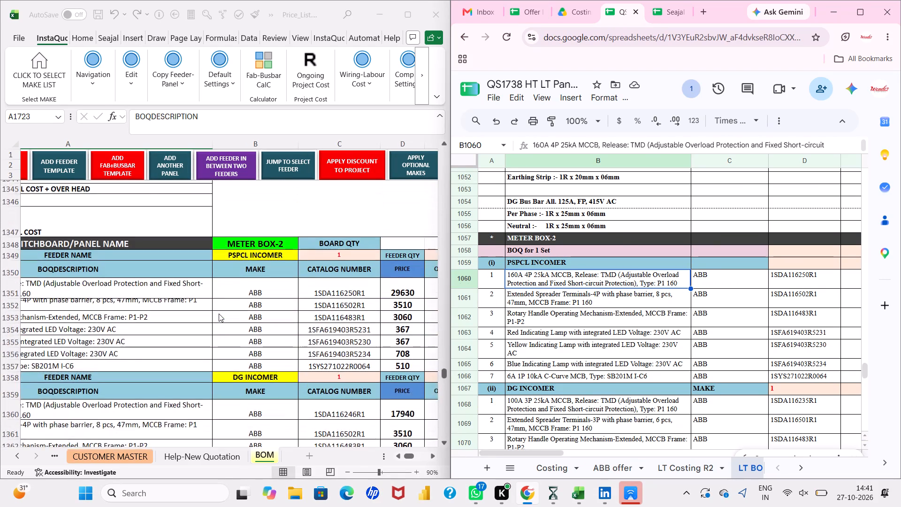
pyautogui.hscroll(-2, 219, 314)
pyautogui.scroll(-2, 219, 314)
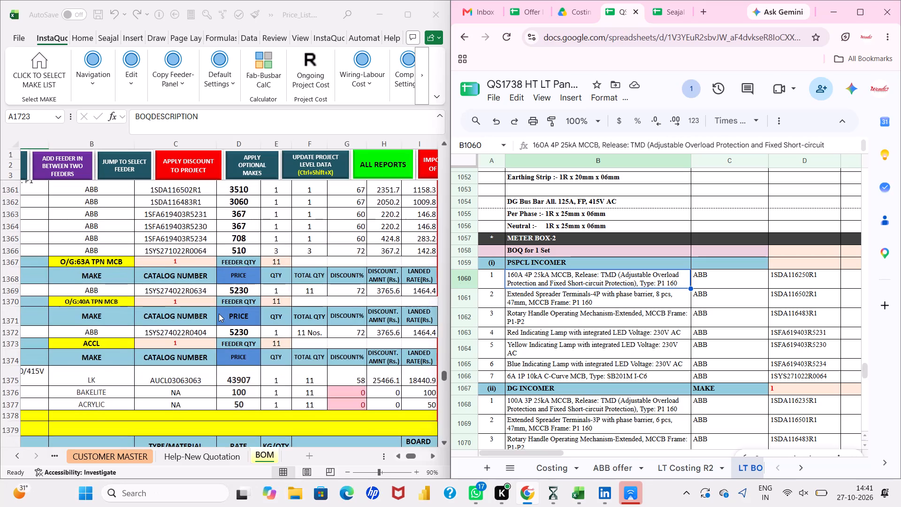
pyautogui.hscroll(-2, 580, 316)
pyautogui.scroll(-5, 580, 316)
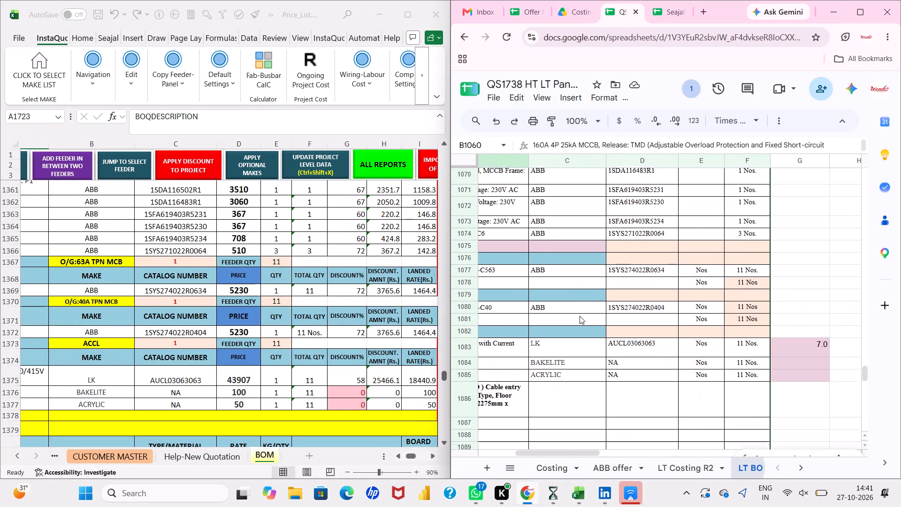
# Compare METER BOX-3's 63A, 40A and ACCL feeders and their quantities between LT BOQ R2 and the BOM.
pyautogui.scroll(-4, 580, 316)
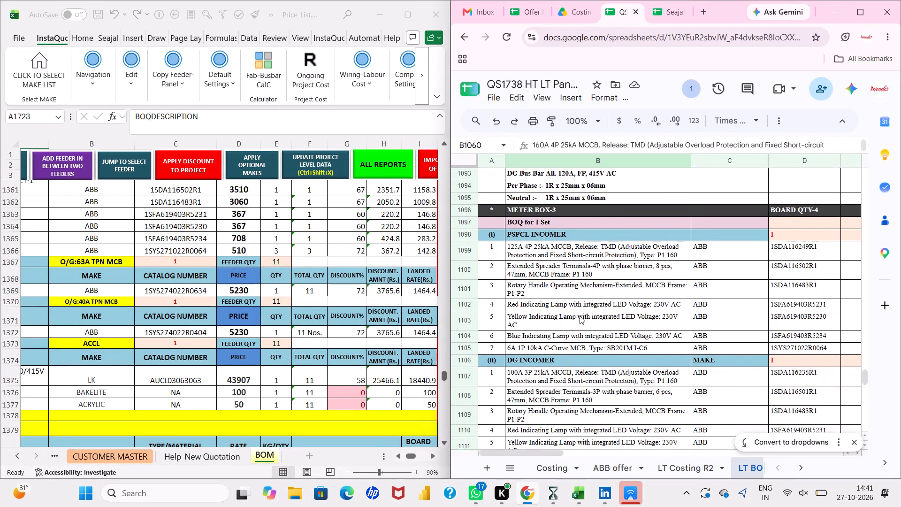
pyautogui.scroll(-2, 580, 316)
pyautogui.scroll(-3, 634, 339)
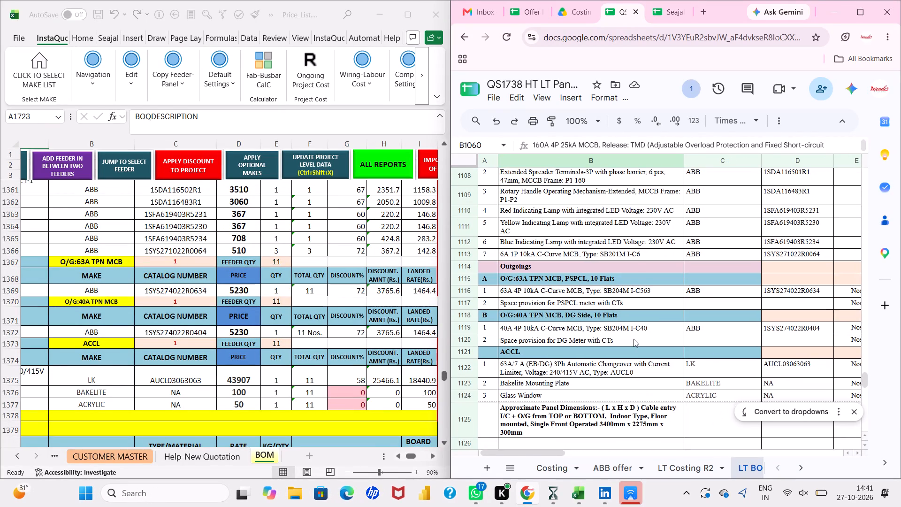
pyautogui.scroll(-1, 634, 339)
pyautogui.hscroll(-3, 634, 339)
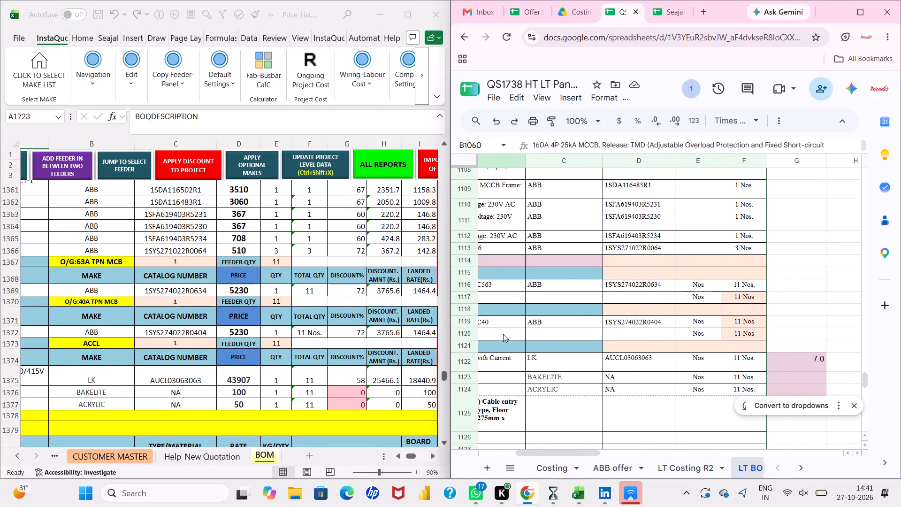
pyautogui.scroll(-6, 320, 353)
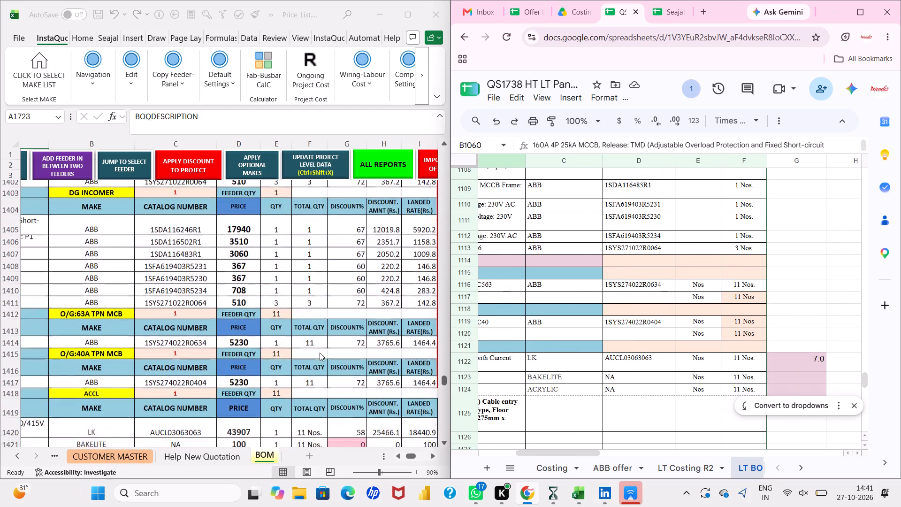
pyautogui.scroll(-2, 320, 353)
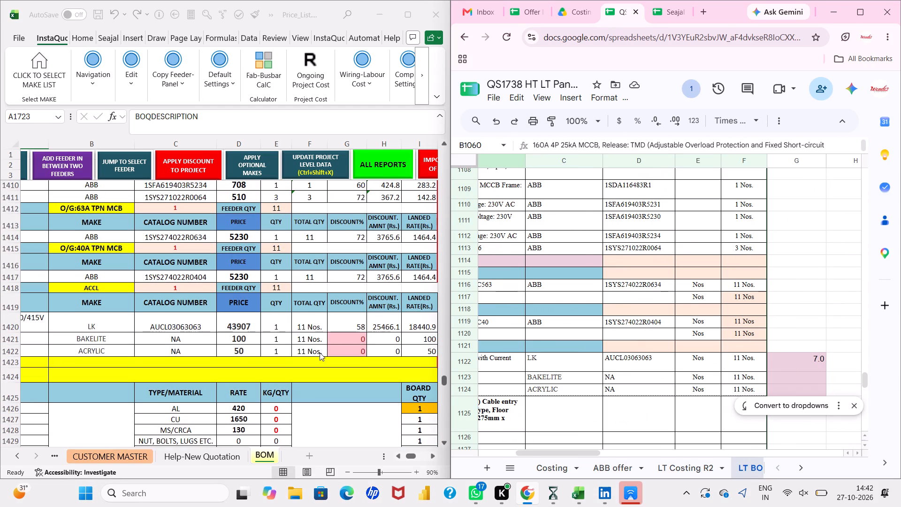
# Compare the flat, duplex and ACCL feeders of METER BOX-4 and METER BOX-5 between the BOM and LT BOQ R2.
pyautogui.hscroll(2, 320, 353)
pyautogui.scroll(-3, 320, 353)
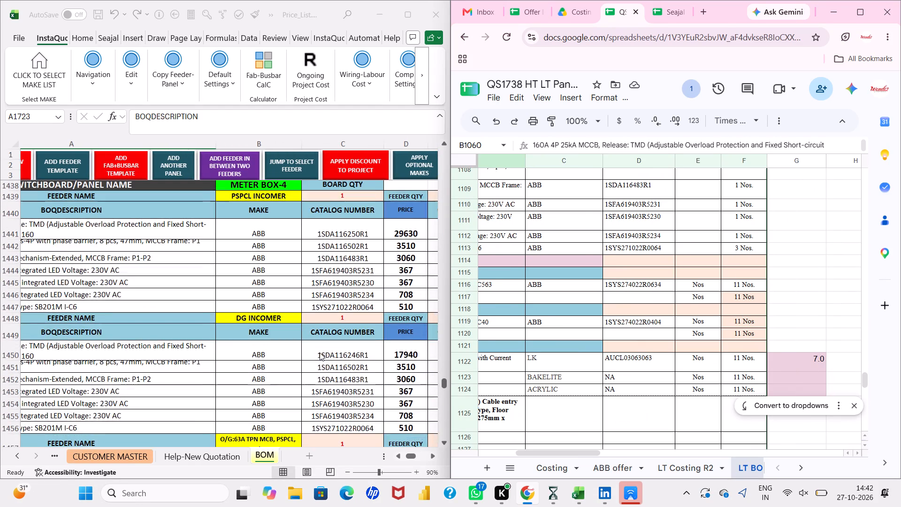
pyautogui.scroll(-1, 320, 353)
pyautogui.hscroll(3, 533, 324)
pyautogui.scroll(-3, 533, 324)
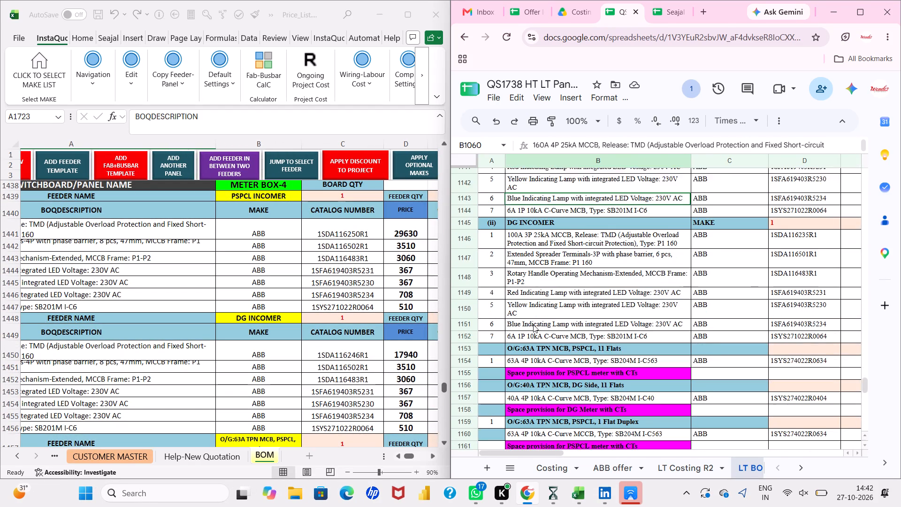
pyautogui.scroll(-7, 533, 324)
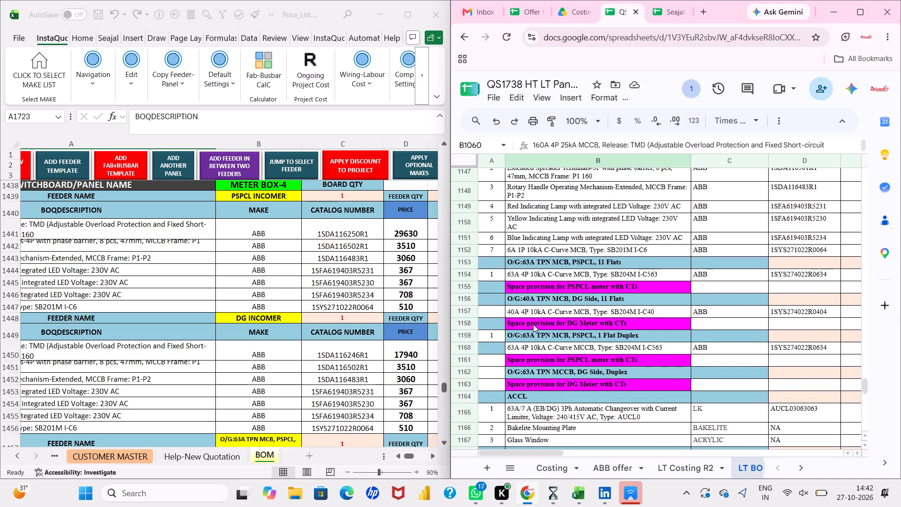
pyautogui.scroll(-4, 533, 324)
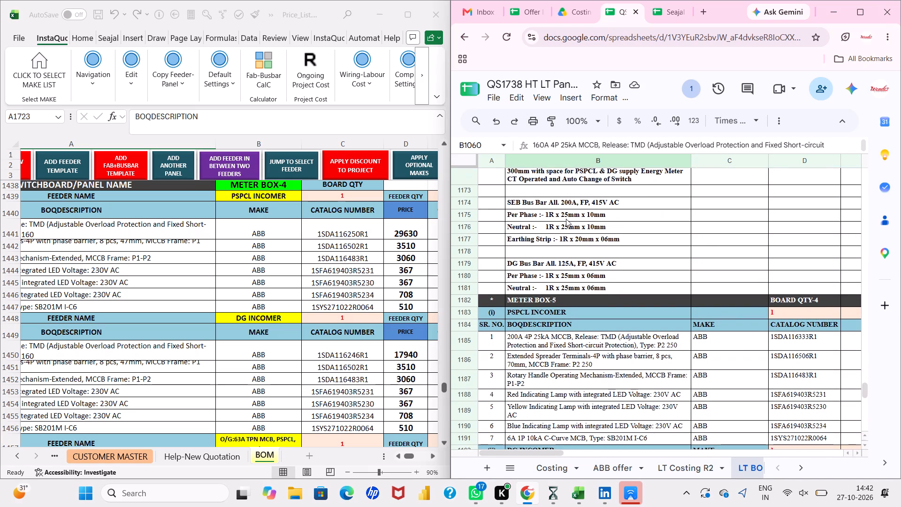
pyautogui.scroll(-4, 591, 289)
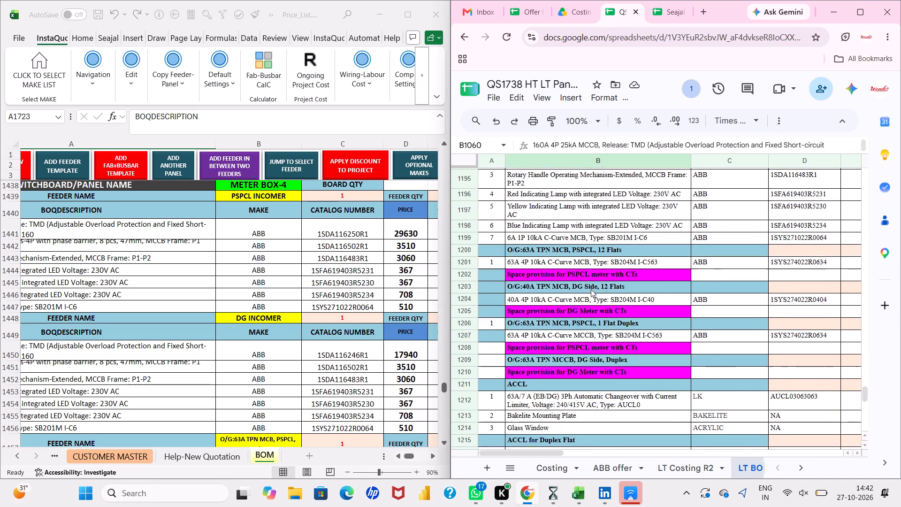
pyautogui.scroll(-1, 591, 289)
pyautogui.scroll(-1, 632, 253)
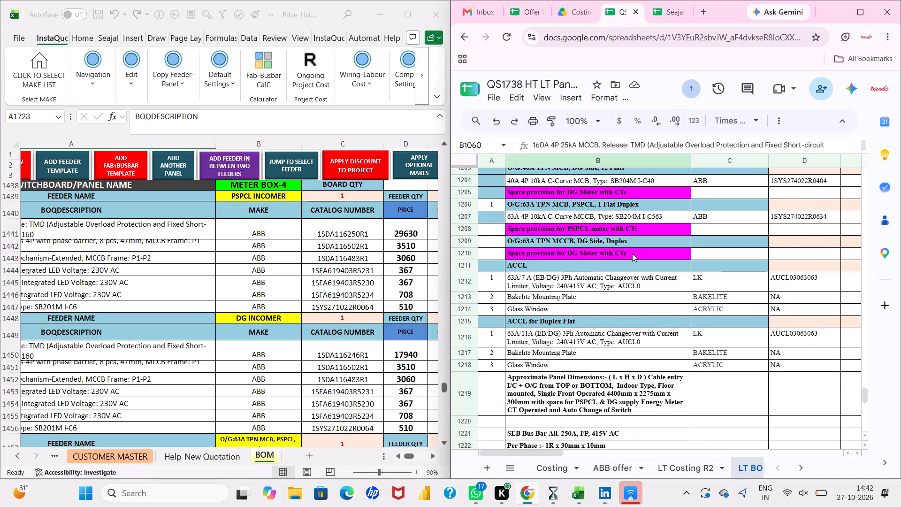
pyautogui.scroll(-2, 305, 326)
pyautogui.scroll(3, 305, 326)
pyautogui.scroll(-3, 305, 326)
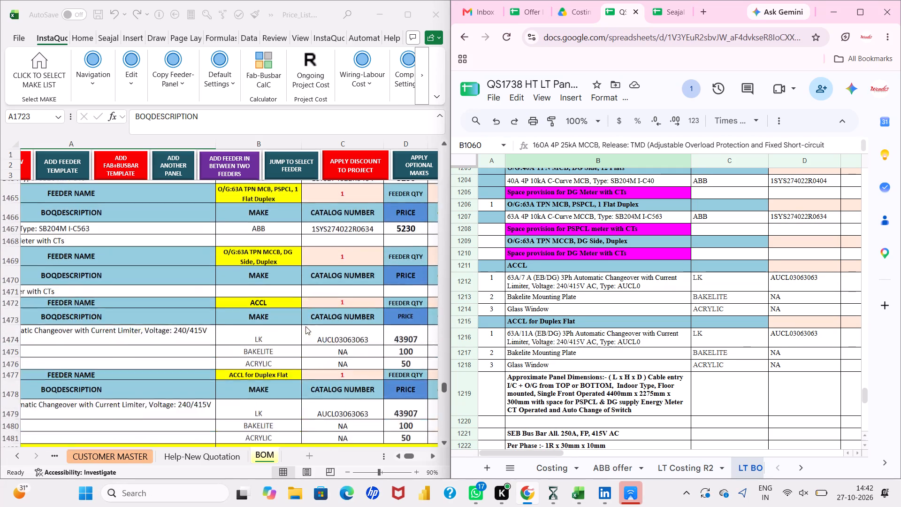
pyautogui.scroll(-8, 305, 326)
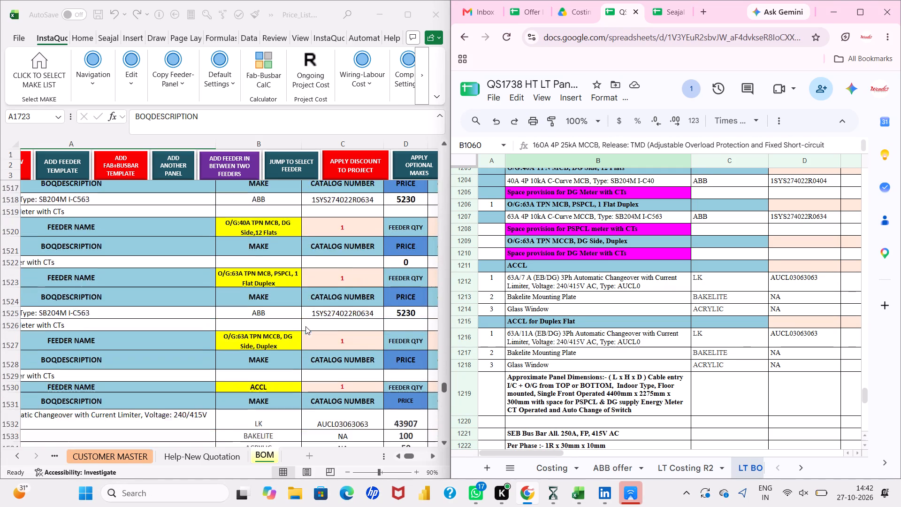
pyautogui.scroll(-1, 305, 326)
# Go to the other viewer's place in LT BOQ R2 and examine the feeders from METER BOX-4 down to METER BOX-7.
pyautogui.click(693, 95)
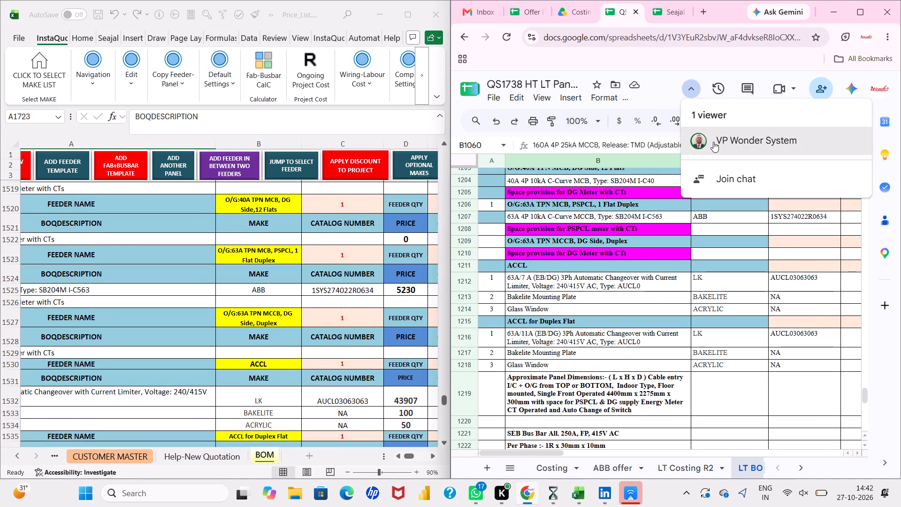
pyautogui.click(713, 142)
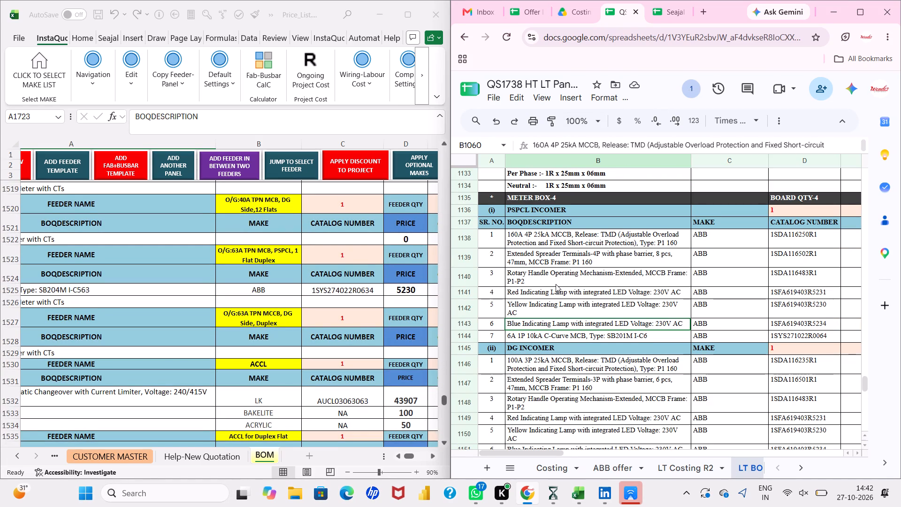
pyautogui.scroll(-7, 556, 284)
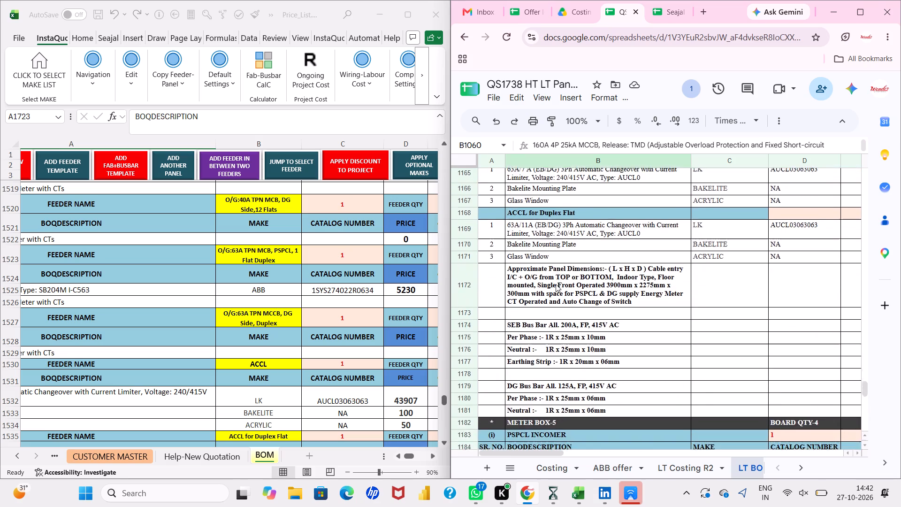
pyautogui.scroll(-4, 556, 284)
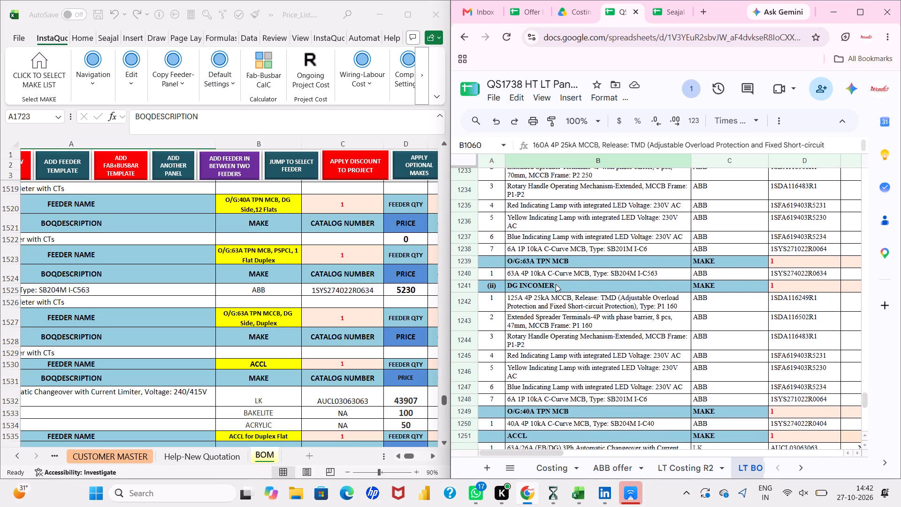
pyautogui.scroll(-2, 556, 284)
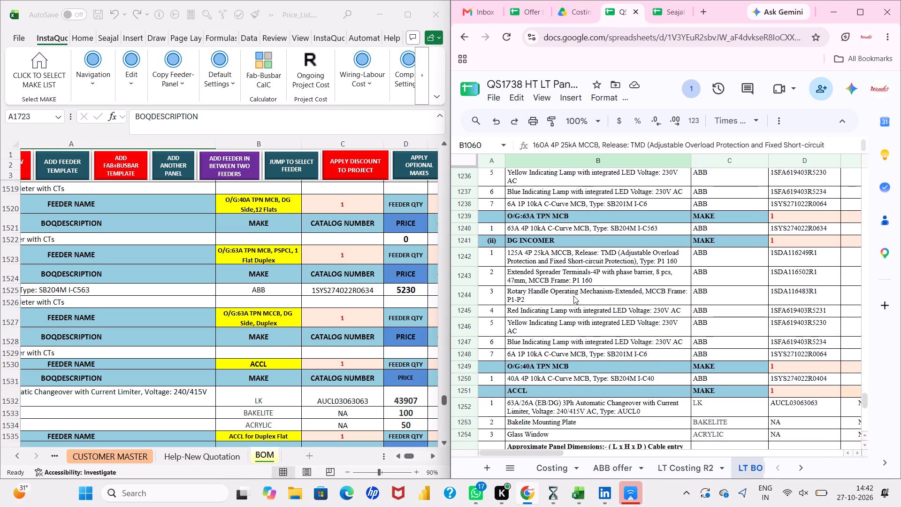
pyautogui.scroll(-3, 573, 296)
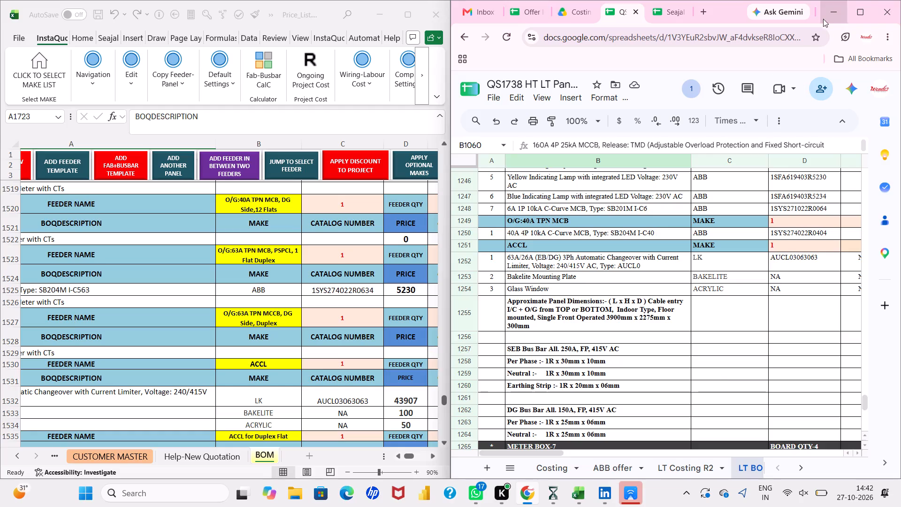
# Go to LT Costing R2 and examine the meter boxes' feeder order back to METER BOX-1 and METER BOX-2.
pyautogui.click(854, 12)
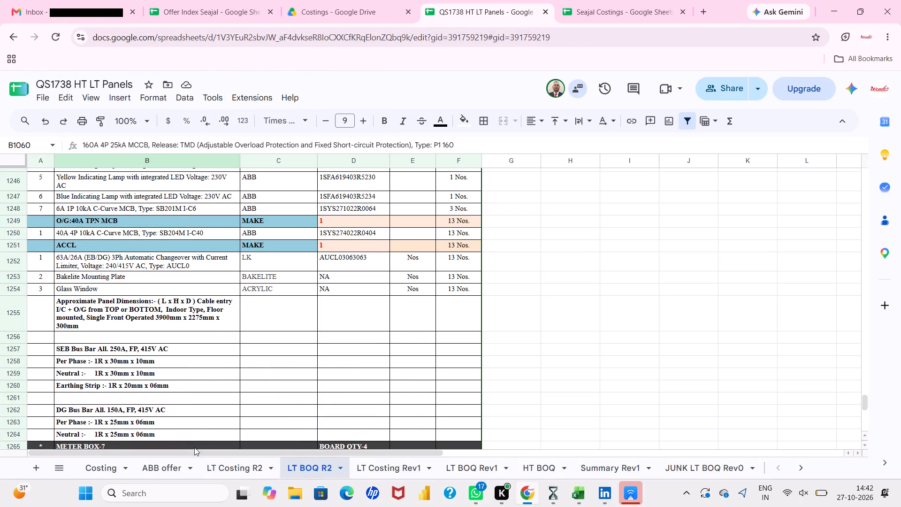
pyautogui.click(213, 467)
pyautogui.hscroll(2, 219, 340)
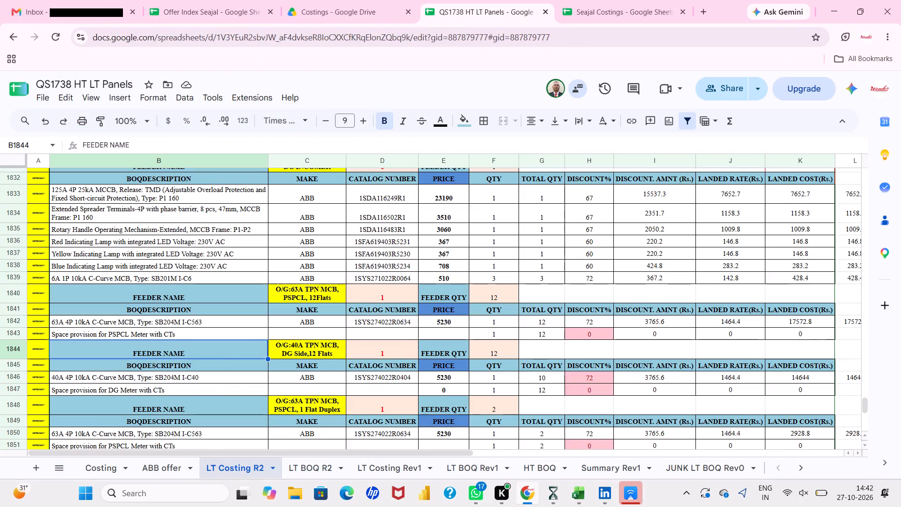
pyautogui.scroll(9, 219, 340)
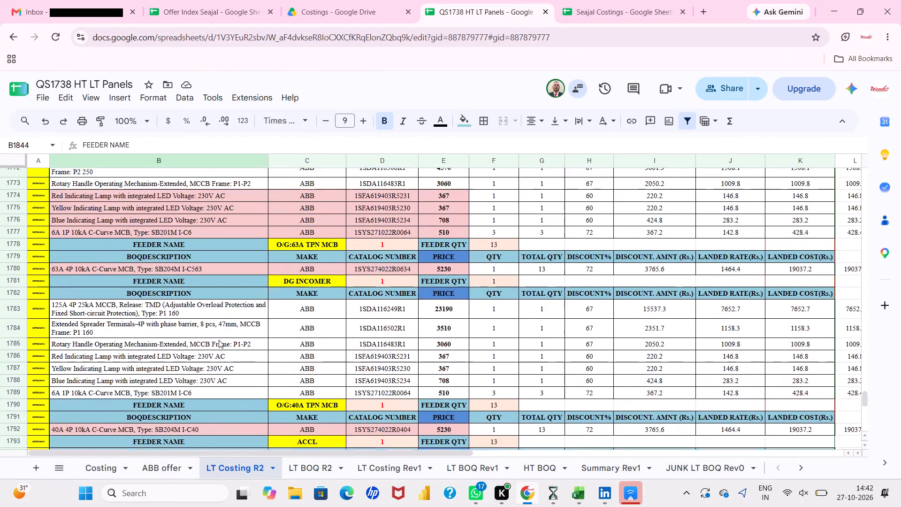
pyautogui.scroll(10, 219, 340)
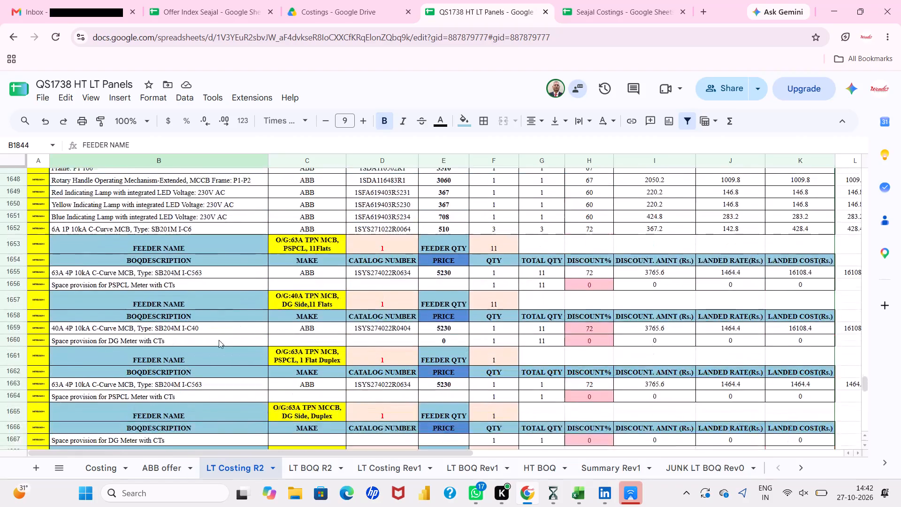
pyautogui.scroll(1, 219, 340)
pyautogui.scroll(-3, 219, 340)
pyautogui.scroll(4, 219, 340)
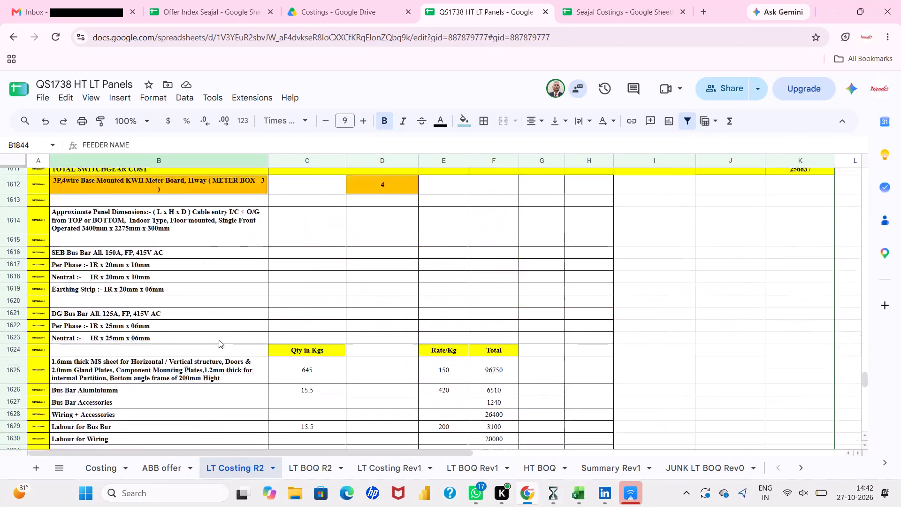
pyautogui.scroll(8, 219, 340)
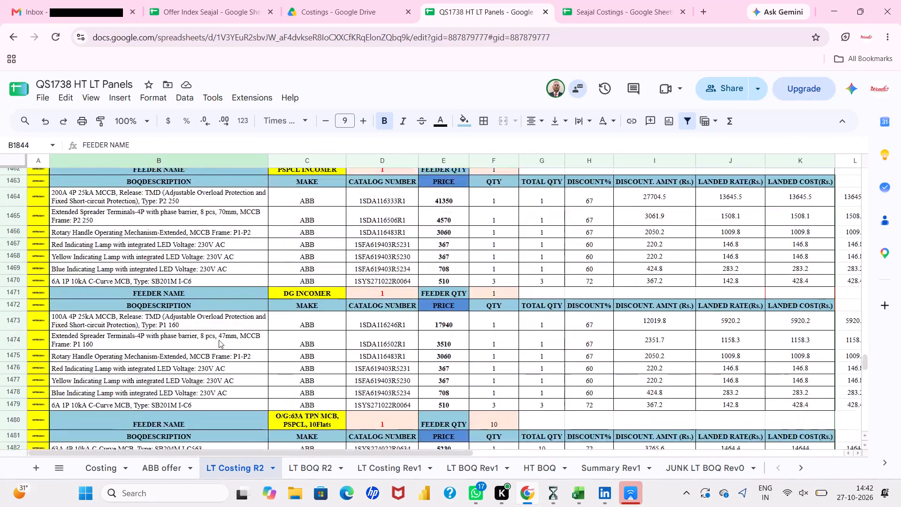
pyautogui.scroll(-4, 219, 340)
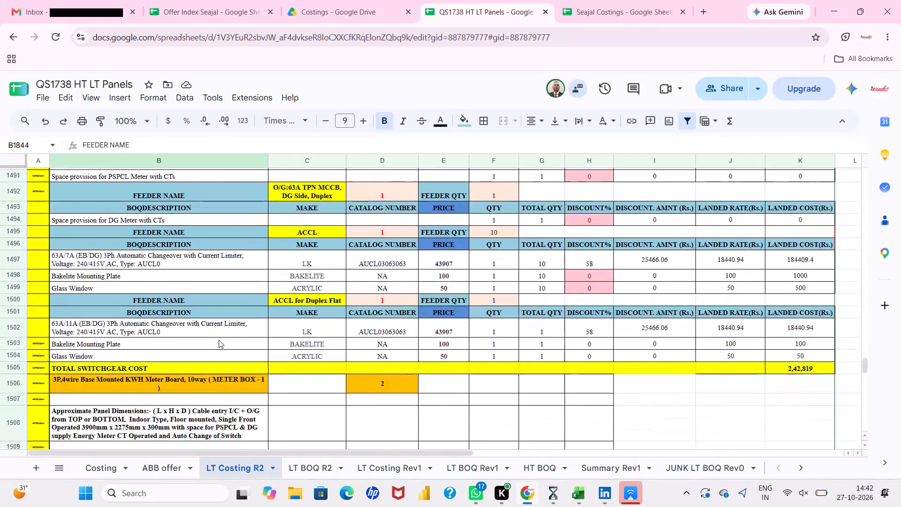
pyautogui.scroll(-5, 219, 340)
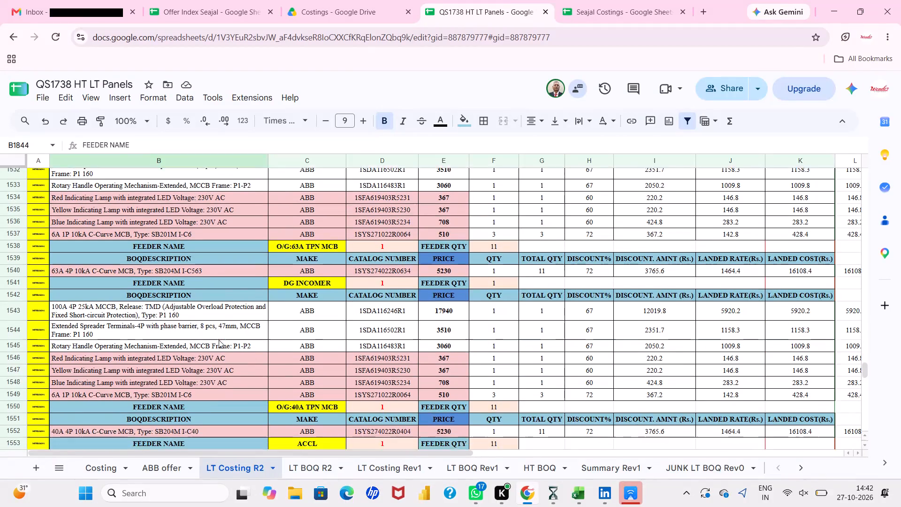
pyautogui.scroll(-2, 219, 340)
pyautogui.scroll(1, 219, 340)
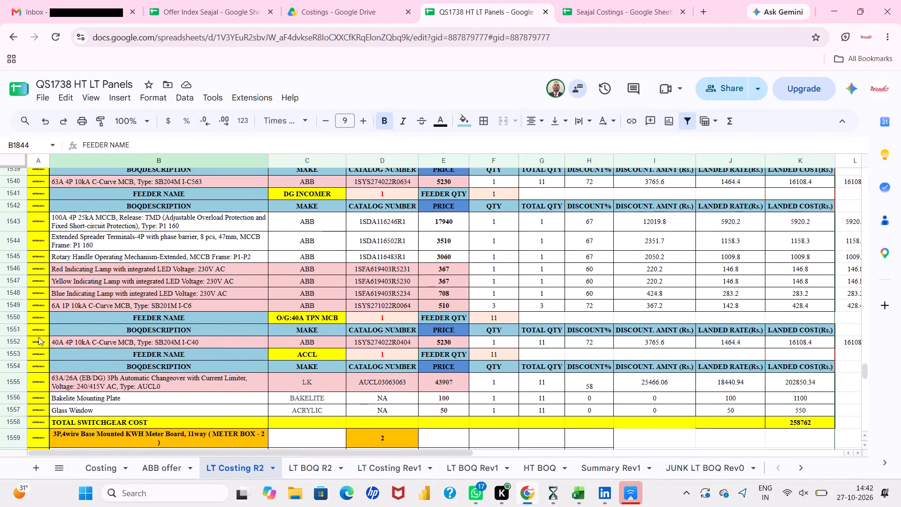
# Insert three rows below METER BOX-2's DG incomer in LT Costing R2 and fill the METER BOX-2 label down into them.
pyautogui.moveTo(13, 321); pyautogui.dragTo(13, 346)
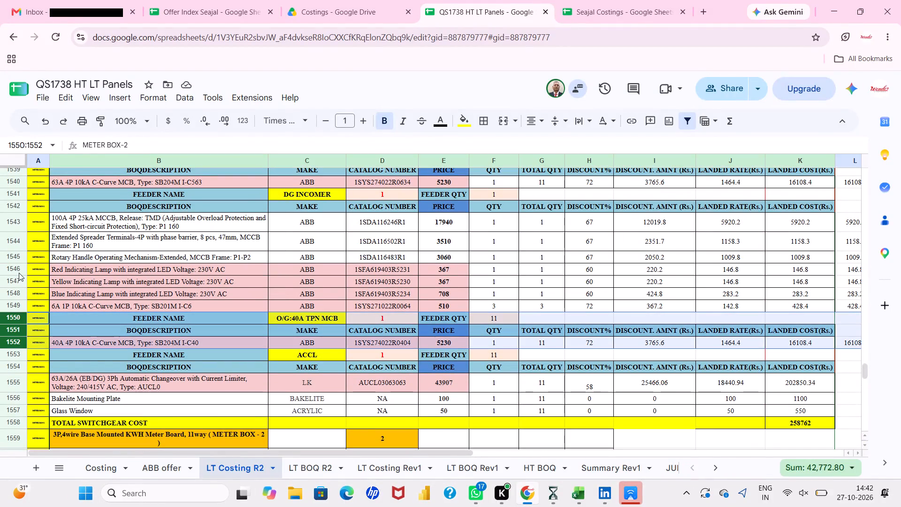
pyautogui.scroll(1, 105, 262)
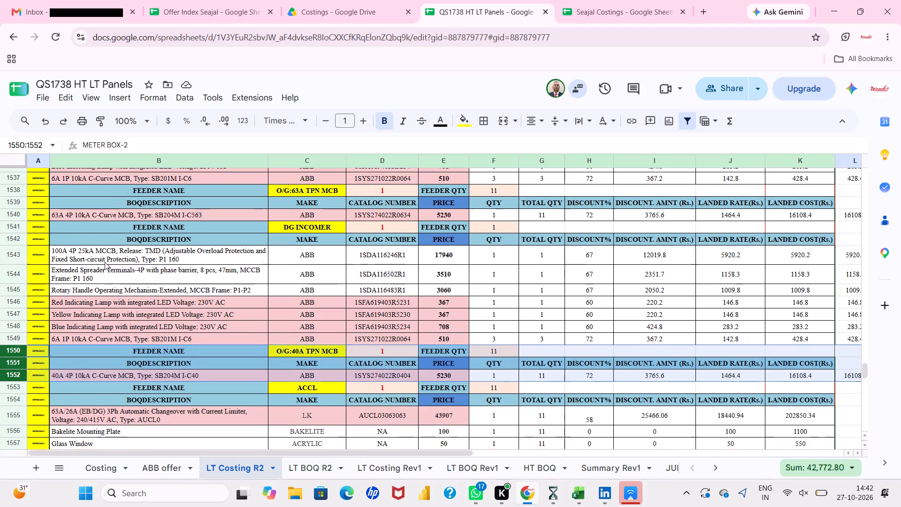
pyautogui.scroll(1, 105, 262)
pyautogui.moveTo(22, 193); pyautogui.dragTo(20, 204)
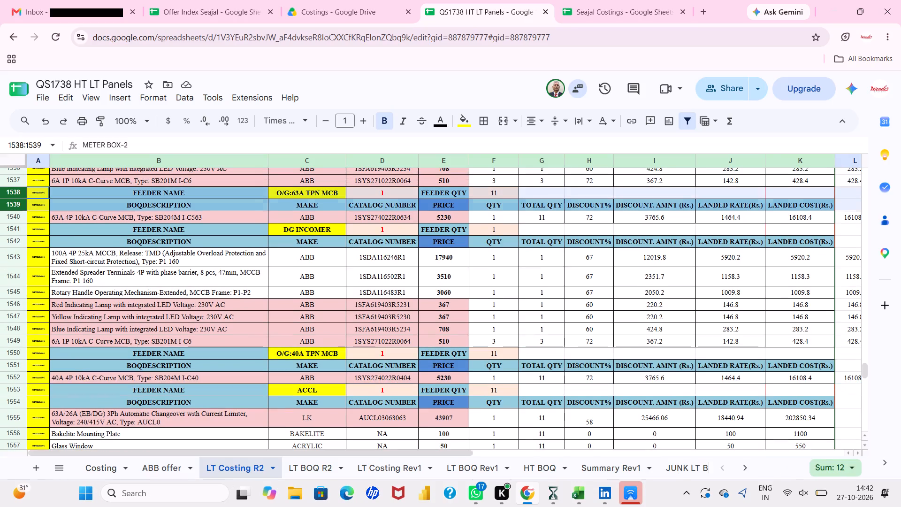
pyautogui.moveTo(20, 204); pyautogui.dragTo(20, 215)
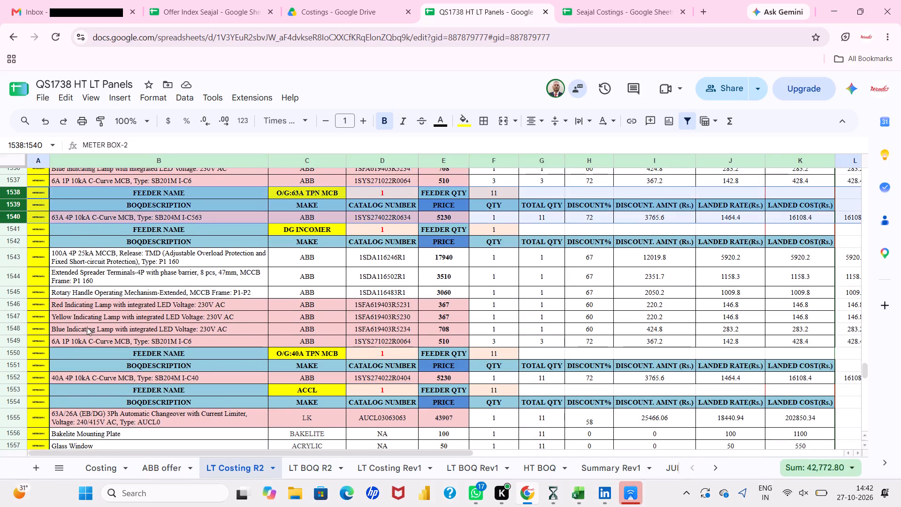
pyautogui.moveTo(21, 316); pyautogui.dragTo(21, 337)
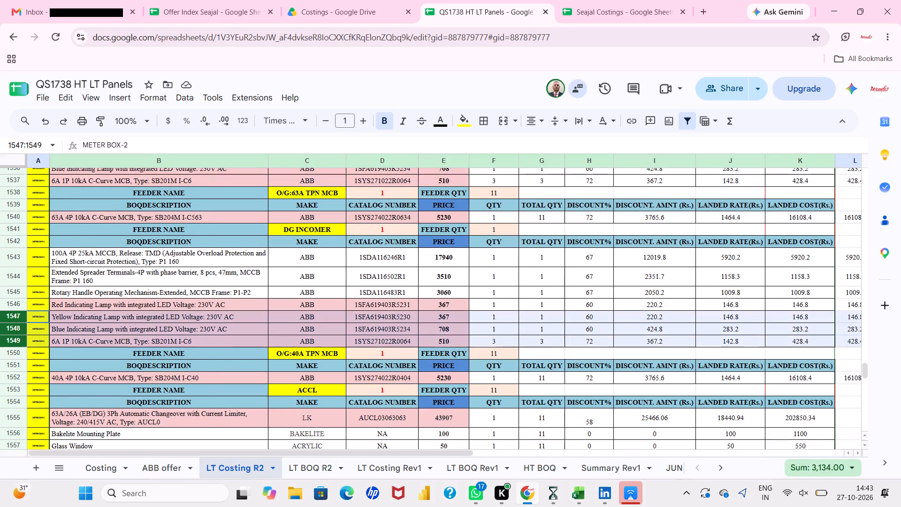
pyautogui.moveTo(21, 337); pyautogui.dragTo(21, 338)
pyautogui.rightClick(21, 338)
pyautogui.click(39, 287)
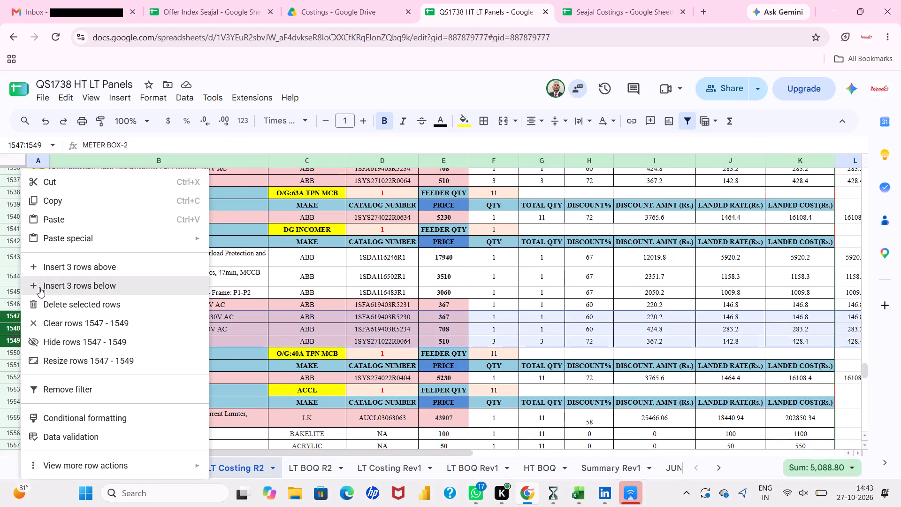
pyautogui.moveTo(39, 280); pyautogui.dragTo(37, 343)
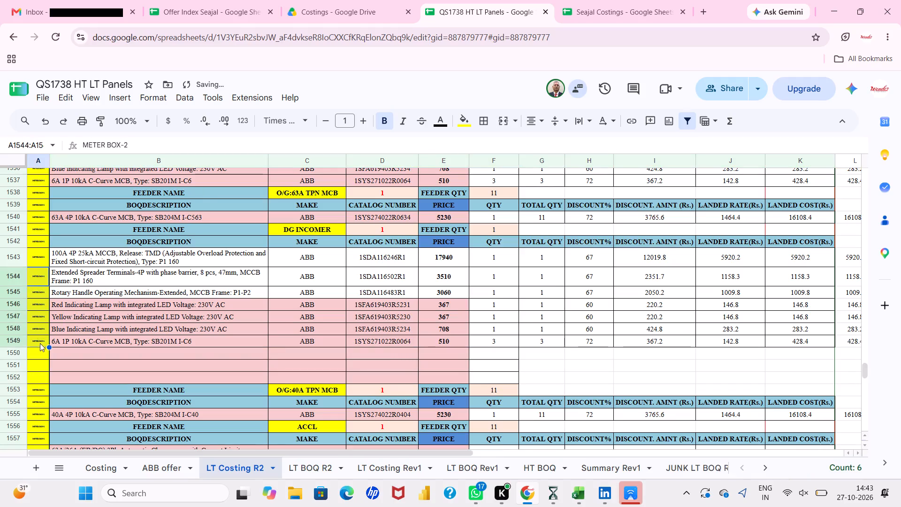
pyautogui.moveTo(47, 346); pyautogui.dragTo(47, 383)
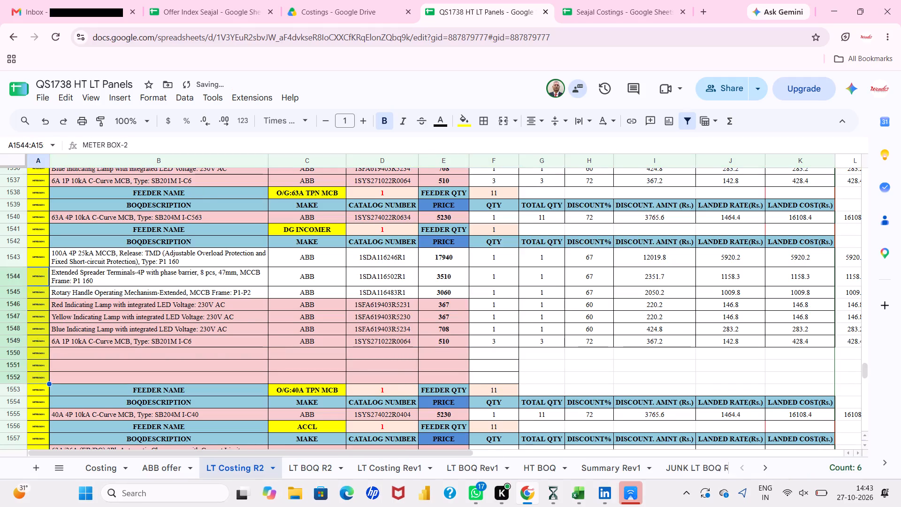
# Copy METER BOX-2's three-row O/G:63A TPN MCB feeder block into the blank rows below the DG incomer.
pyautogui.scroll(2, 88, 263)
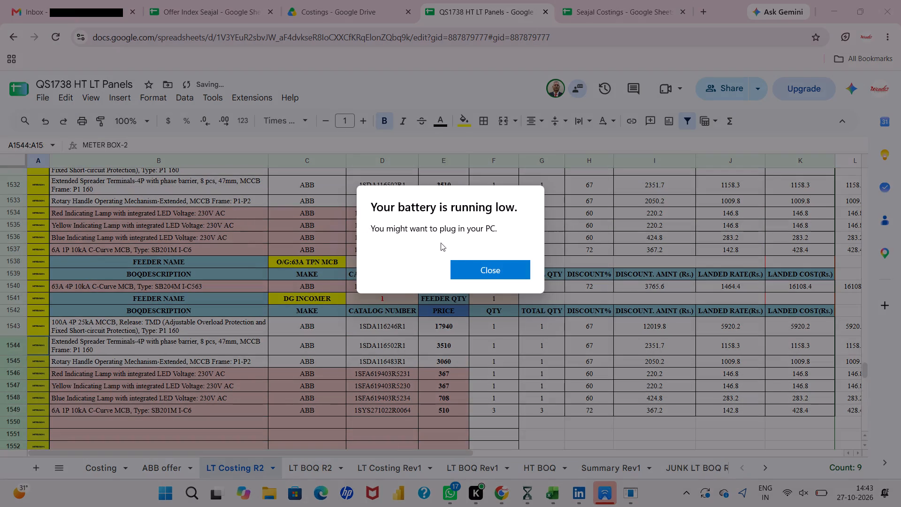
pyautogui.click(469, 265)
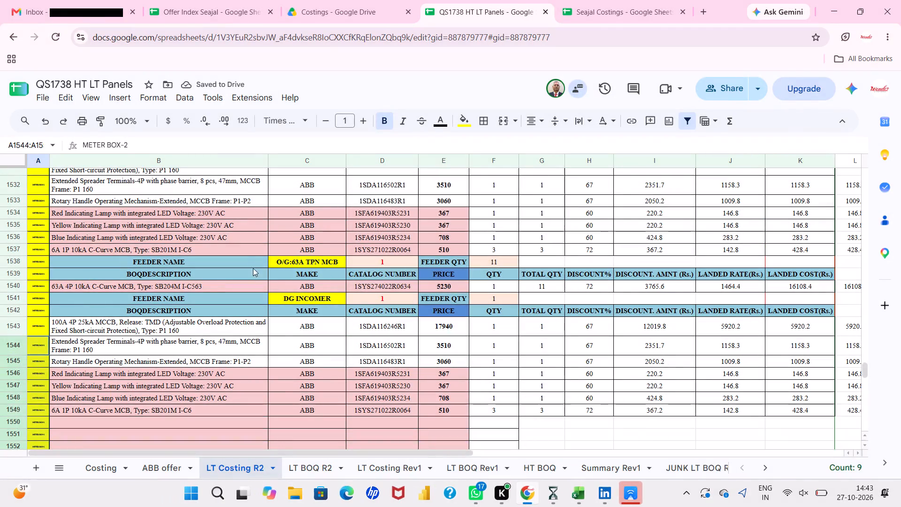
pyautogui.moveTo(252, 262); pyautogui.dragTo(863, 289)
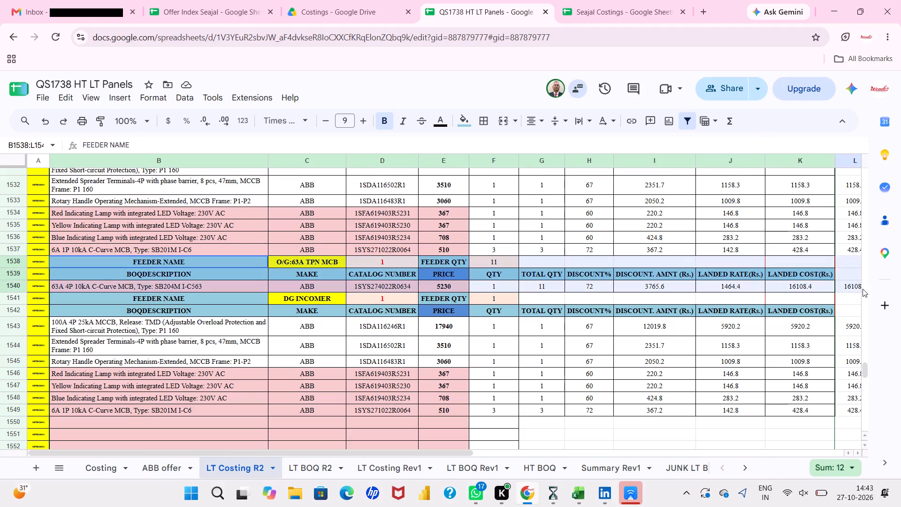
pyautogui.moveTo(863, 289); pyautogui.dragTo(839, 291)
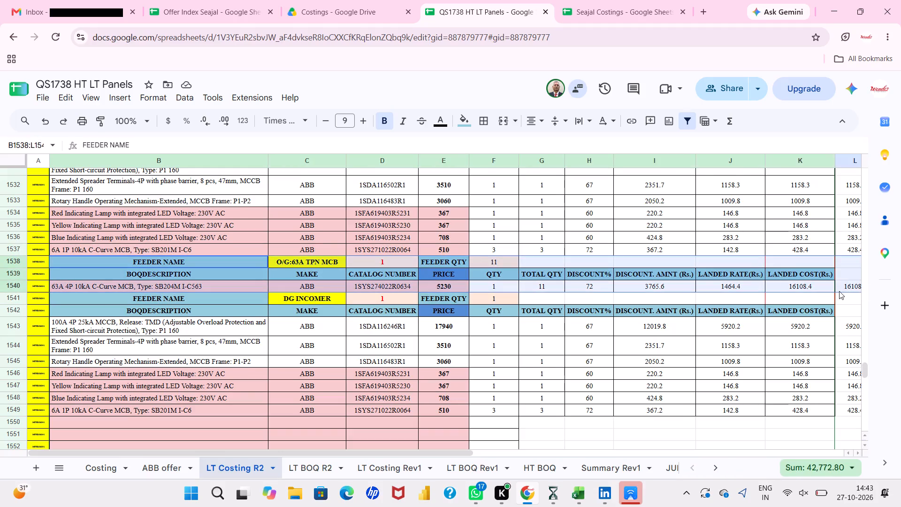
pyautogui.hotkey('ctrl', 'c')
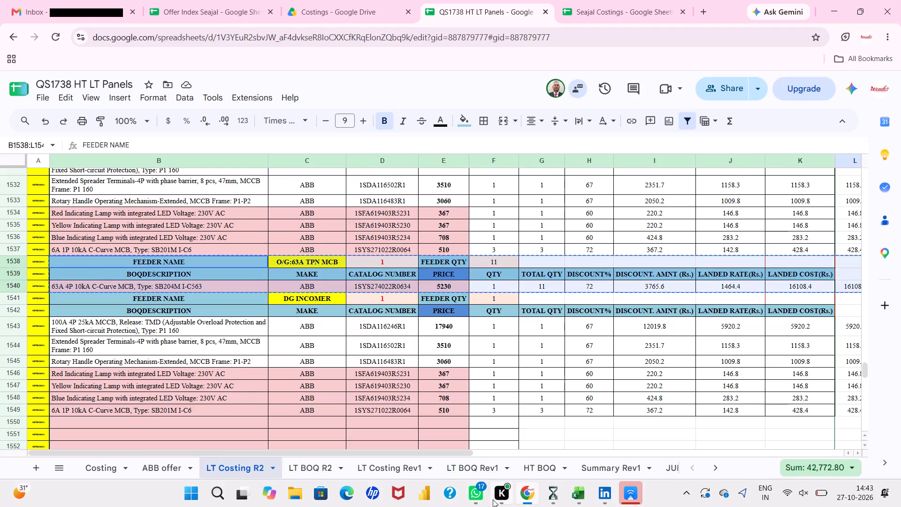
pyautogui.scroll(-1, 258, 348)
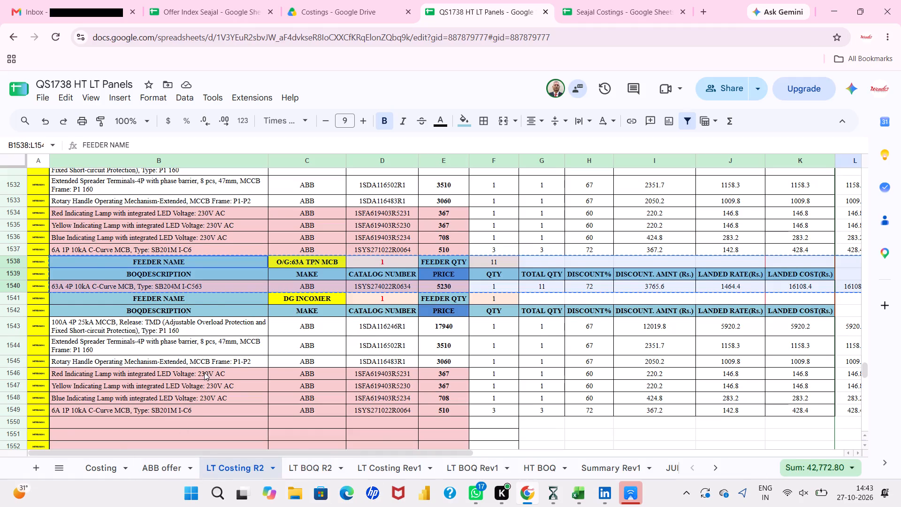
pyautogui.scroll(-1, 204, 372)
pyautogui.click(199, 337)
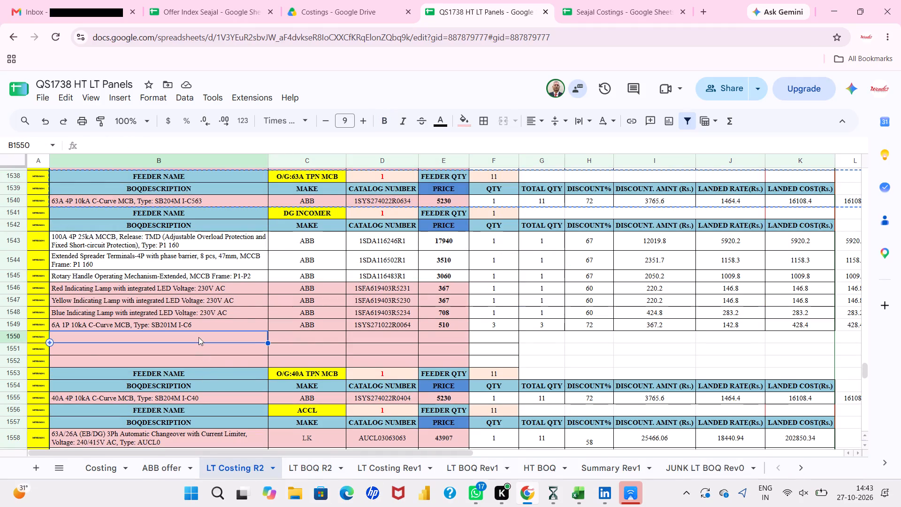
pyautogui.hotkey('ctrl', 'v')
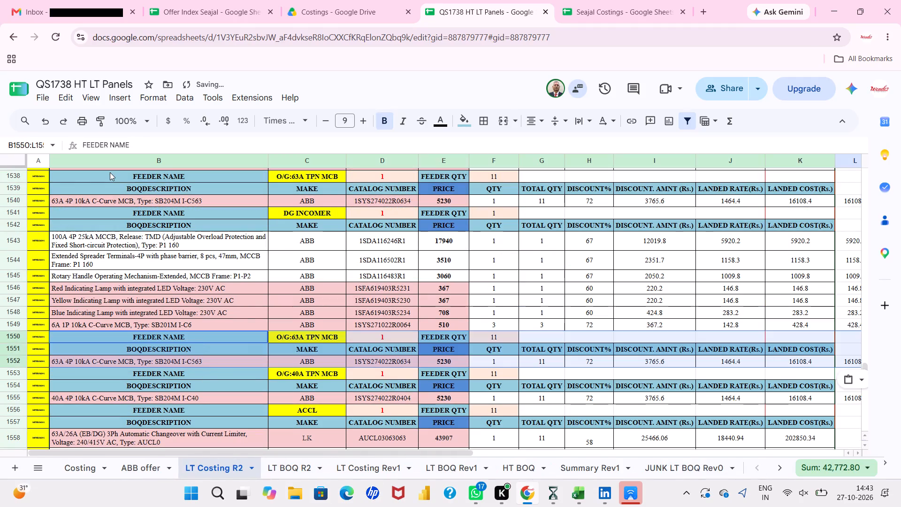
# Delete the three rows of METER BOX-2's original O/G:63A TPN MCB feeder above the DG incomer.
pyautogui.moveTo(18, 179); pyautogui.dragTo(16, 197)
pyautogui.rightClick(16, 197)
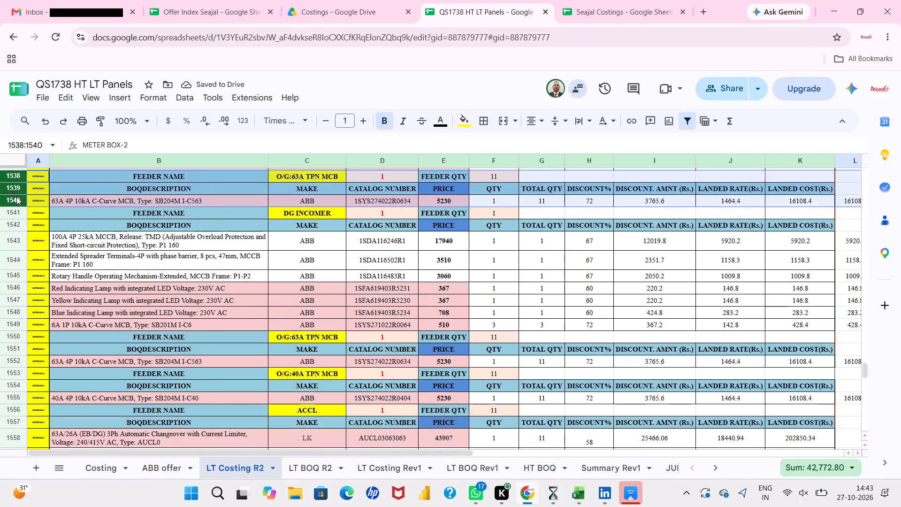
pyautogui.click(65, 308)
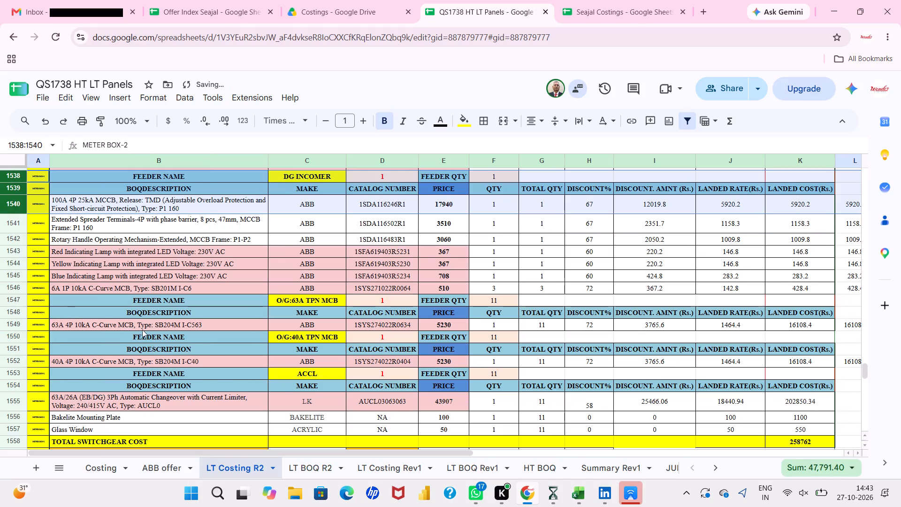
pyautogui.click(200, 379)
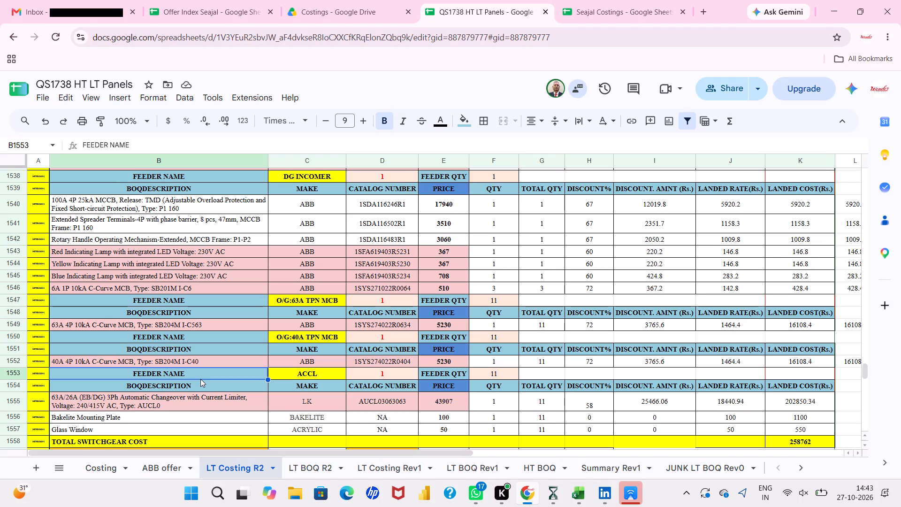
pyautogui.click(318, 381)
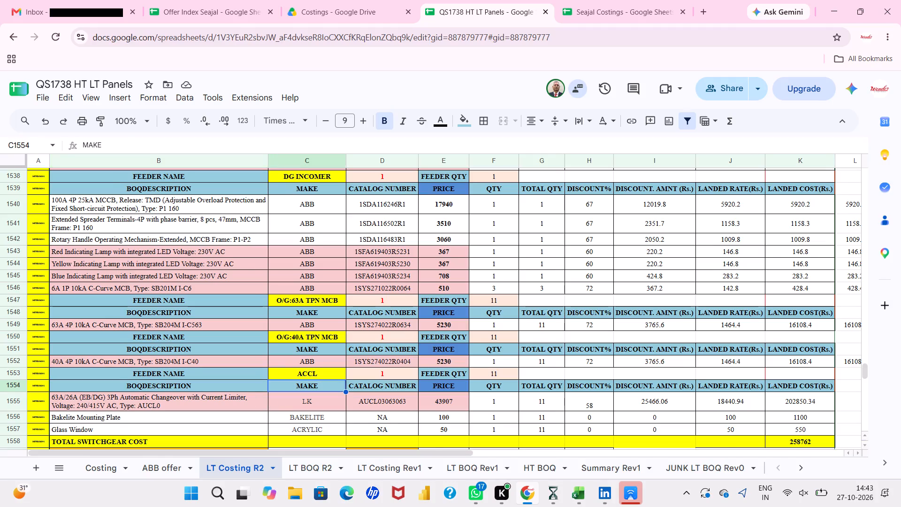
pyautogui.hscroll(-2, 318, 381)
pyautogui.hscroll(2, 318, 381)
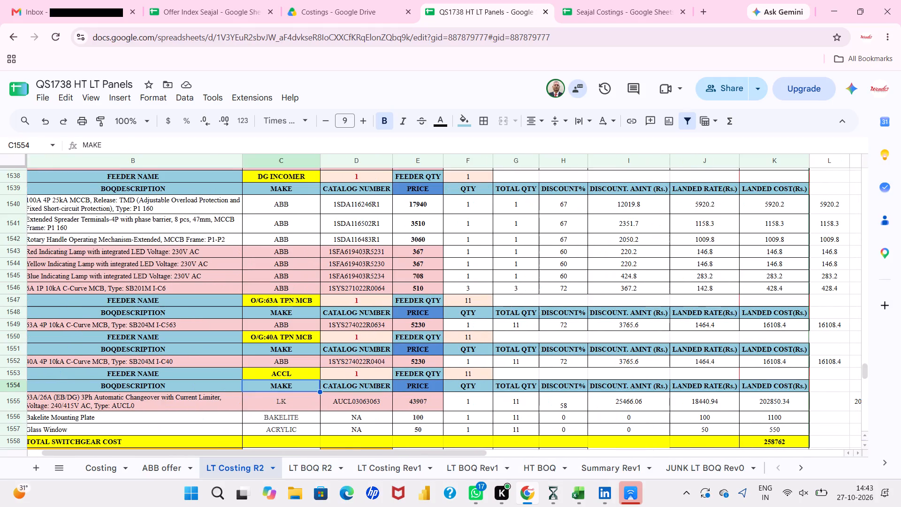
# Insert three rows below METER BOX-3's DG incomer and paste the copied O/G:63A TPN MCB feeder block into them.
pyautogui.scroll(-5, 318, 381)
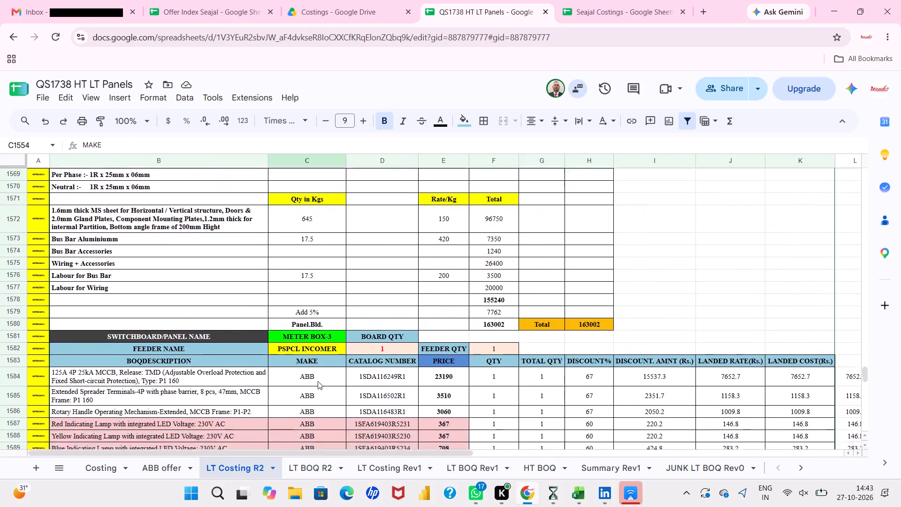
pyautogui.scroll(-2, 318, 381)
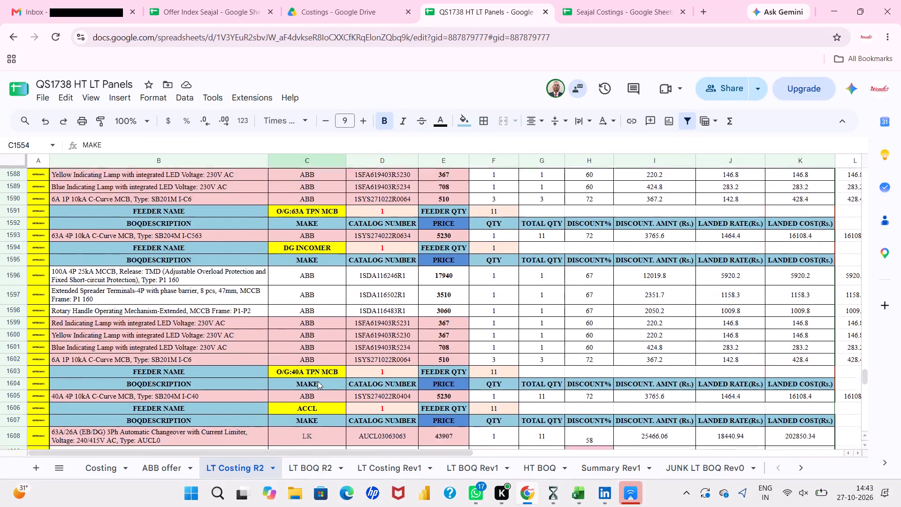
pyautogui.scroll(-1, 318, 381)
pyautogui.moveTo(23, 306); pyautogui.dragTo(19, 327)
pyautogui.rightClick(19, 327)
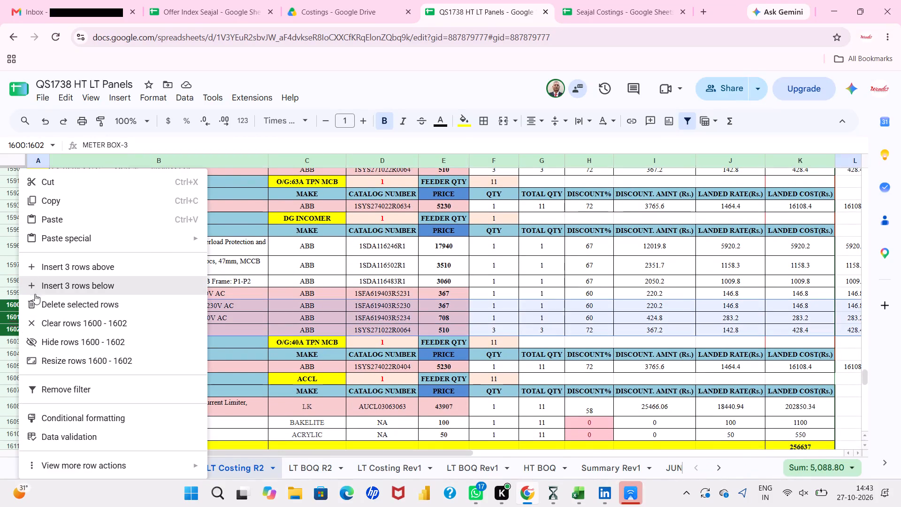
pyautogui.click(35, 293)
pyautogui.click(113, 341)
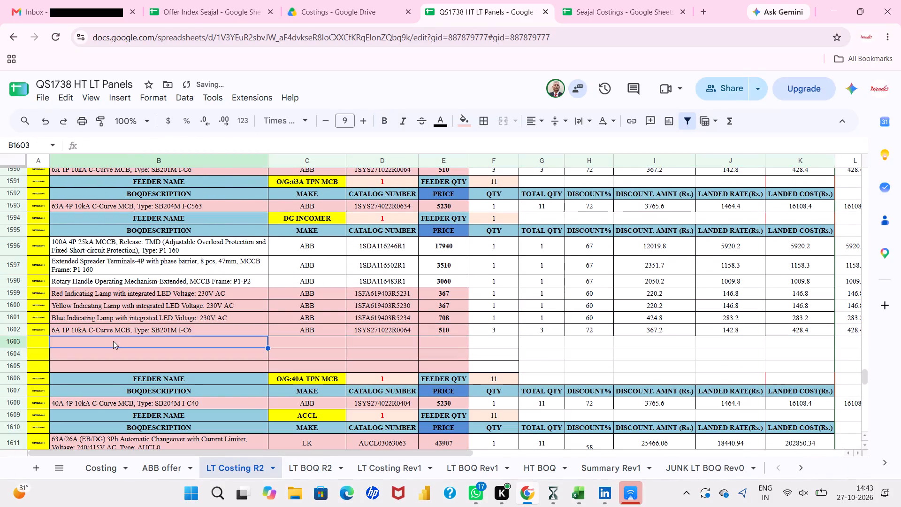
pyautogui.hotkey('ctrl', 'v')
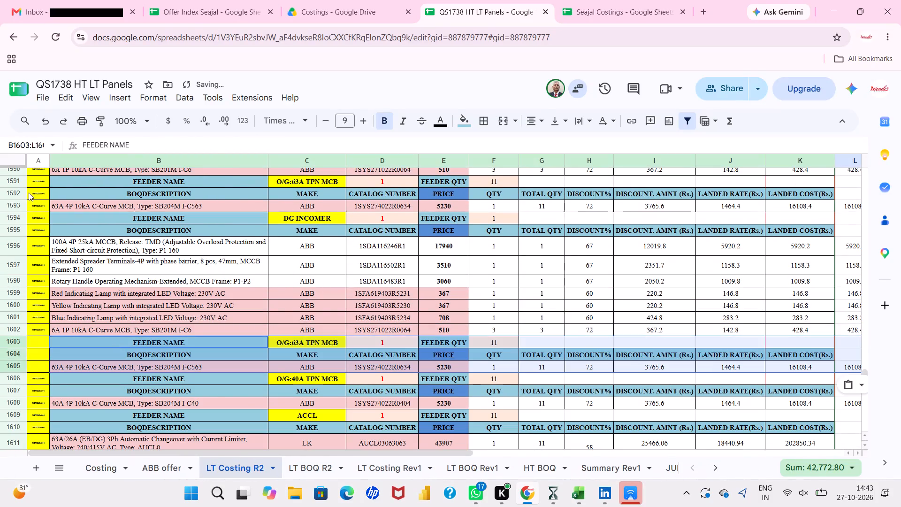
# Delete the three rows of METER BOX-3's original O/G:63A TPN MCB feeder above the DG incomer.
pyautogui.moveTo(21, 185); pyautogui.dragTo(19, 206)
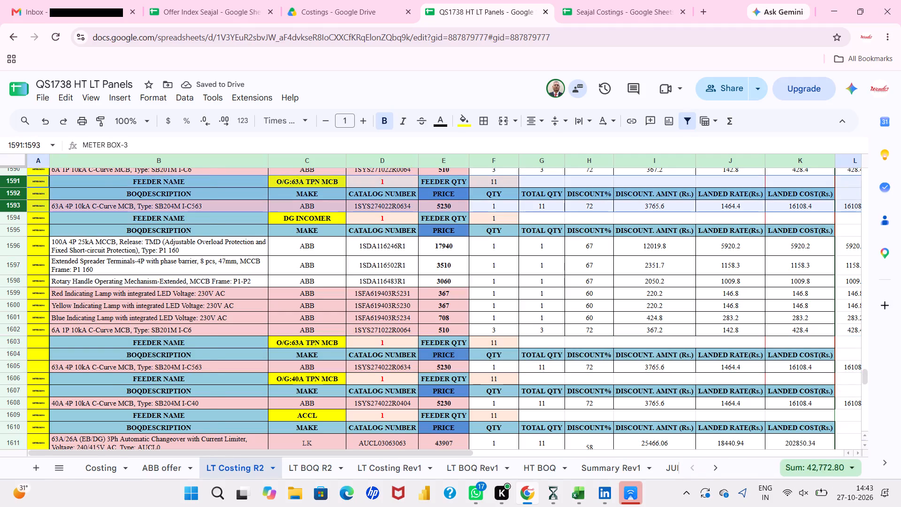
pyautogui.rightClick(19, 206)
pyautogui.click(68, 304)
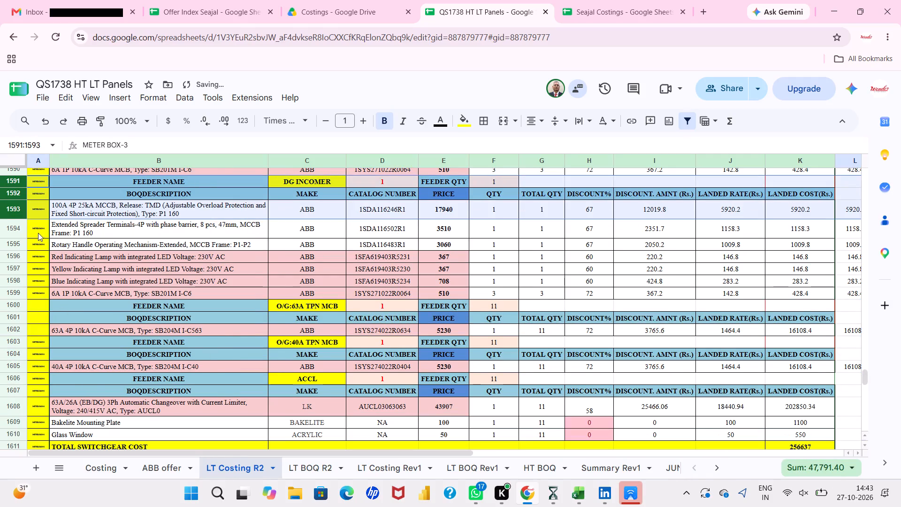
# Fill the METER BOX-3 label down column A into the three pasted O/G:63A TPN MCB feeder rows.
pyautogui.moveTo(38, 232); pyautogui.dragTo(39, 296)
pyautogui.moveTo(49, 299); pyautogui.dragTo(48, 331)
pyautogui.click(70, 330)
# Insert three rows below METER BOX-6's DG incomer in LT Costing R2 and fill the METER BOX-6 label down into them.
pyautogui.scroll(-1, 70, 330)
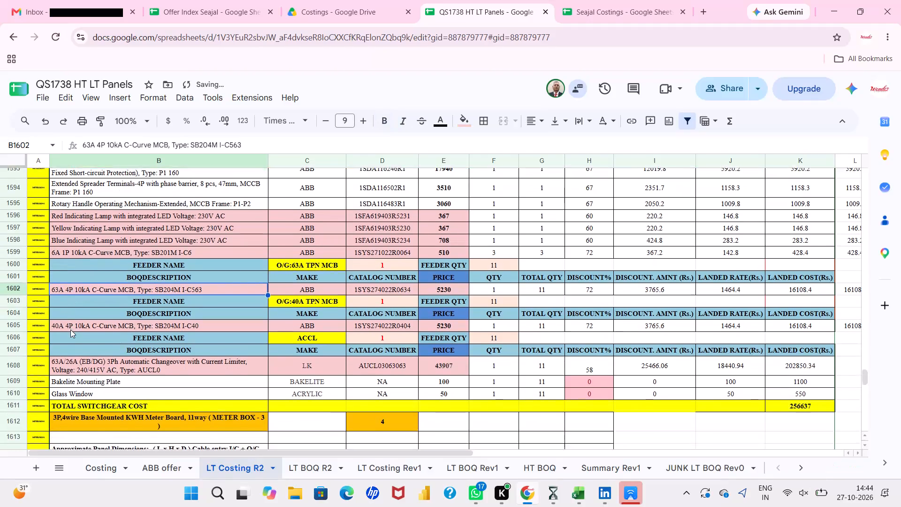
pyautogui.scroll(-5, 70, 330)
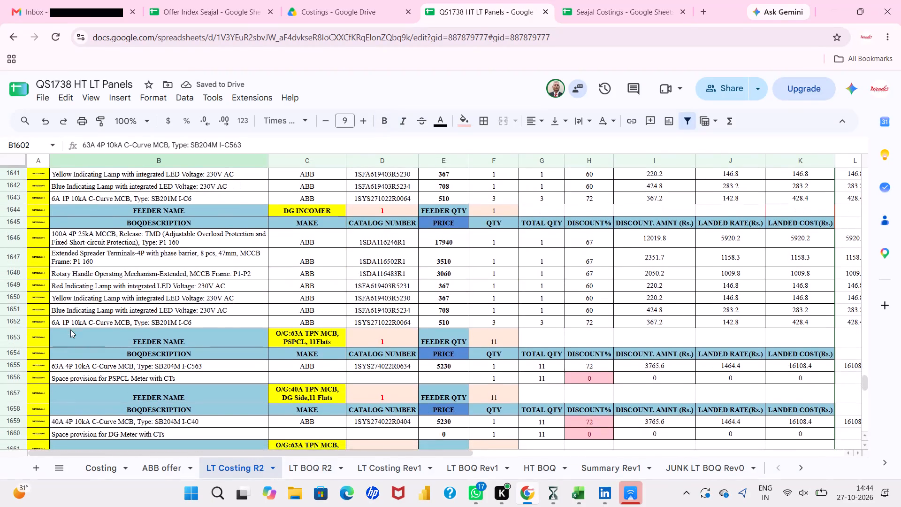
pyautogui.scroll(-6, 70, 330)
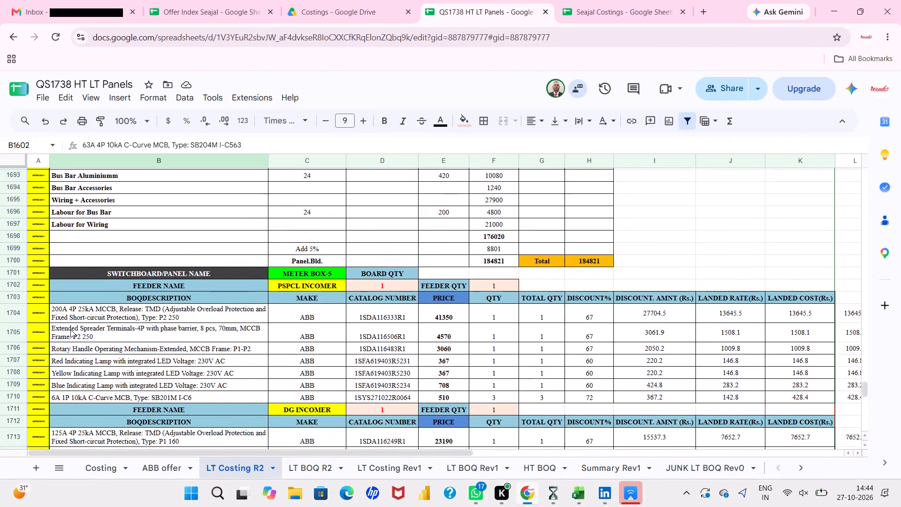
pyautogui.scroll(-7, 70, 330)
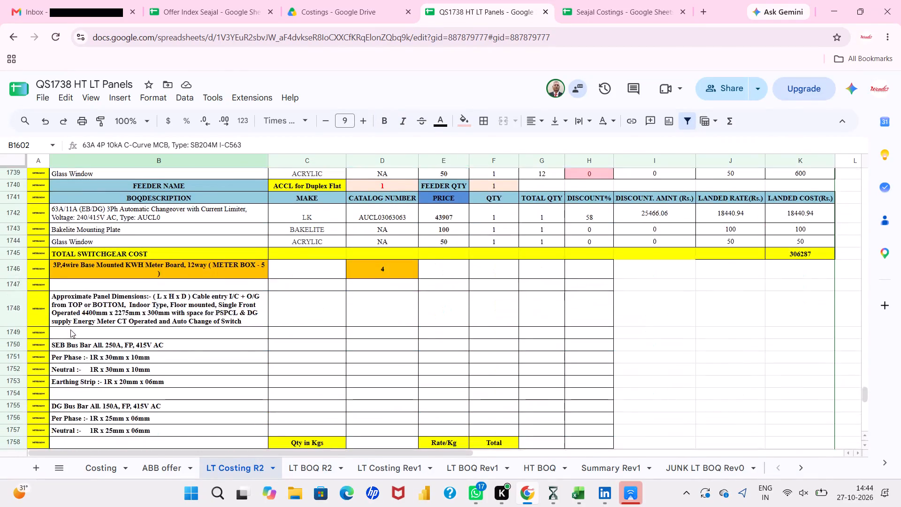
pyautogui.scroll(-6, 70, 330)
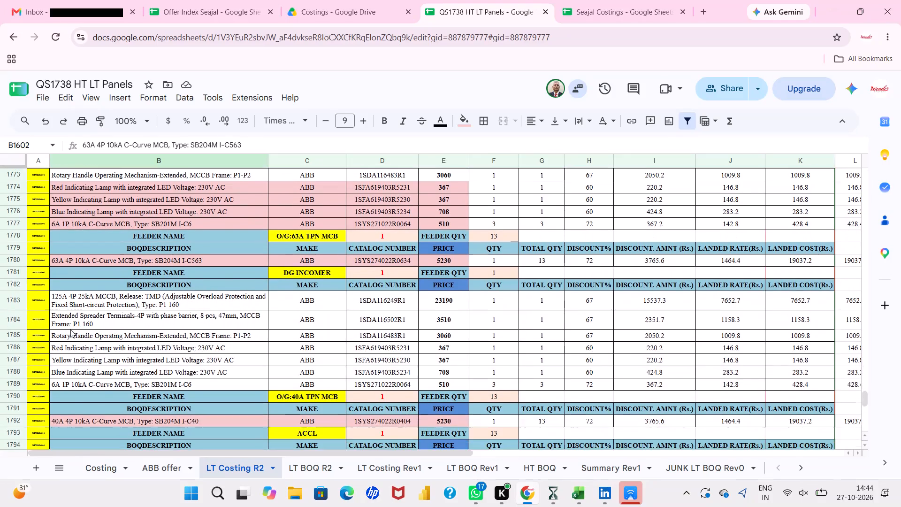
pyautogui.scroll(-2, 70, 330)
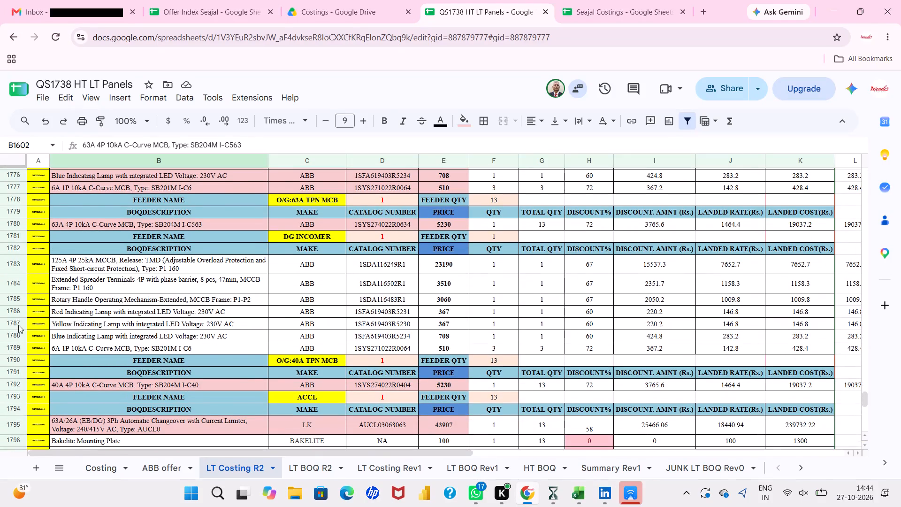
pyautogui.moveTo(19, 325); pyautogui.dragTo(19, 347)
pyautogui.rightClick(19, 347)
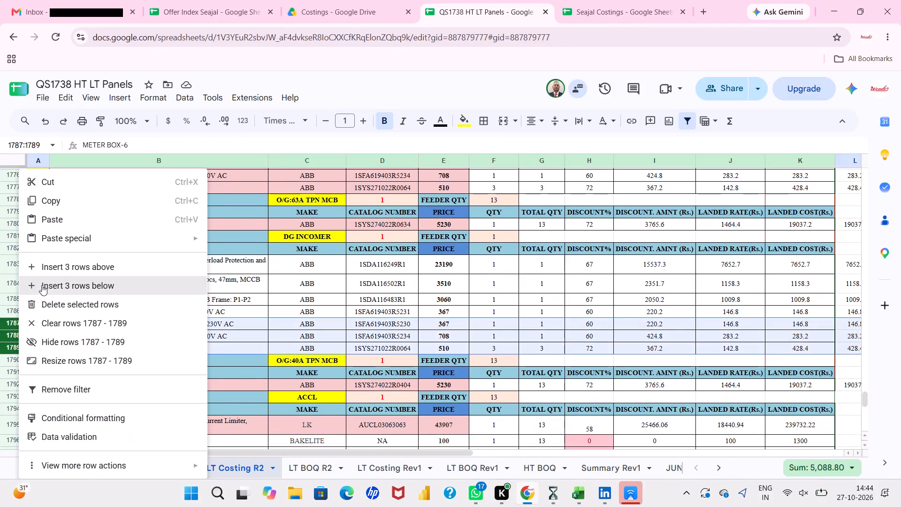
pyautogui.click(42, 284)
pyautogui.moveTo(43, 245); pyautogui.dragTo(44, 335)
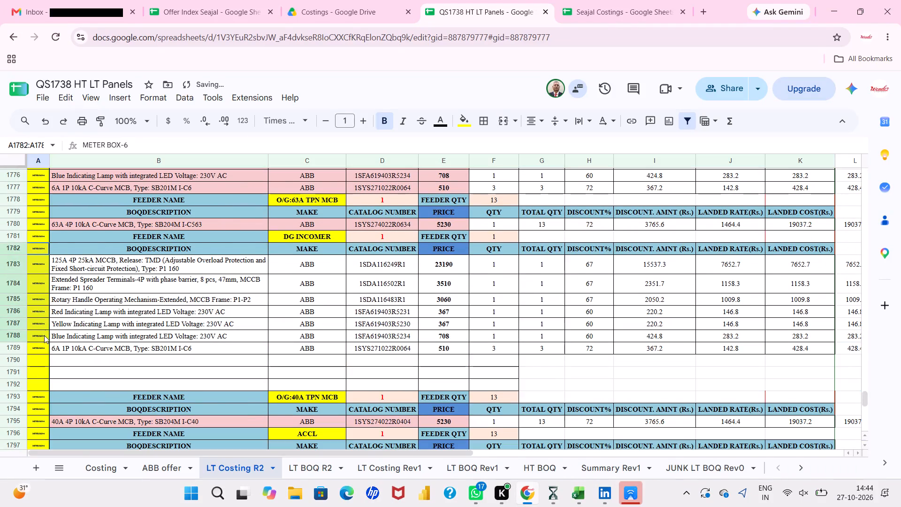
pyautogui.moveTo(44, 335); pyautogui.dragTo(44, 344)
pyautogui.moveTo(48, 353); pyautogui.dragTo(48, 396)
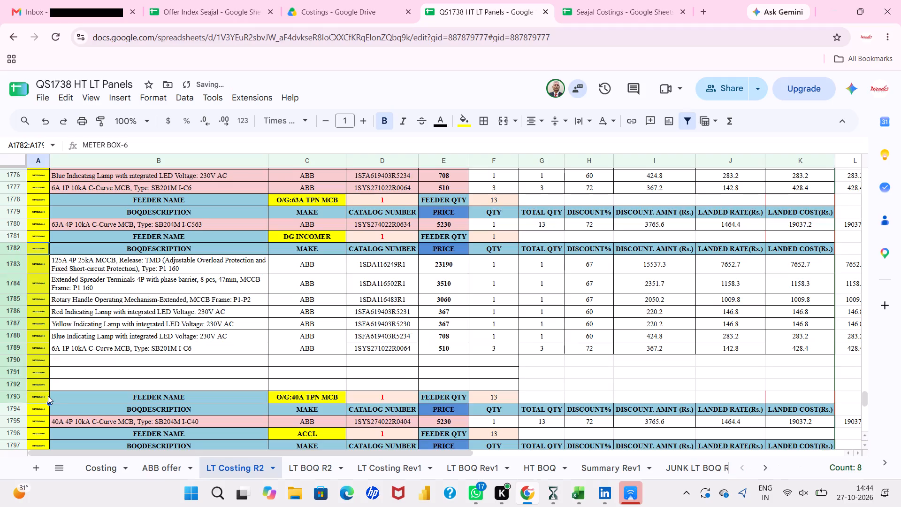
# Copy METER BOX-6's three-row O/G:63A TPN MCB feeder block into the blank rows below its DG incomer.
pyautogui.scroll(1, 79, 342)
pyautogui.moveTo(137, 262); pyautogui.dragTo(218, 271)
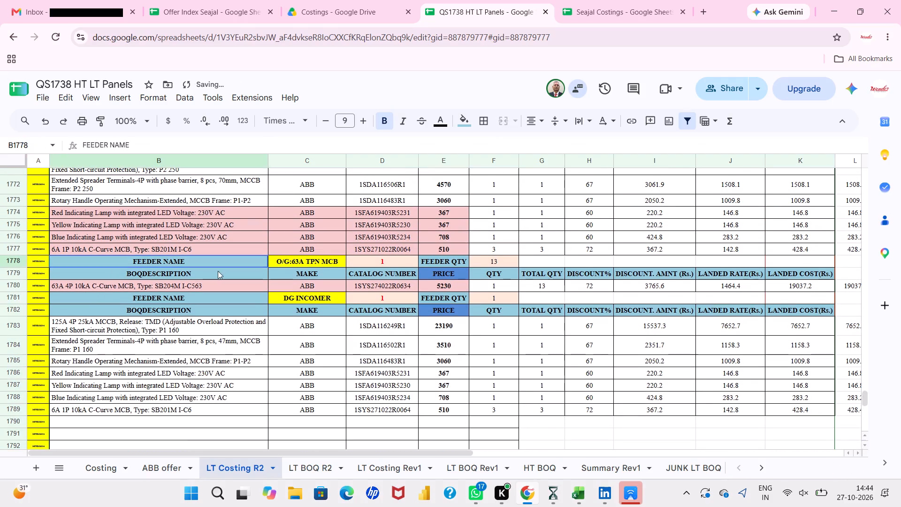
pyautogui.moveTo(218, 271); pyautogui.dragTo(776, 281)
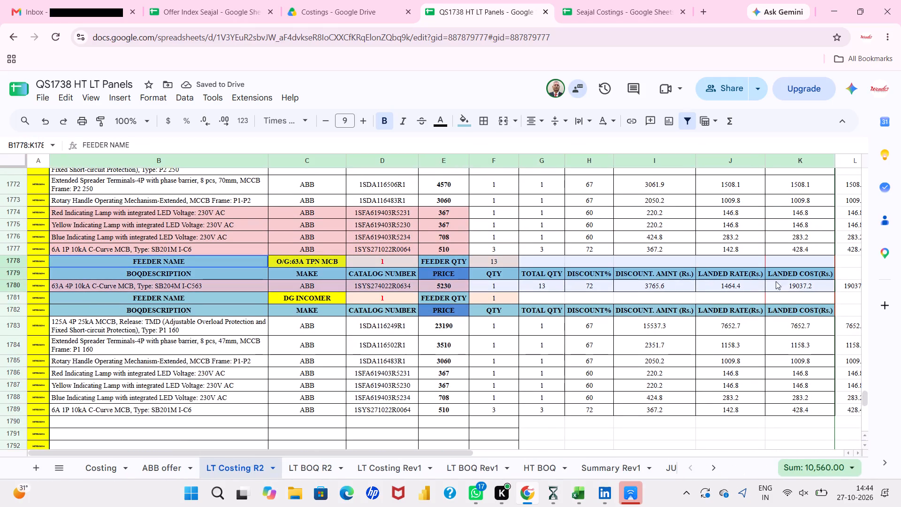
pyautogui.moveTo(776, 281); pyautogui.dragTo(852, 284)
pyautogui.hotkey('ctrl', 'c')
pyautogui.scroll(-2, 512, 383)
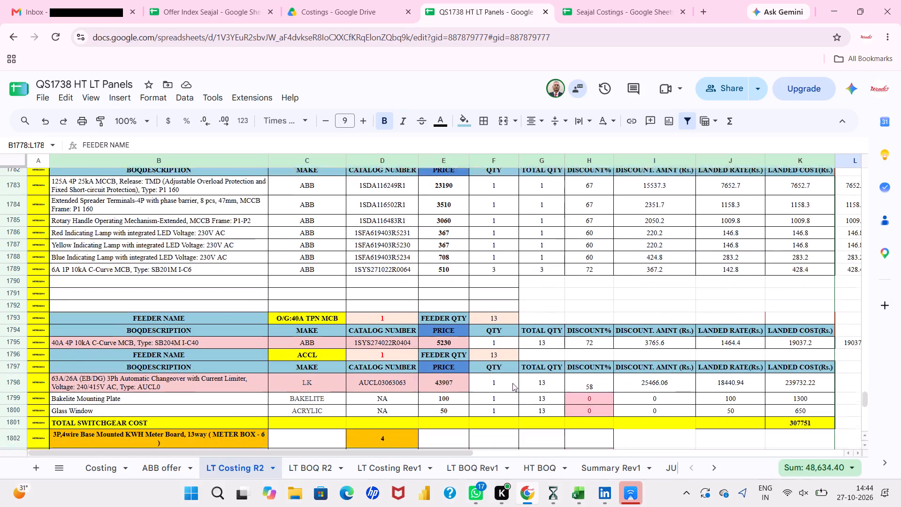
pyautogui.click(245, 269)
pyautogui.hotkey('ctrl', 'v')
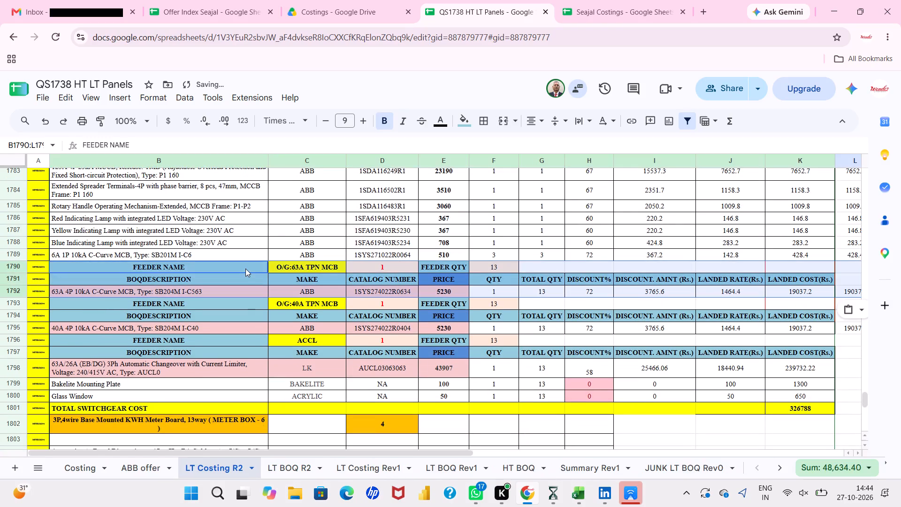
# Delete the three rows of METER BOX-6's original O/G:63A TPN MCB feeder above the DG incomer.
pyautogui.scroll(2, 168, 279)
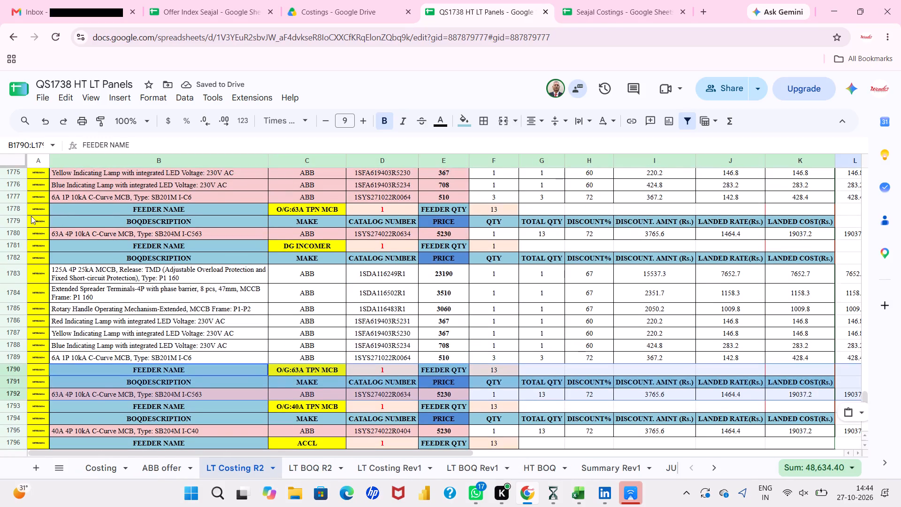
pyautogui.moveTo(19, 211); pyautogui.dragTo(19, 237)
pyautogui.rightClick(19, 237)
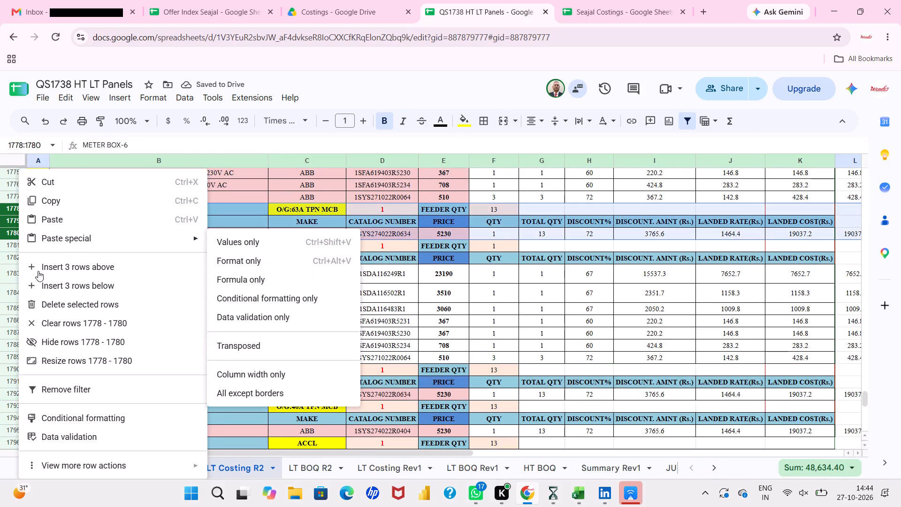
pyautogui.click(61, 310)
pyautogui.click(284, 293)
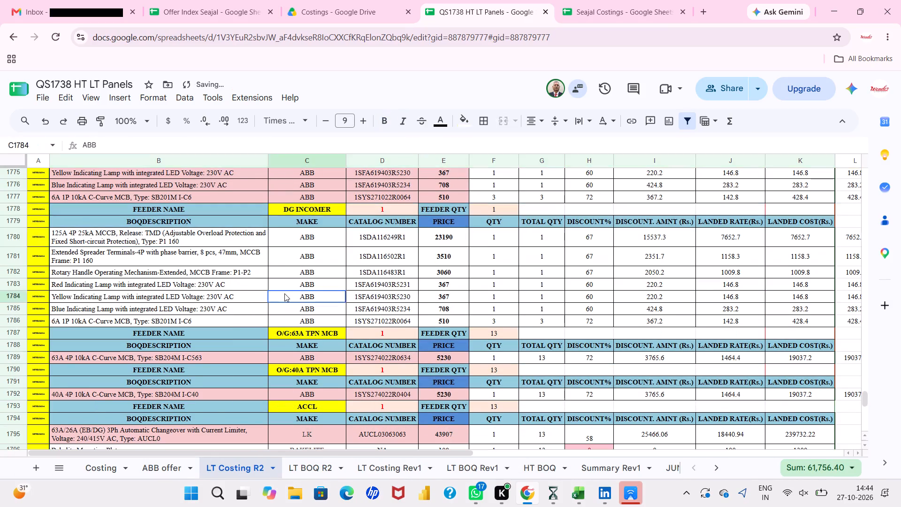
# Insert three rows below METER BOX-8's DG incomer and paste the copied O/G:63A TPN MCB feeder block into them.
pyautogui.scroll(-1, 284, 293)
pyautogui.moveTo(255, 307); pyautogui.dragTo(313, 304)
pyautogui.click(313, 304)
pyautogui.scroll(-2, 313, 304)
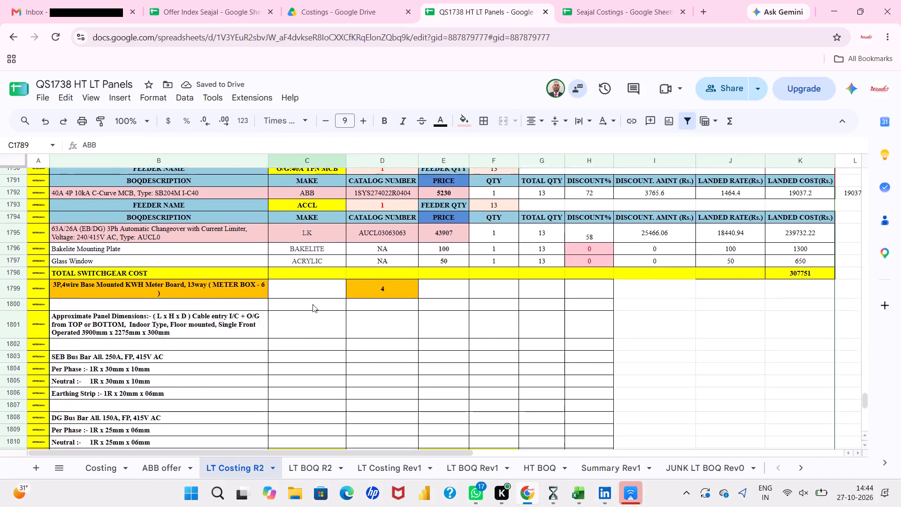
pyautogui.scroll(-6, 313, 304)
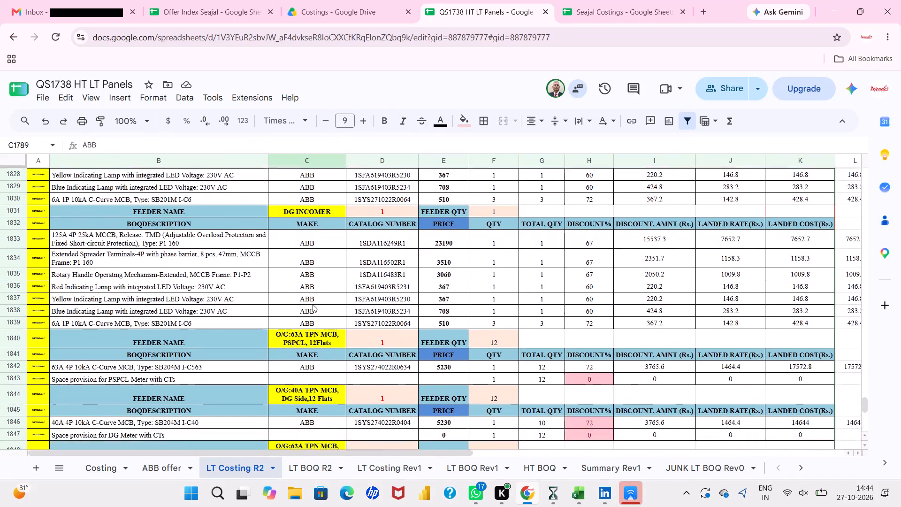
pyautogui.scroll(-6, 313, 304)
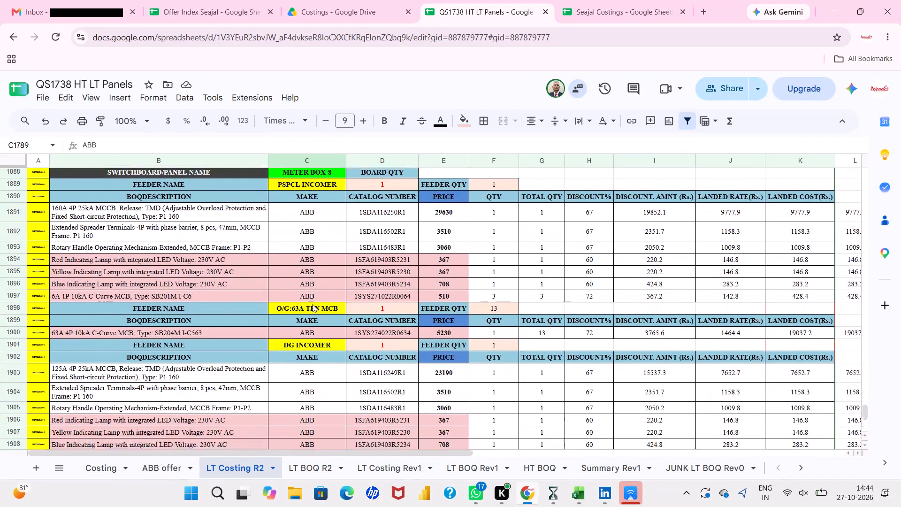
pyautogui.scroll(-2, 313, 304)
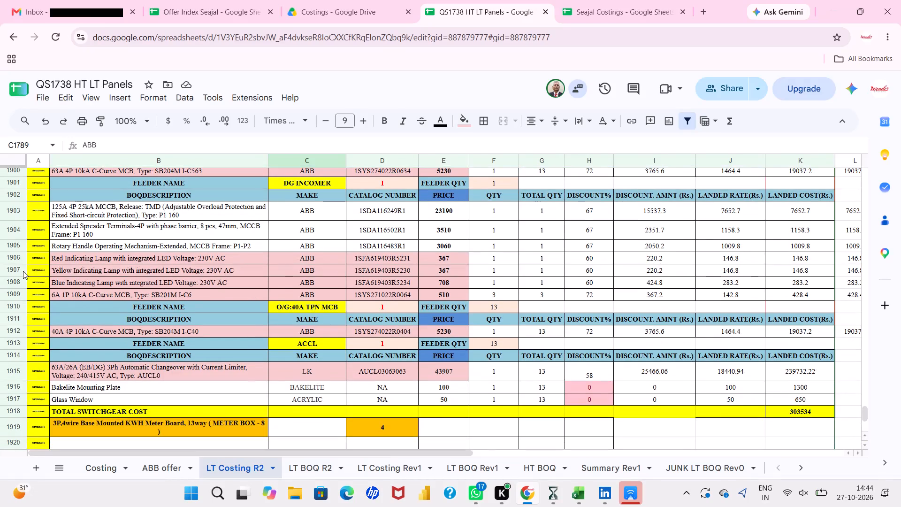
pyautogui.moveTo(22, 271); pyautogui.dragTo(19, 299)
pyautogui.rightClick(19, 299)
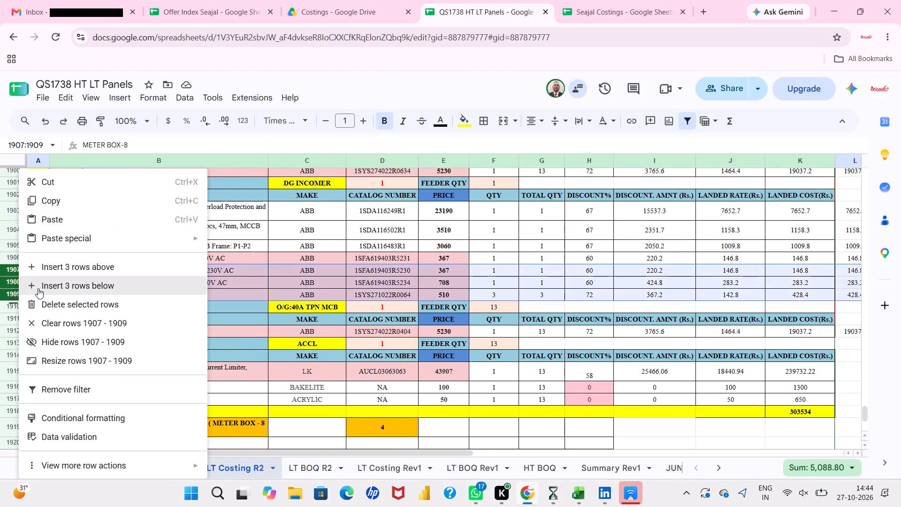
pyautogui.click(38, 288)
pyautogui.click(101, 307)
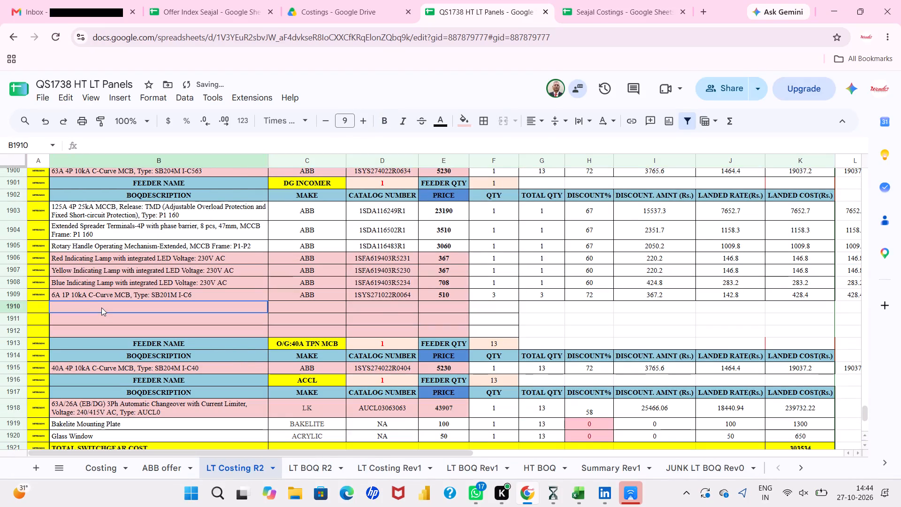
pyautogui.hotkey('ctrl', 'v')
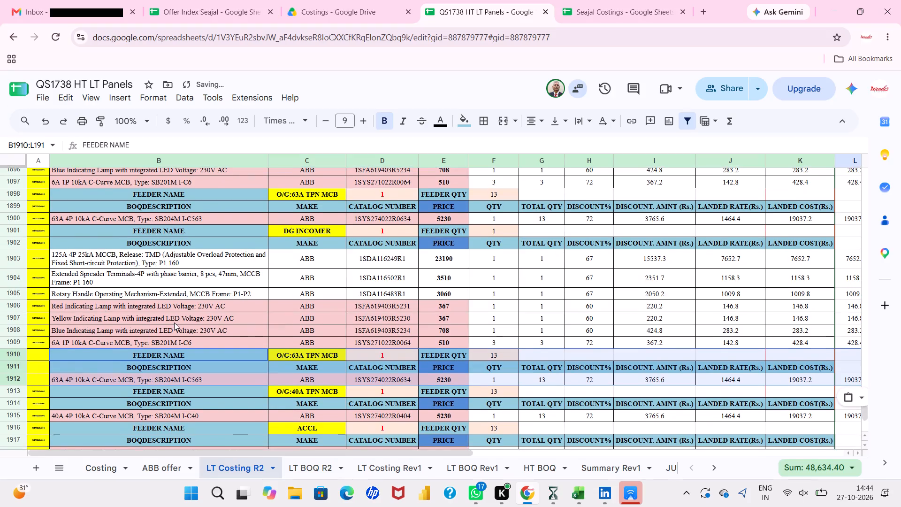
# Fill the METER BOX-8 label down column A into the three pasted O/G:63A TPN MCB feeder rows.
pyautogui.moveTo(33, 262); pyautogui.dragTo(40, 333)
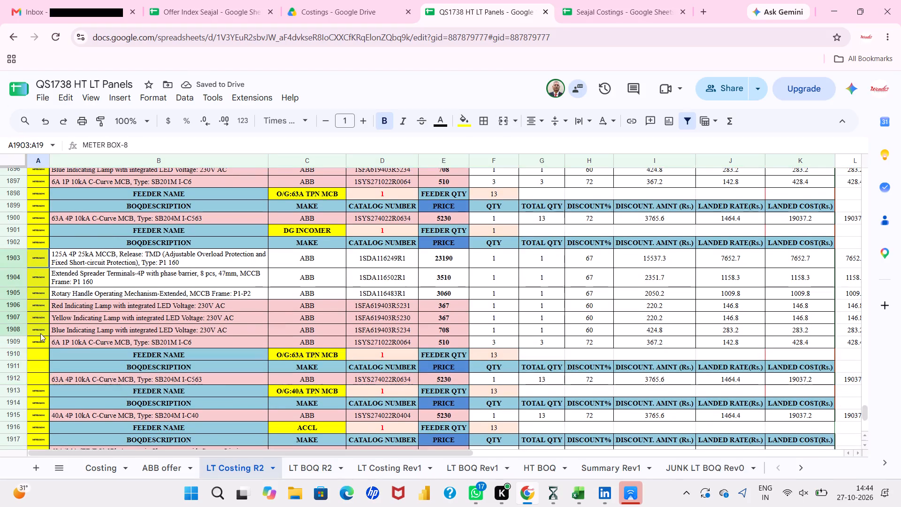
pyautogui.moveTo(40, 333); pyautogui.dragTo(40, 341)
pyautogui.moveTo(48, 348); pyautogui.dragTo(46, 376)
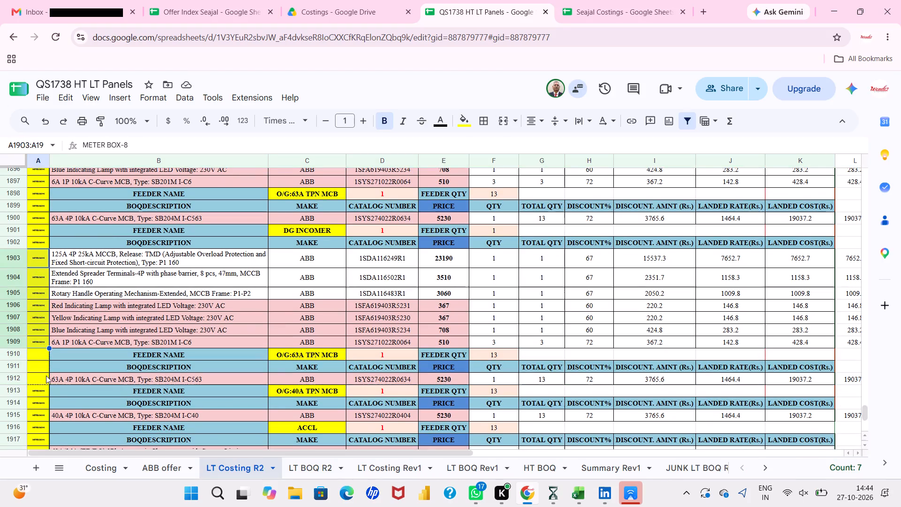
pyautogui.moveTo(46, 376); pyautogui.dragTo(45, 383)
pyautogui.click(93, 337)
# Review the feeder order of the meter boxes in LT Costing R2, from METER BOX-8 back up to METER BOX-3.
pyautogui.scroll(2, 93, 337)
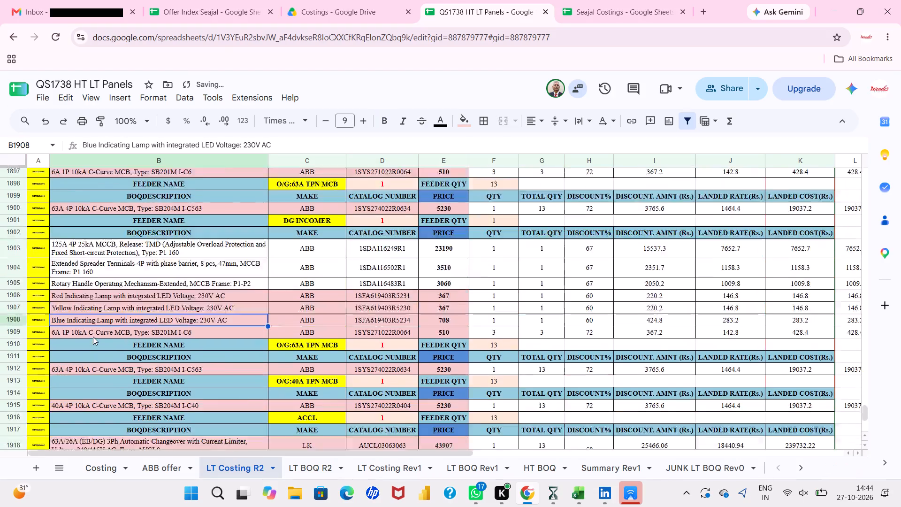
pyautogui.scroll(2, 93, 337)
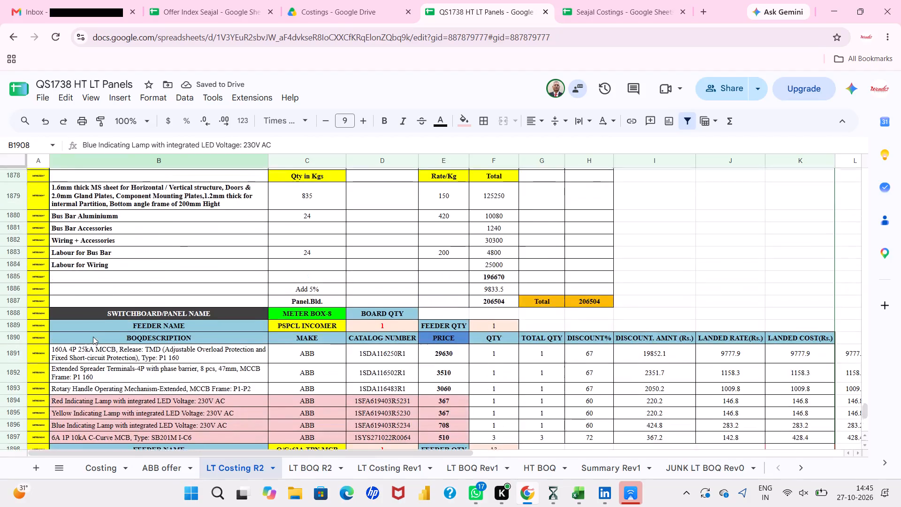
pyautogui.scroll(5, 93, 337)
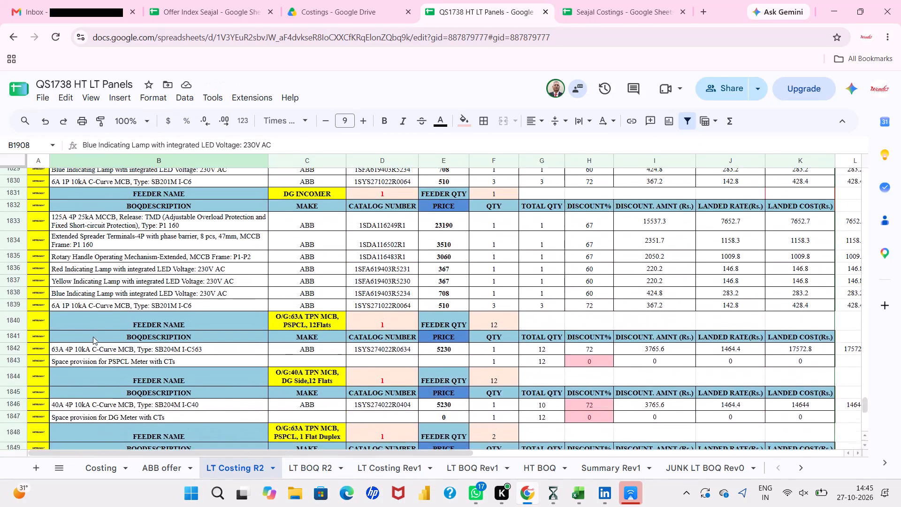
pyautogui.scroll(6, 93, 337)
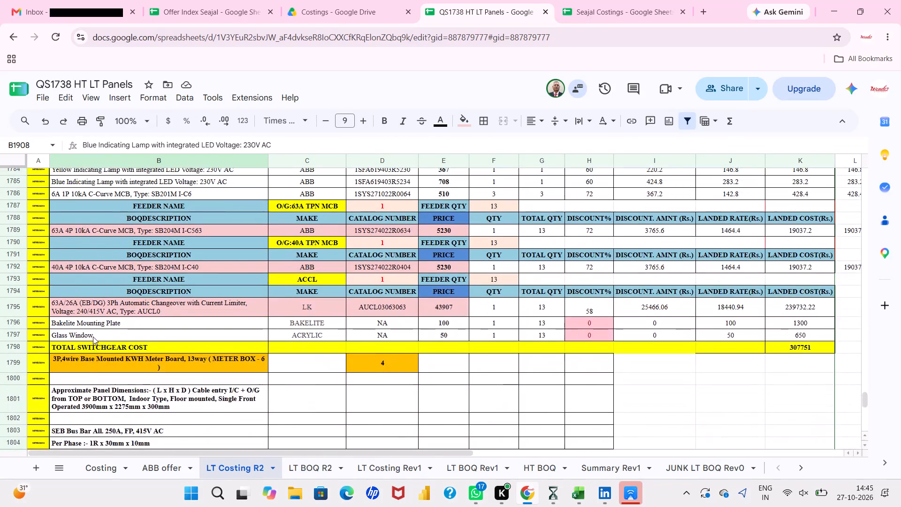
pyautogui.scroll(5, 93, 337)
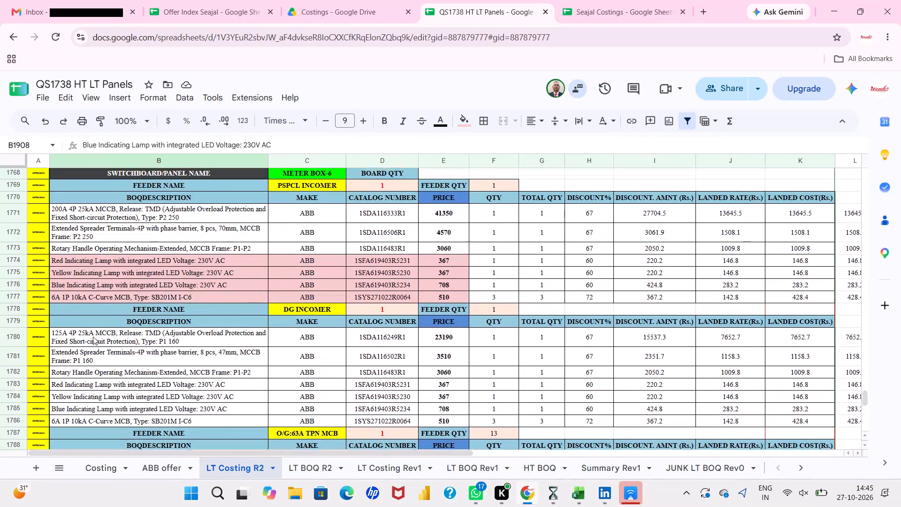
pyautogui.scroll(5, 93, 337)
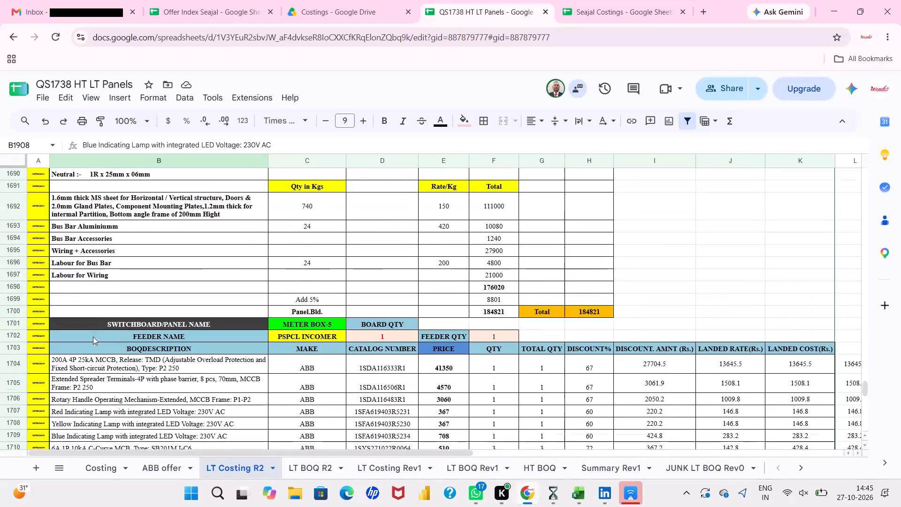
pyautogui.scroll(5, 93, 337)
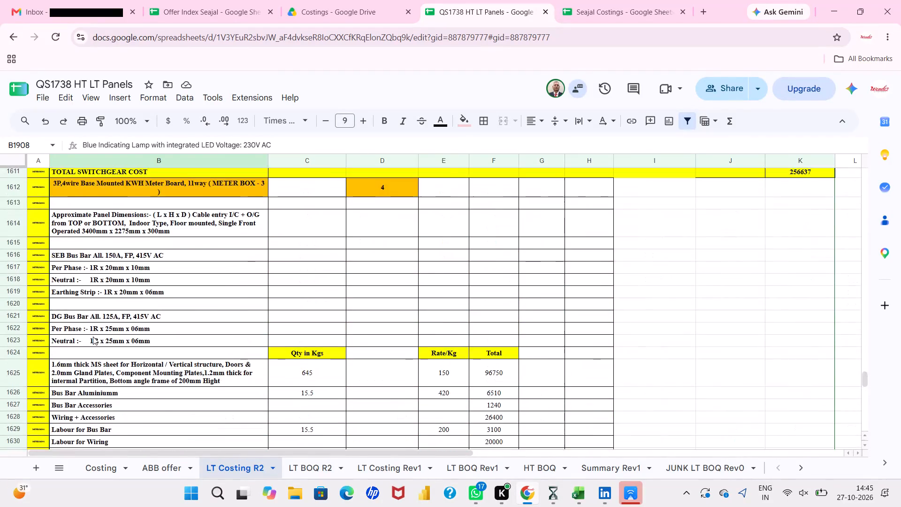
pyautogui.scroll(5, 93, 337)
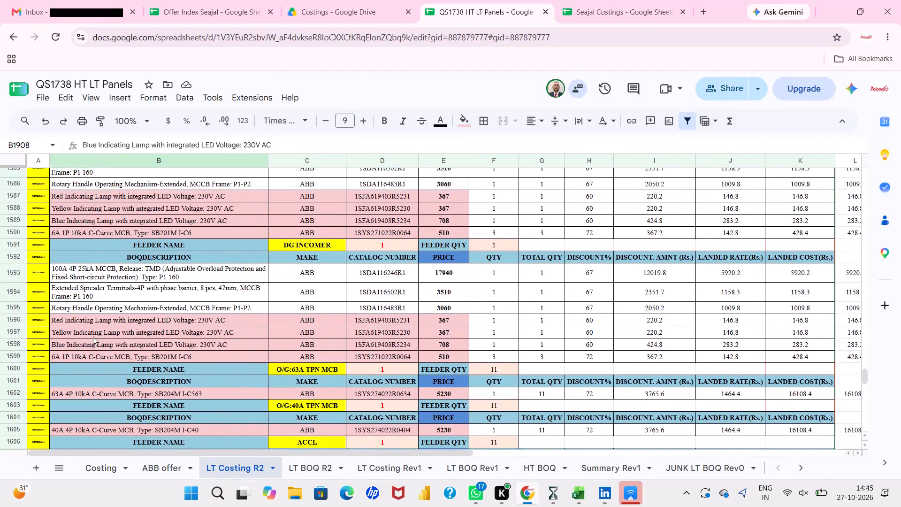
# Check the feeder order of METER BOX-3 and the meter box listed just before it in LT Costing R2.
pyautogui.scroll(5, 93, 337)
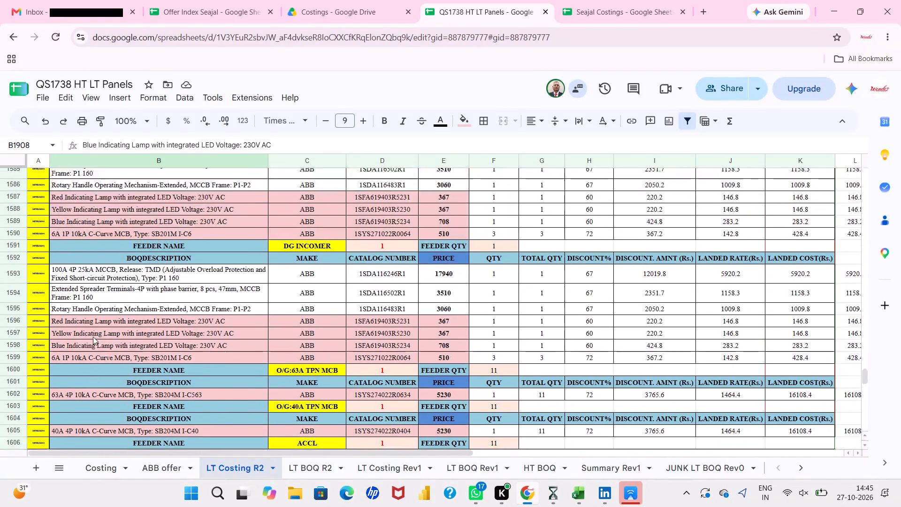
pyautogui.scroll(5, 93, 337)
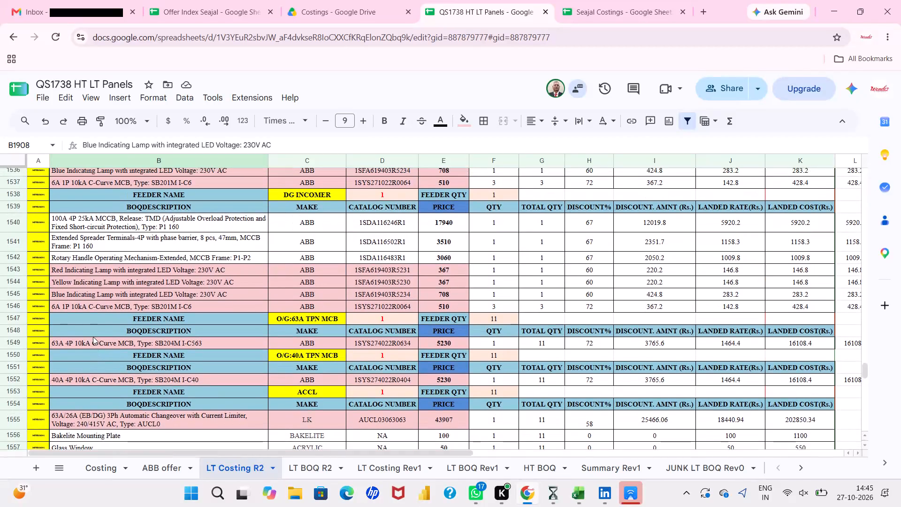
pyautogui.scroll(-5, 93, 337)
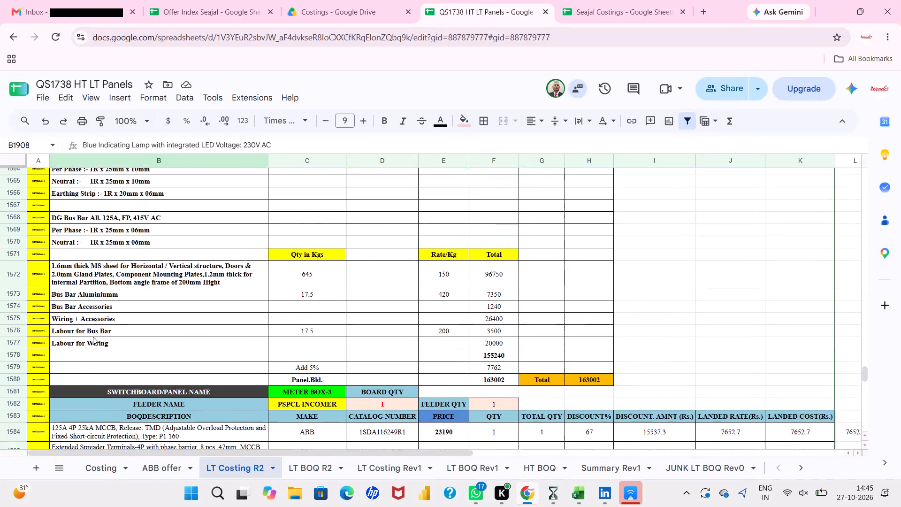
pyautogui.scroll(-4, 93, 337)
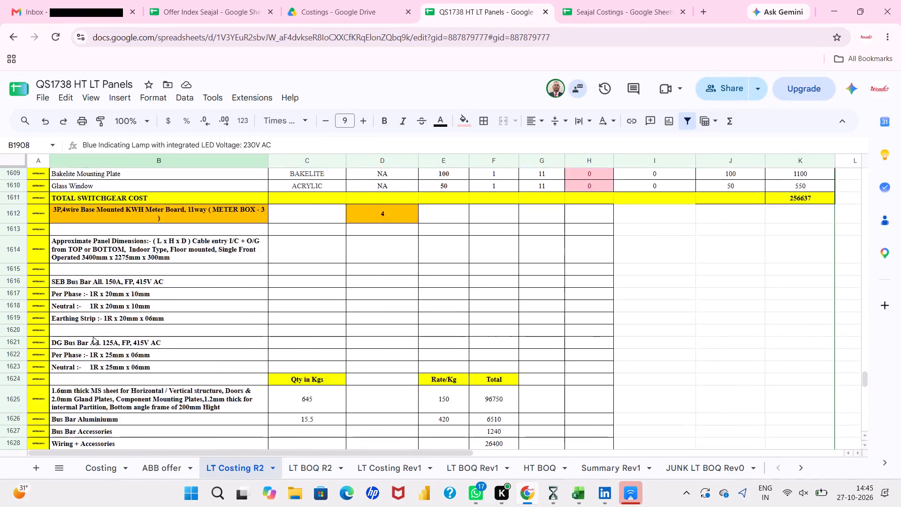
# Insert three rows below METER BOX-9's DG incomer and paste the copied O/G:63A TPN MCB feeder block into them.
pyautogui.scroll(-12, 93, 337)
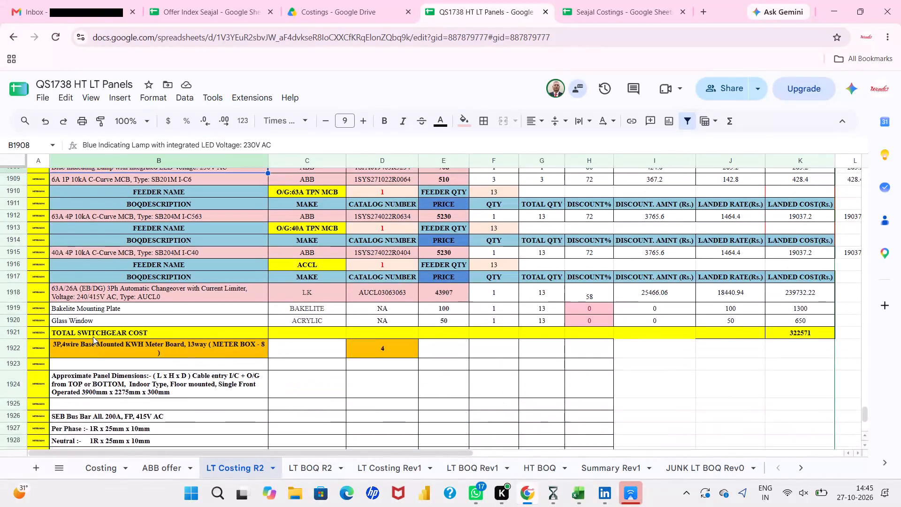
pyautogui.scroll(-4, 93, 337)
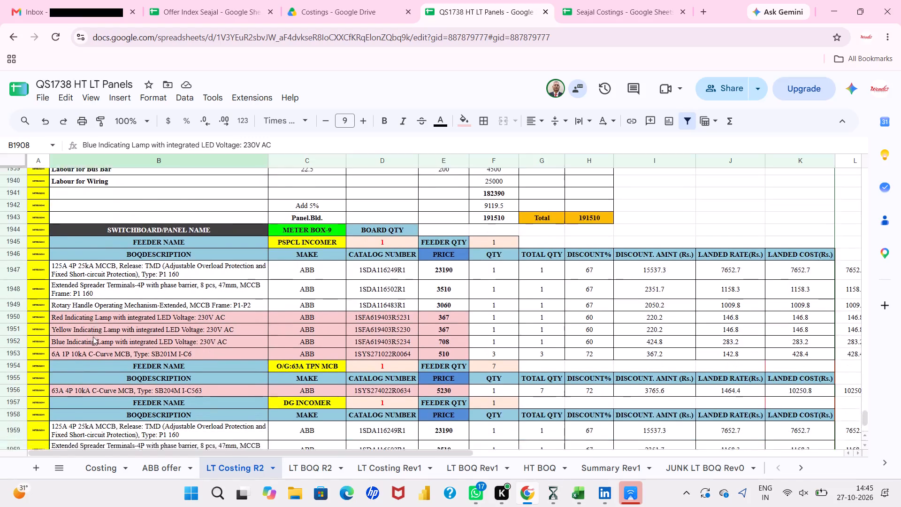
pyautogui.scroll(-1, 93, 337)
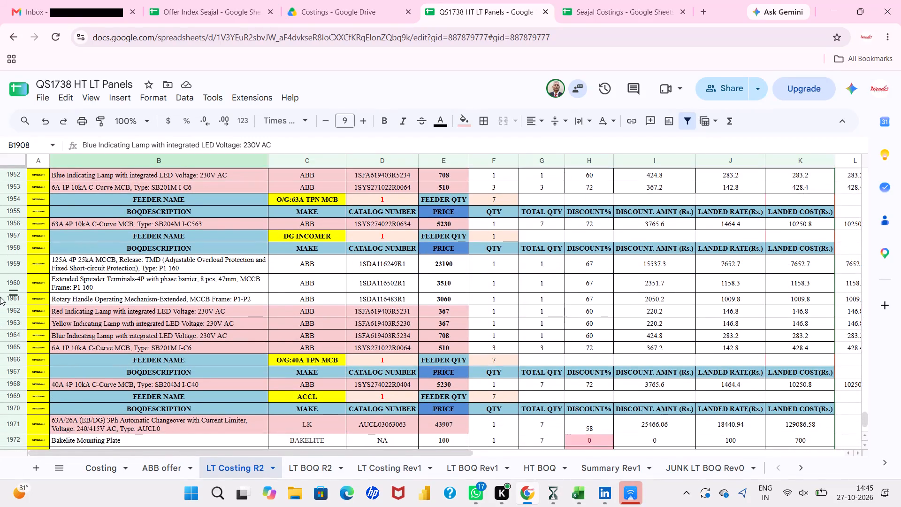
pyautogui.moveTo(21, 324); pyautogui.dragTo(18, 347)
pyautogui.rightClick(18, 347)
pyautogui.click(40, 289)
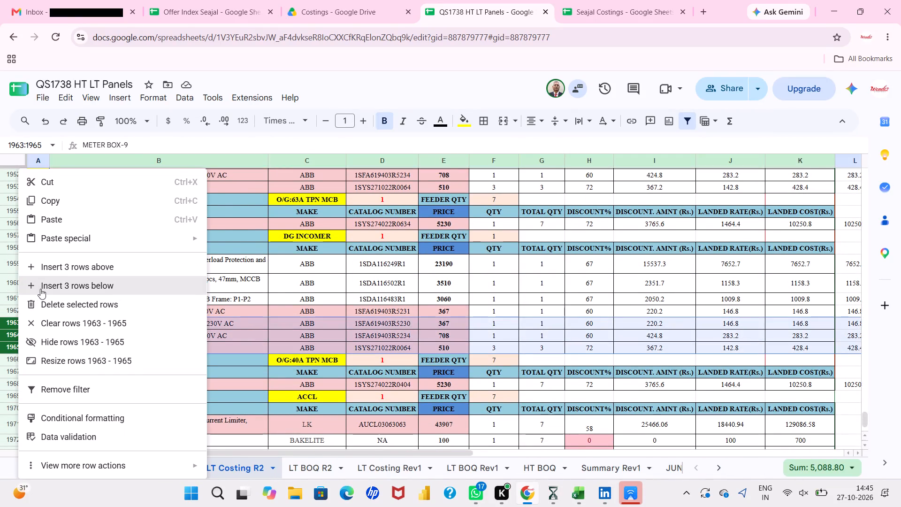
pyautogui.click(100, 367)
pyautogui.hotkey('ctrl', 'v')
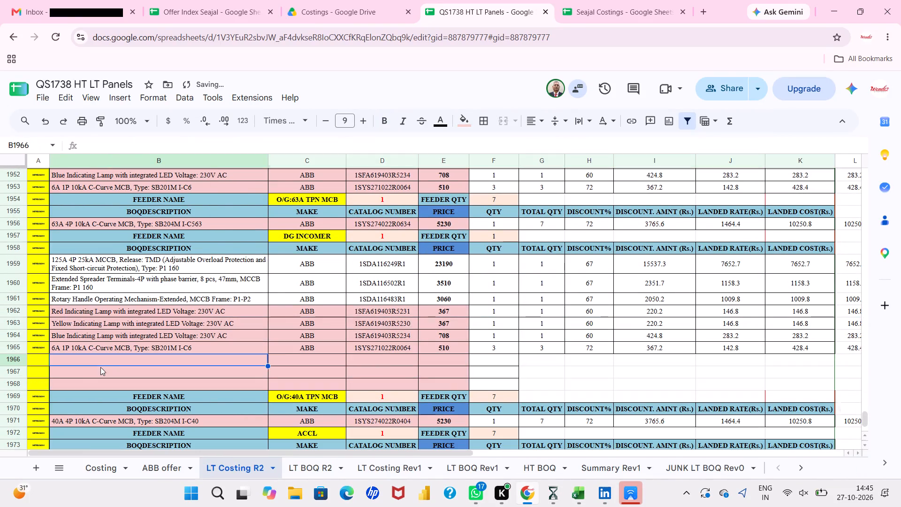
# Set the pasted METER BOX-9 O/G:63A TPN MCB block's feeder quantity to 7 and its MCB total quantity to 7.
pyautogui.click(493, 364)
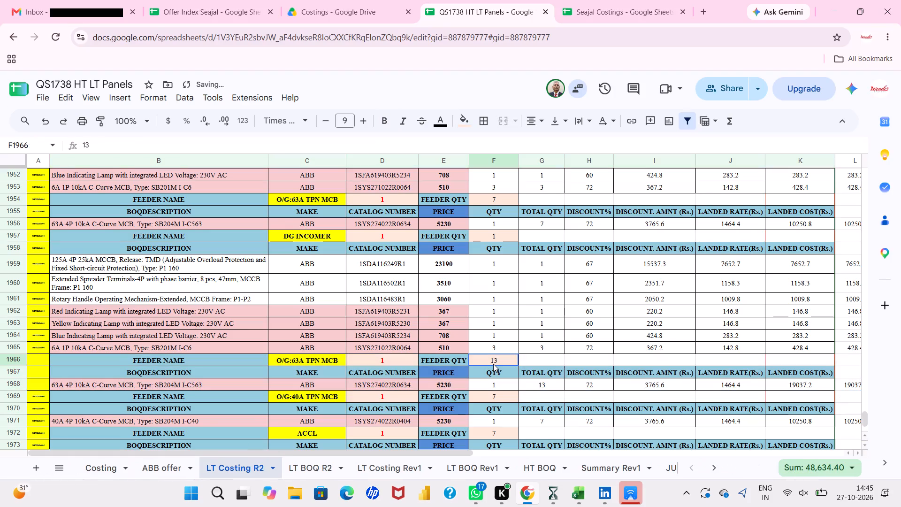
pyautogui.press('7')
pyautogui.press('Down')
pyautogui.press('Right')
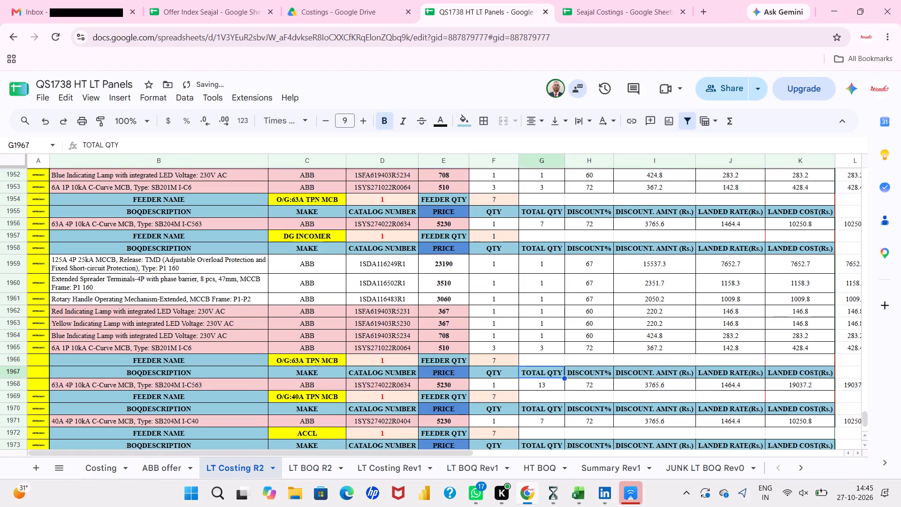
pyautogui.press('Down')
pyautogui.press('7')
pyautogui.press('Return')
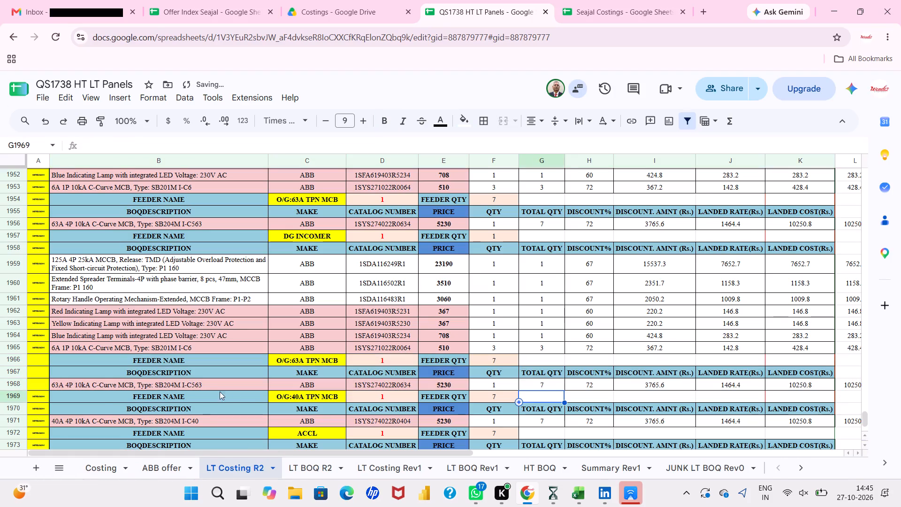
# Fill the METER BOX-9 label down column A into the three pasted O/G:63A TPN MCB feeder rows.
pyautogui.moveTo(42, 286); pyautogui.dragTo(41, 350)
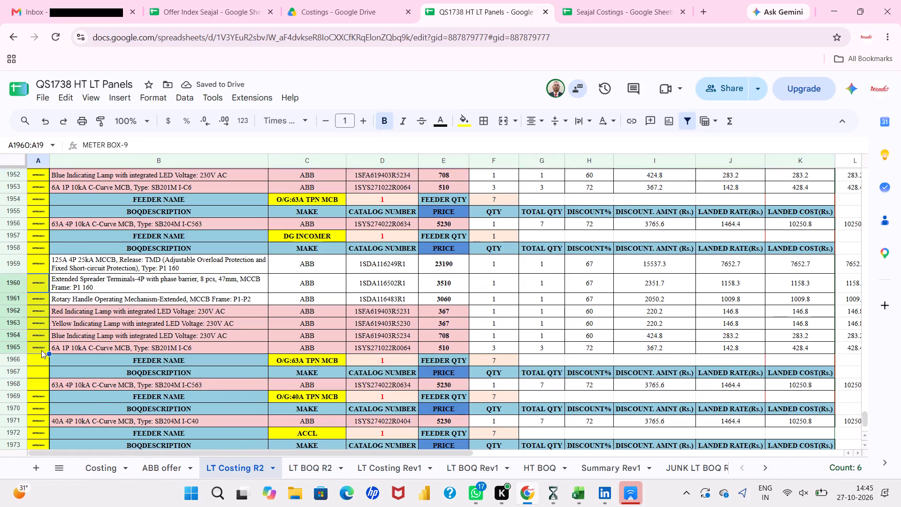
pyautogui.moveTo(51, 354); pyautogui.dragTo(49, 379)
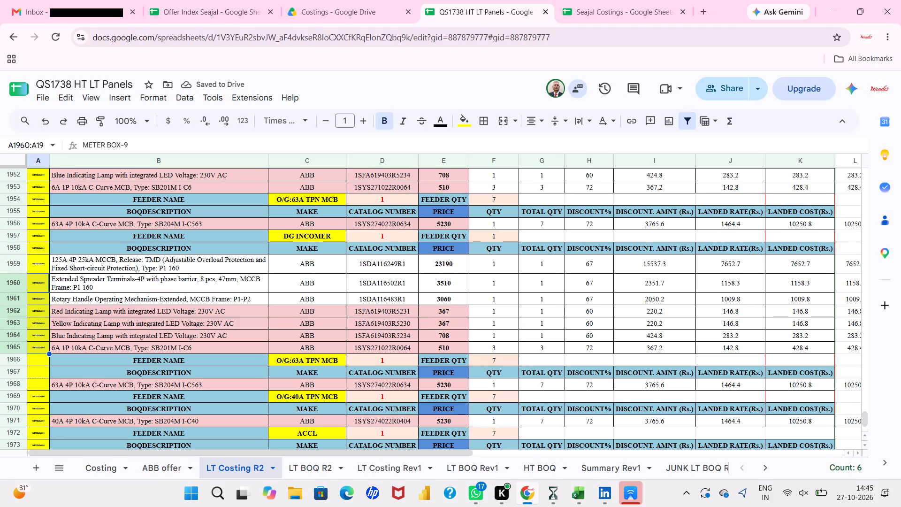
pyautogui.moveTo(49, 379); pyautogui.dragTo(49, 389)
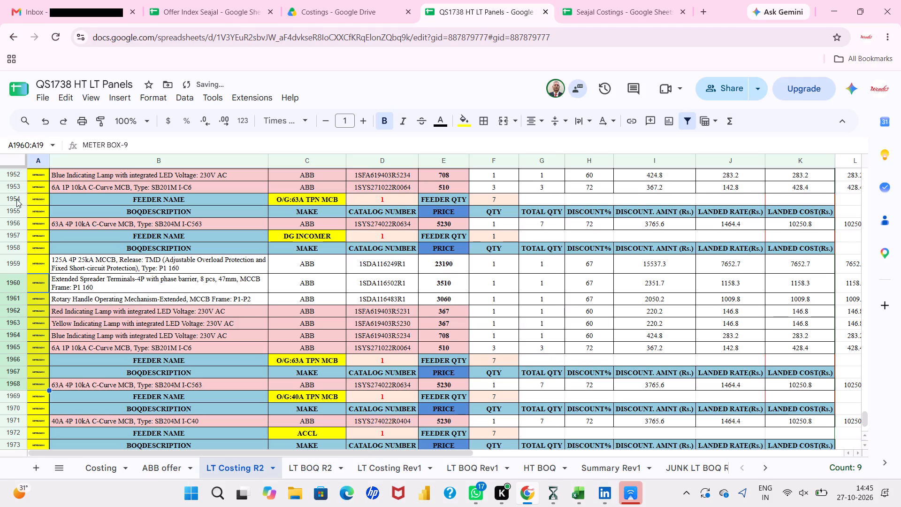
# Delete the three rows of METER BOX-9's original O/G:63A TPN MCB feeder above the DG incomer.
pyautogui.moveTo(16, 199); pyautogui.dragTo(15, 223)
pyautogui.rightClick(15, 223)
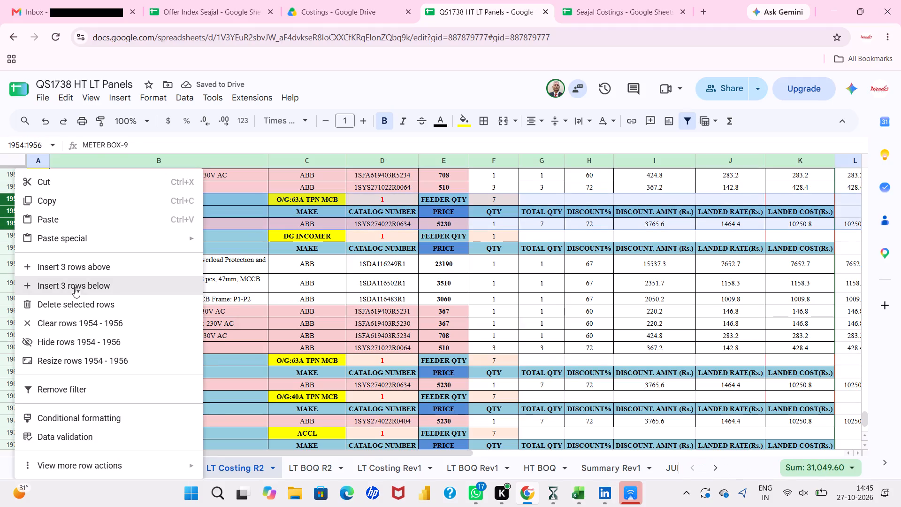
pyautogui.click(84, 302)
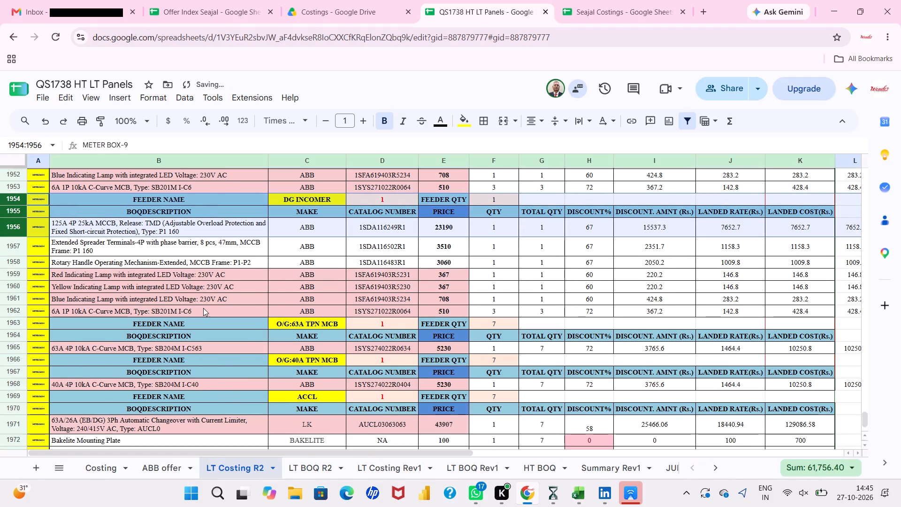
pyautogui.click(203, 308)
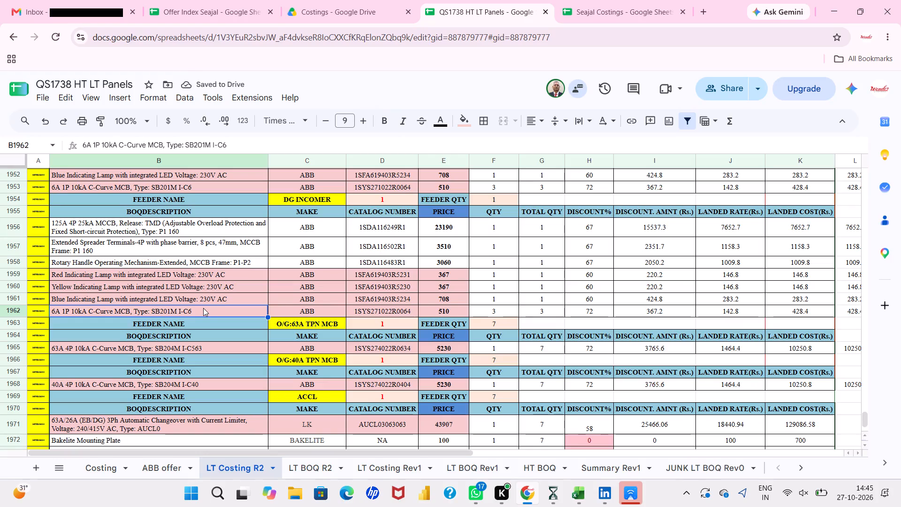
pyautogui.click(239, 295)
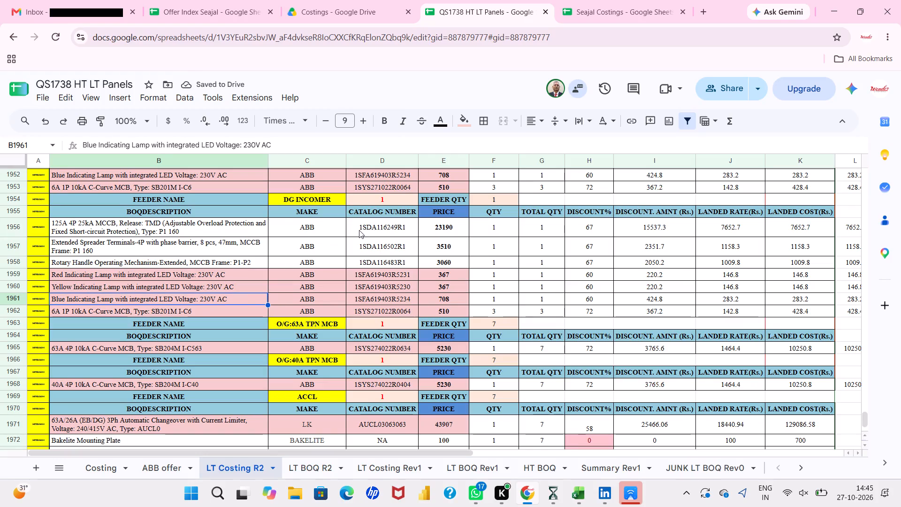
# Jump to the collaborator's position in LT BOQ R2, look over the rows around METER BOX-2, and return to LT Costing R2.
pyautogui.click(547, 89)
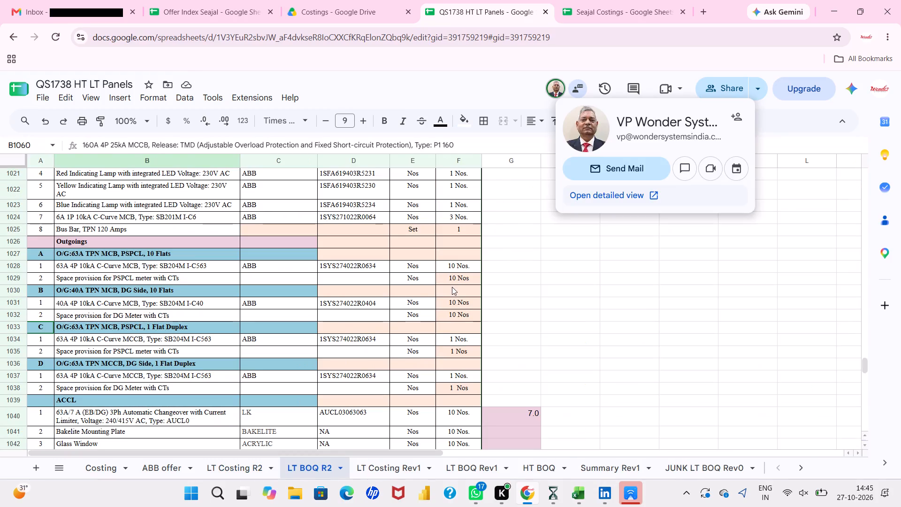
pyautogui.scroll(-1, 291, 330)
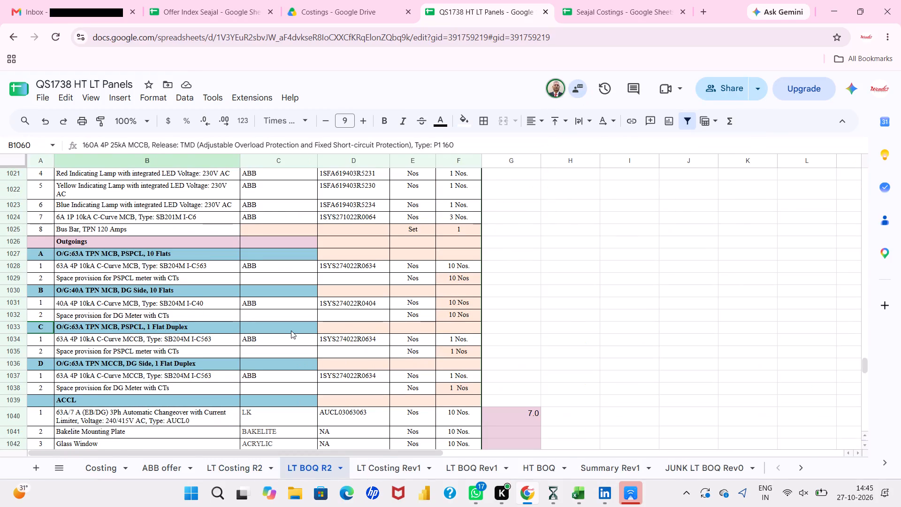
pyautogui.scroll(-4, 291, 330)
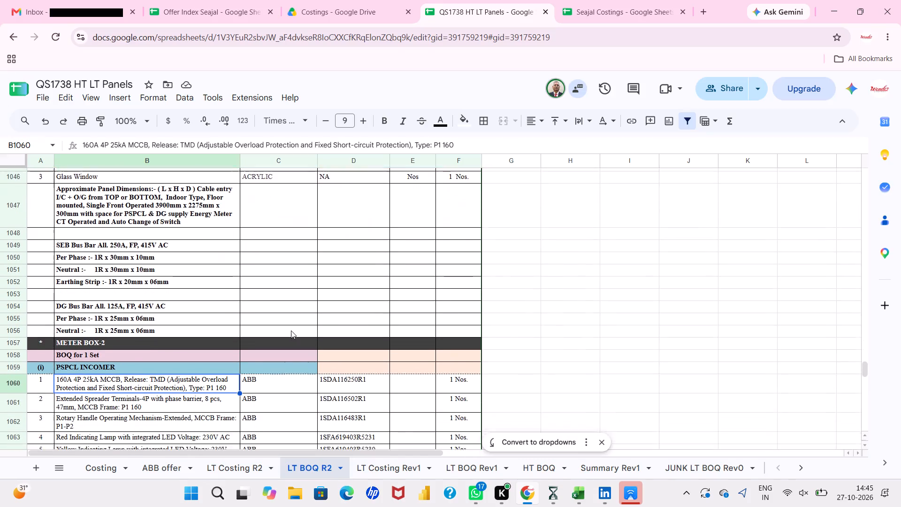
pyautogui.scroll(-1, 291, 330)
pyautogui.click(244, 466)
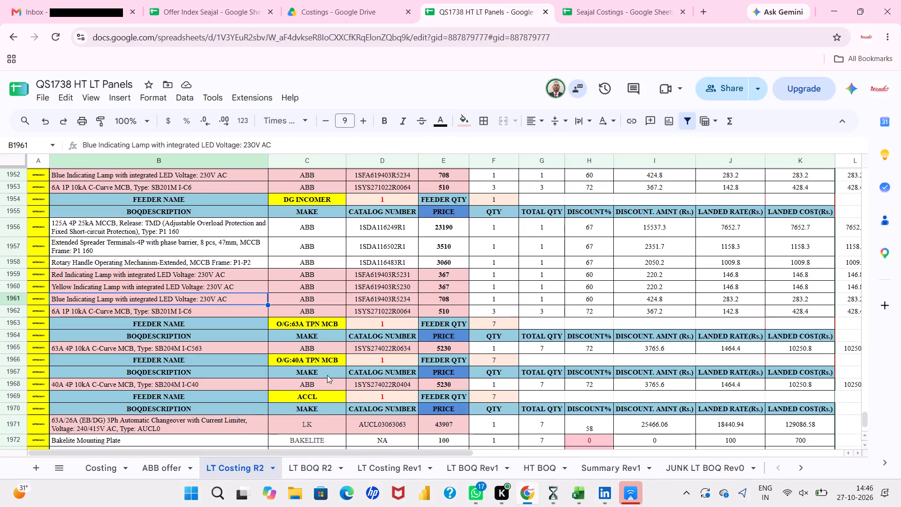
# Review the feeder blocks in LT Costing R2 from METER BOX-9 back up through METER BOX-8 to METER BOX-7.
pyautogui.hscroll(-1, 327, 375)
pyautogui.hscroll(2, 327, 375)
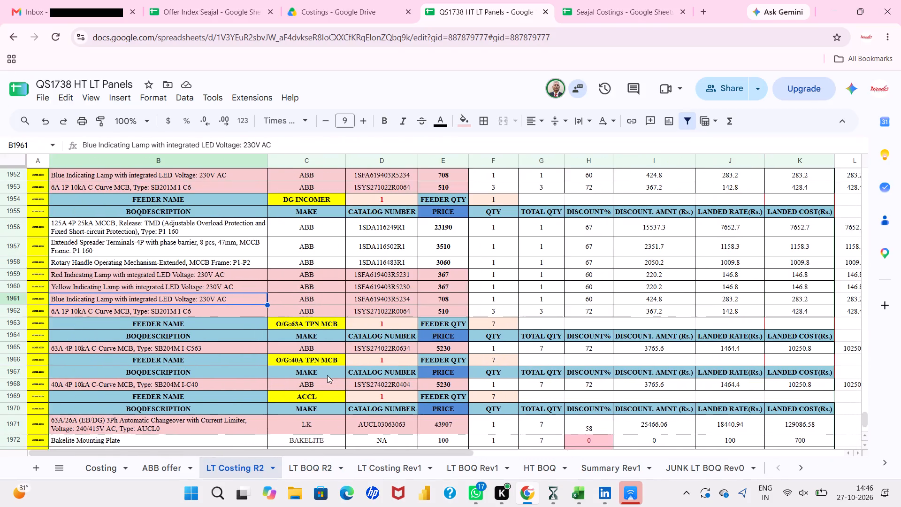
pyautogui.scroll(-3, 327, 375)
pyautogui.scroll(5, 327, 375)
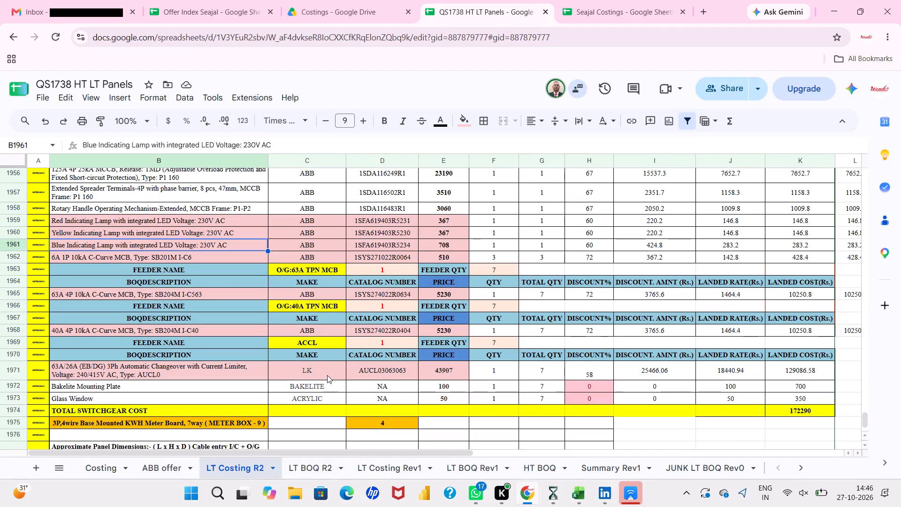
pyautogui.scroll(1, 327, 375)
pyautogui.hscroll(1, 327, 375)
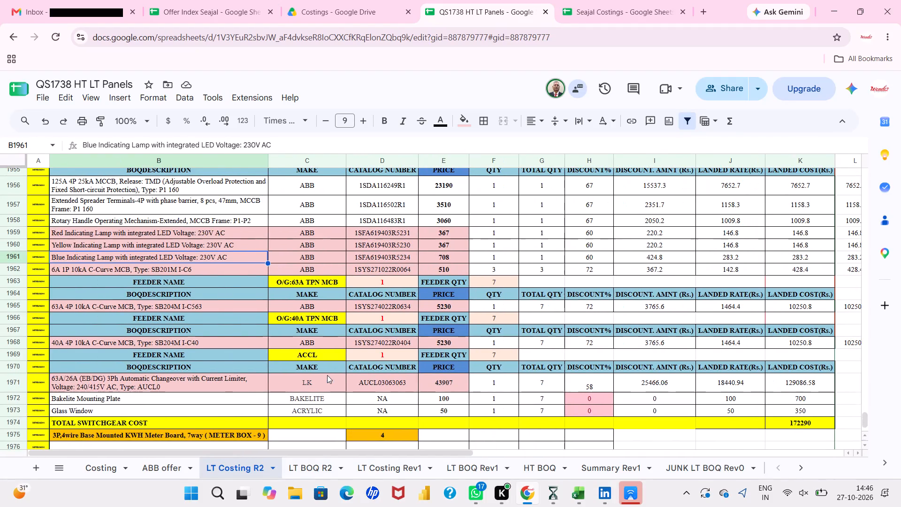
pyautogui.scroll(5, 327, 375)
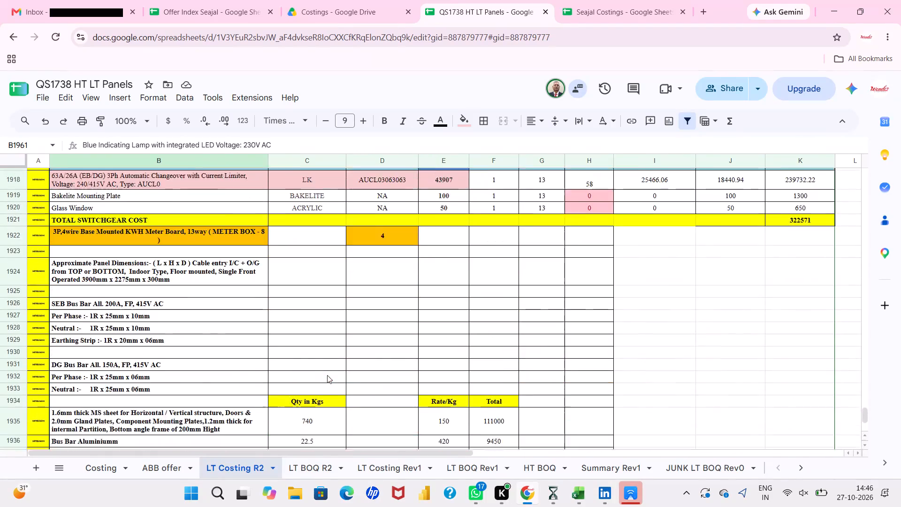
pyautogui.scroll(4, 327, 375)
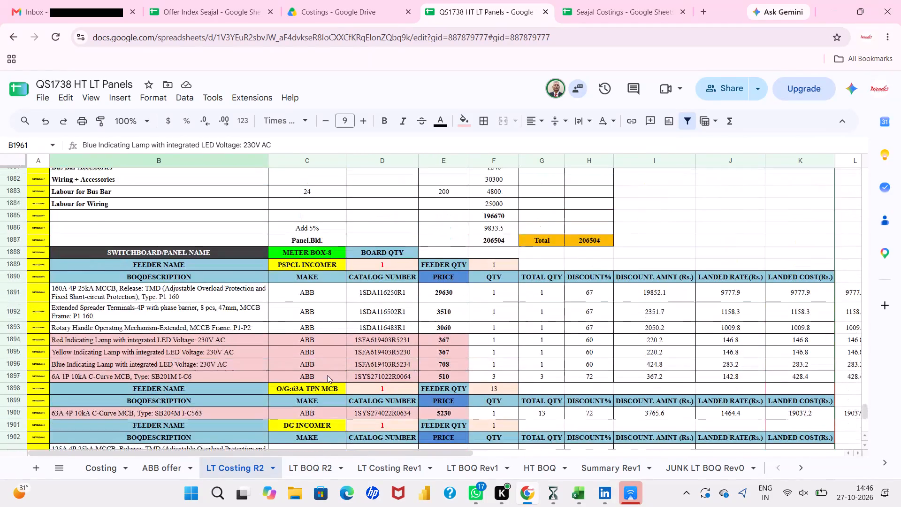
pyautogui.scroll(4, 327, 375)
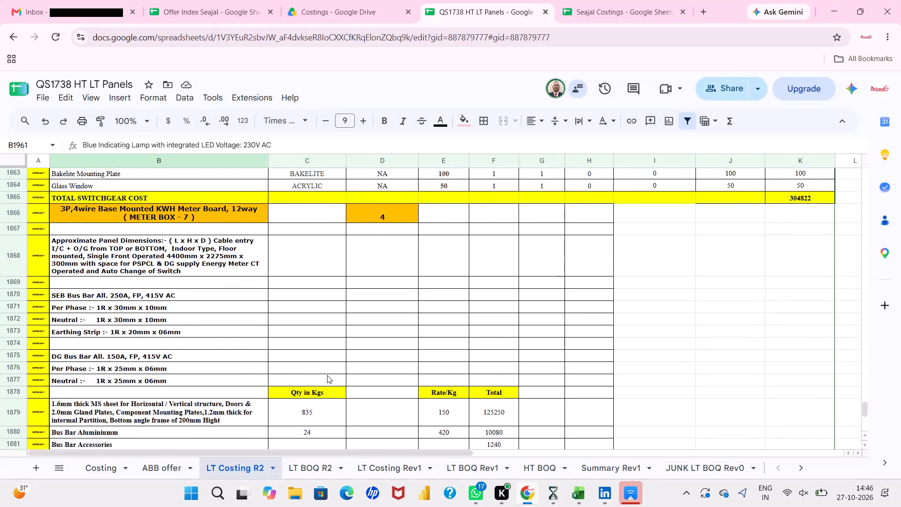
# Delete the three rows of METER BOX-8's original O/G:63A TPN MCB feeder above the DG incomer.
pyautogui.scroll(2, 327, 375)
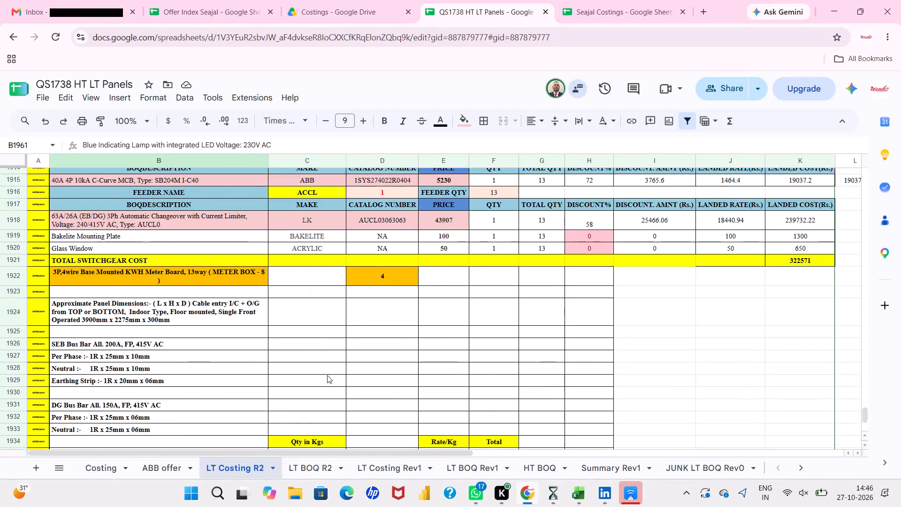
pyautogui.scroll(2, 327, 375)
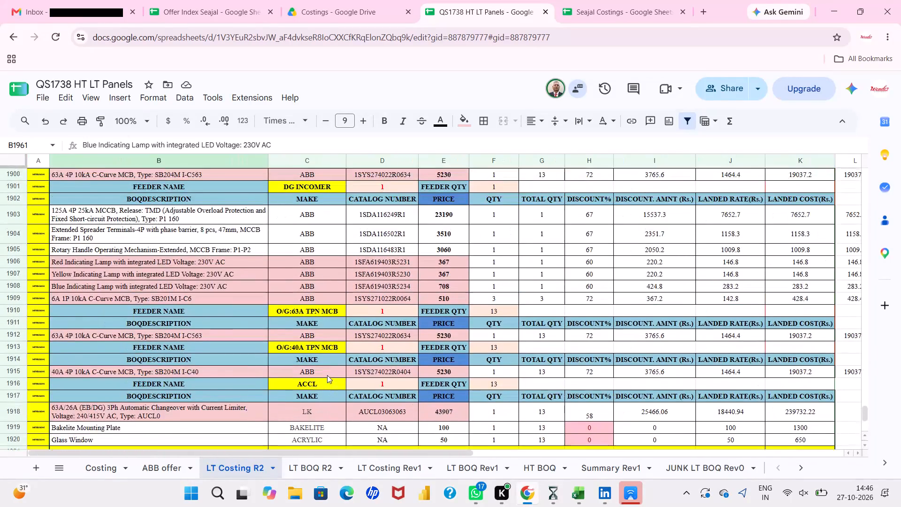
pyautogui.scroll(1, 327, 375)
pyautogui.hscroll(1, 327, 375)
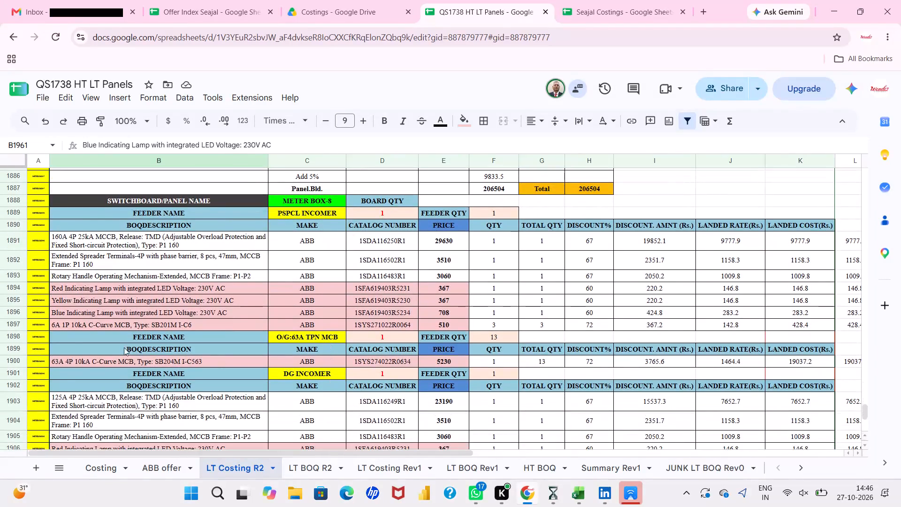
pyautogui.moveTo(21, 344); pyautogui.dragTo(17, 357)
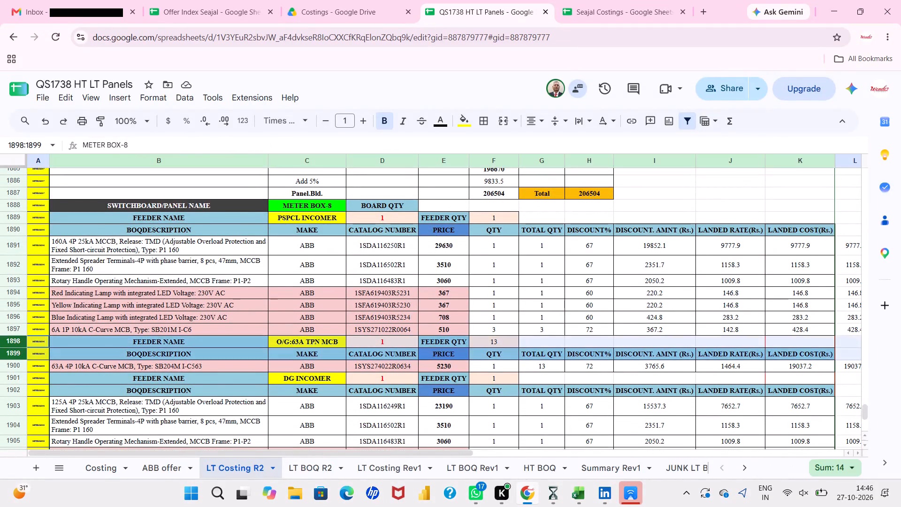
pyautogui.moveTo(17, 357); pyautogui.dragTo(16, 365)
pyautogui.rightClick(16, 365)
pyautogui.click(39, 305)
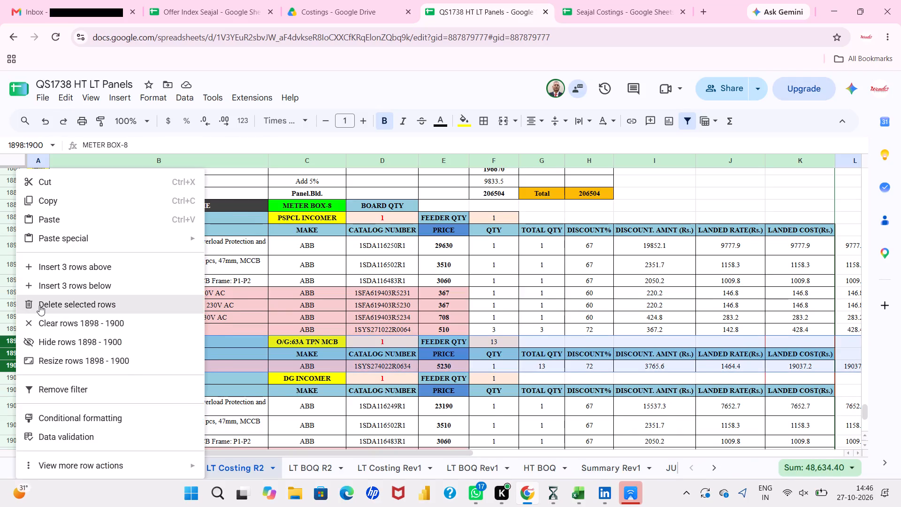
pyautogui.click(186, 311)
pyautogui.scroll(-3, 186, 311)
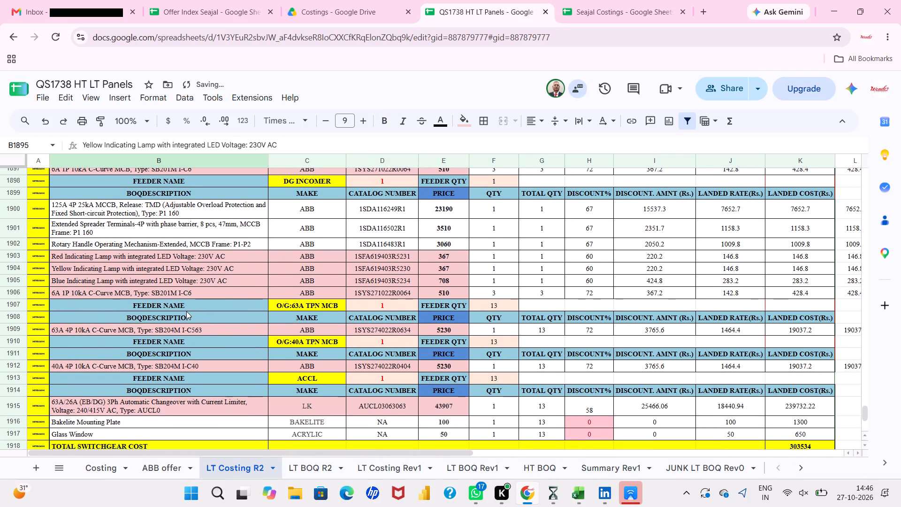
# Examine the incomer, outgoing and ACCL feeder blocks in LT Costing R2 from METER BOX-8 up through METER BOX-7.
pyautogui.click(267, 339)
pyautogui.scroll(4, 267, 339)
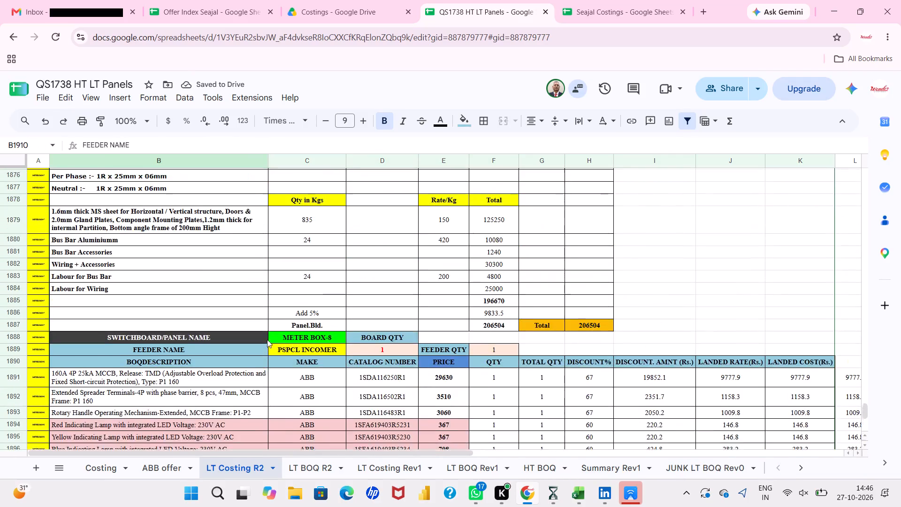
pyautogui.scroll(5, 267, 339)
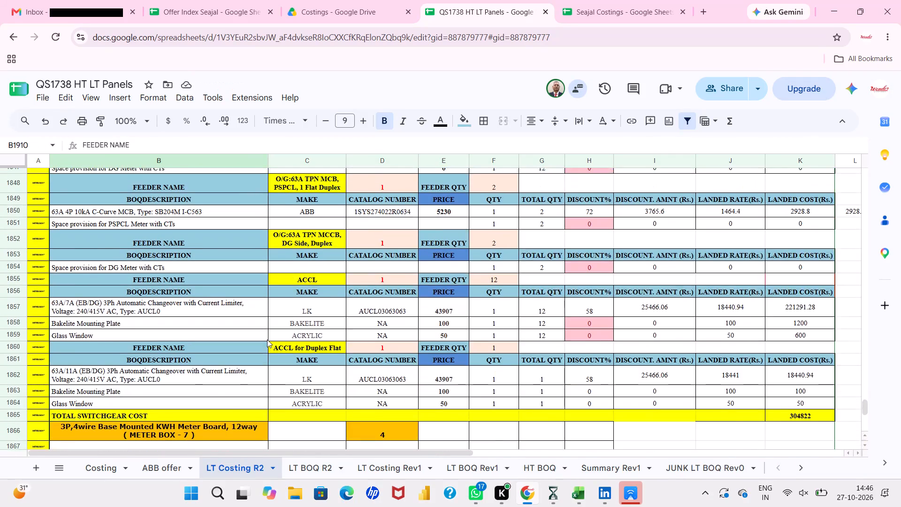
pyautogui.scroll(4, 267, 339)
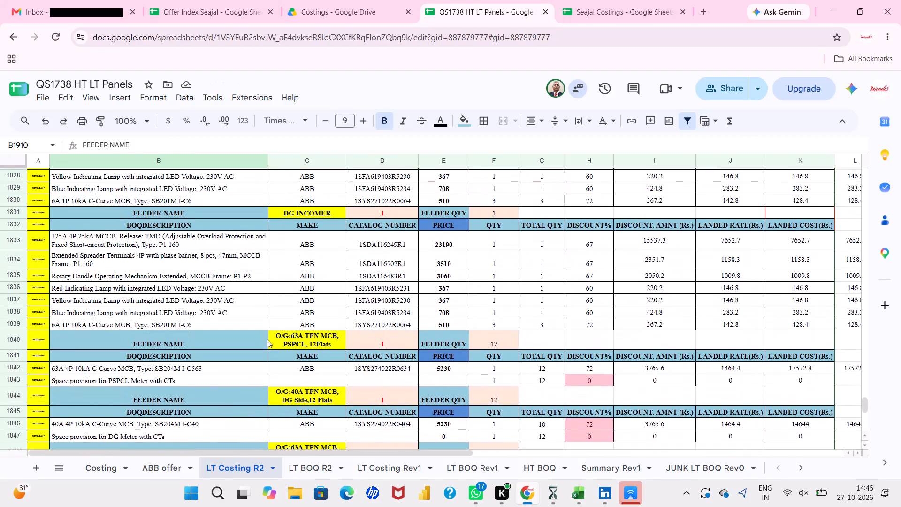
pyautogui.scroll(2, 267, 339)
pyautogui.scroll(-2, 267, 339)
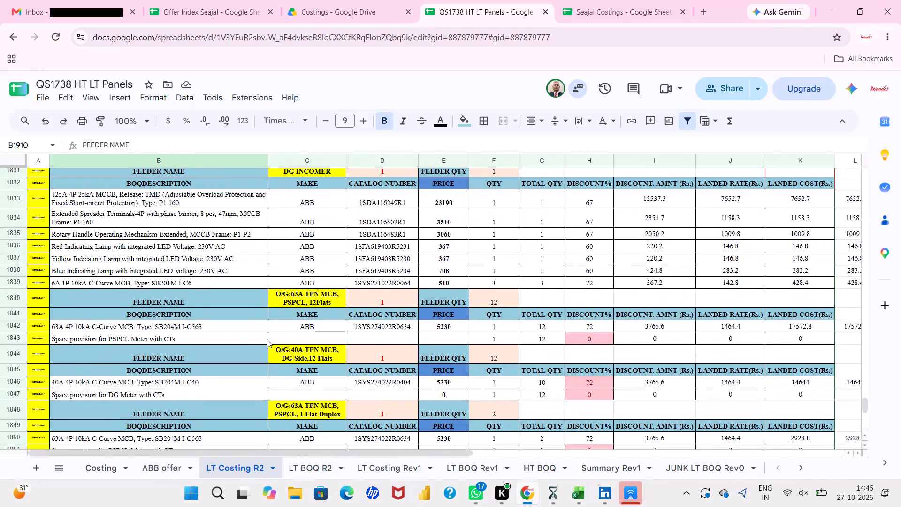
pyautogui.scroll(-2, 267, 339)
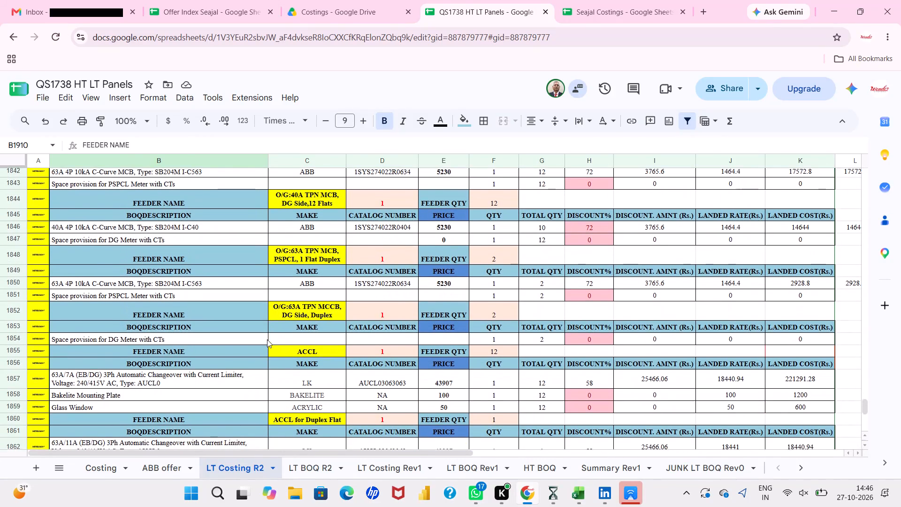
pyautogui.scroll(-1, 267, 339)
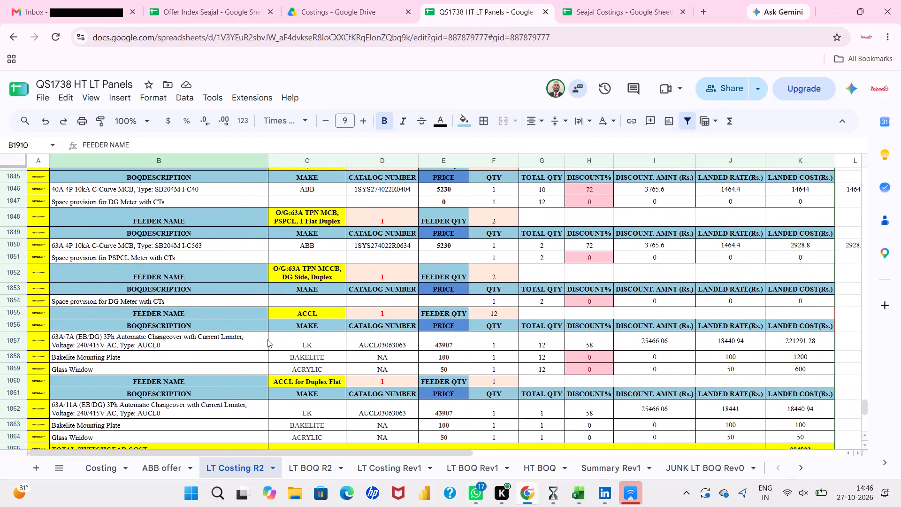
pyautogui.scroll(3, 267, 339)
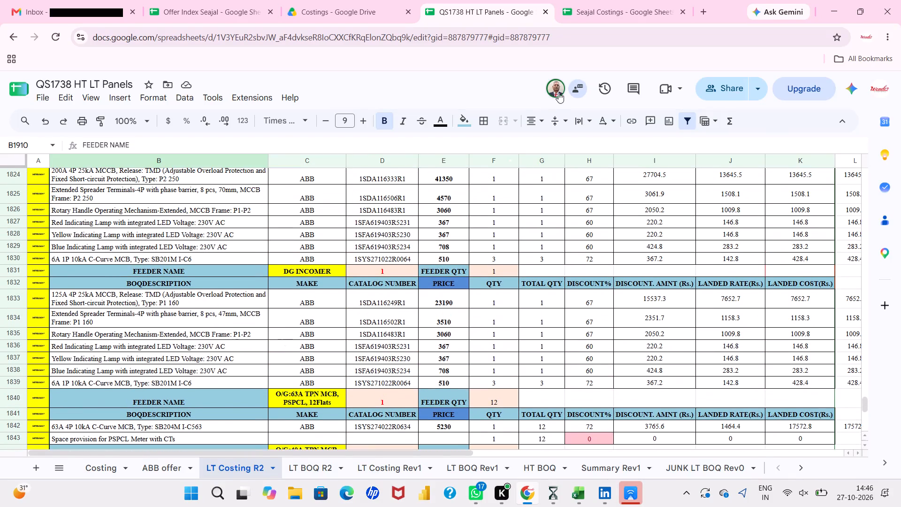
# Jump to the collaborator's position in LT BOQ R2 and examine the incomer, outgoing and ACCL rows leading down to METER BOX-2.
pyautogui.click(560, 92)
pyautogui.scroll(2, 336, 276)
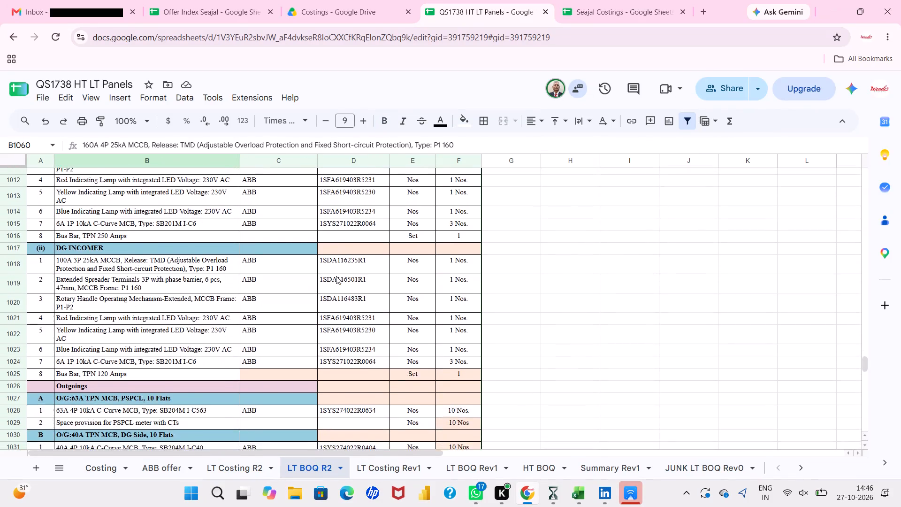
pyautogui.scroll(-2, 336, 276)
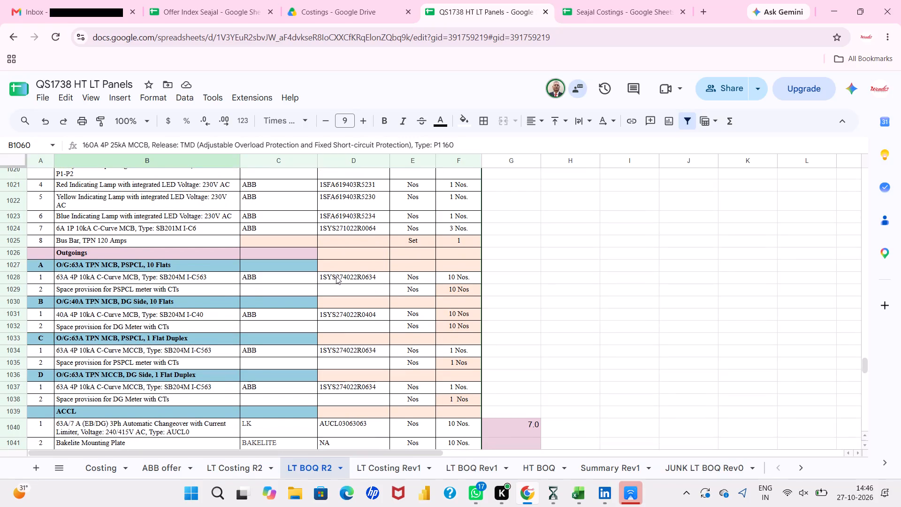
pyautogui.scroll(-3, 336, 276)
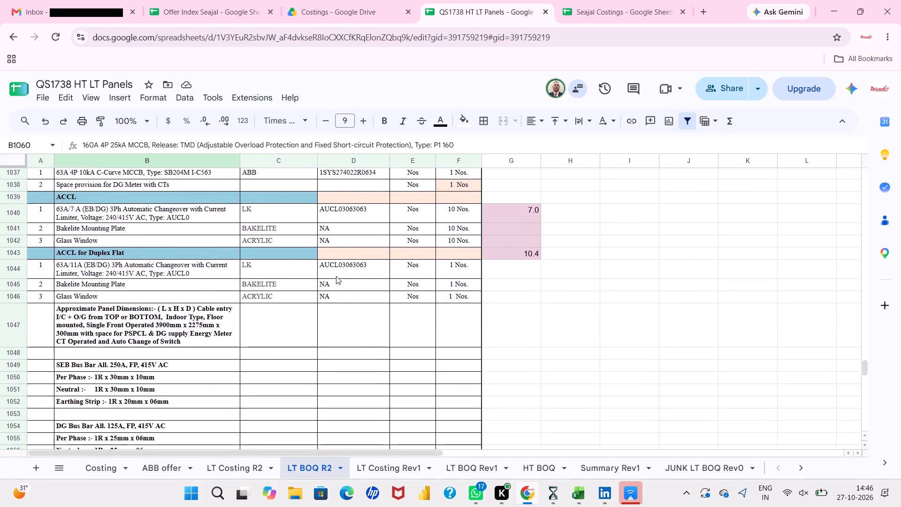
pyautogui.scroll(-1, 336, 276)
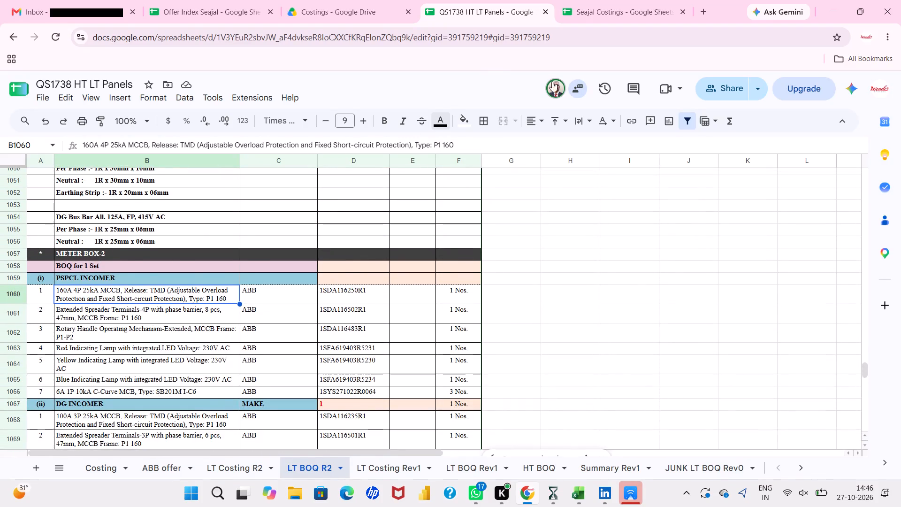
# Return to the collaborator's position in LT BOQ R2 and check the feeder order from just above METER BOX-4 down to METER BOX-6.
pyautogui.click(556, 89)
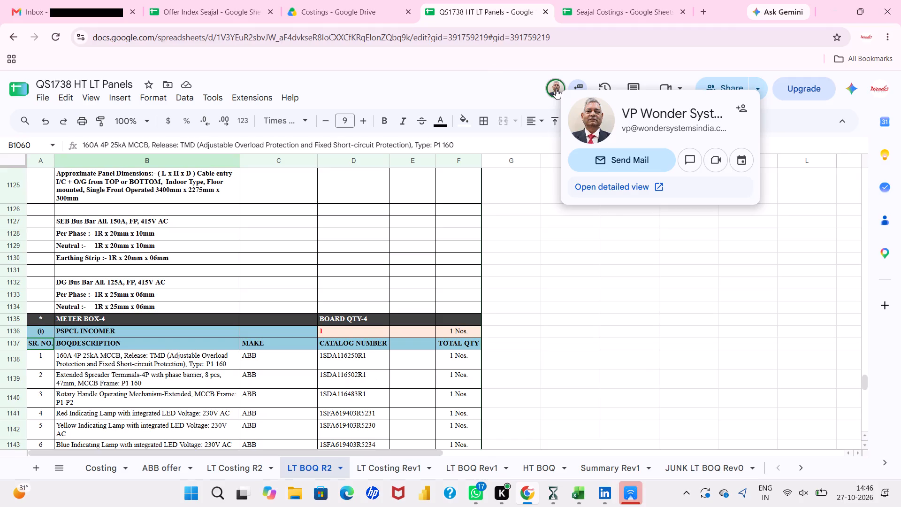
pyautogui.scroll(3, 462, 182)
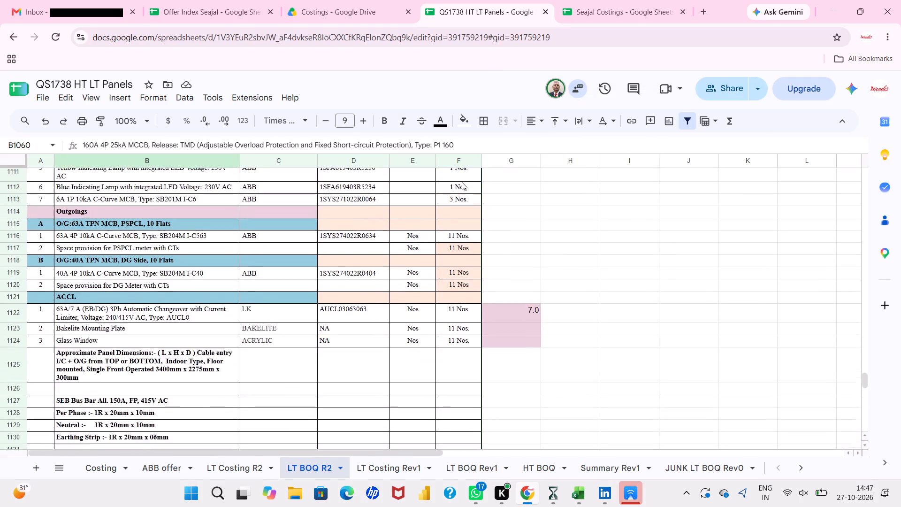
pyautogui.scroll(-3, 462, 182)
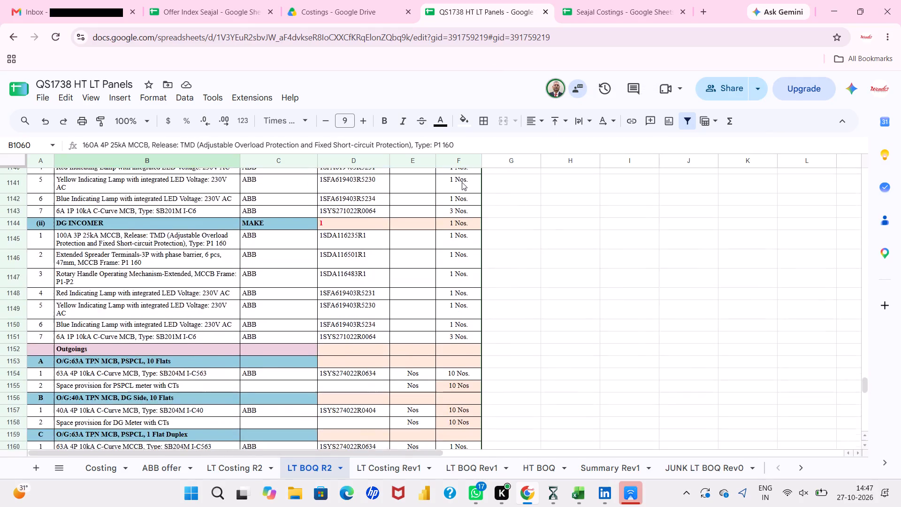
pyautogui.scroll(-5, 462, 182)
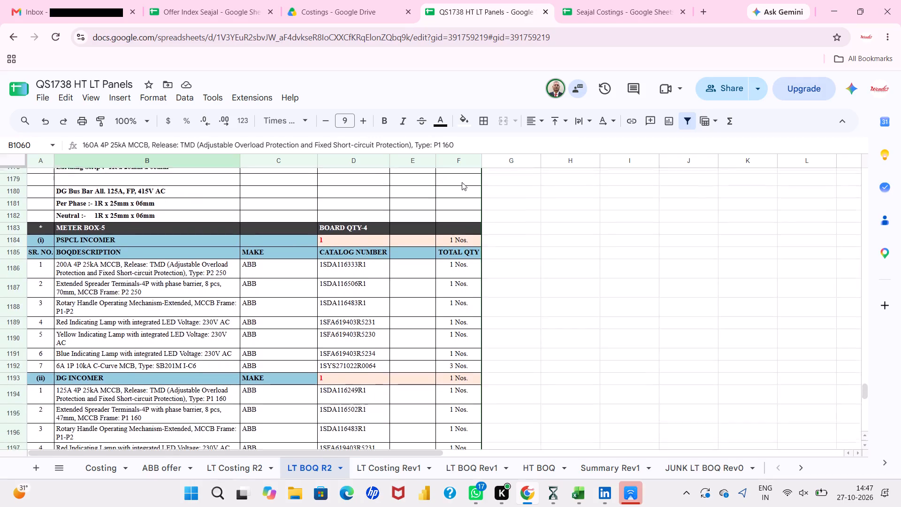
pyautogui.scroll(-2, 462, 182)
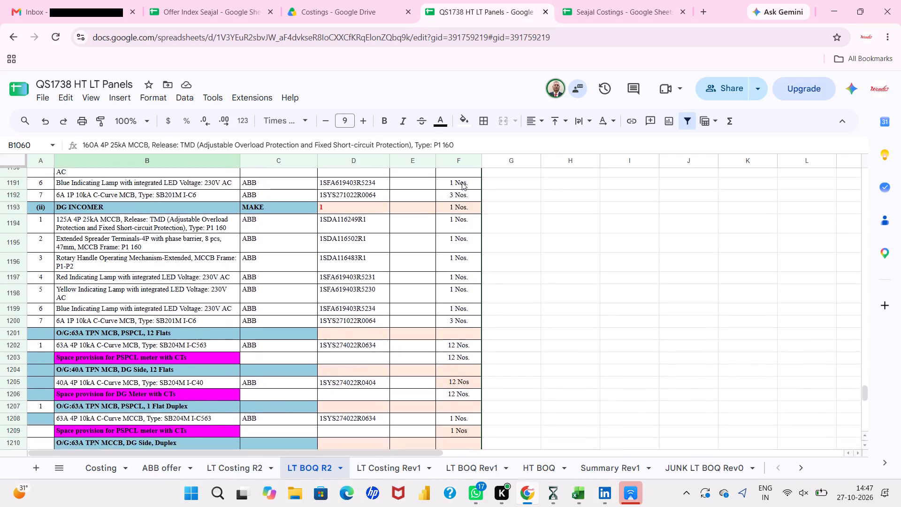
pyautogui.scroll(-4, 462, 182)
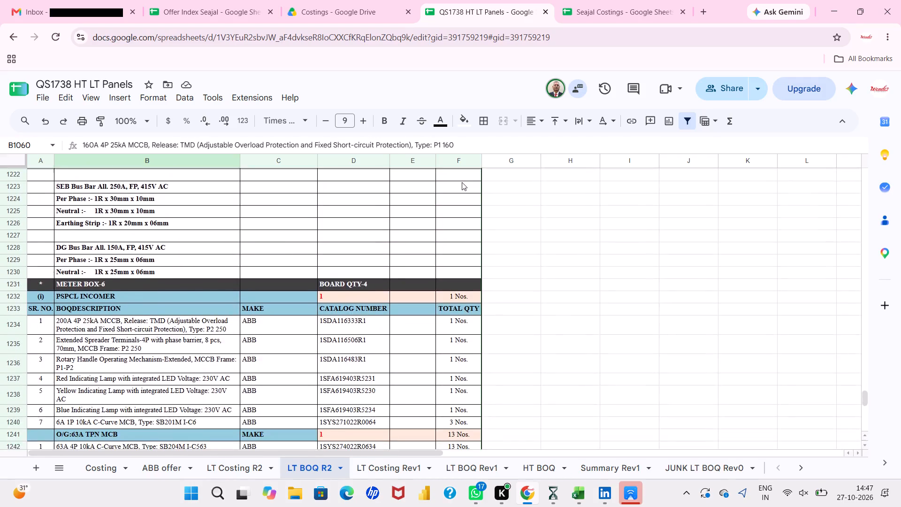
pyautogui.scroll(-2, 462, 182)
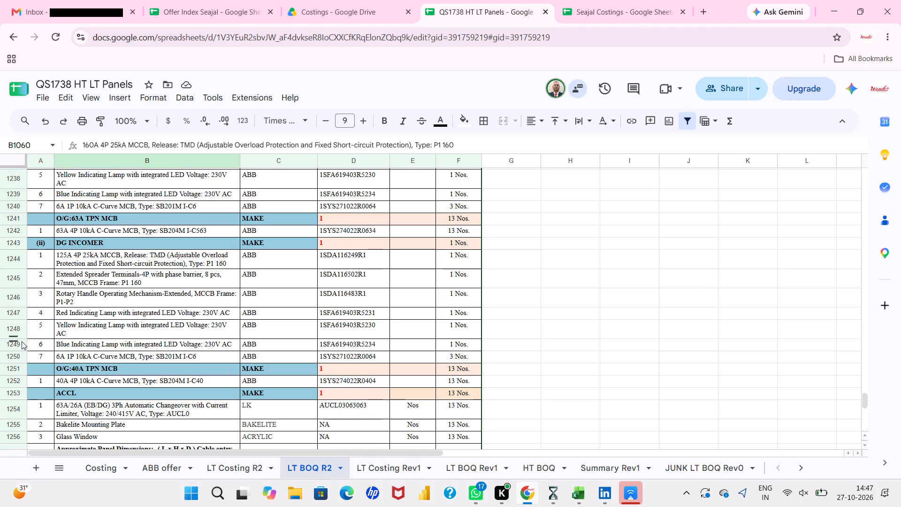
# Insert two rows below METER BOX-6's DG incomer items in LT BOQ R2 and copy its O/G:63A TPN MCB feeder into them.
pyautogui.moveTo(23, 343); pyautogui.dragTo(21, 354)
pyautogui.rightClick(21, 354)
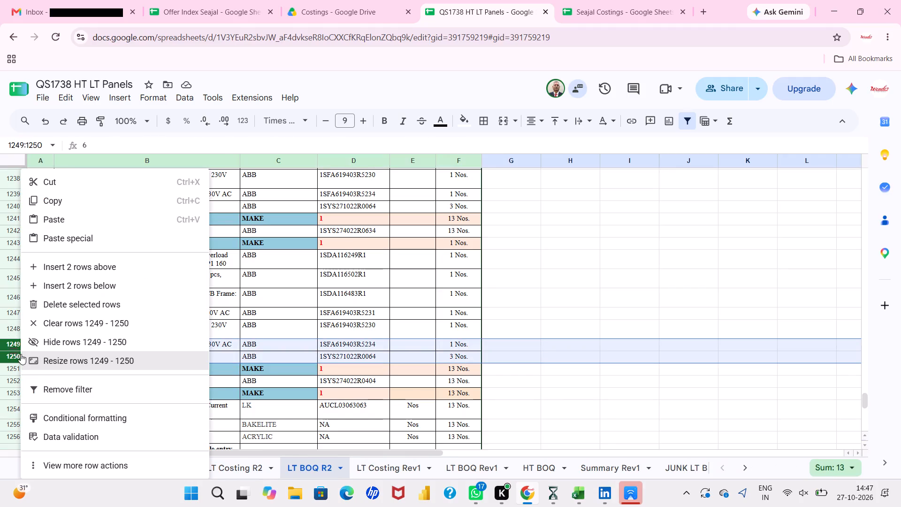
pyautogui.click(55, 287)
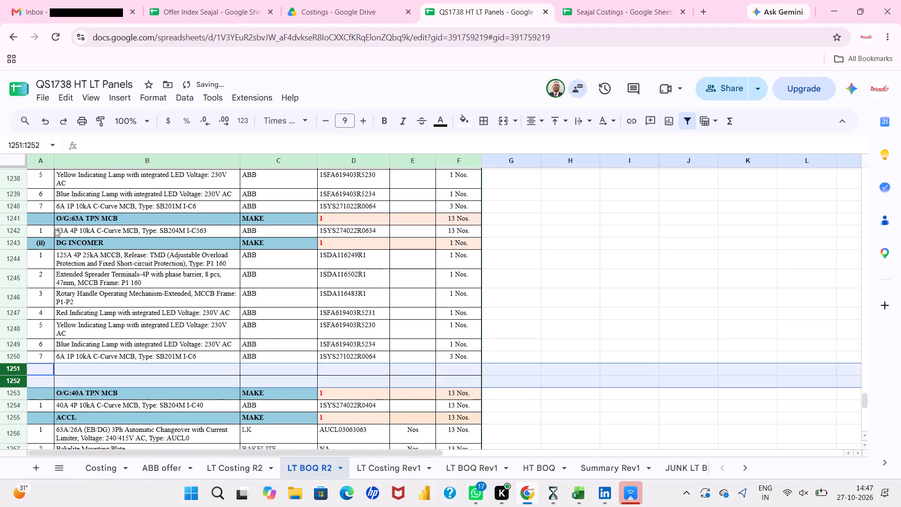
pyautogui.moveTo(50, 218); pyautogui.dragTo(465, 230)
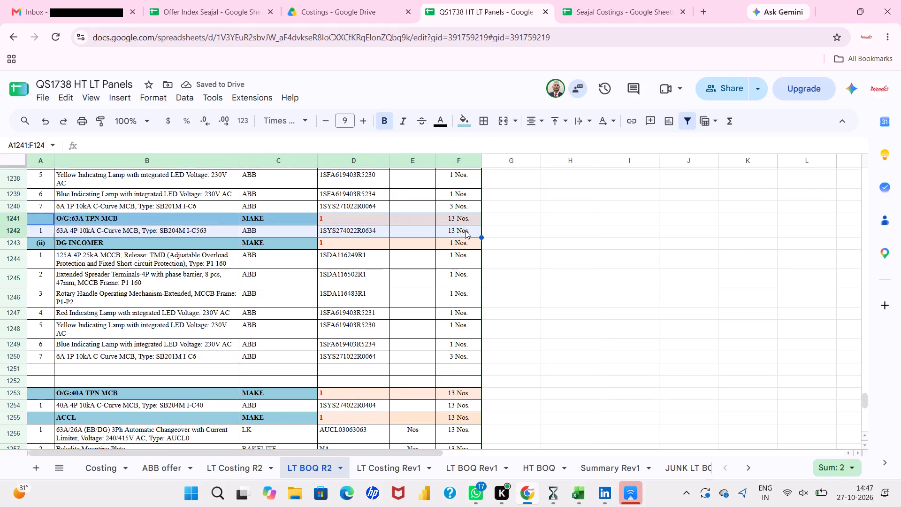
pyautogui.hotkey('ctrl', 'c')
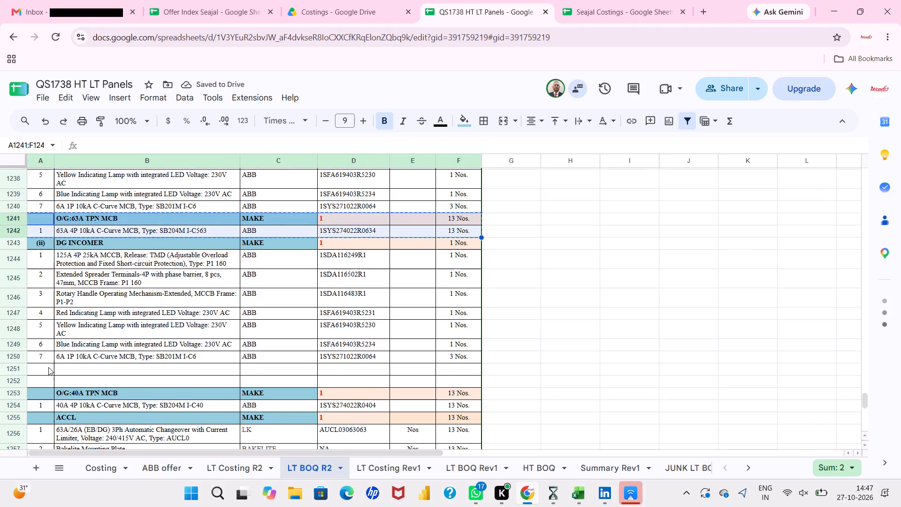
pyautogui.click(43, 369)
pyautogui.hotkey('ctrl', 'v')
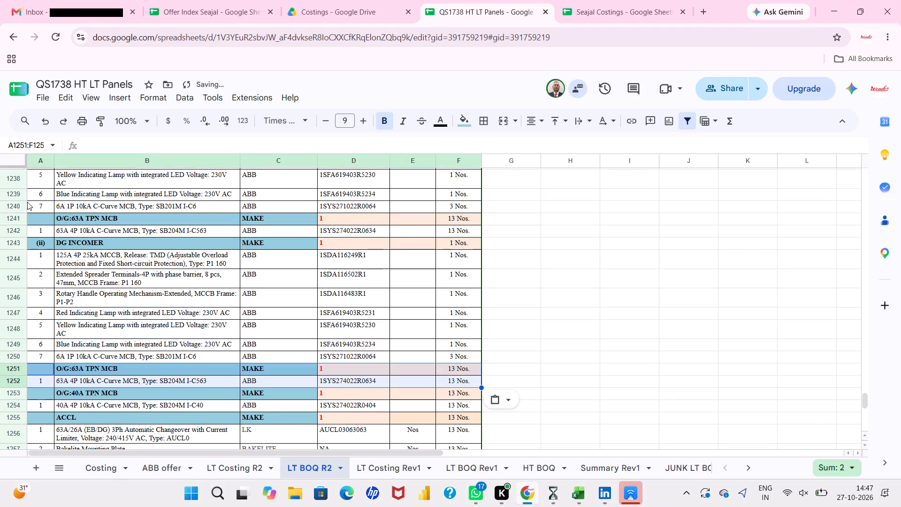
# Delete the two rows of METER BOX-6's original O/G:63A TPN MCB feeder above the DG incomer.
pyautogui.moveTo(22, 221); pyautogui.dragTo(20, 234)
pyautogui.rightClick(20, 234)
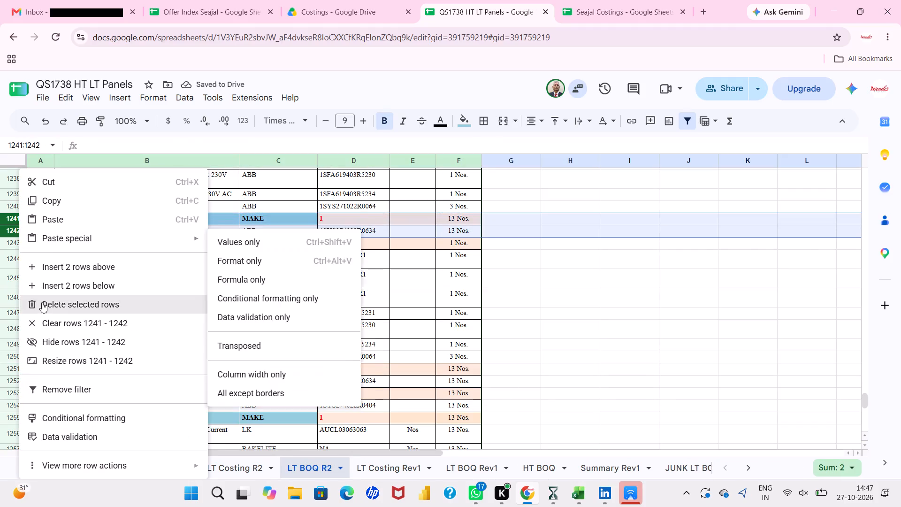
pyautogui.click(43, 307)
pyautogui.click(190, 296)
# Insert two rows below METER BOX-8's DG incomer items in LT BOQ R2 and copy its O/G:63A TPN MCB feeder into them.
pyautogui.scroll(-2, 190, 296)
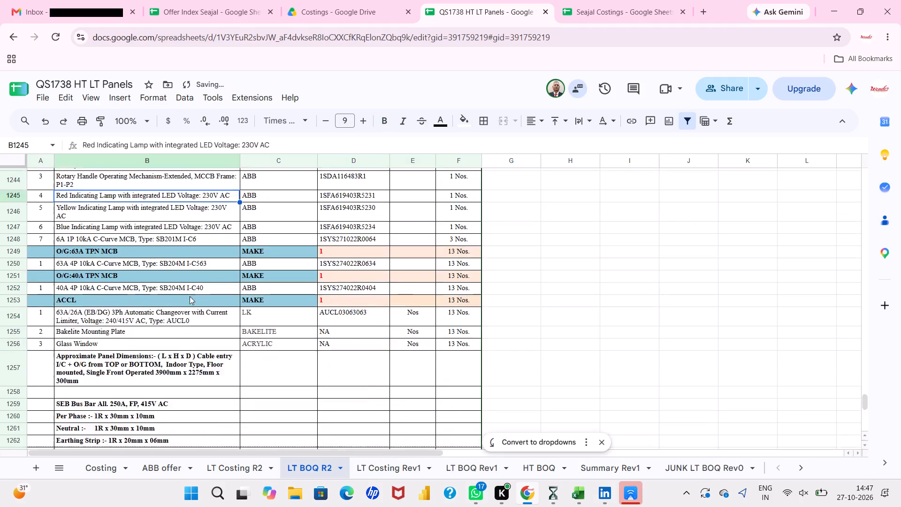
pyautogui.scroll(-3, 190, 296)
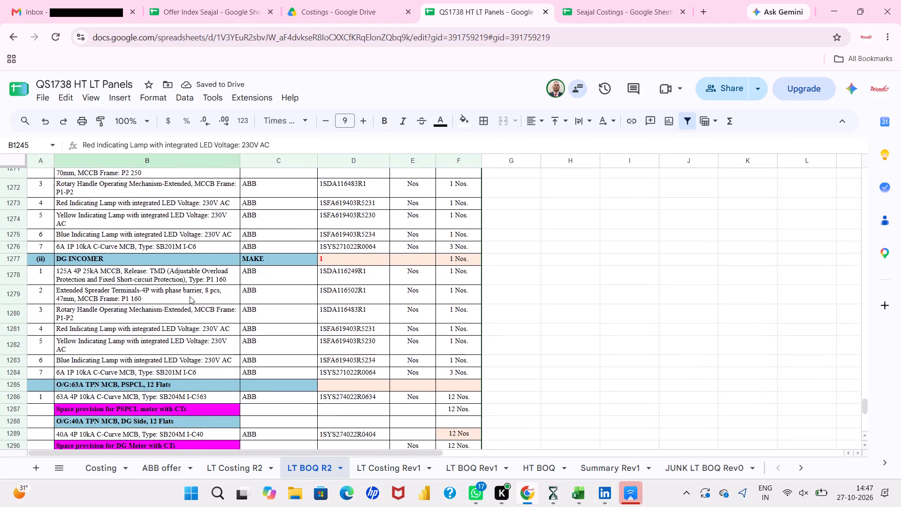
pyautogui.scroll(-6, 190, 296)
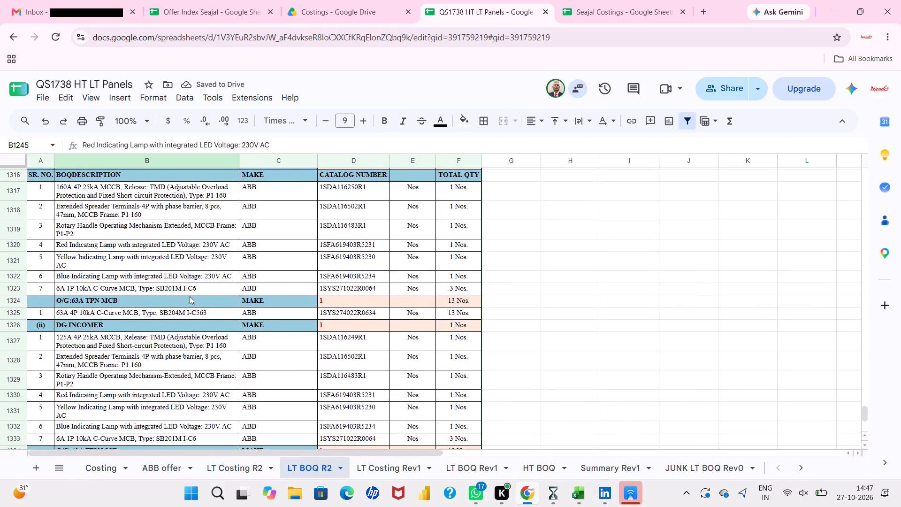
pyautogui.scroll(-1, 190, 296)
pyautogui.moveTo(22, 320); pyautogui.dragTo(21, 330)
pyautogui.rightClick(21, 330)
pyautogui.click(38, 282)
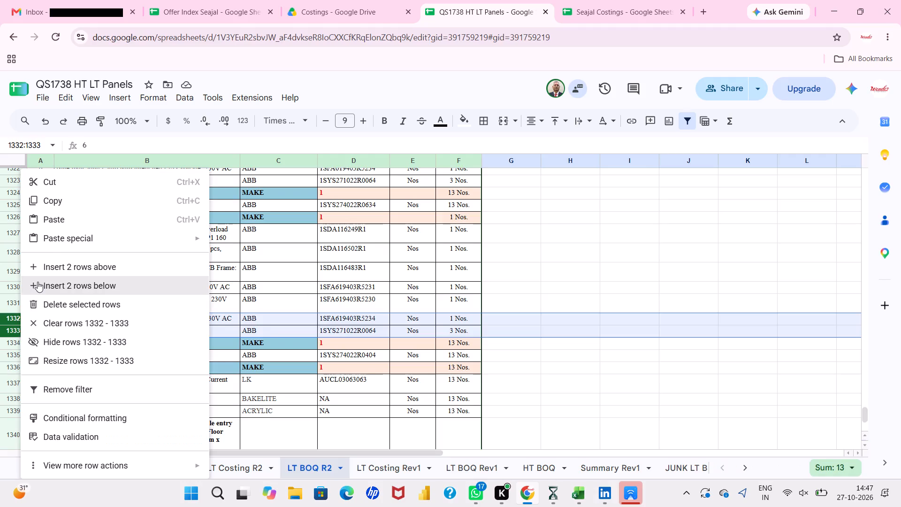
pyautogui.moveTo(47, 196); pyautogui.dragTo(421, 226)
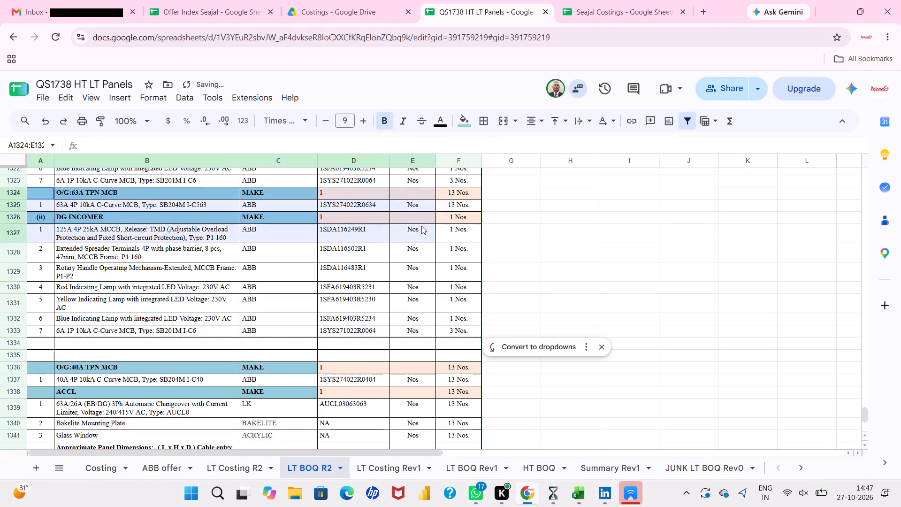
pyautogui.moveTo(421, 226); pyautogui.dragTo(446, 206)
pyautogui.hotkey('ctrl', 'c')
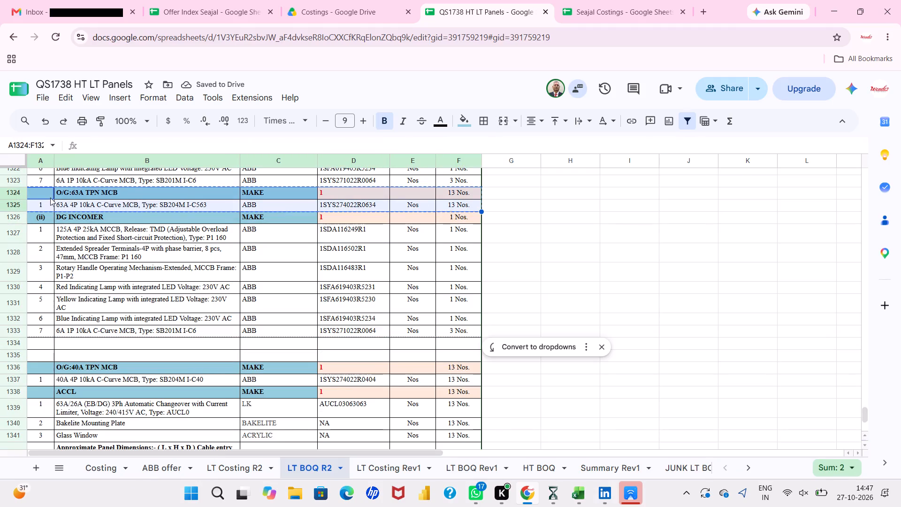
pyautogui.click(51, 347)
pyautogui.hotkey('ctrl', 'v')
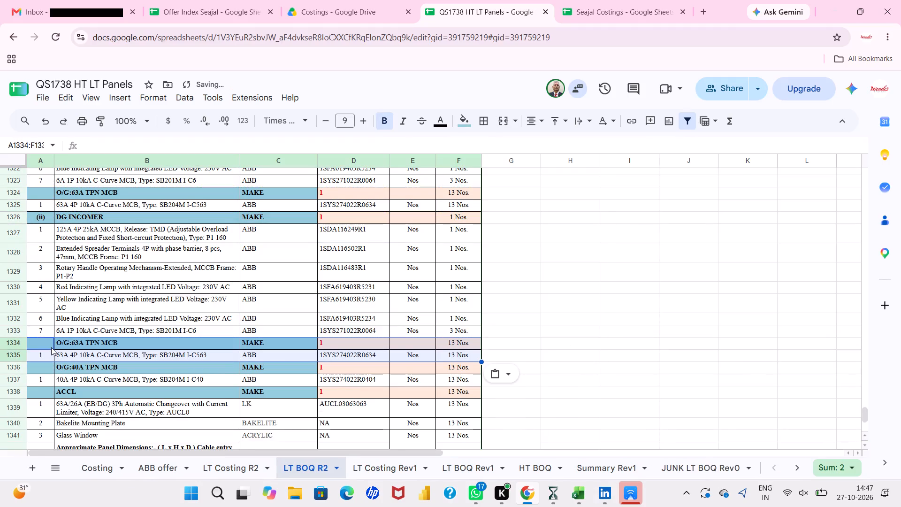
# Delete the two rows of METER BOX-8's original O/G:63A TPN MCB feeder above the DG incomer.
pyautogui.moveTo(17, 193); pyautogui.dragTo(16, 205)
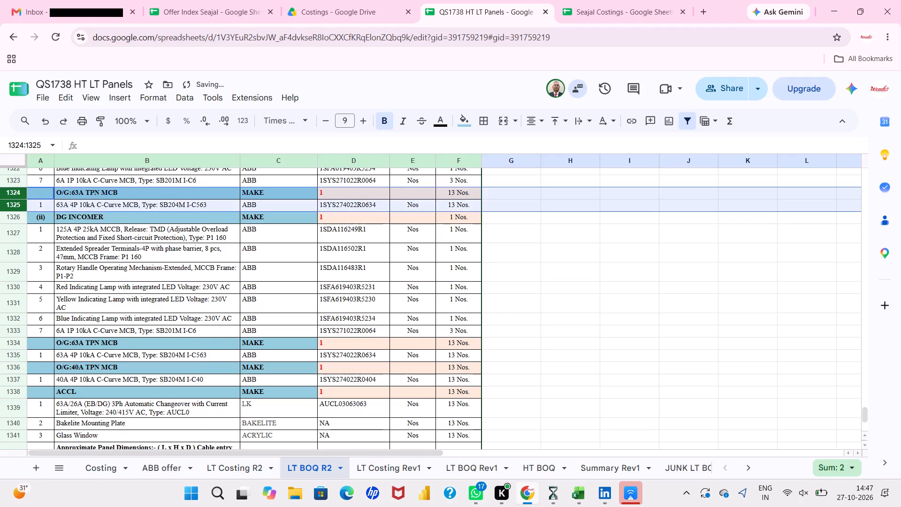
pyautogui.rightClick(16, 205)
pyautogui.click(57, 303)
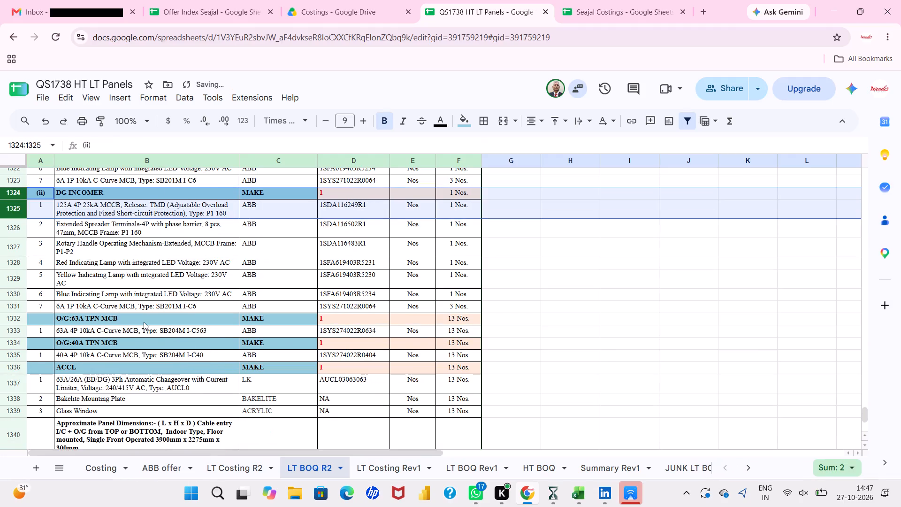
pyautogui.click(144, 322)
# Insert two rows below the last meter box's DG incomer items in LT BOQ R2 and paste the copied O/G:63A TPN MCB feeder into them.
pyautogui.scroll(-4, 144, 322)
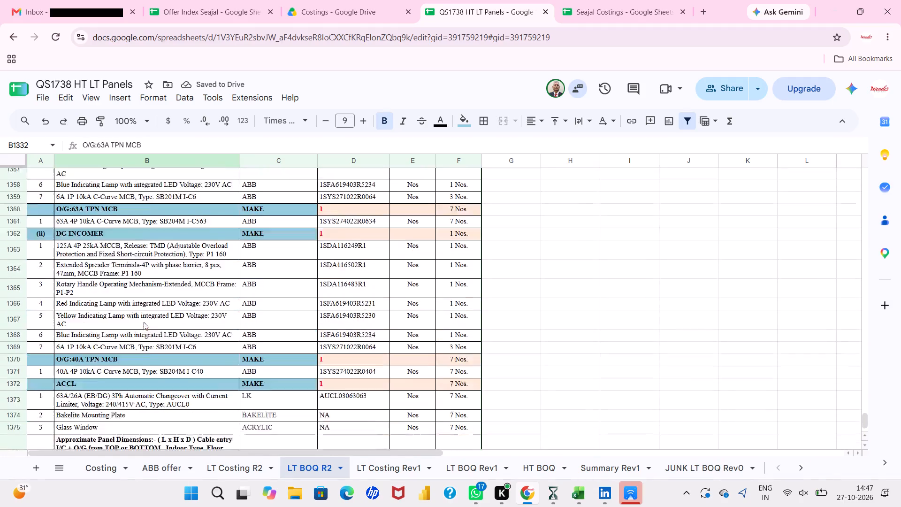
pyautogui.scroll(-1, 144, 322)
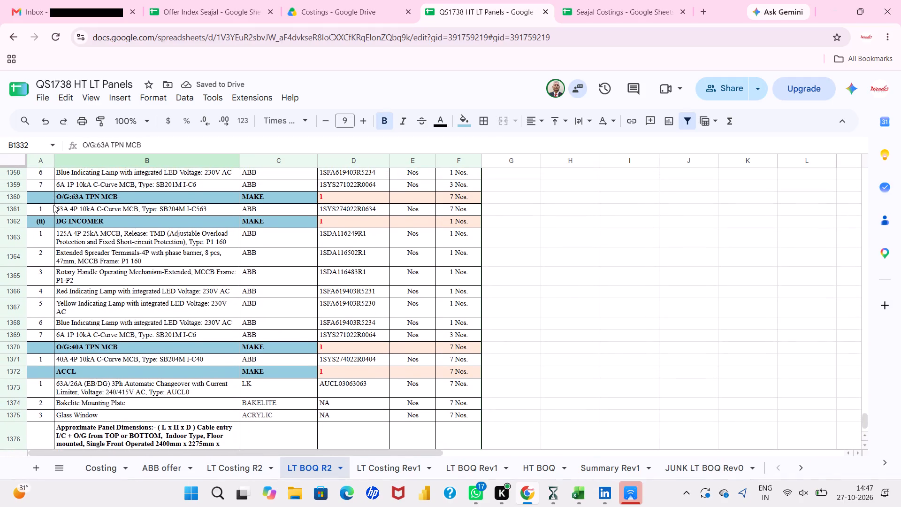
pyautogui.moveTo(16, 326); pyautogui.dragTo(15, 332)
pyautogui.rightClick(15, 332)
pyautogui.click(30, 285)
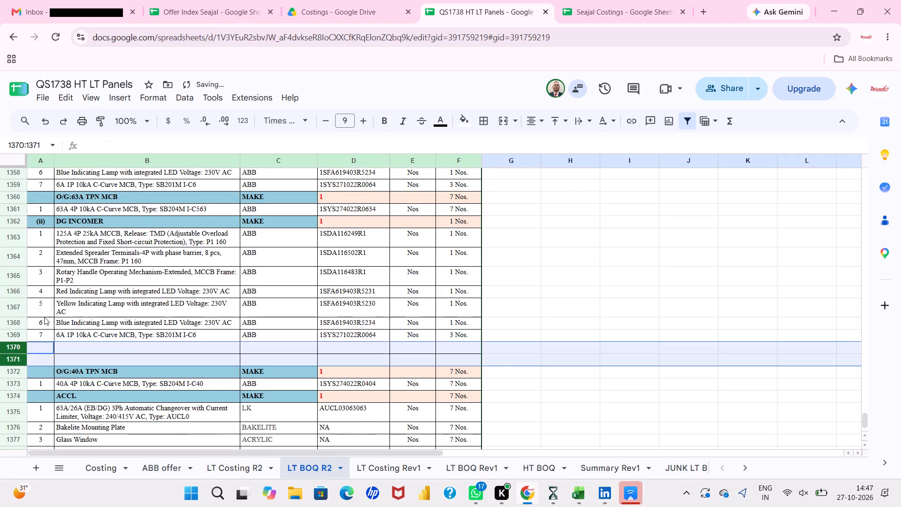
pyautogui.click(44, 347)
pyautogui.hotkey('ctrl', 'v')
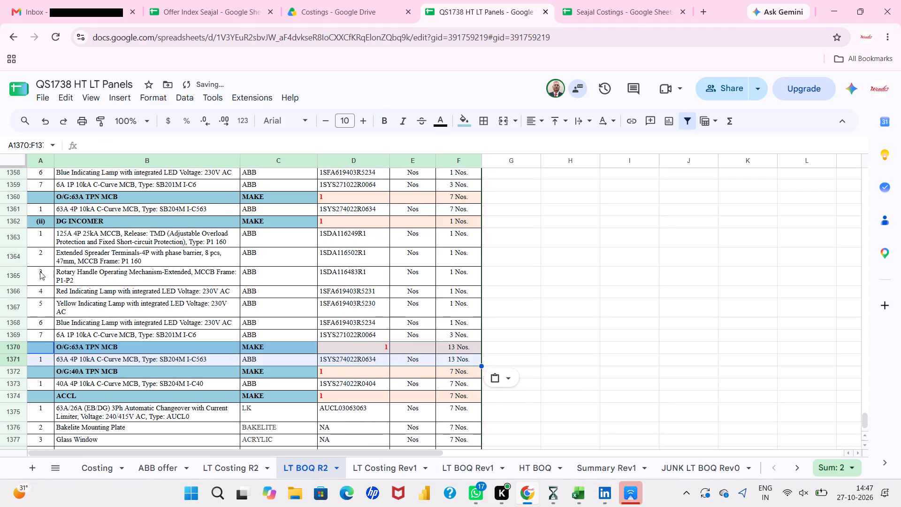
# Delete the two rows of the last meter box's original O/G:63A TPN MCB feeder above the DG incomer.
pyautogui.moveTo(22, 198); pyautogui.dragTo(22, 212)
pyautogui.rightClick(22, 212)
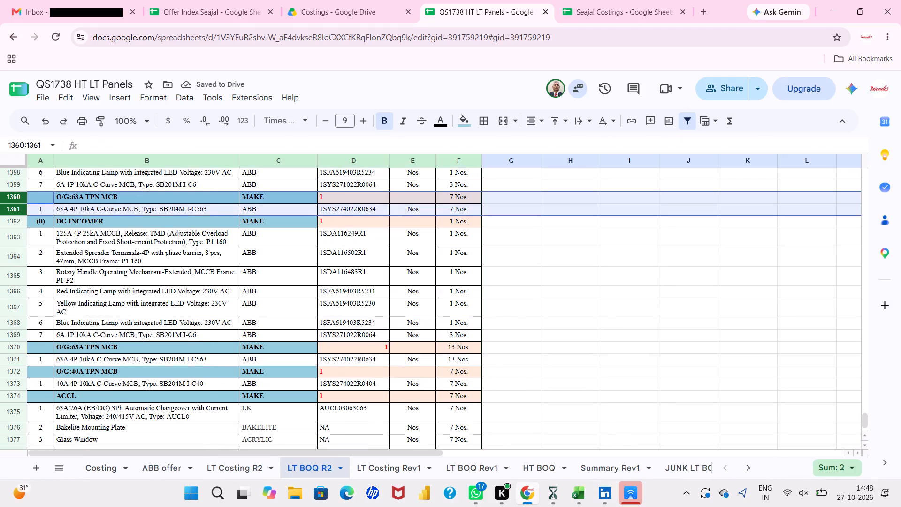
pyautogui.click(59, 304)
pyautogui.click(157, 306)
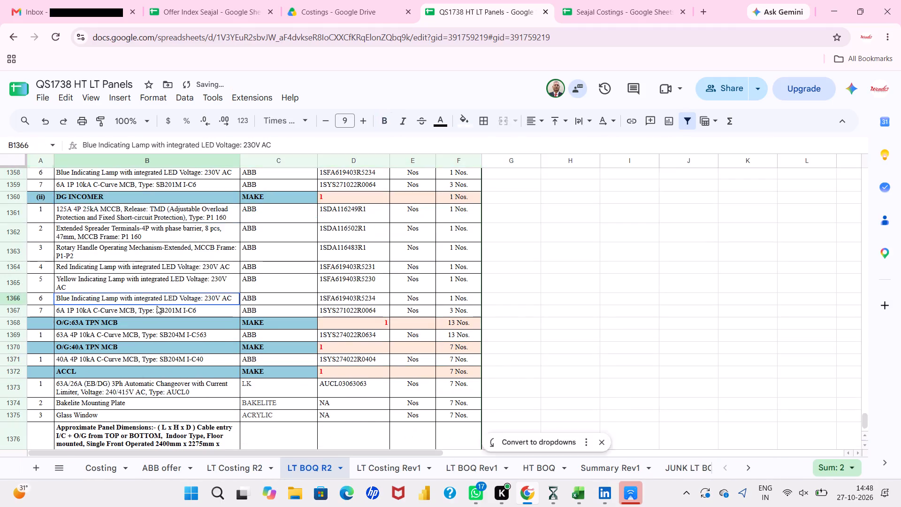
pyautogui.scroll(-2, 157, 306)
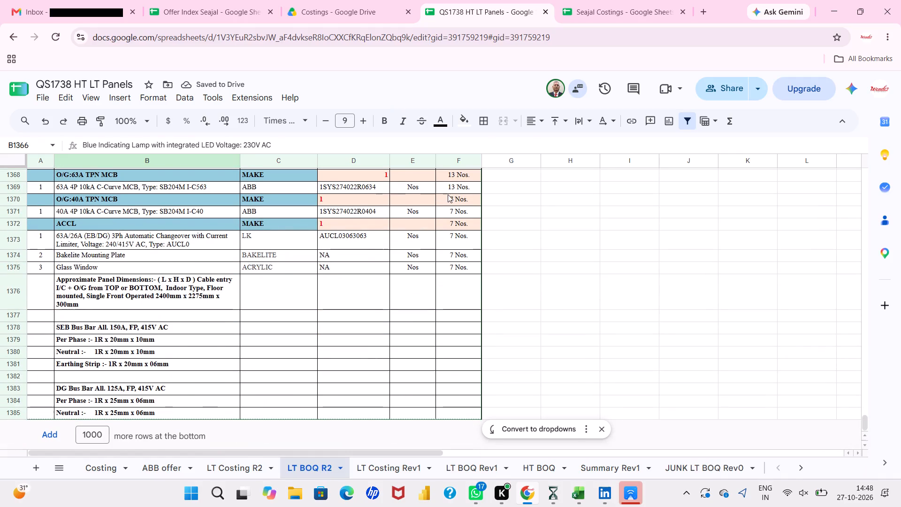
# Jump to the collaborator's position in LT BOQ R2 and review METER BOX-4's incomers, outgoings and ACCL quantities.
pyautogui.click(553, 92)
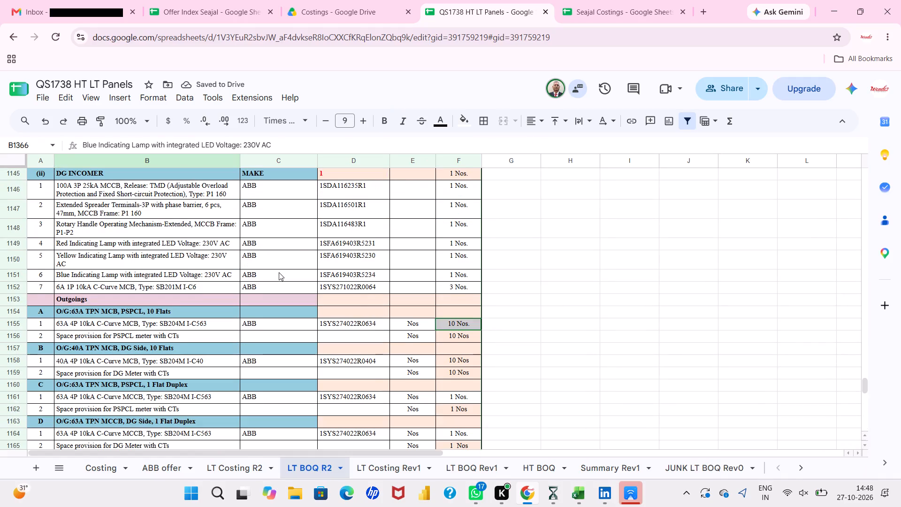
pyautogui.scroll(4, 279, 272)
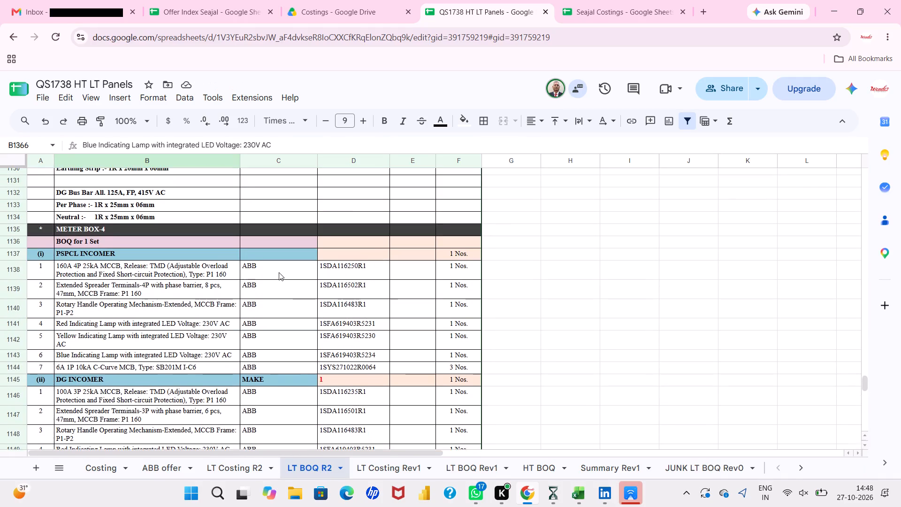
pyautogui.scroll(-2, 279, 272)
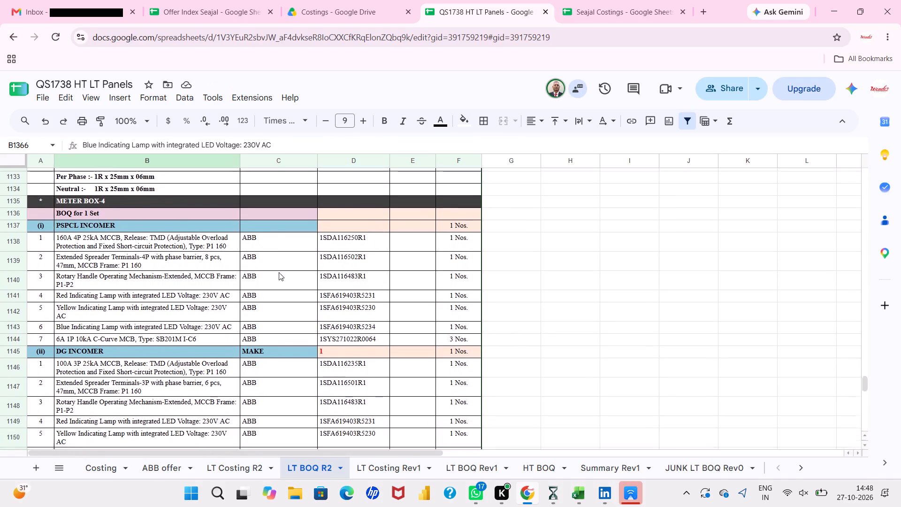
pyautogui.scroll(-3, 279, 272)
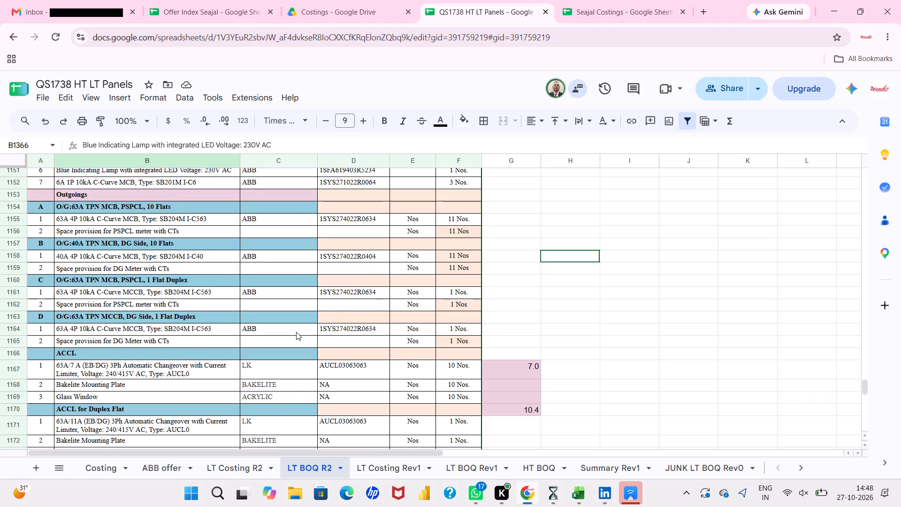
pyautogui.scroll(3, 296, 332)
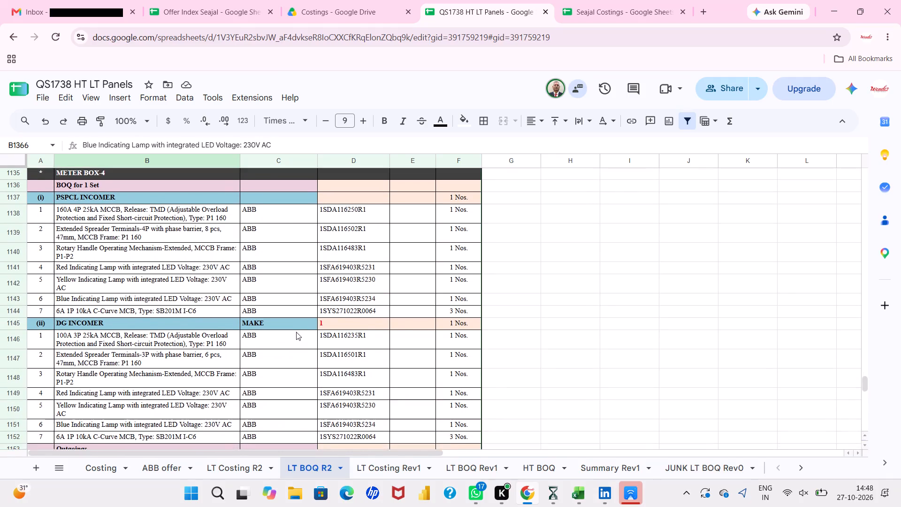
# Examine METER BOX-4's DG incomer, outgoing feeders and ACCL quantities in LT Costing R2 for comparison with the BOQ.
pyautogui.click(237, 464)
pyautogui.scroll(-2, 233, 364)
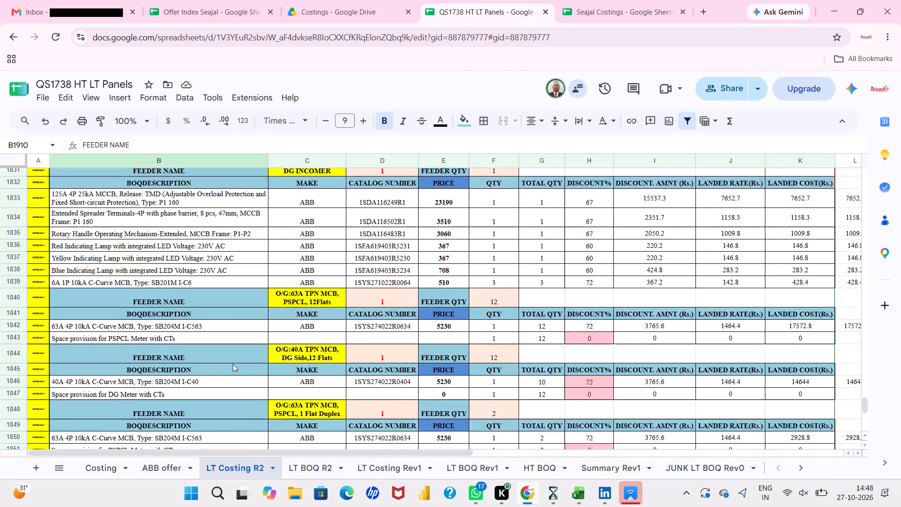
pyautogui.scroll(-3, 233, 364)
pyautogui.scroll(2, 233, 364)
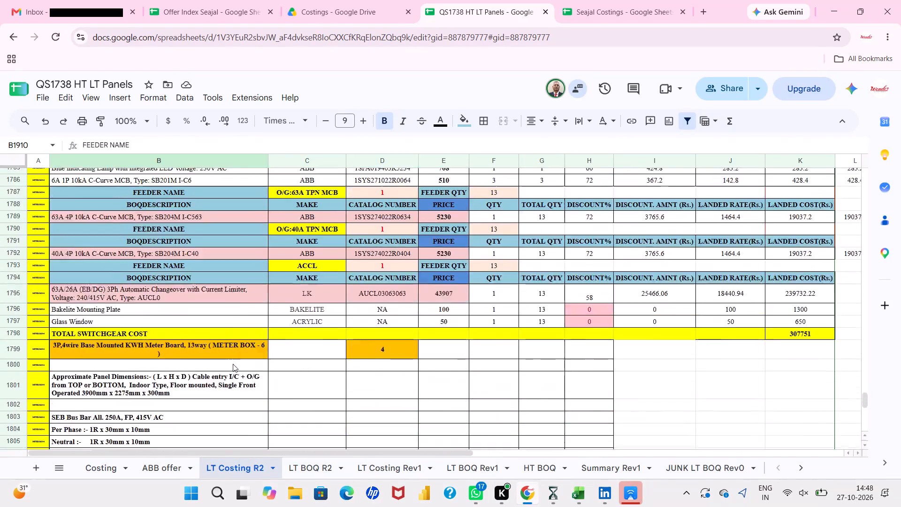
pyautogui.scroll(8, 233, 364)
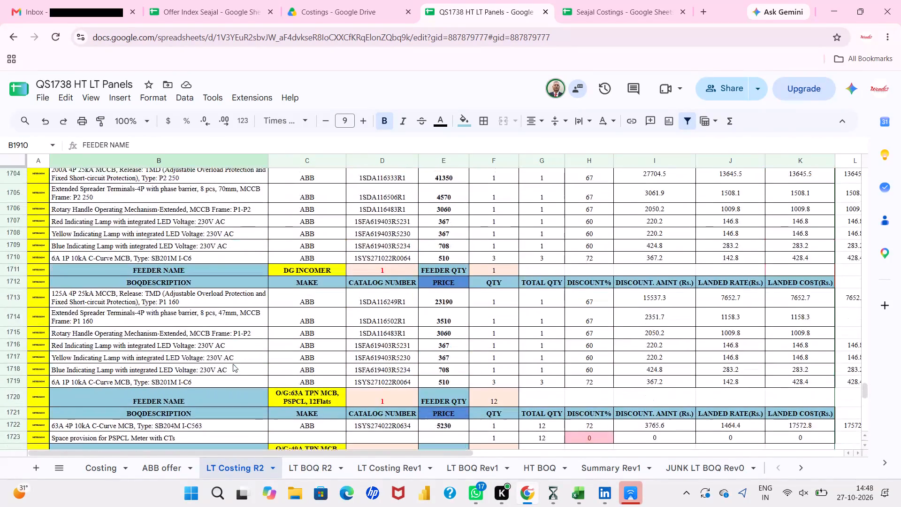
pyautogui.scroll(8, 233, 364)
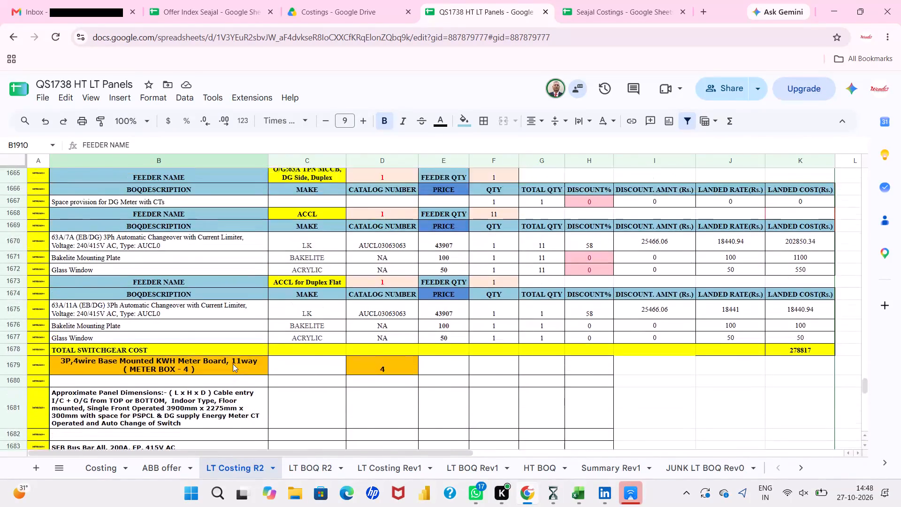
pyautogui.scroll(3, 233, 364)
pyautogui.scroll(-1, 233, 364)
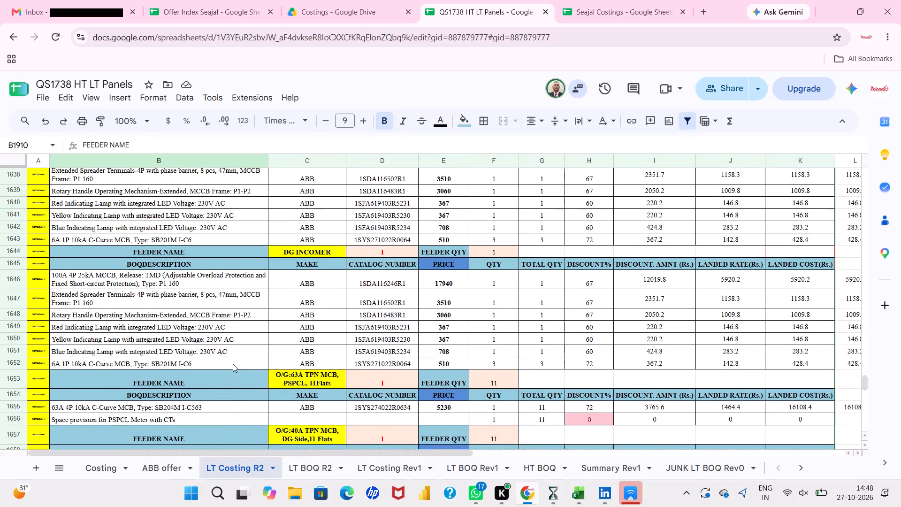
pyautogui.scroll(-2, 233, 364)
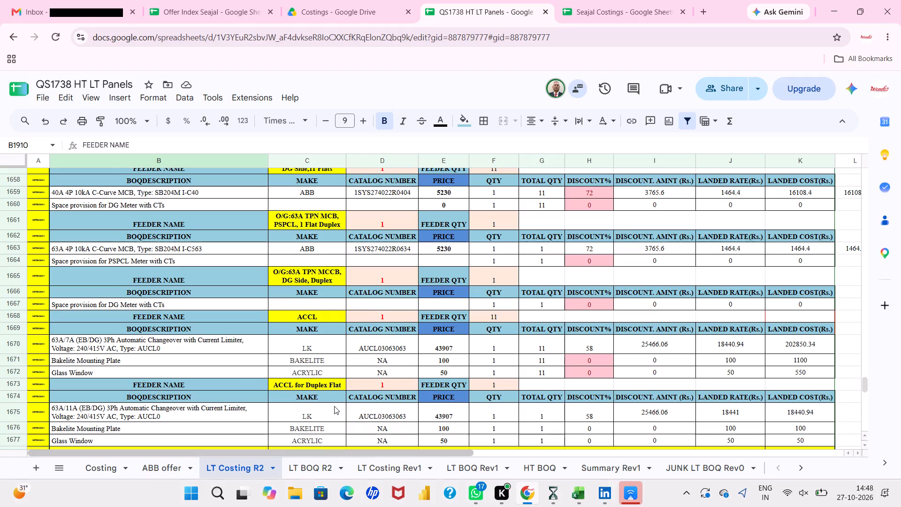
# Recheck METER BOX-4 in LT BOQ R2 at the collaborator's position, from its incomers through outgoings, ACCL, panel dimensions and bus bars.
pyautogui.click(308, 471)
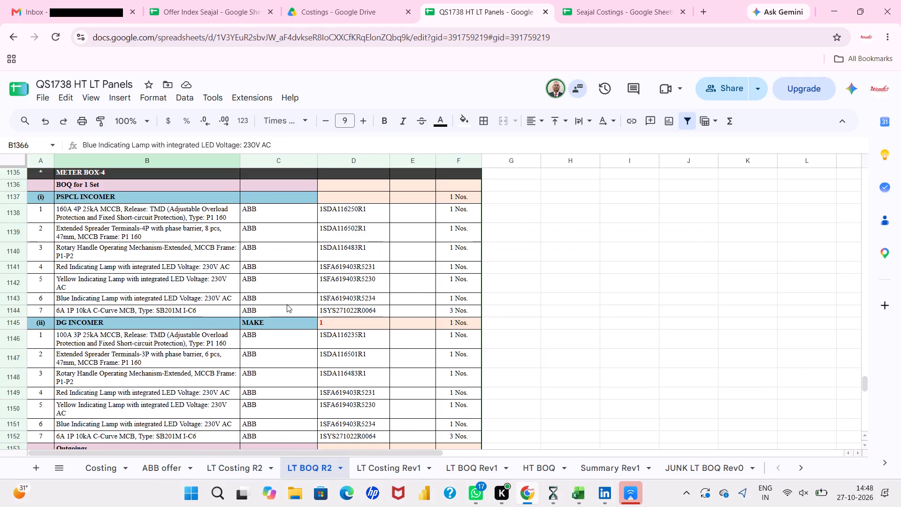
pyautogui.scroll(-1, 287, 304)
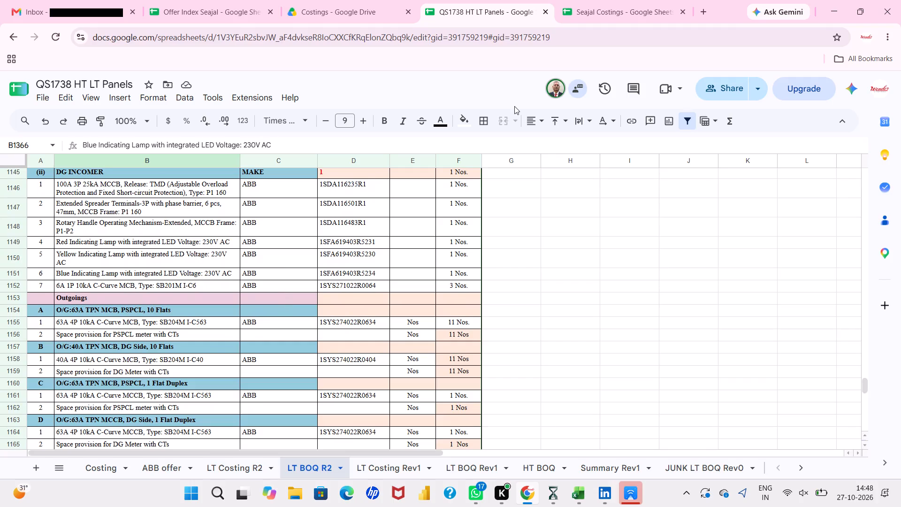
pyautogui.click(551, 95)
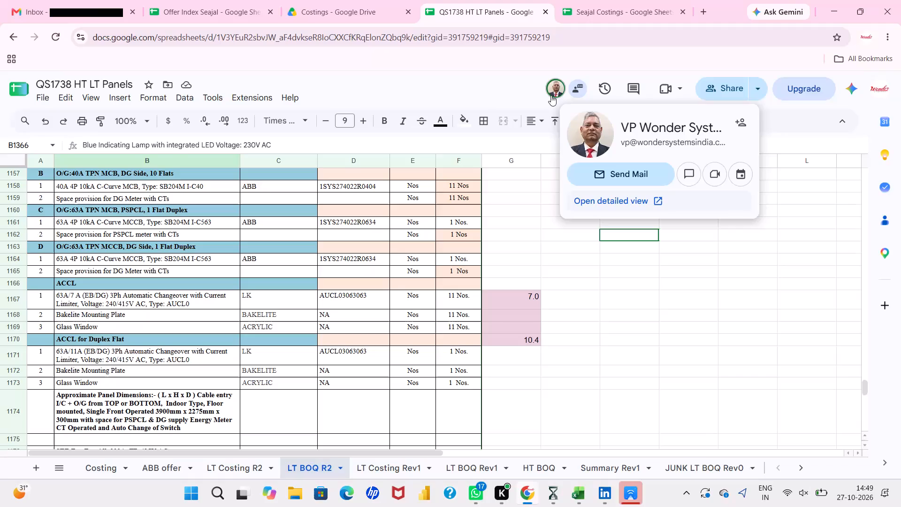
pyautogui.scroll(1, 476, 163)
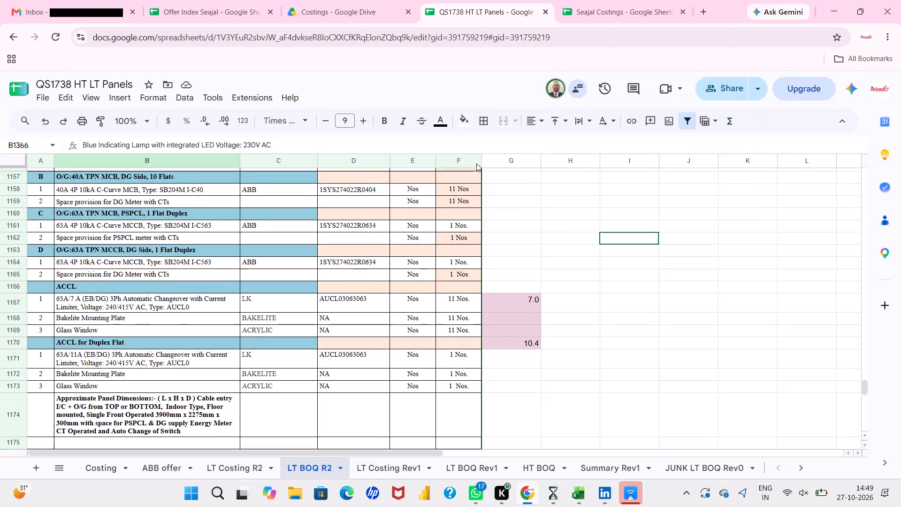
pyautogui.scroll(4, 476, 163)
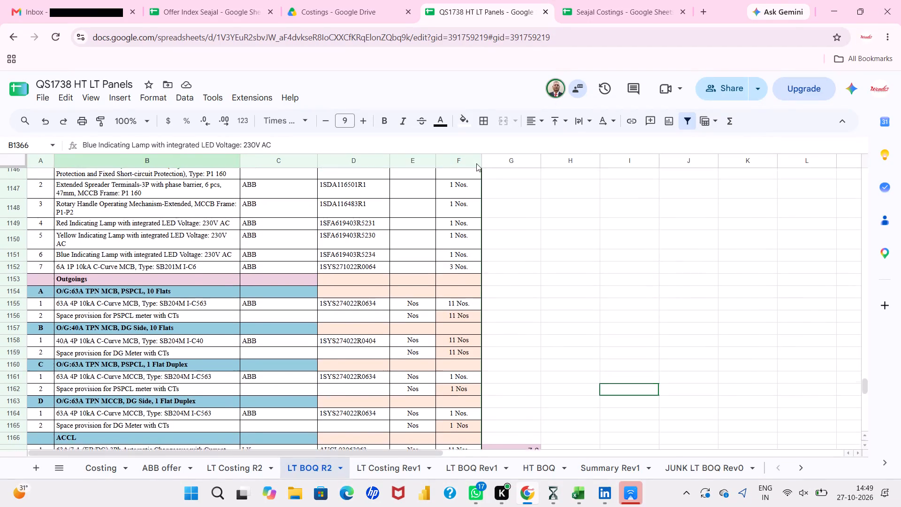
pyautogui.scroll(2, 476, 163)
pyautogui.scroll(-1, 476, 163)
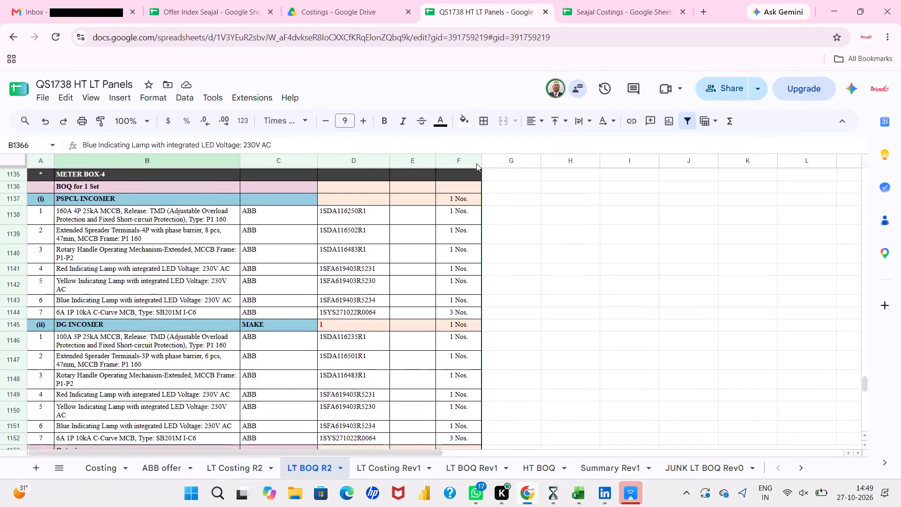
pyautogui.scroll(-1, 476, 163)
pyautogui.click(557, 80)
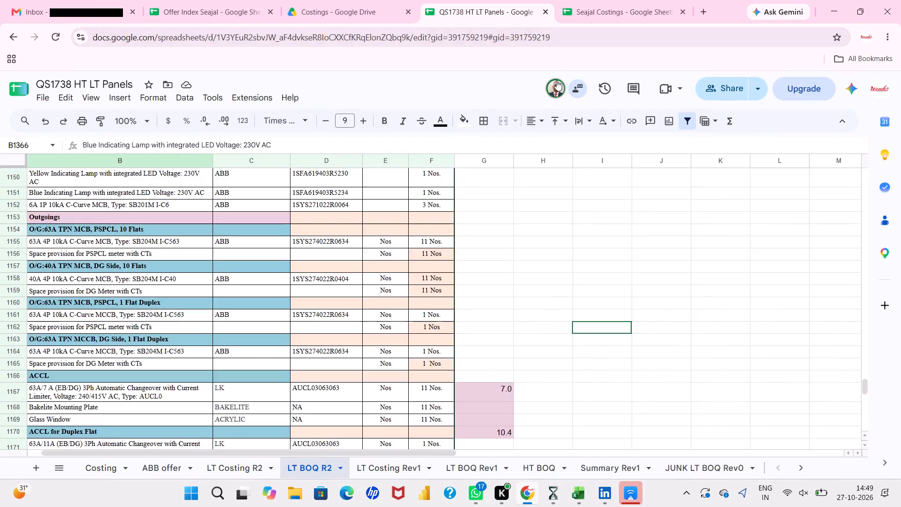
pyautogui.hscroll(1, 569, 219)
pyautogui.scroll(-2, 569, 219)
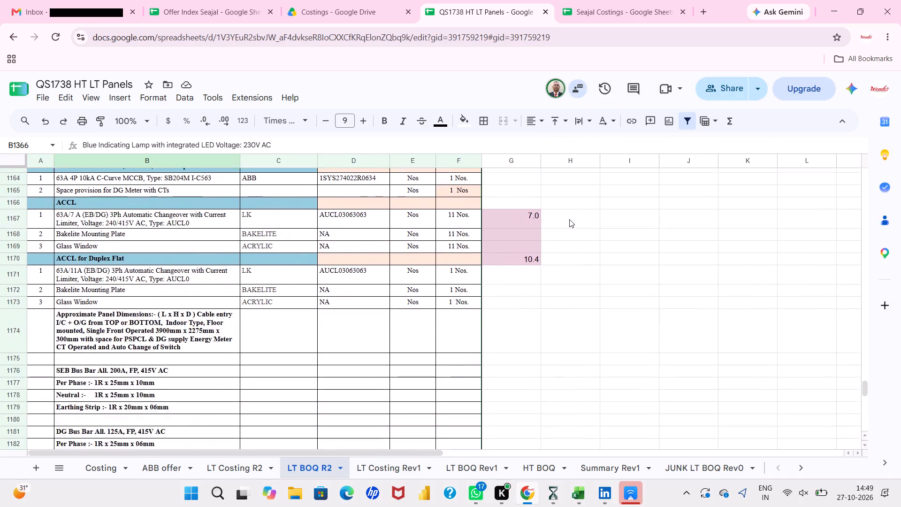
pyautogui.scroll(-1, 569, 219)
pyautogui.scroll(3, 569, 219)
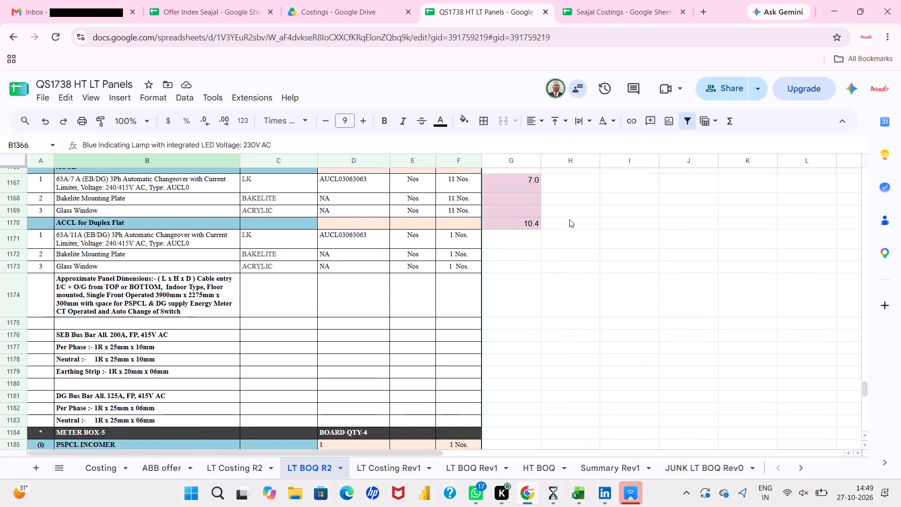
pyautogui.scroll(1, 569, 219)
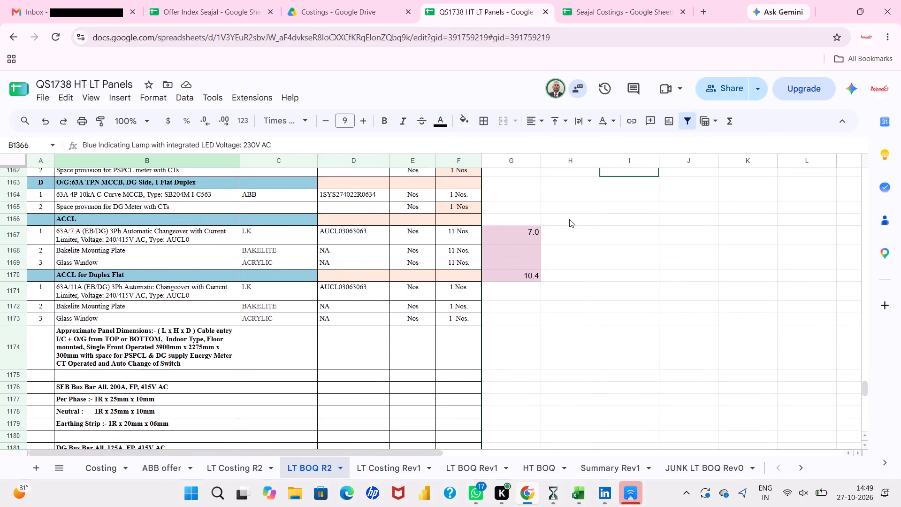
pyautogui.scroll(-2, 569, 219)
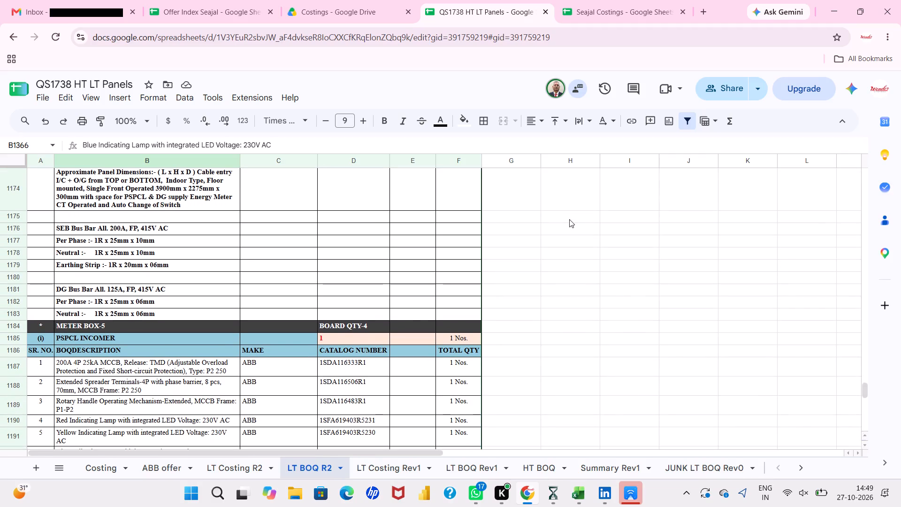
# Jump to the collaborator's position in LT BOQ R2 and review METER BOX-5's PSPCL incomer, DG incomer and outgoing feeders.
pyautogui.click(555, 92)
pyautogui.click(555, 92)
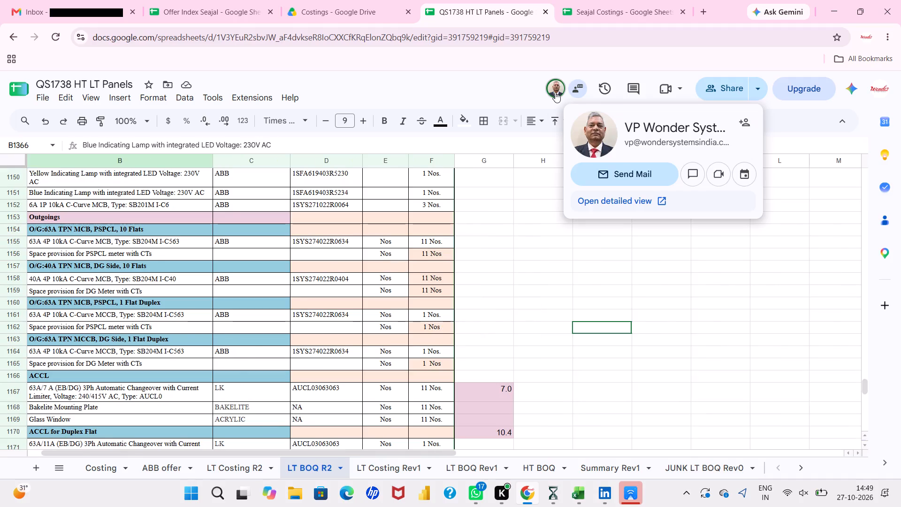
pyautogui.hscroll(1, 514, 197)
pyautogui.scroll(-3, 514, 197)
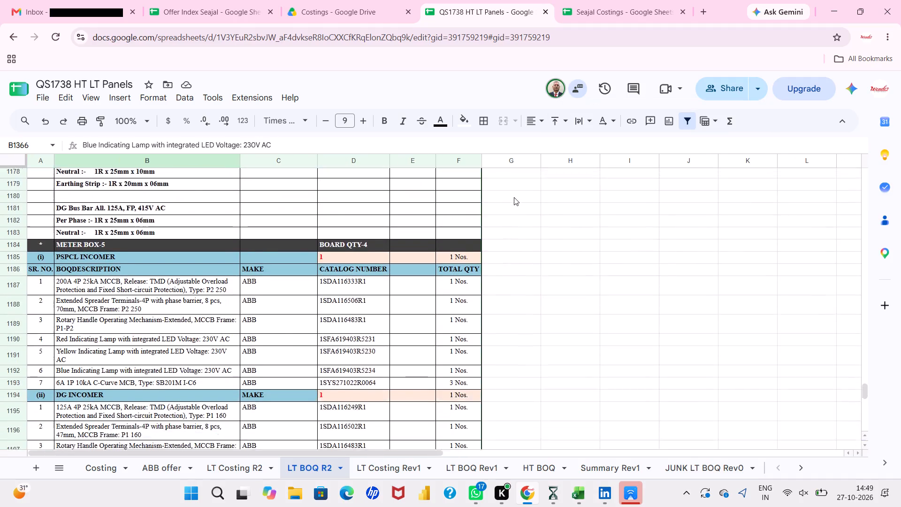
pyautogui.scroll(1, 514, 197)
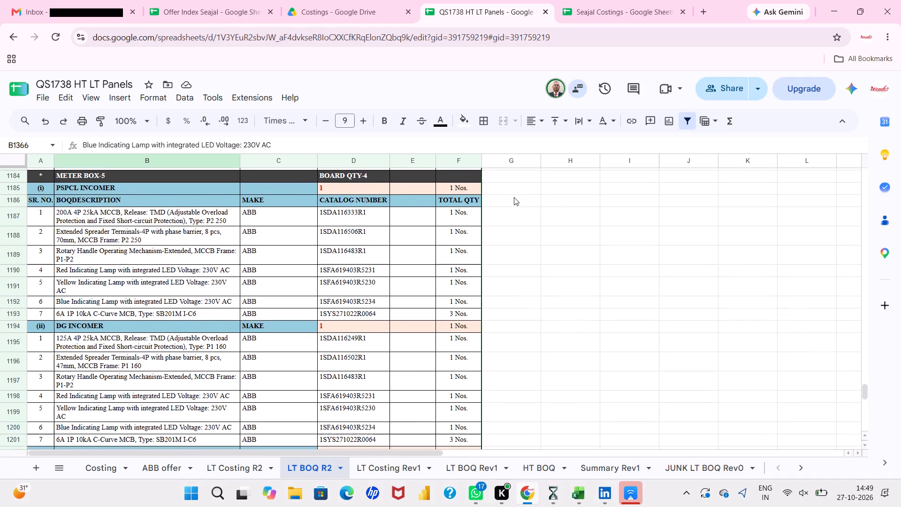
pyautogui.scroll(1, 514, 197)
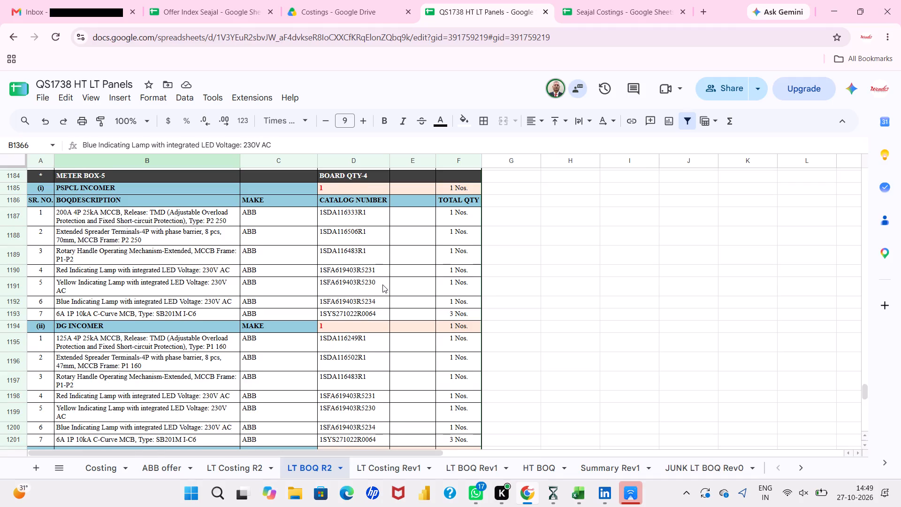
pyautogui.scroll(-4, 382, 284)
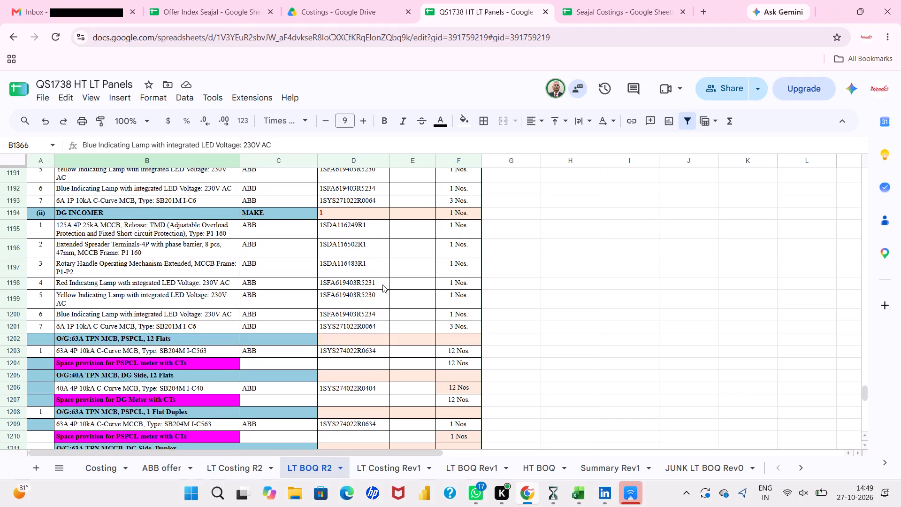
pyautogui.click(563, 83)
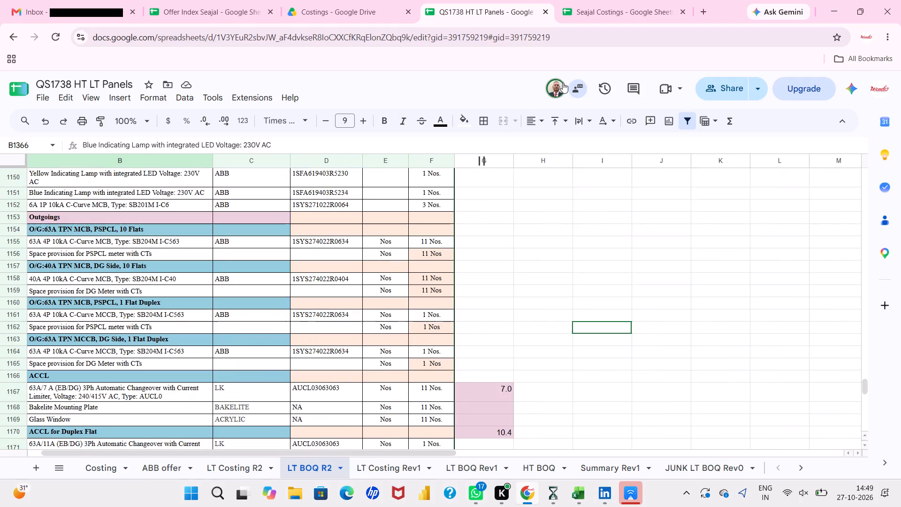
# Jump to the collaborator's position in LT BOQ R2 and recheck METER BOX-4 from its PSPCL incomer through the outgoing feeders.
pyautogui.click(563, 83)
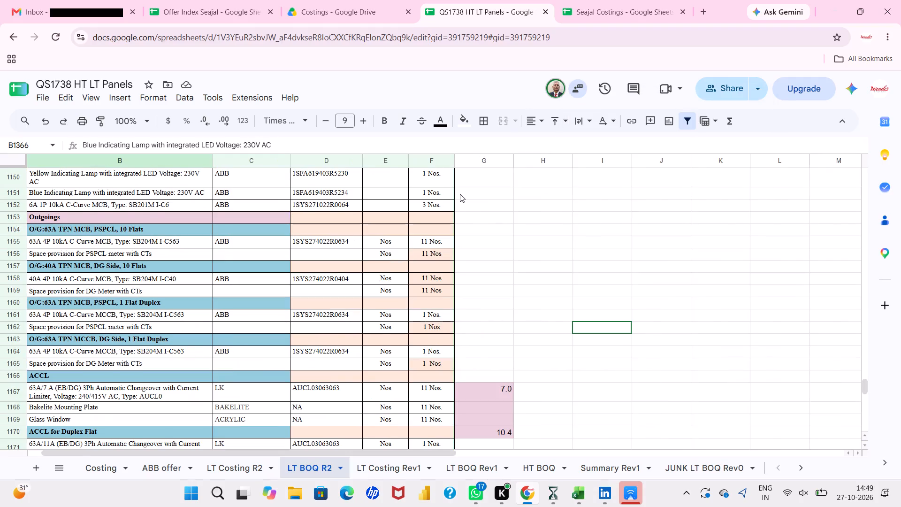
pyautogui.scroll(3, 460, 194)
pyautogui.scroll(-1, 460, 194)
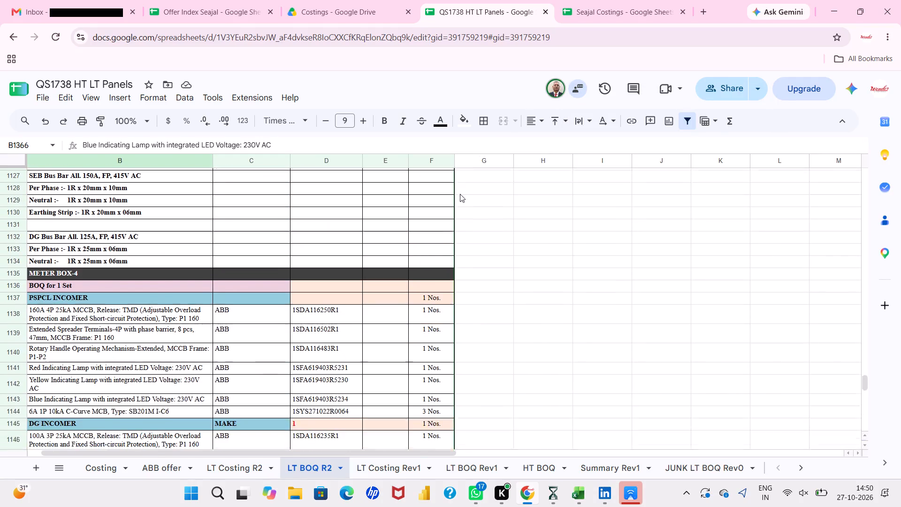
pyautogui.scroll(-1, 460, 194)
pyautogui.click(550, 91)
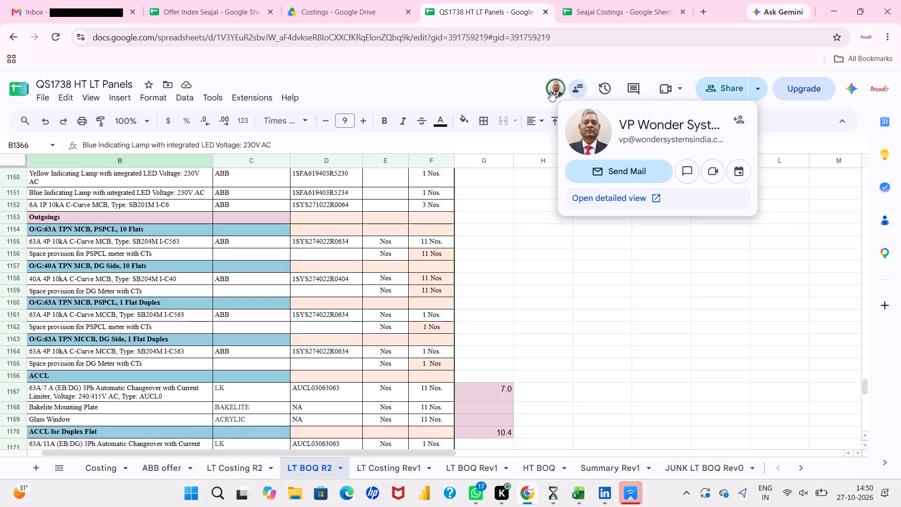
pyautogui.scroll(-1, 527, 171)
# Follow the collaborator to METER BOX-5 in LT BOQ R2 and examine its PSPCL and DG incomer items and the rows beneath.
pyautogui.click(555, 95)
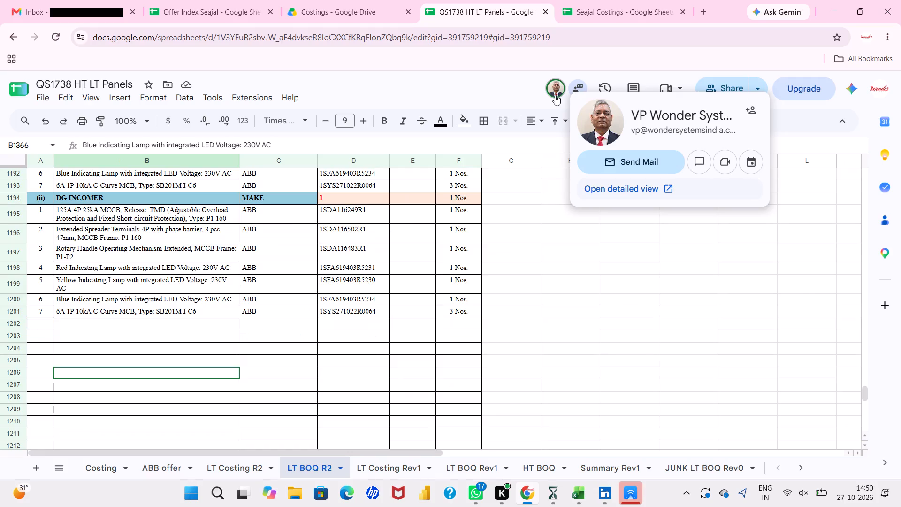
pyautogui.scroll(1, 521, 240)
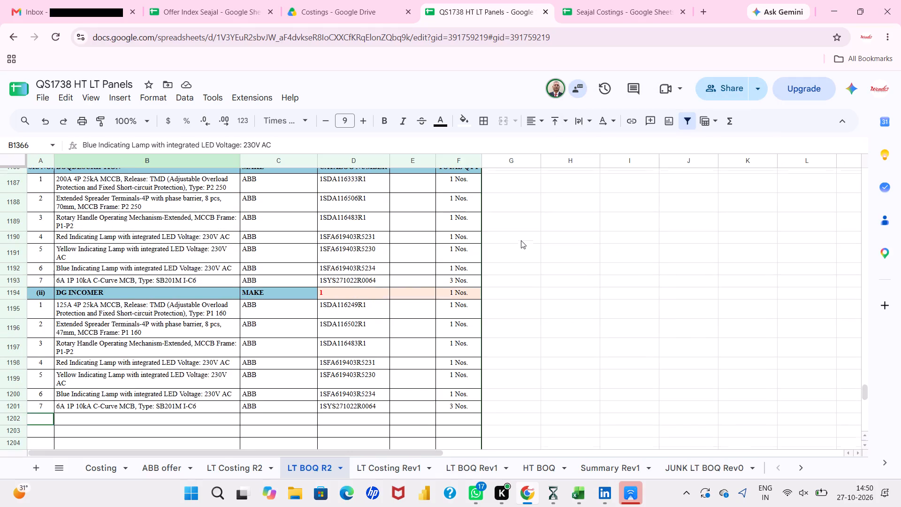
pyautogui.scroll(1, 521, 240)
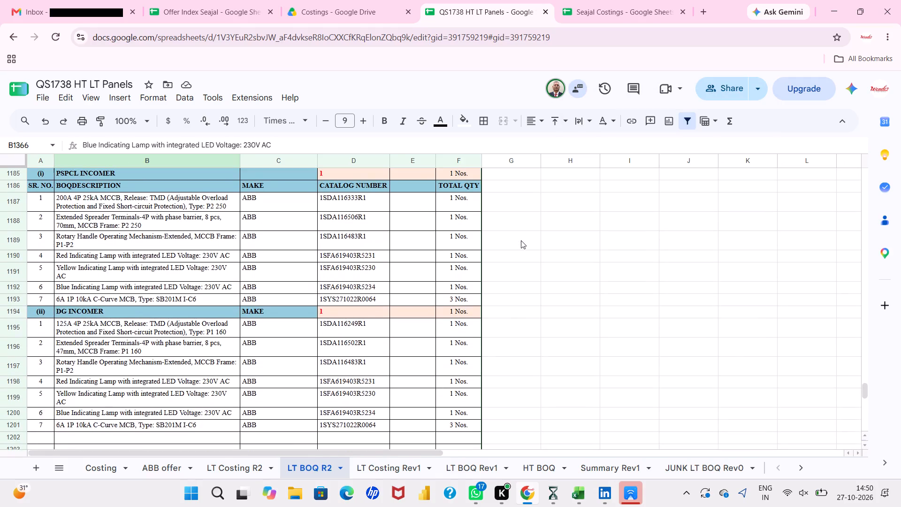
pyautogui.scroll(-2, 521, 240)
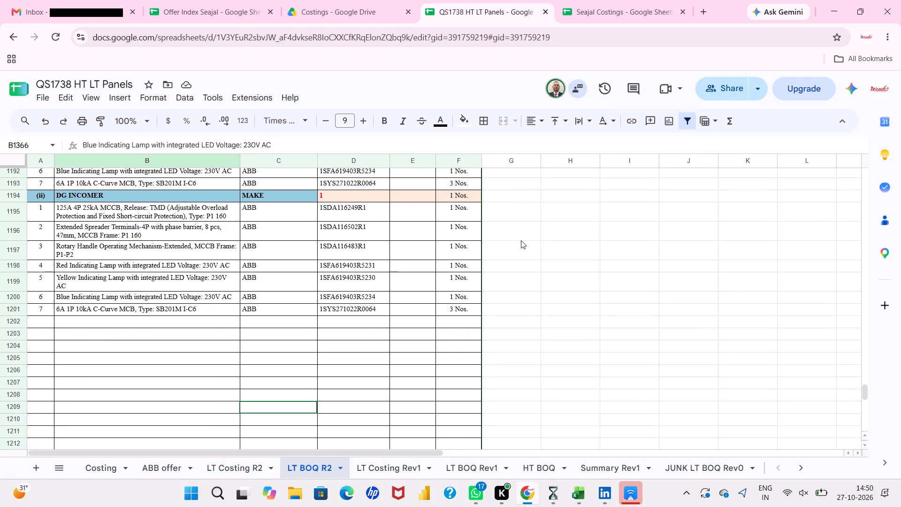
pyautogui.scroll(-2, 521, 240)
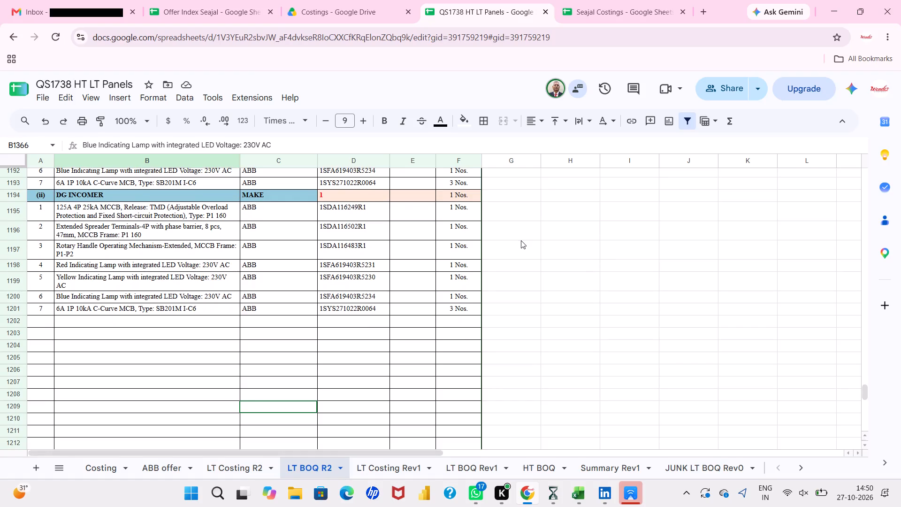
pyautogui.click(550, 92)
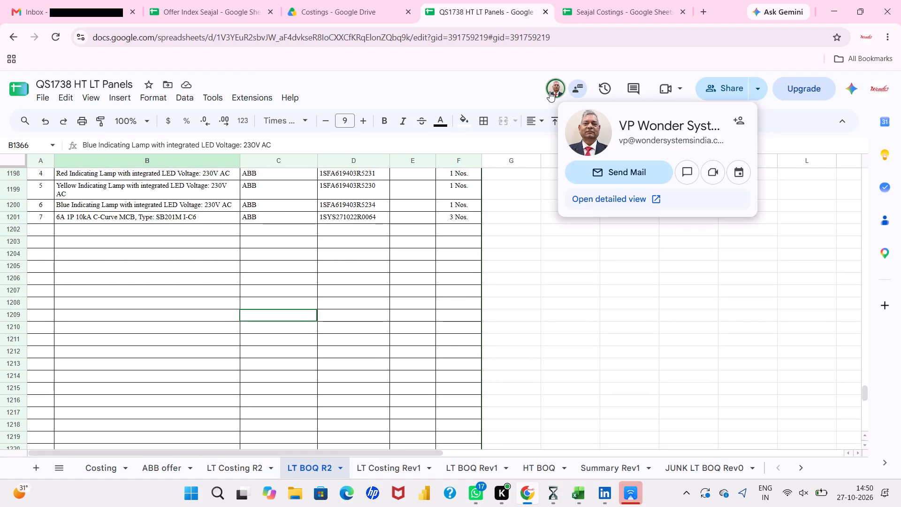
pyautogui.click(550, 92)
pyautogui.scroll(-3, 531, 257)
pyautogui.scroll(2, 531, 257)
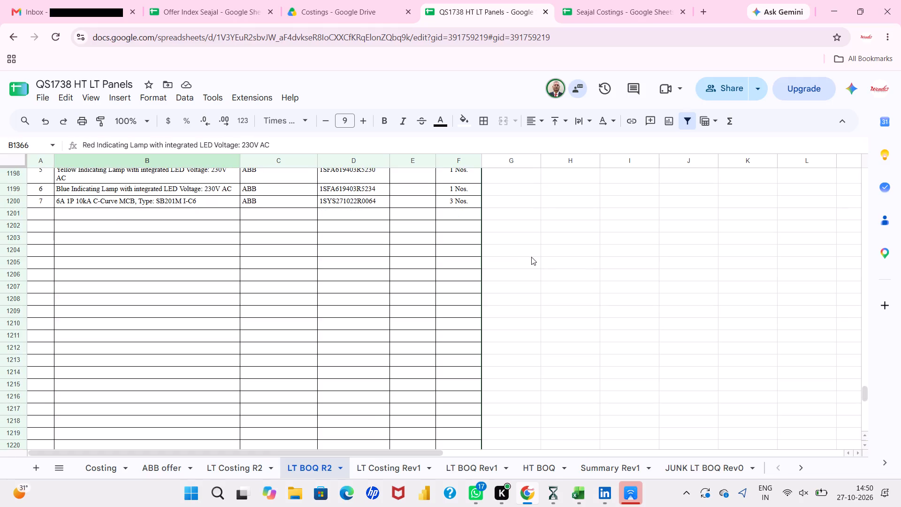
# Return to the collaborator's position in LT BOQ R2 and recheck METER BOX-5 from its heading through the PSPCL and DG incomers.
pyautogui.click(556, 90)
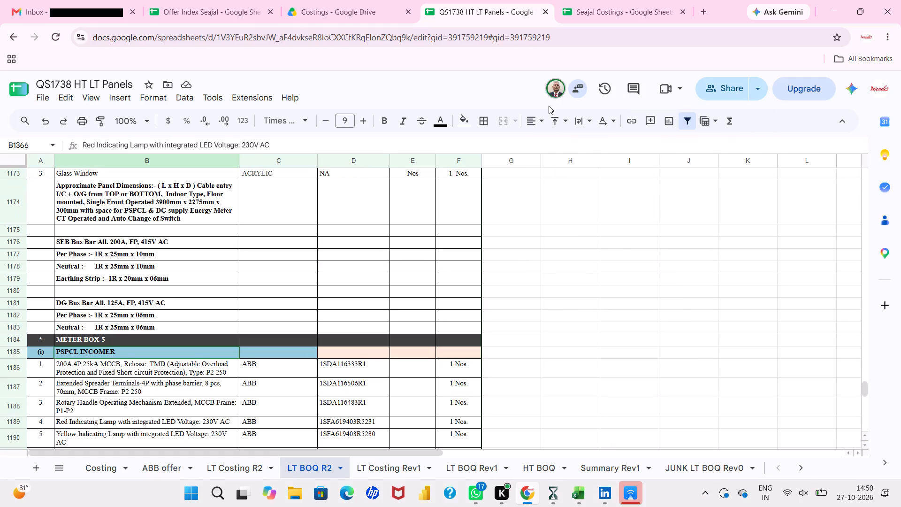
pyautogui.scroll(-2, 525, 169)
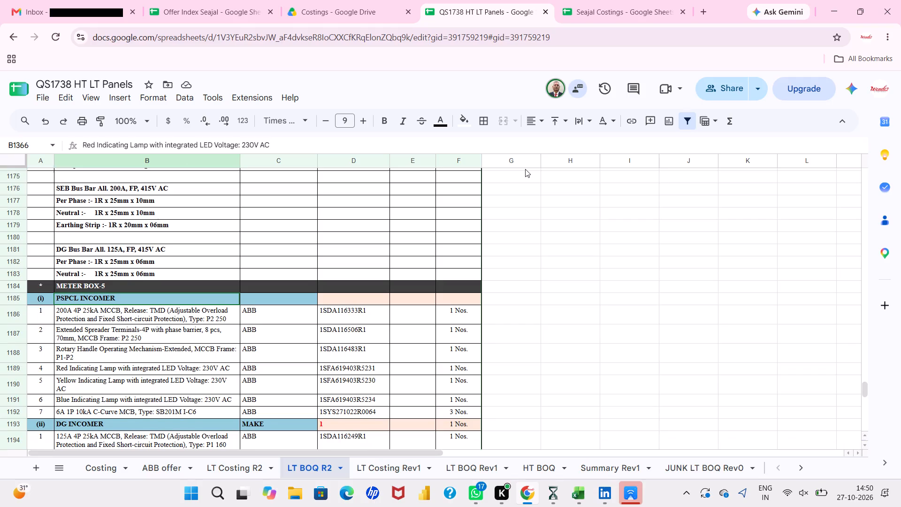
pyautogui.scroll(-2, 525, 169)
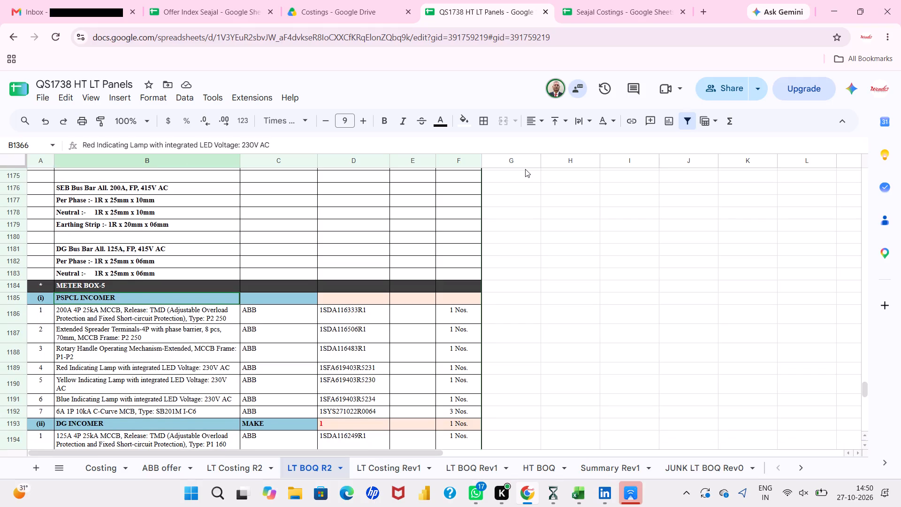
pyautogui.scroll(-2, 525, 169)
pyautogui.click(561, 83)
pyautogui.click(561, 83)
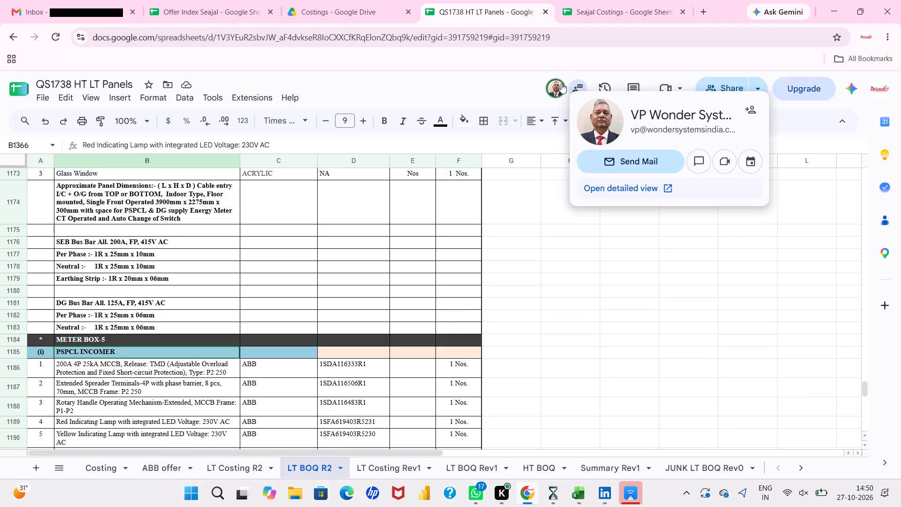
pyautogui.scroll(-3, 529, 274)
pyautogui.scroll(1, 529, 274)
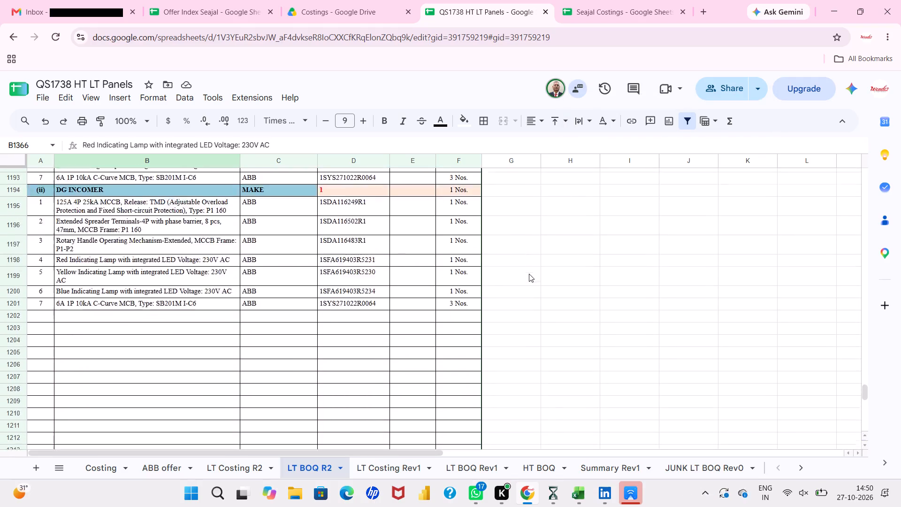
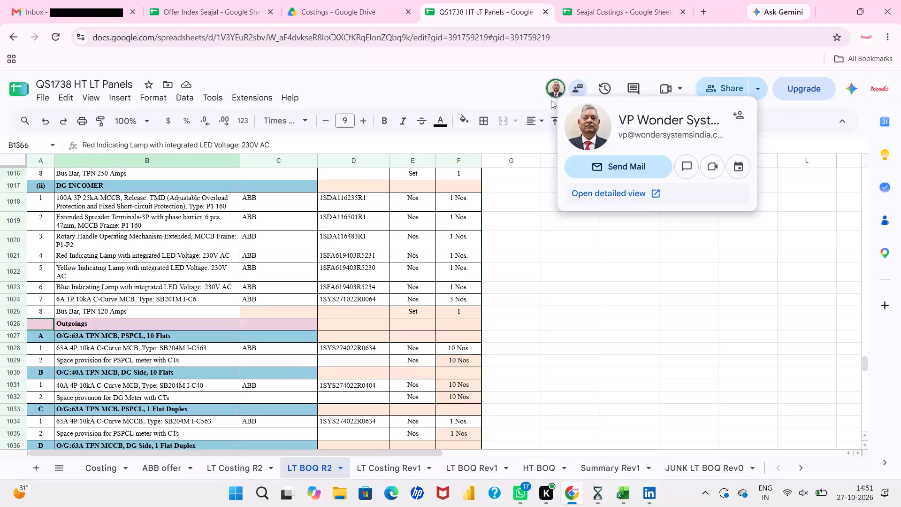
# Examine METER BOX-1 in LT BOQ R2 from its heading through the PSPCL and DG incomers, outgoing feeders and ACCL items.
pyautogui.scroll(3, 513, 220)
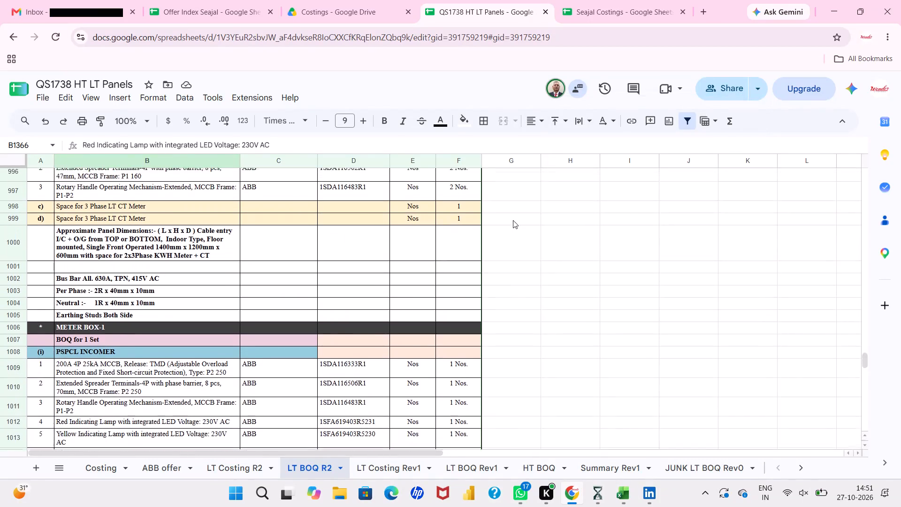
pyautogui.scroll(-3, 513, 220)
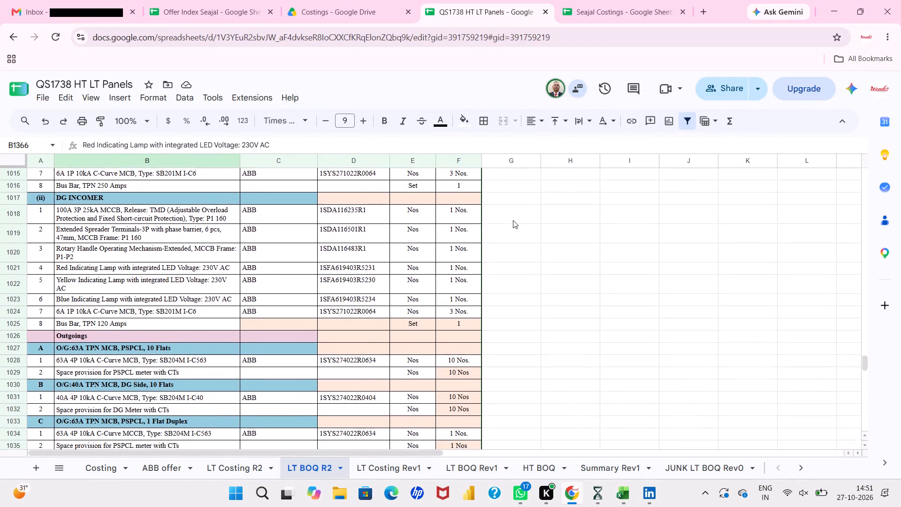
pyautogui.scroll(-3, 513, 220)
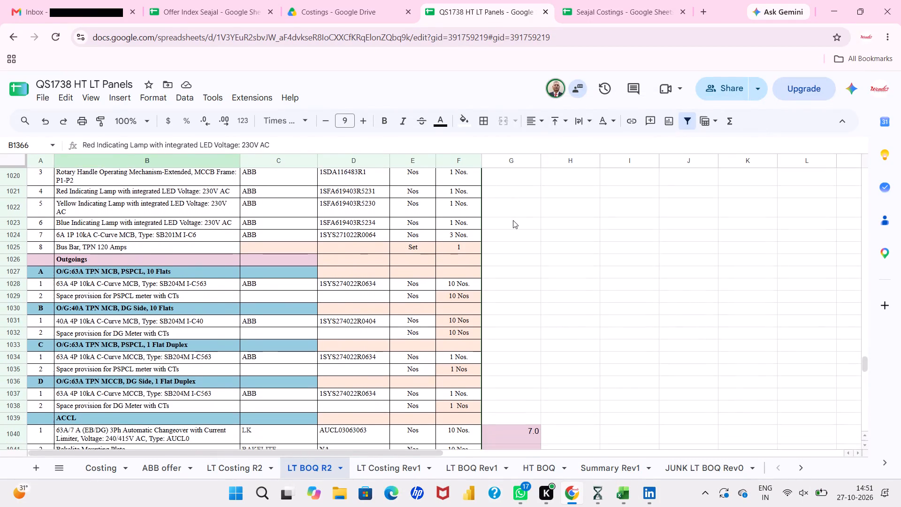
pyautogui.scroll(-2, 513, 220)
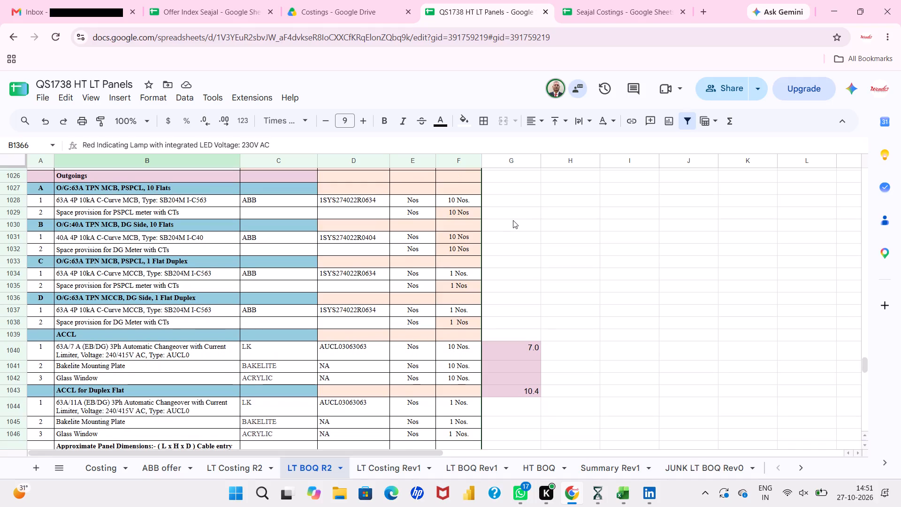
pyautogui.scroll(-1, 513, 220)
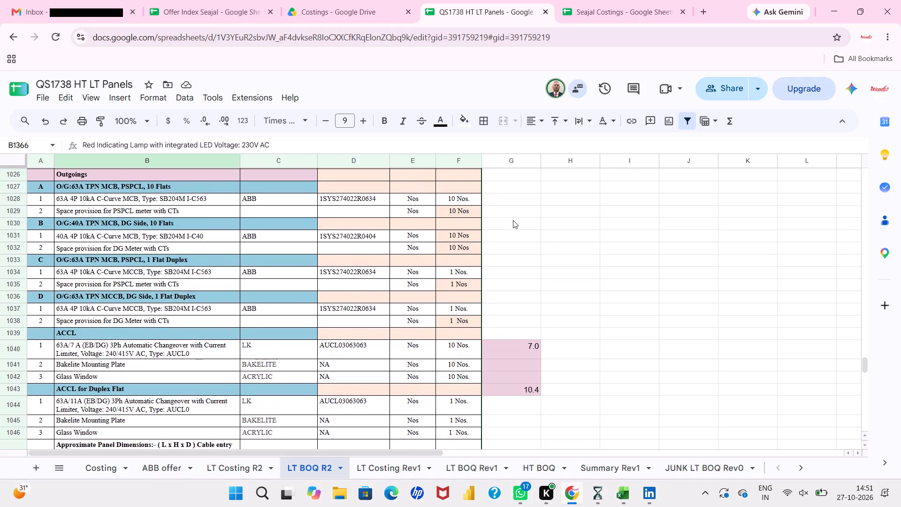
# Jump to the collaborator's position near row 1204 in LT BOQ R2 and review that meter box's incomers and outgoing feeder quantities.
pyautogui.click(546, 91)
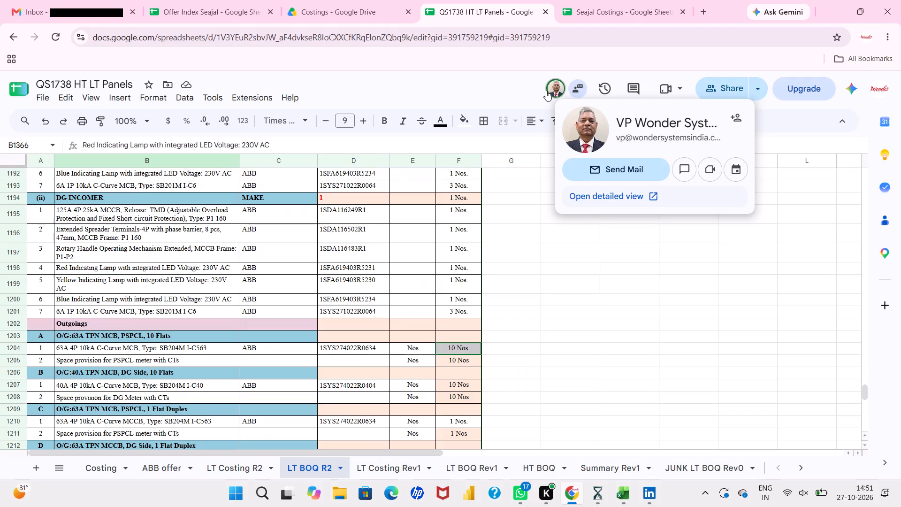
pyautogui.scroll(2, 478, 215)
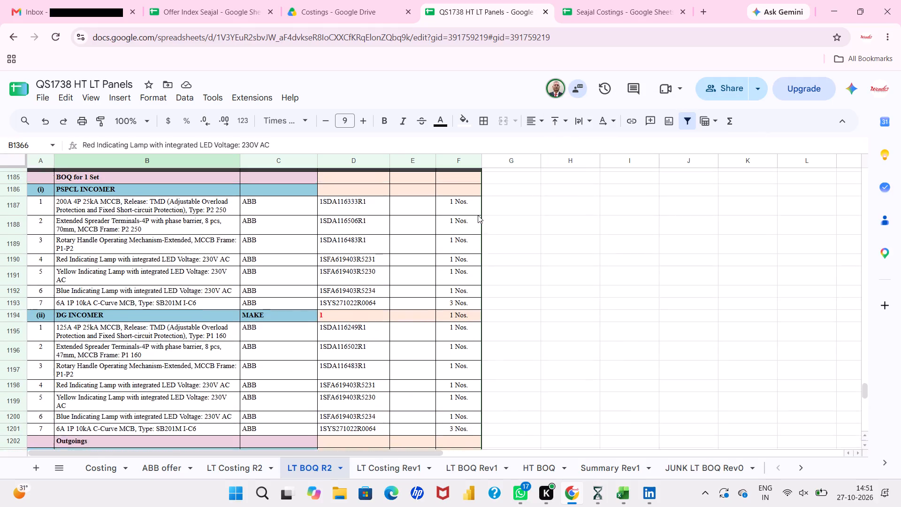
pyautogui.scroll(-2, 478, 215)
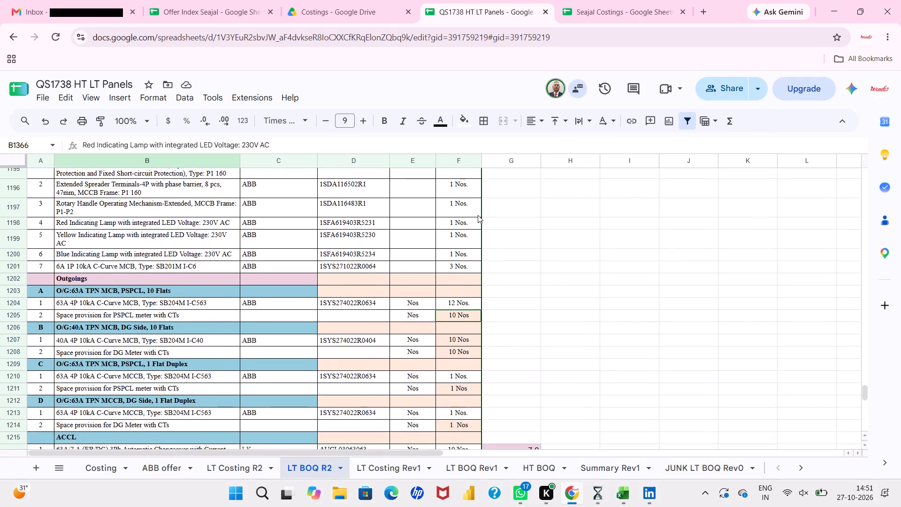
pyautogui.scroll(-1, 478, 215)
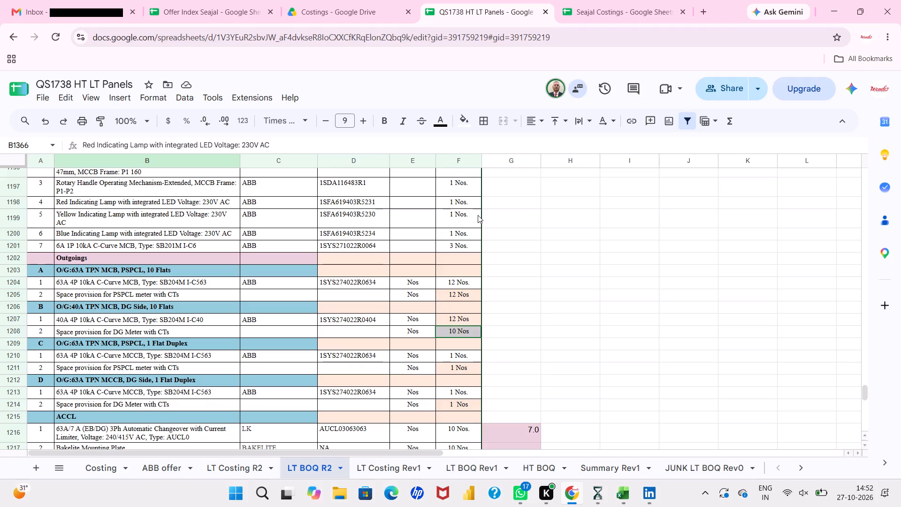
# Review the quantities of the PSPCL and DG outgoings and the ACCL and duplex-flat ACCL items above METER BOX-6 in LT BOQ R2.
pyautogui.scroll(-1, 478, 215)
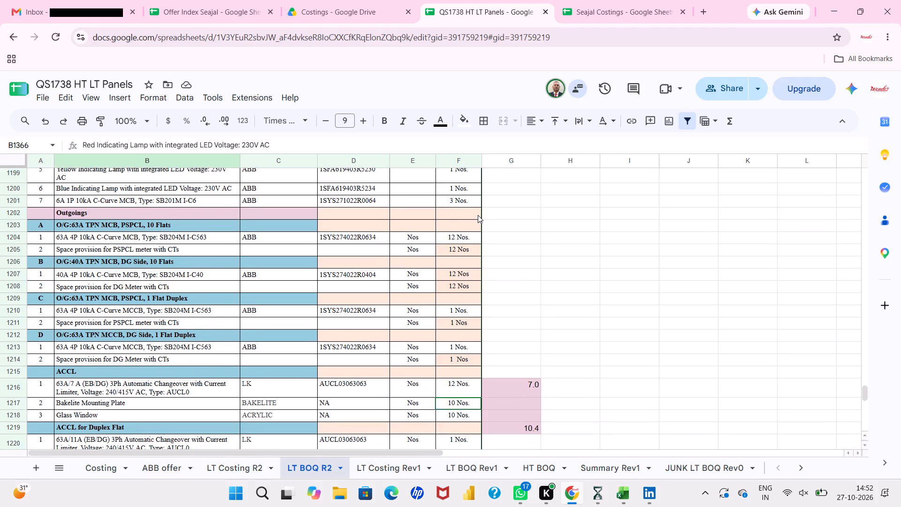
pyautogui.scroll(-1, 478, 215)
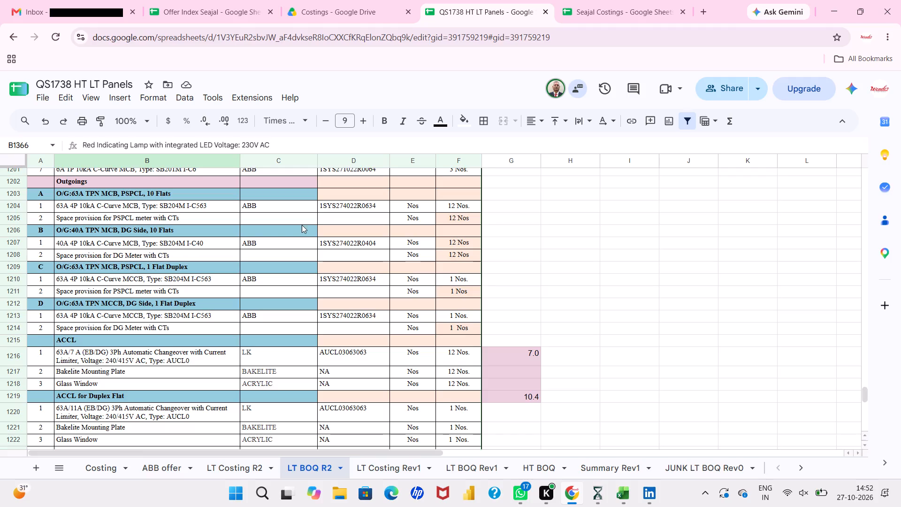
pyautogui.click(251, 230)
pyautogui.scroll(-1, 251, 230)
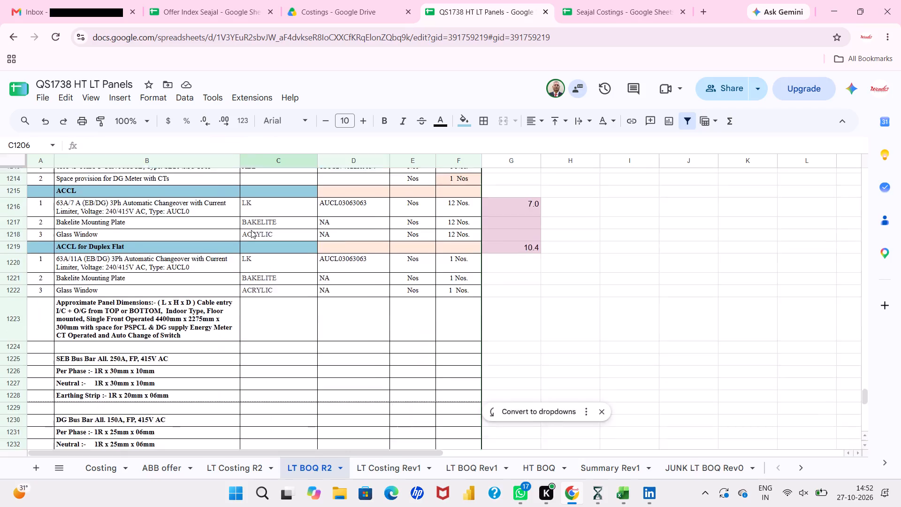
pyautogui.scroll(1, 251, 230)
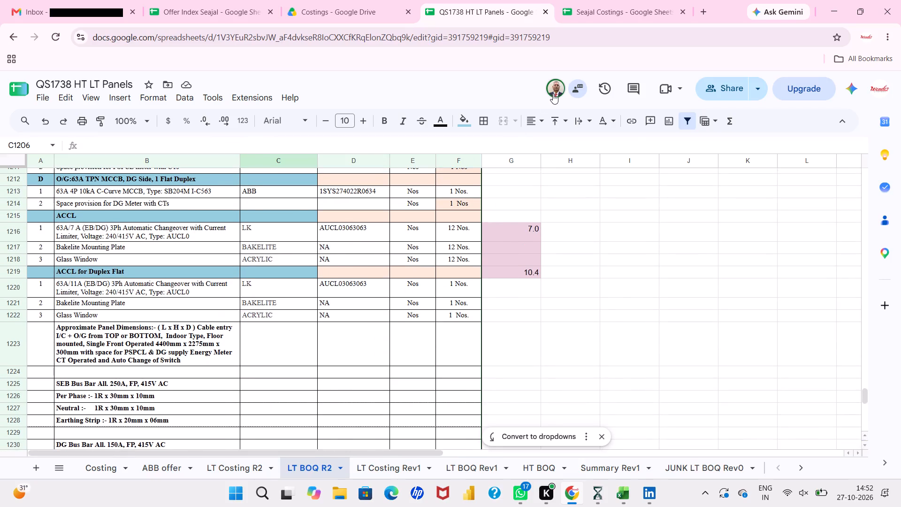
pyautogui.click(551, 93)
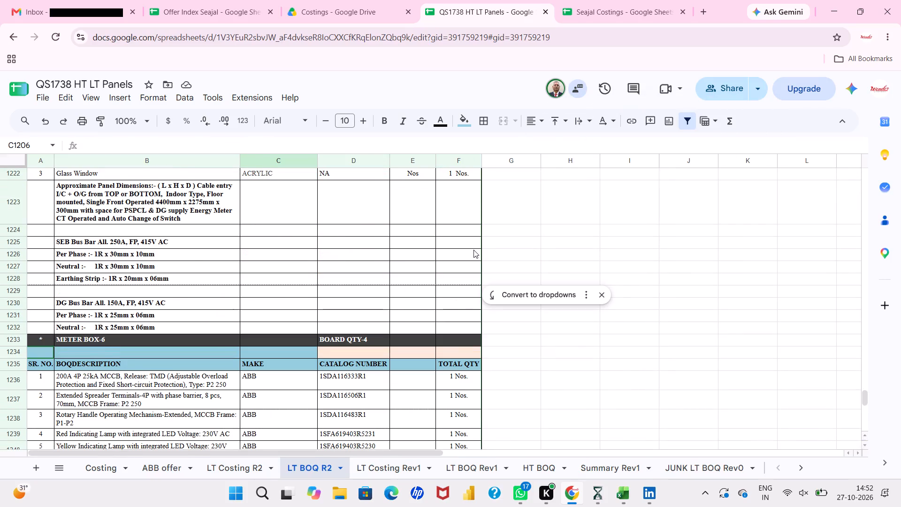
pyautogui.scroll(2, 473, 250)
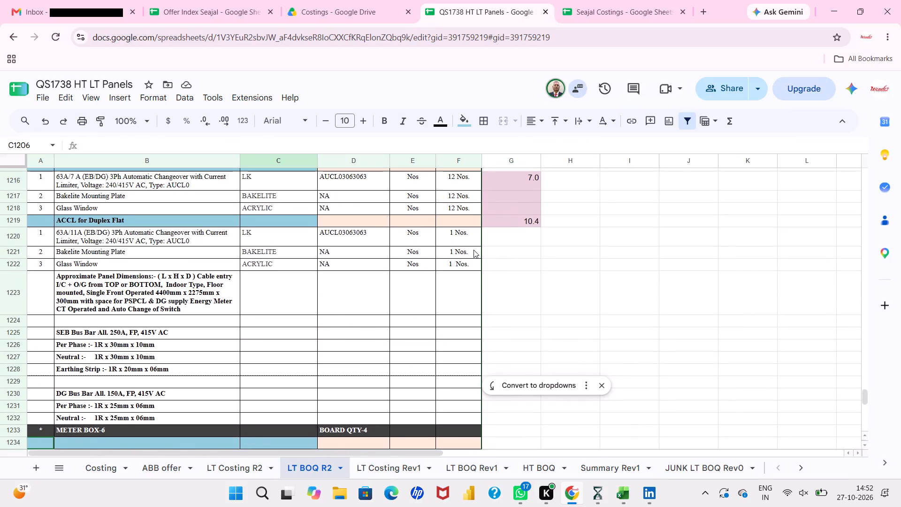
pyautogui.scroll(-1, 473, 250)
pyautogui.scroll(2, 473, 250)
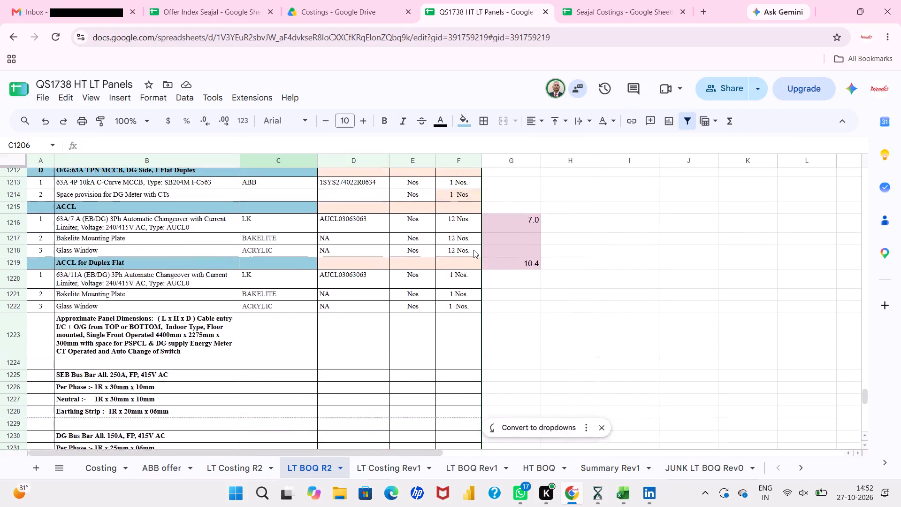
pyautogui.scroll(2, 473, 250)
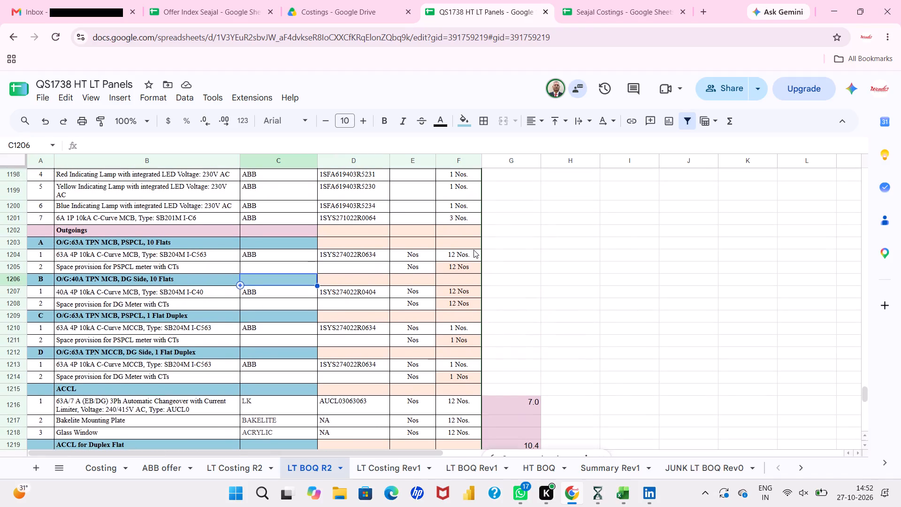
pyautogui.scroll(1, 473, 250)
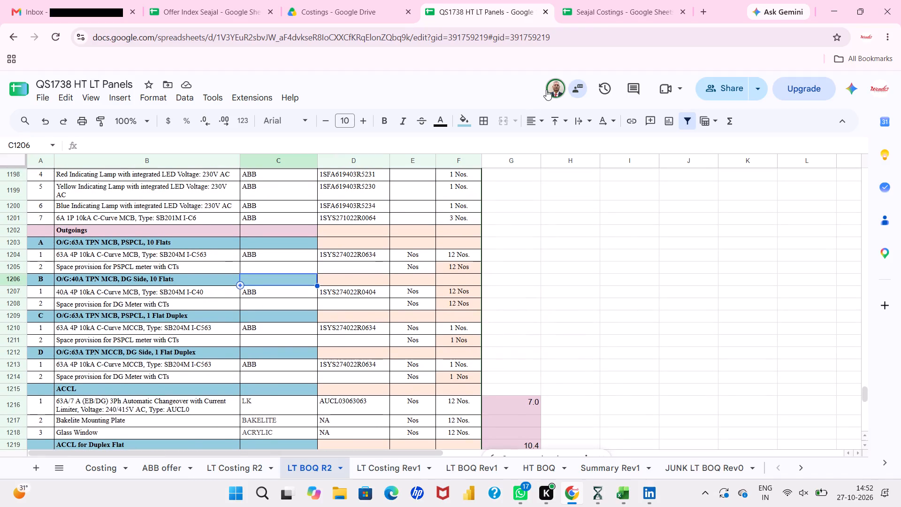
# Go to the collaborator's current cell and review the METER BOX-6 incomer, outgoing and ACCL rows being edited.
pyautogui.click(555, 88)
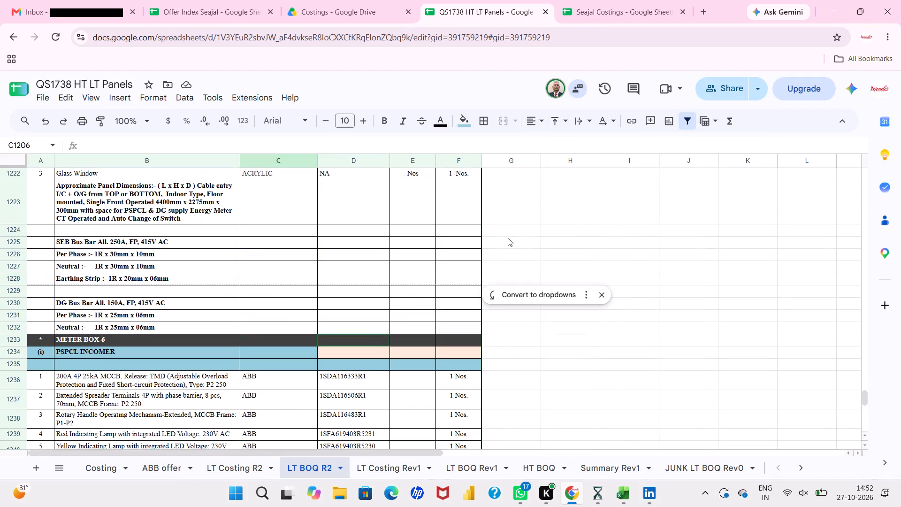
pyautogui.scroll(-1, 508, 238)
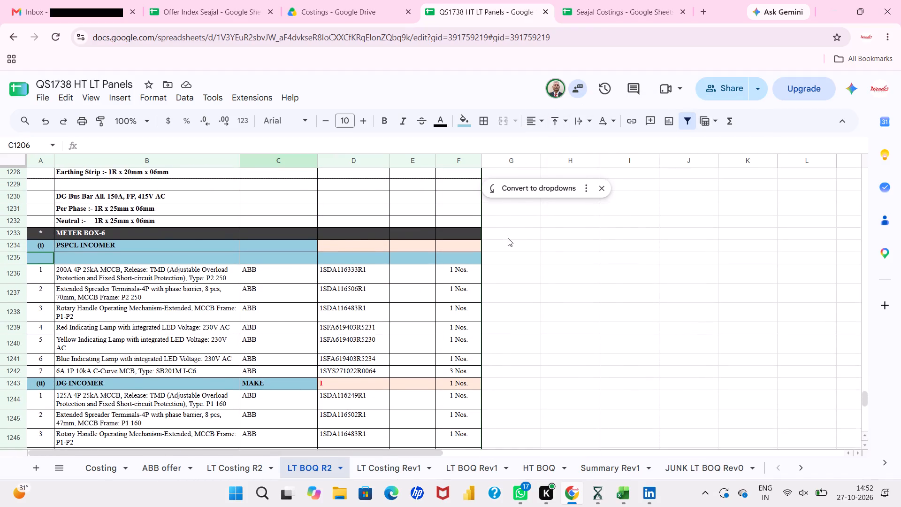
pyautogui.scroll(-2, 508, 238)
pyautogui.scroll(1, 508, 238)
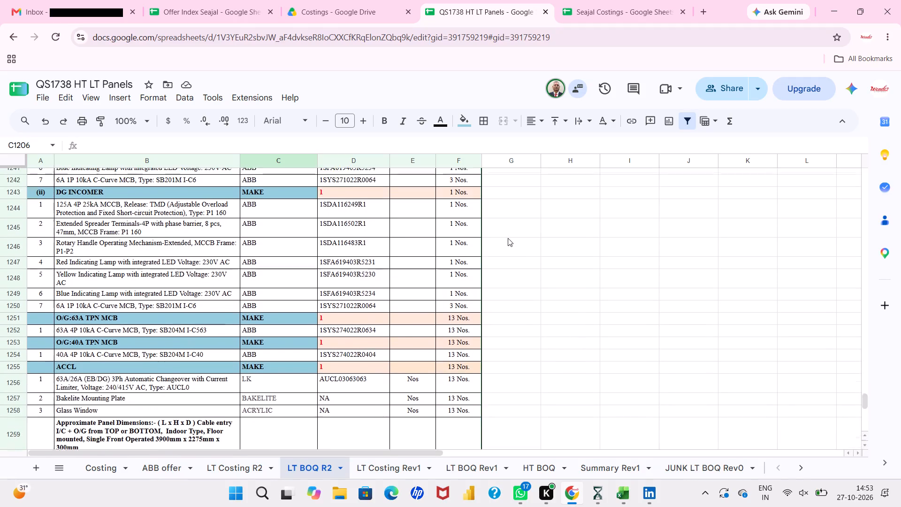
pyautogui.scroll(1, 508, 238)
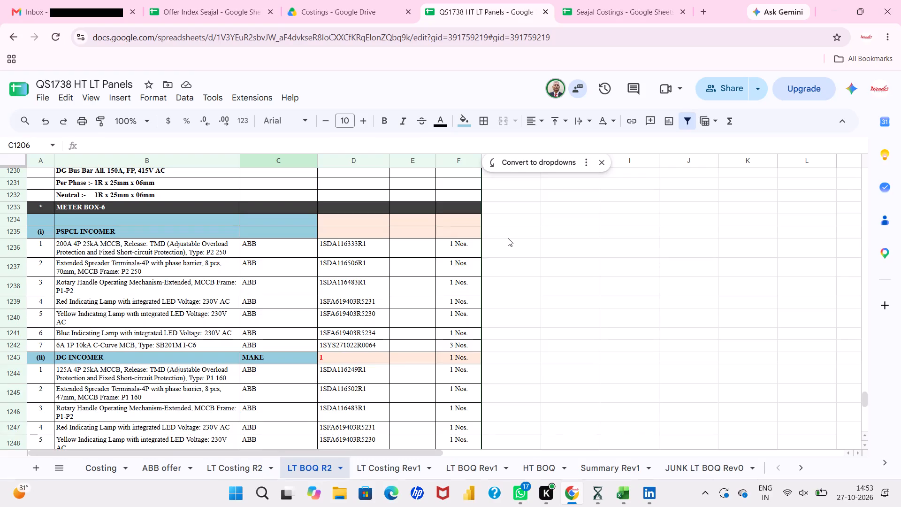
# Go to the collaborator's current position in LT BOQ R2 and review the bus bar rows and METER BOX-6 heading.
pyautogui.click(557, 90)
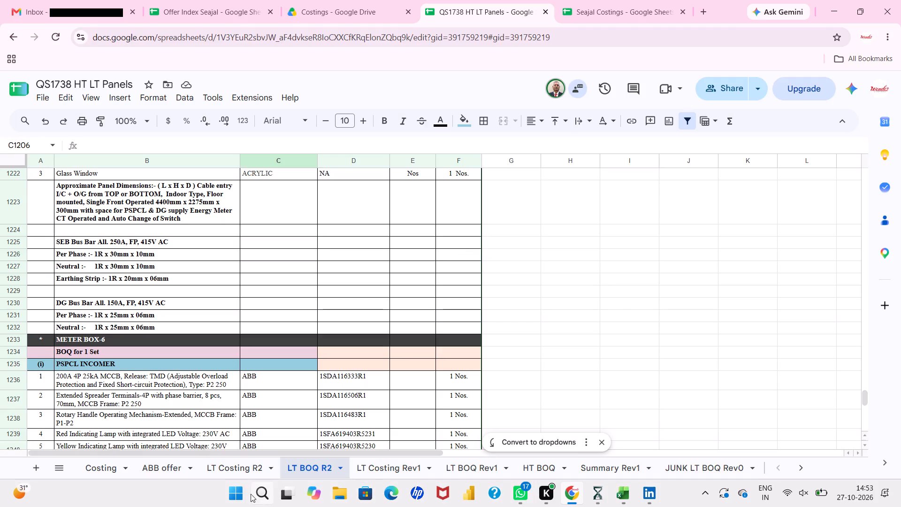
# Launch the Instagram app from the recent Windows searches.
pyautogui.click(267, 494)
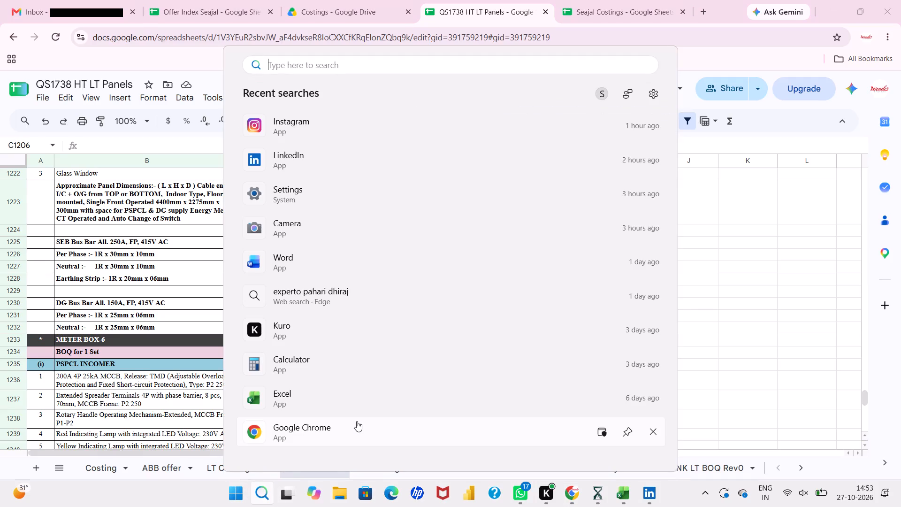
pyautogui.click(339, 115)
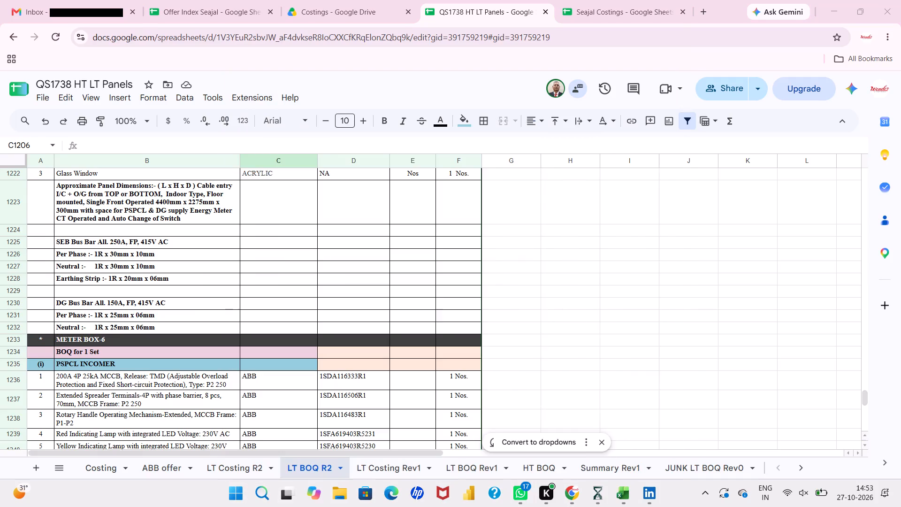
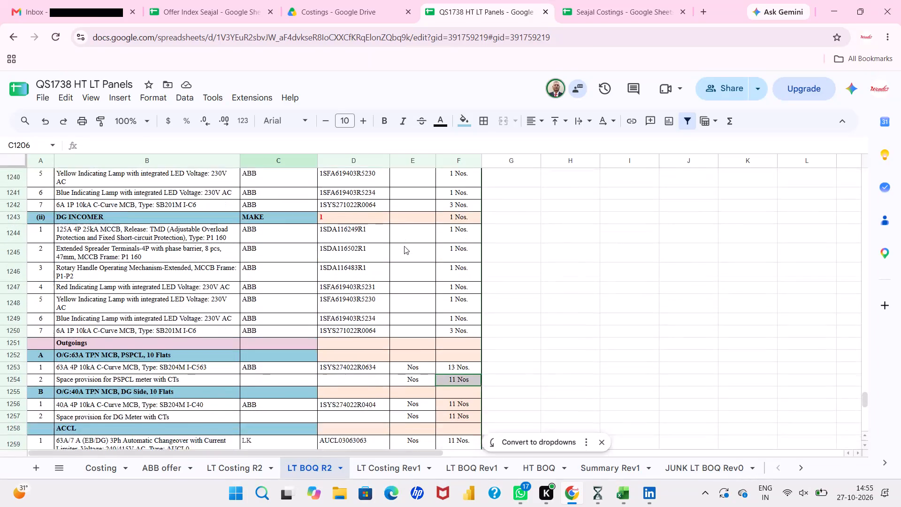
# Review the METER BOX-6 quantities in LT BOQ R2 from the DG incomer through the PSPCL and DG outgoings to the ACCL items.
pyautogui.scroll(-2, 404, 246)
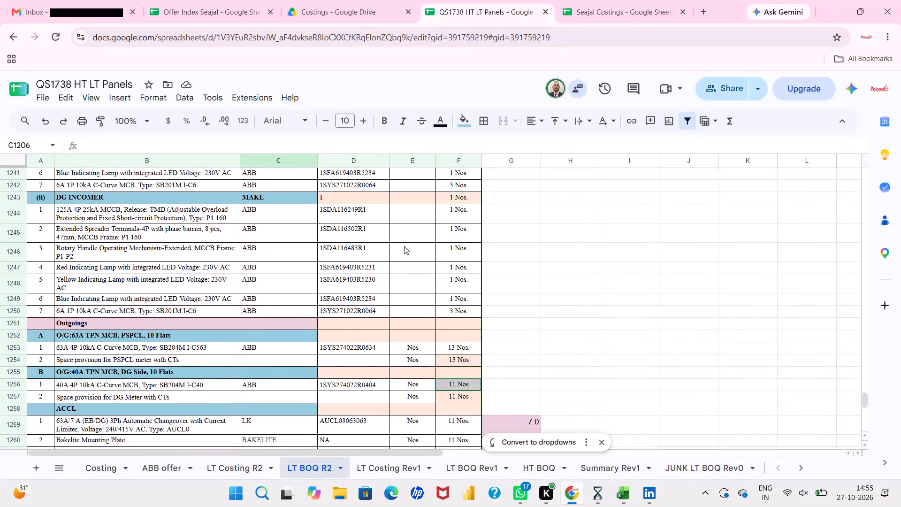
pyautogui.scroll(-1, 404, 246)
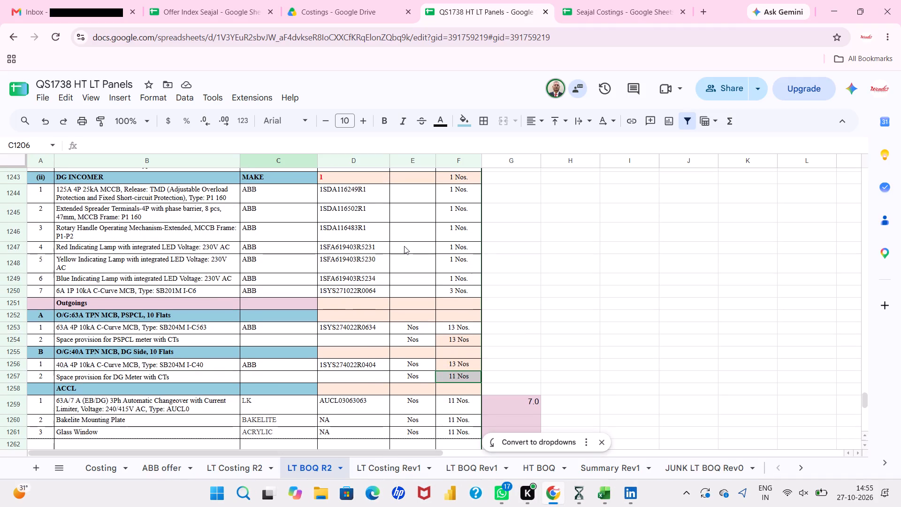
# Switch to the LT Costing R2 sheet to examine the costing of the meter box outgoing and ACCL feeders.
pyautogui.click(244, 476)
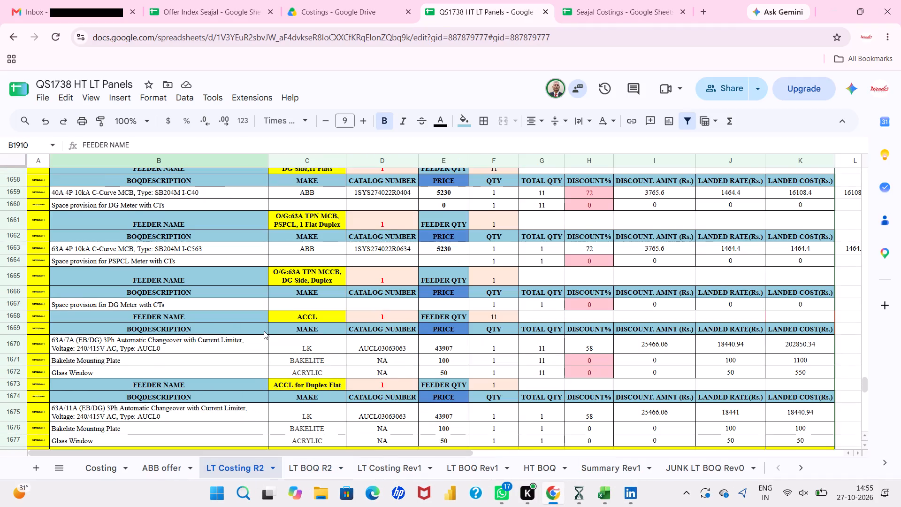
# Review the LT Costing R2 meter box sections through METER BOX-6, covering its incomers, MCB outgoings, ACCL items and panel fabrication costs, down to METER BOX-7.
pyautogui.scroll(-6, 264, 331)
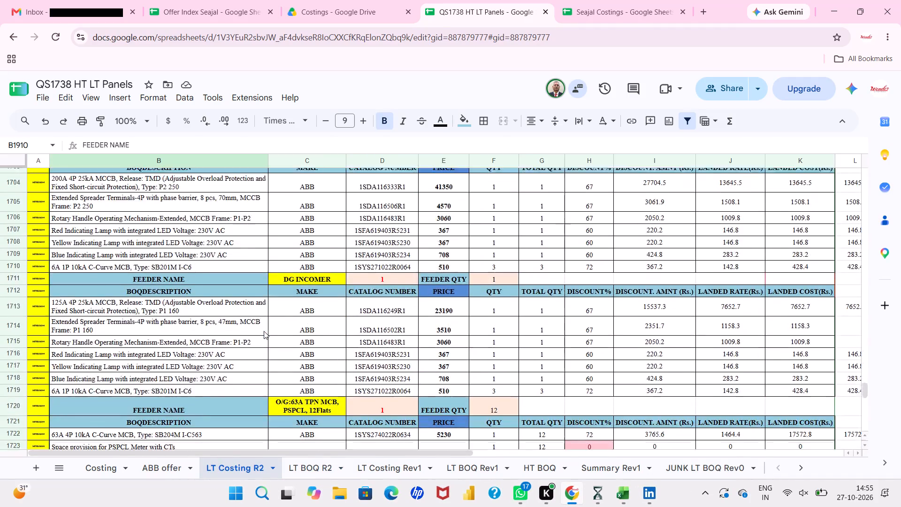
pyautogui.scroll(-3, 264, 331)
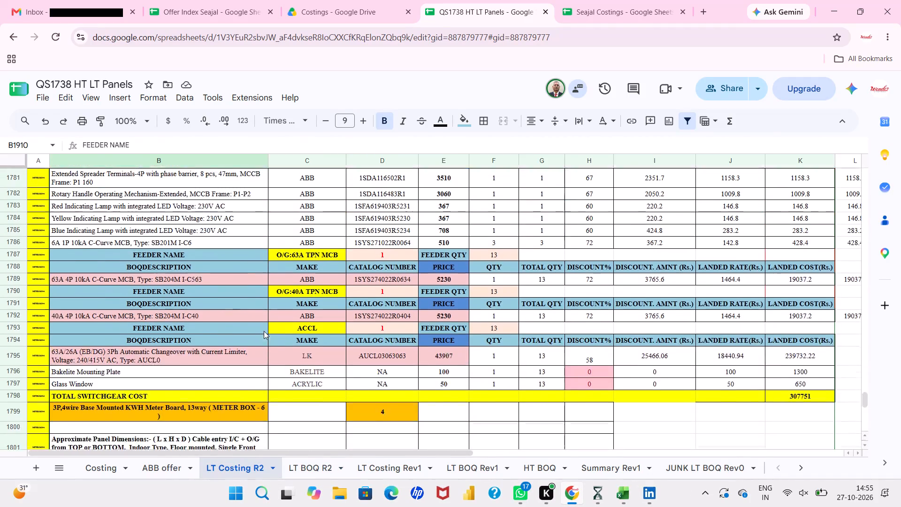
pyautogui.scroll(3, 264, 331)
pyautogui.scroll(-1, 264, 331)
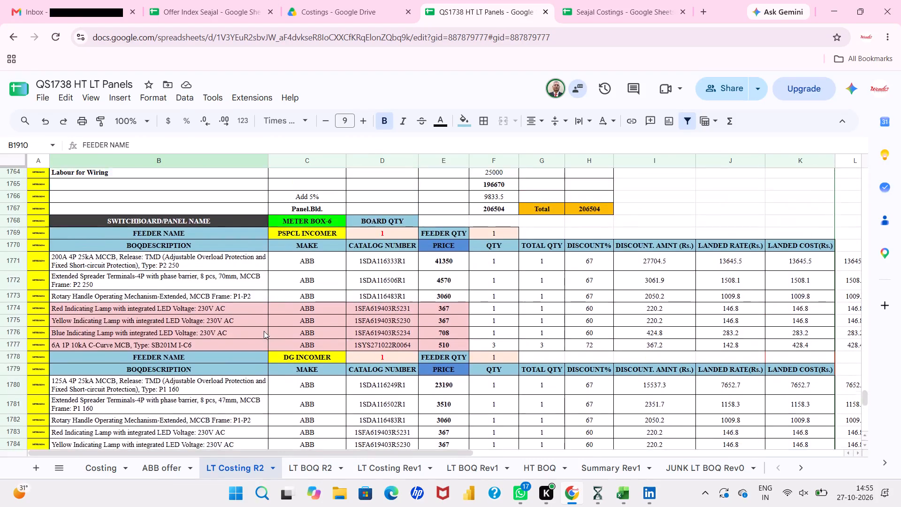
pyautogui.scroll(-3, 264, 331)
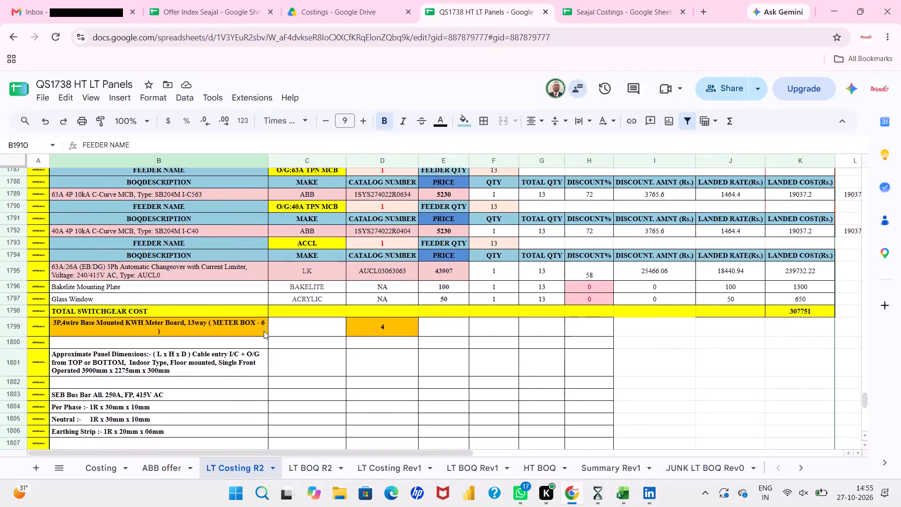
pyautogui.scroll(-1, 264, 331)
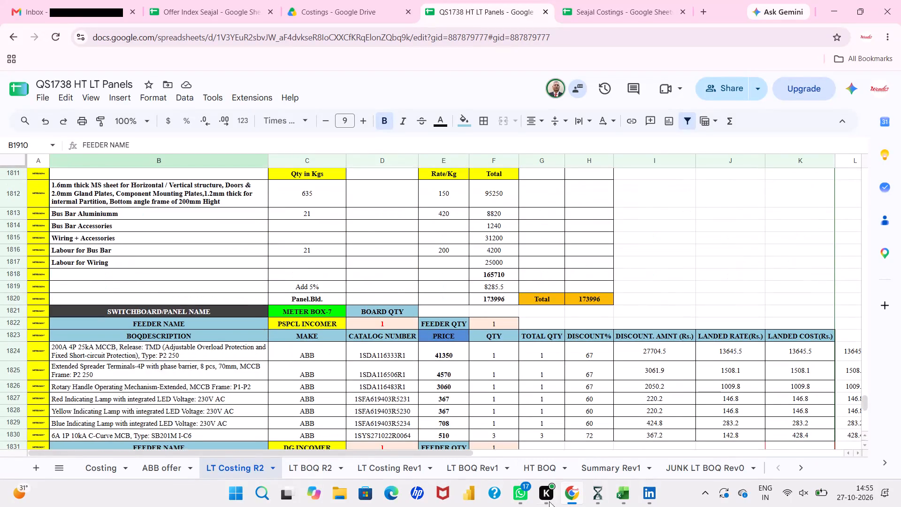
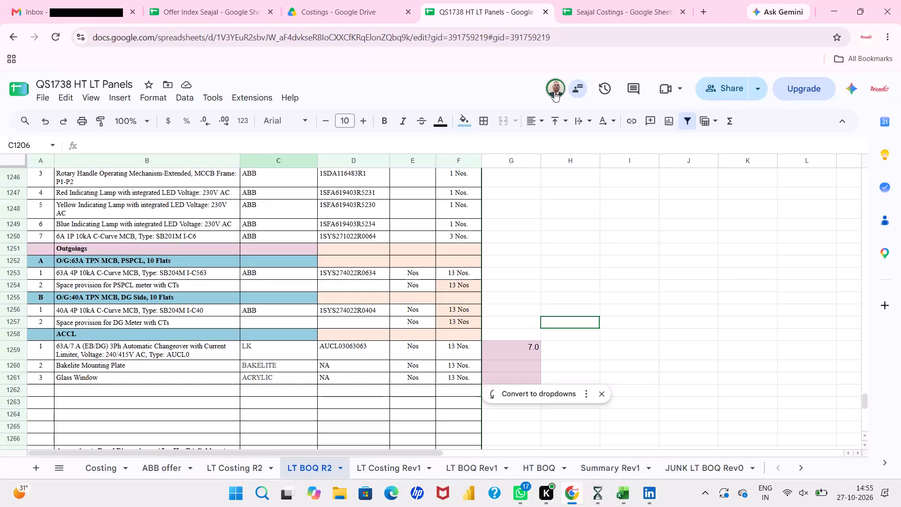
# Review LT BOQ R2 from the METER BOX-6 outgoings through METER BOX-7 and the section below it, covering incomers, outgoings, ACCL items and busbars.
pyautogui.scroll(-2, 461, 272)
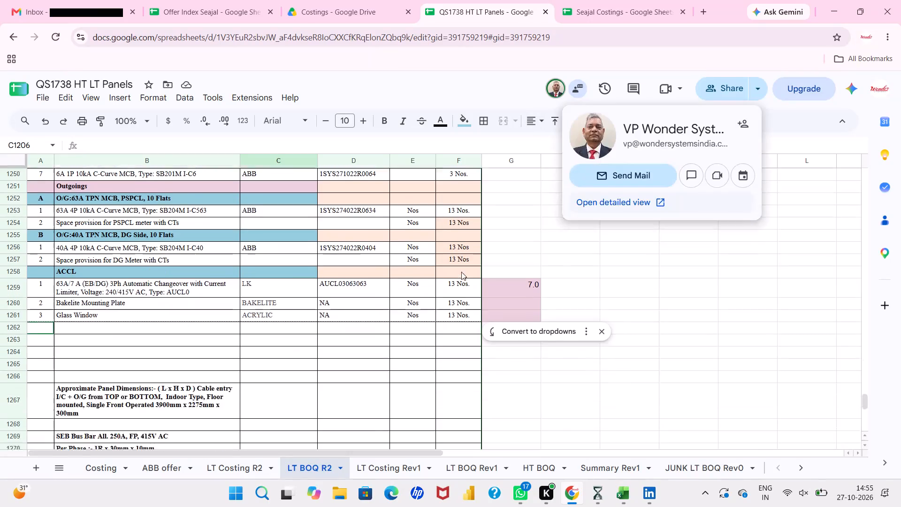
pyautogui.scroll(-2, 461, 272)
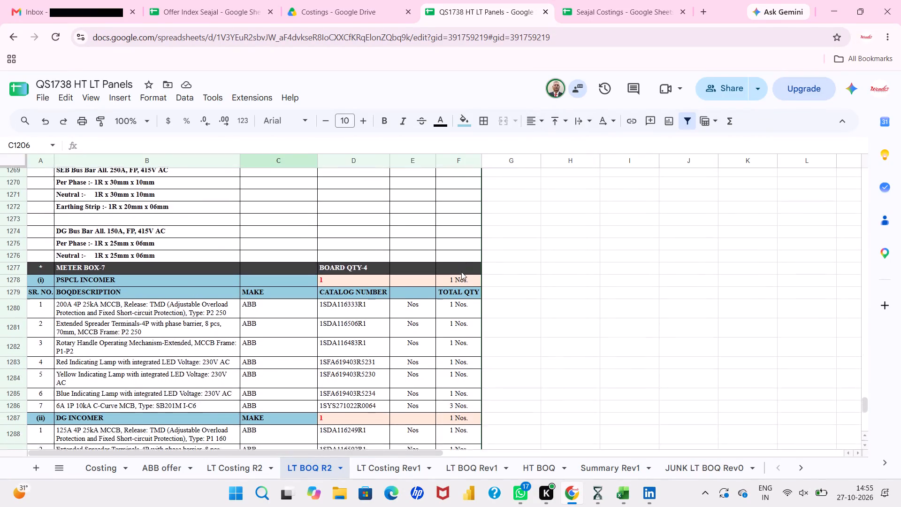
pyautogui.scroll(-2, 461, 272)
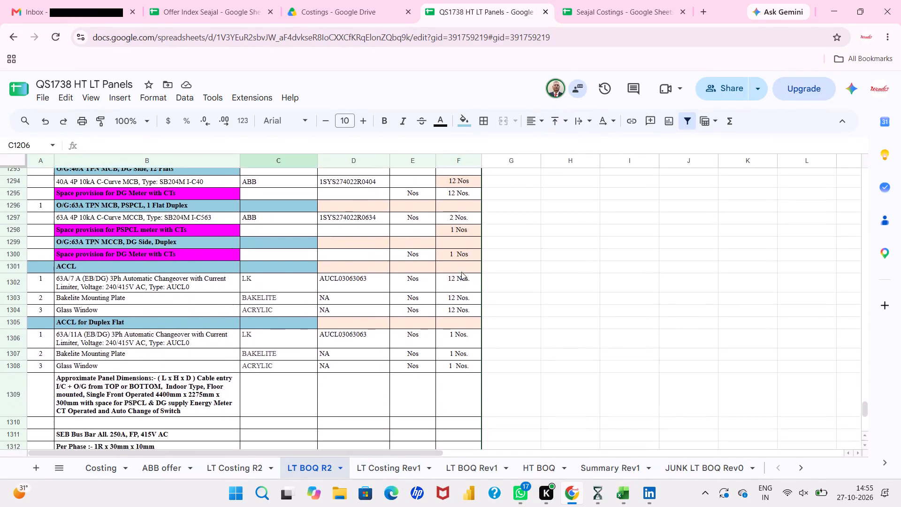
pyautogui.scroll(-5, 461, 272)
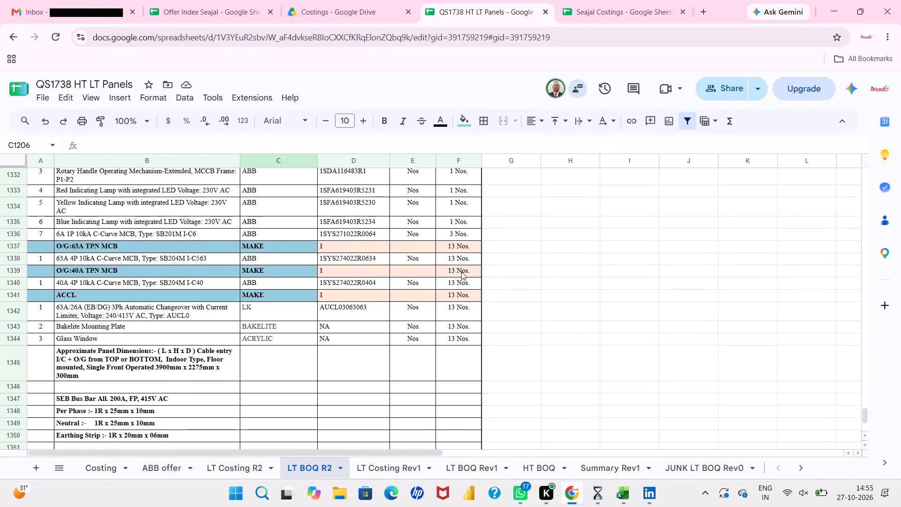
pyautogui.scroll(1, 503, 199)
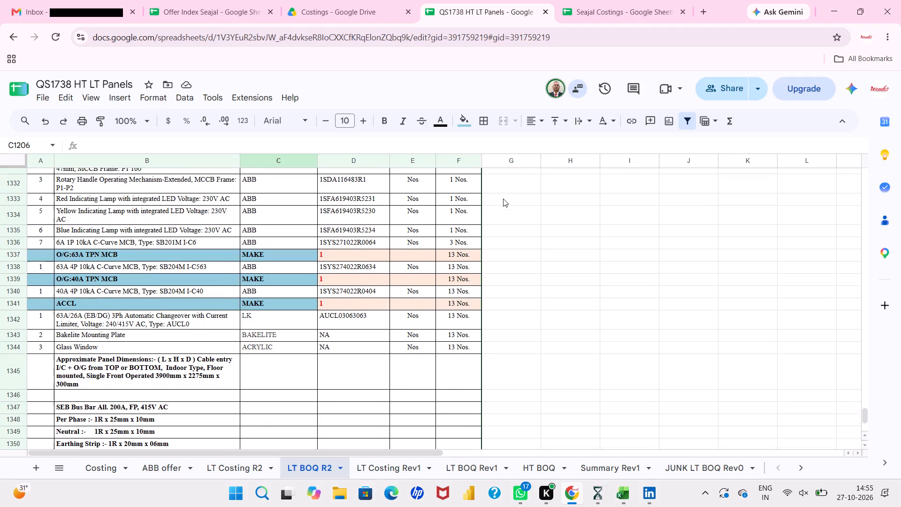
pyautogui.scroll(1, 503, 199)
# Go to the collaborator's current cell in LT BOQ R2 to check the METER BOX-6 ACCL, panel dimension and busbar rows.
pyautogui.click(552, 88)
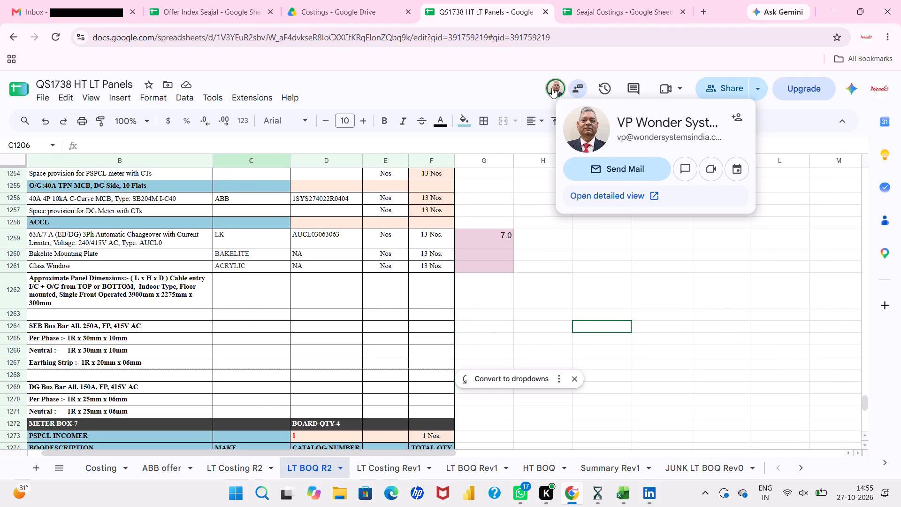
pyautogui.click(552, 88)
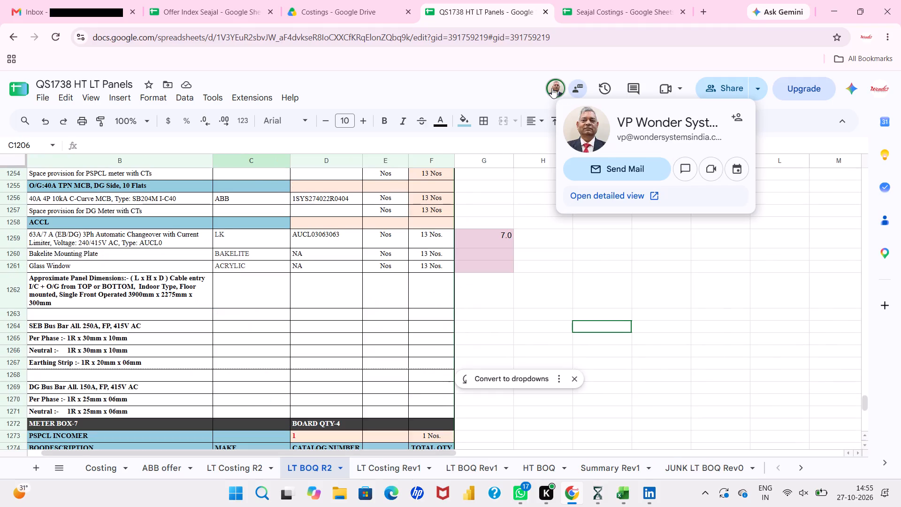
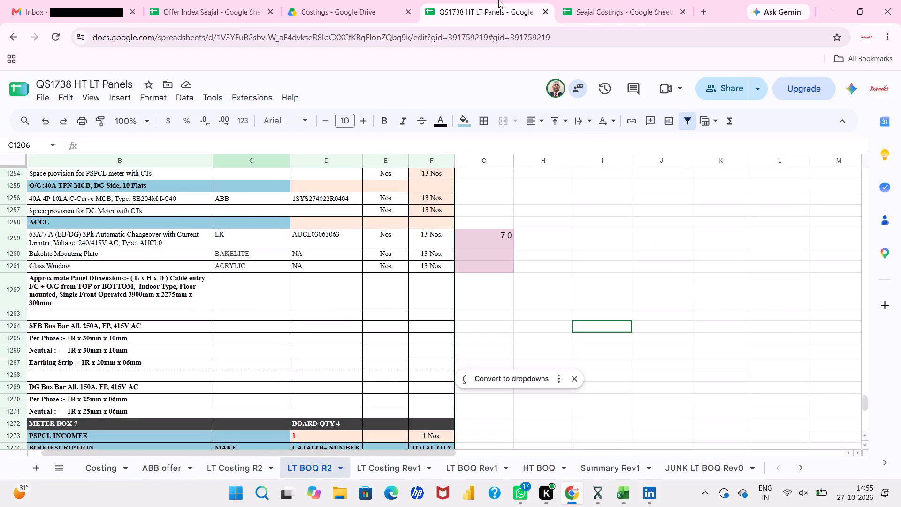
# Try to jump to the collaborator's current cell in LT BOQ R2, and dismiss the dropdown conversion suggestion.
pyautogui.click(558, 92)
pyautogui.click(558, 92)
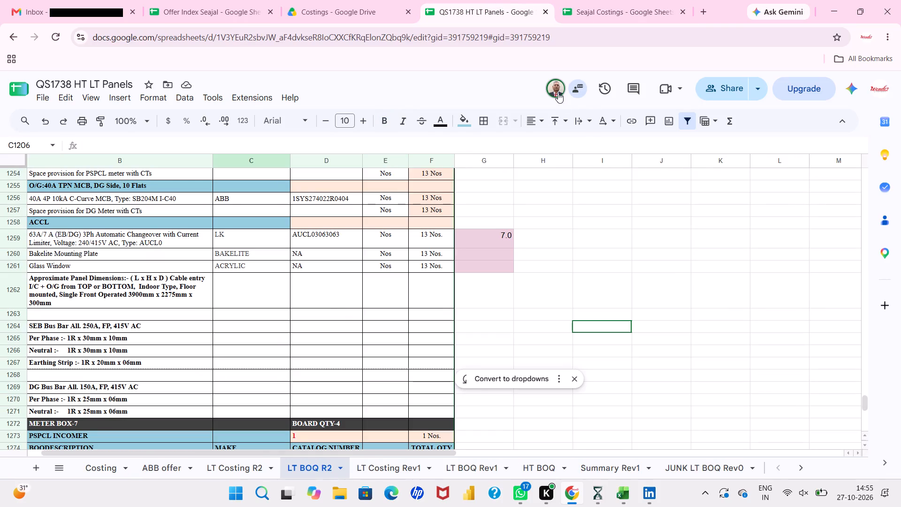
pyautogui.click(558, 92)
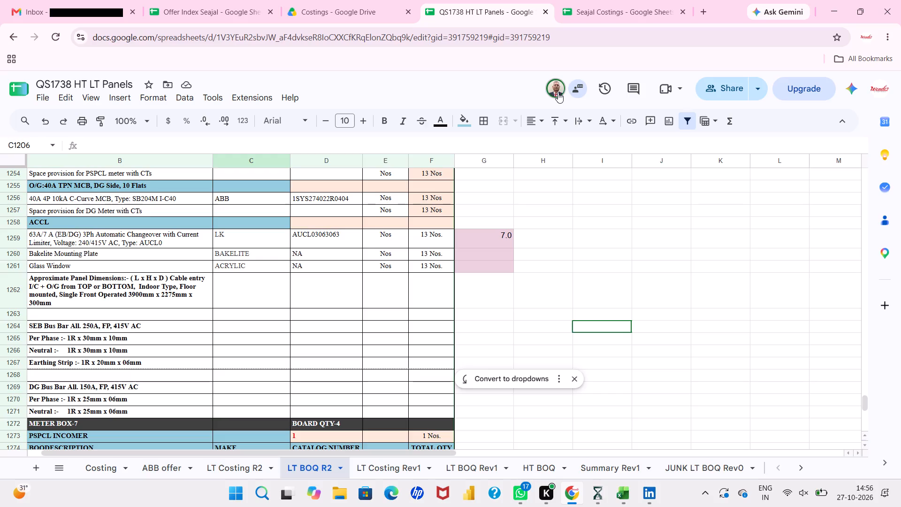
pyautogui.click(557, 88)
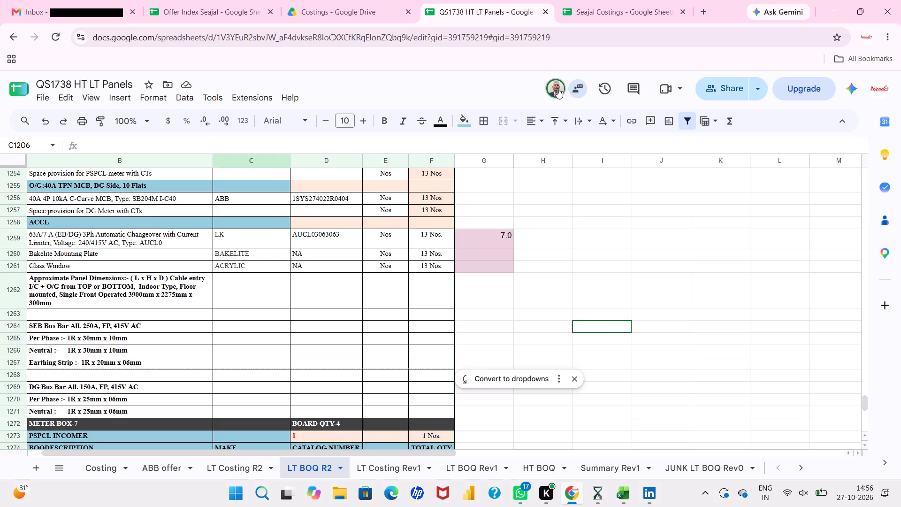
pyautogui.click(557, 88)
pyautogui.click(557, 88)
pyautogui.click(557, 88)
pyautogui.click(578, 381)
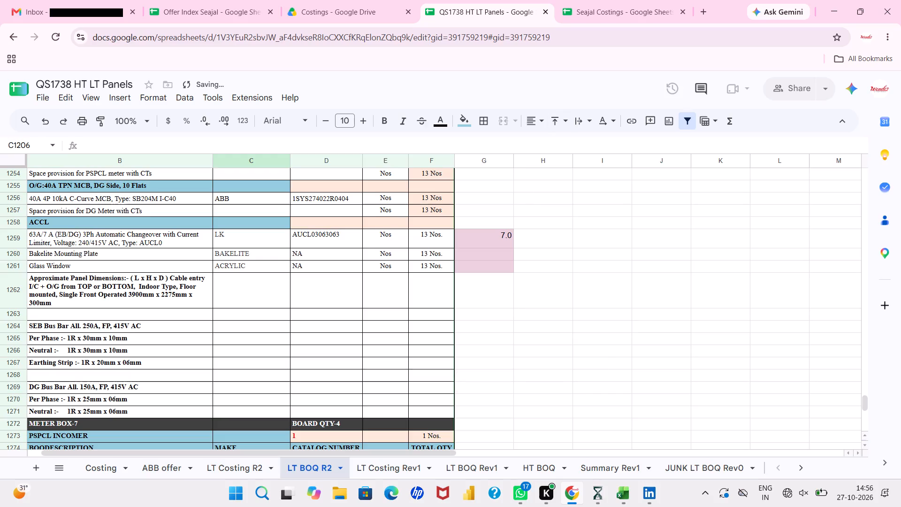
# Reload the QS1738 HT LT Panels spreadsheet.
pyautogui.hscroll(-1, 588, 92)
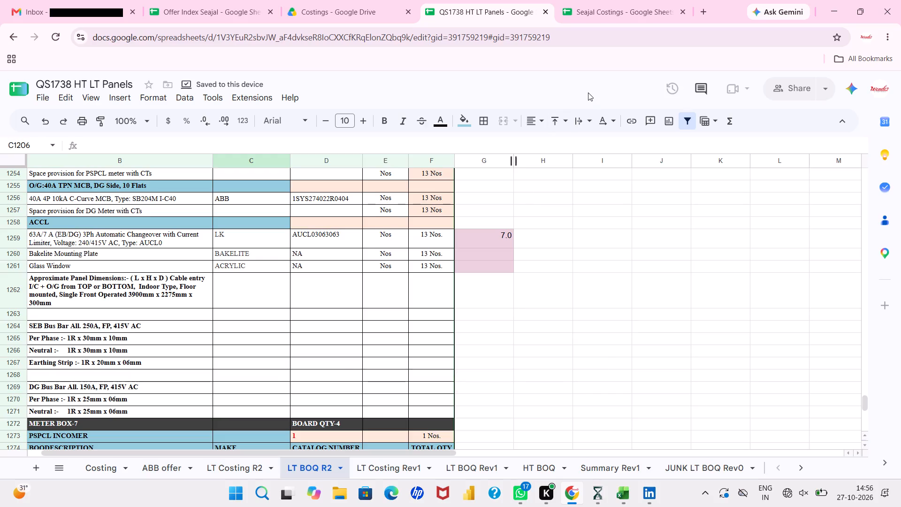
pyautogui.hscroll(-1, 588, 92)
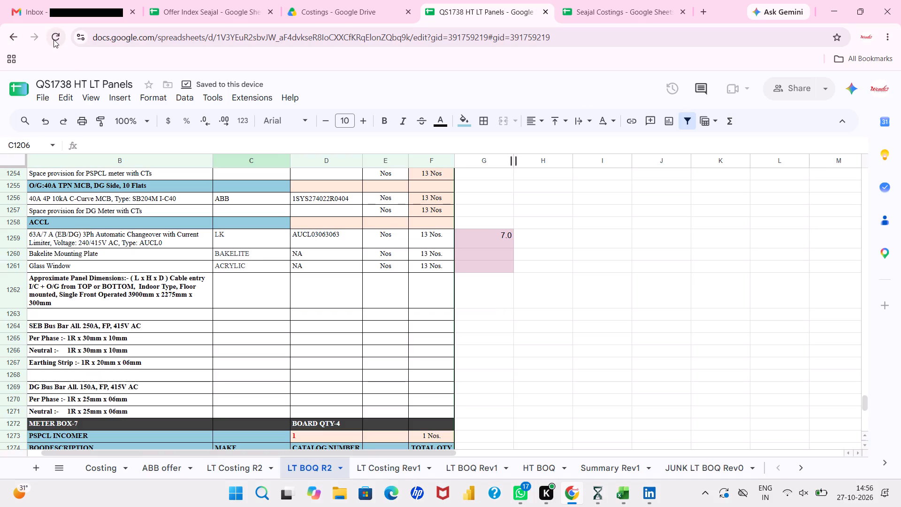
pyautogui.click(53, 39)
# Connect the computer to the WSIPL Reception 5GHz Wi-Fi network and dismiss the spreadsheet's connection notice.
pyautogui.click(782, 499)
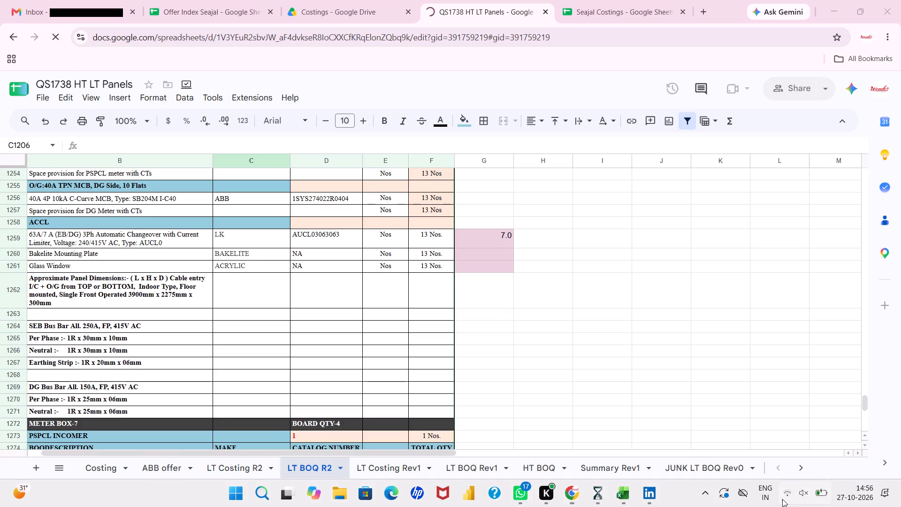
pyautogui.click(743, 268)
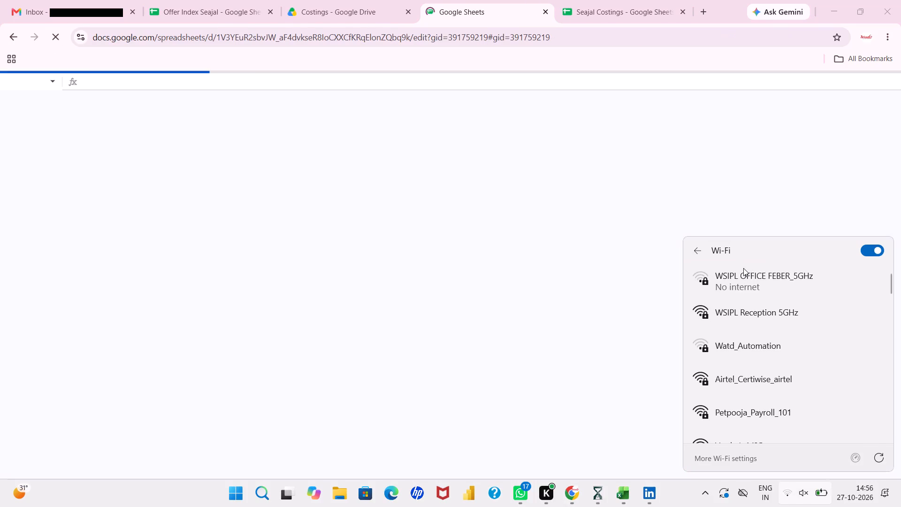
pyautogui.click(756, 320)
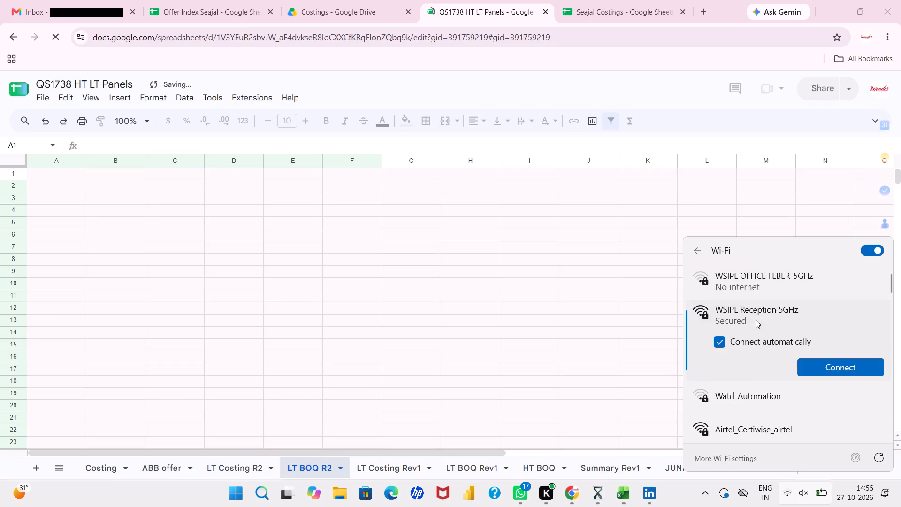
pyautogui.click(813, 368)
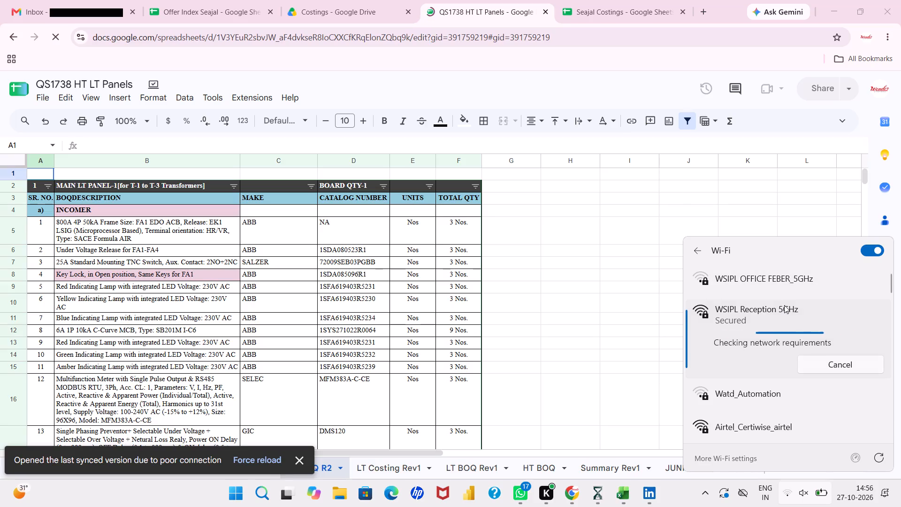
pyautogui.click(298, 462)
# In LT Costing R2, review the last meter box section, covering its DG incomer, 63A and 40A TPN MCB outgoings, ACCL and fabrication costs.
pyautogui.click(243, 473)
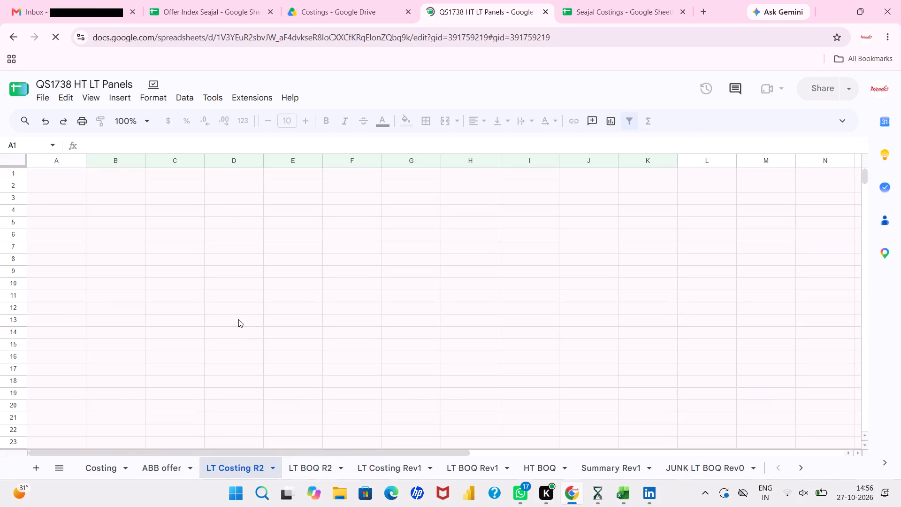
pyautogui.scroll(-7, 392, 347)
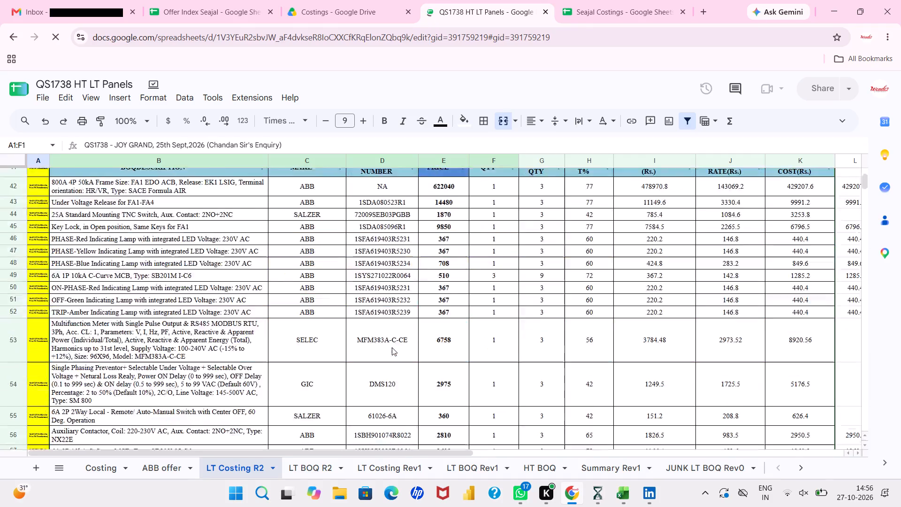
pyautogui.scroll(-13, 392, 347)
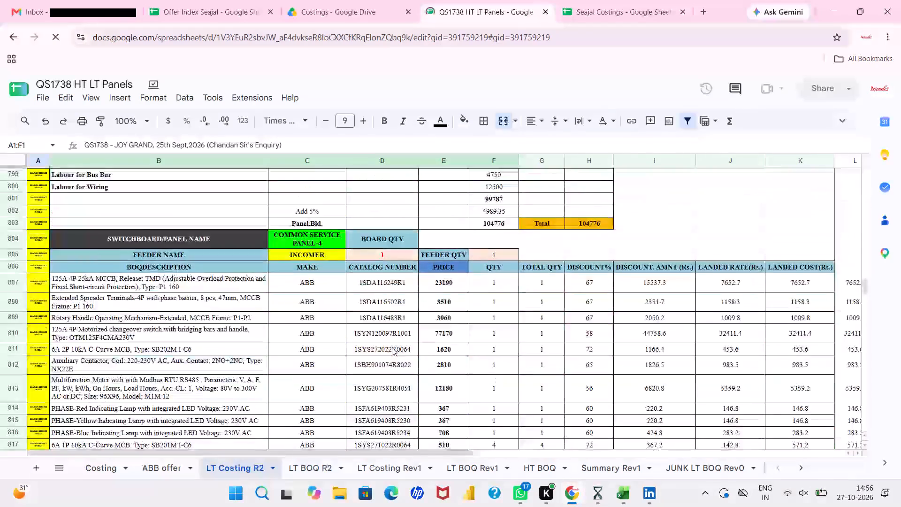
pyautogui.scroll(-13, 392, 347)
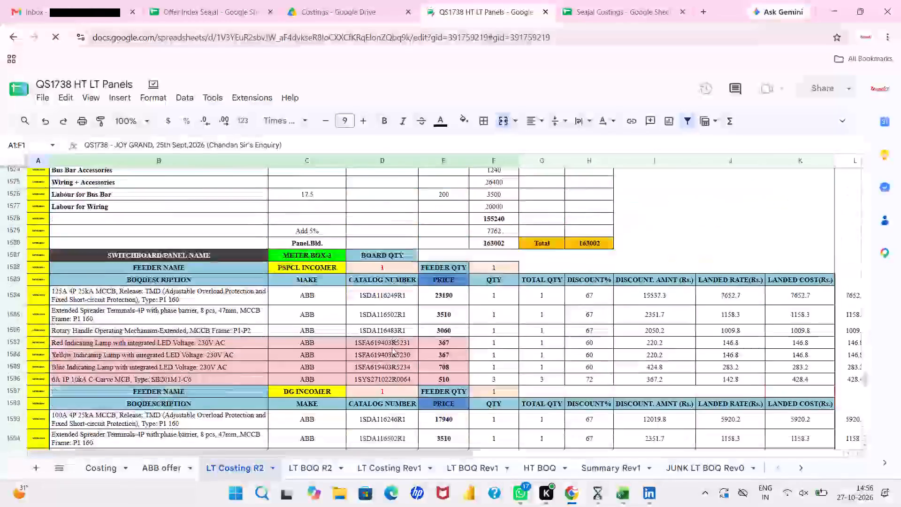
pyautogui.scroll(-7, 392, 347)
pyautogui.scroll(1, 391, 277)
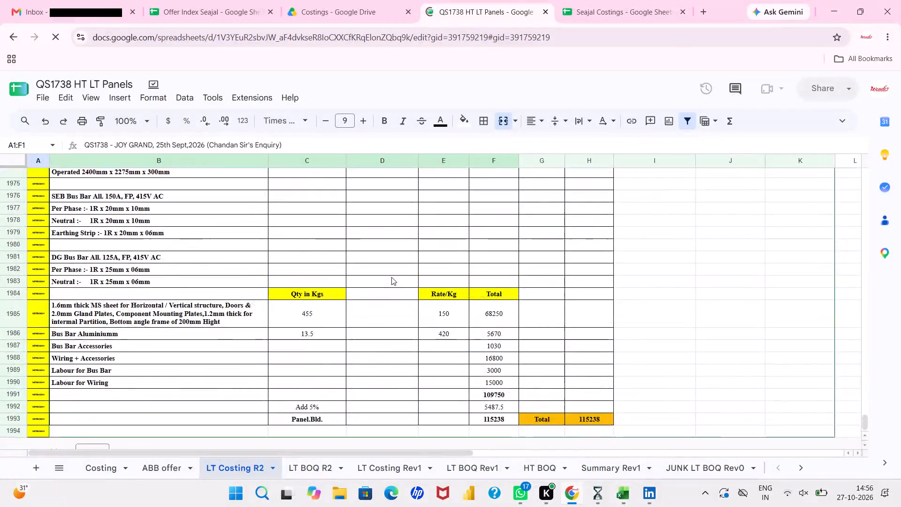
pyautogui.scroll(4, 391, 277)
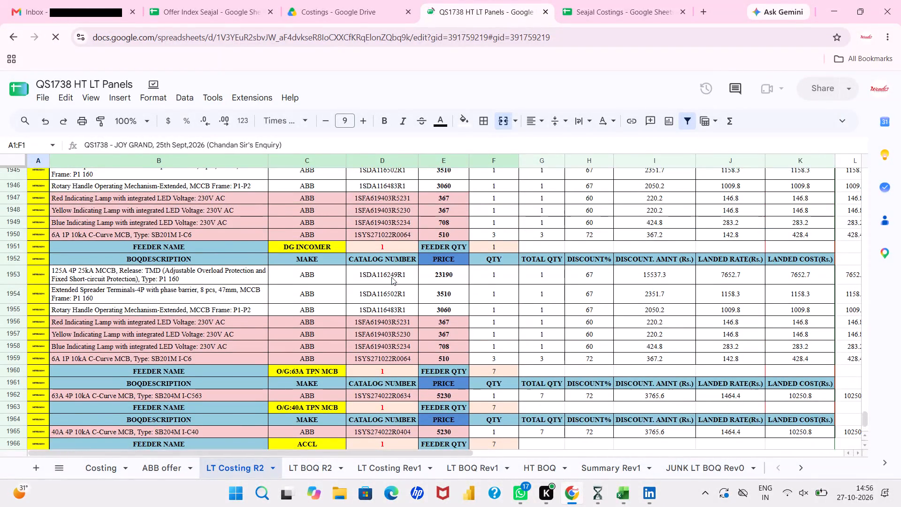
pyautogui.scroll(2, 391, 277)
pyautogui.scroll(-3, 391, 277)
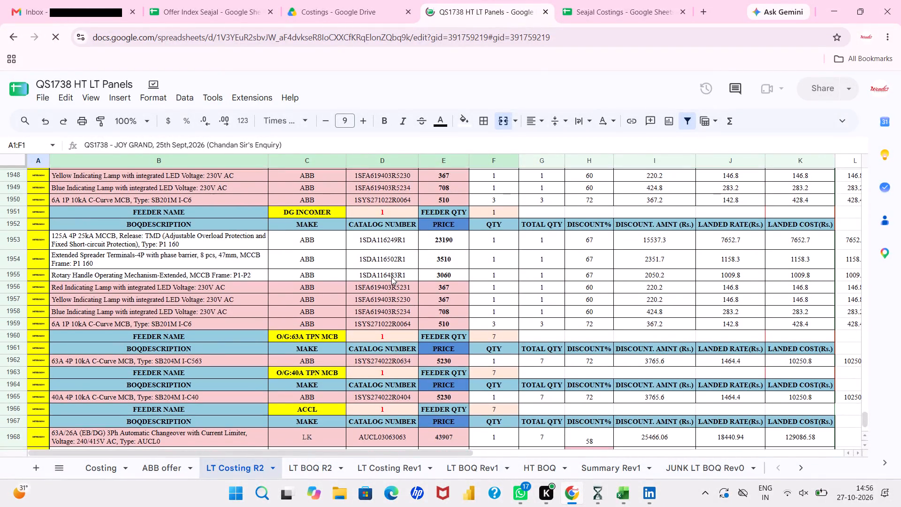
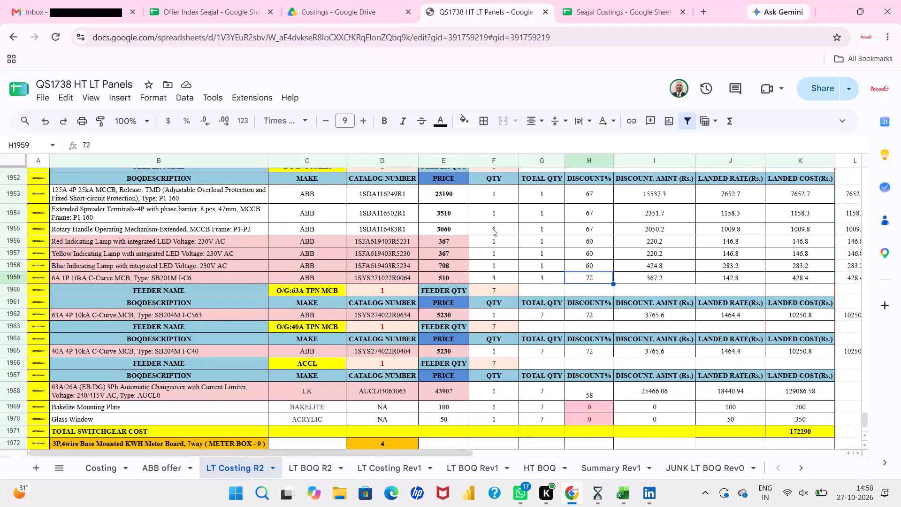
# Review the LT Costing R2 sections from METER BOX-9 back to METER BOX-6, checking incomers, MCB outgoings and ACCL items.
pyautogui.scroll(-5, 492, 228)
pyautogui.scroll(5, 492, 228)
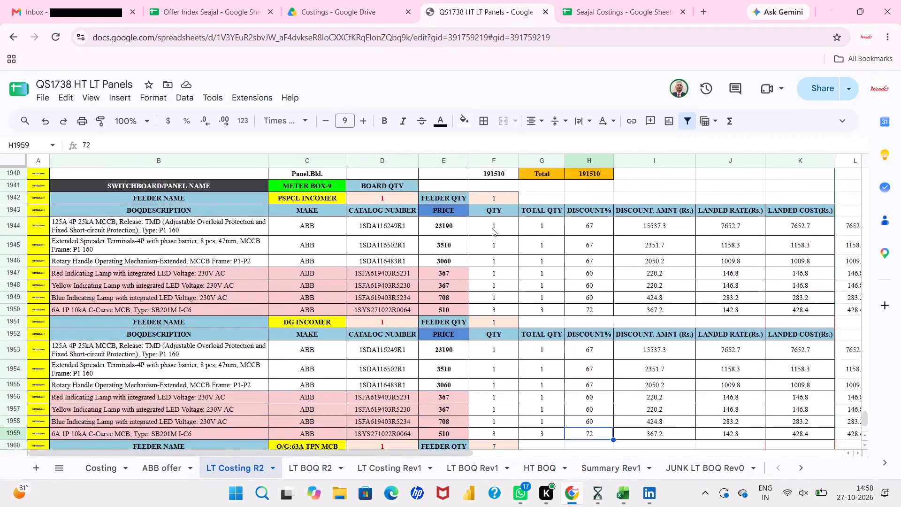
pyautogui.scroll(3, 492, 228)
pyautogui.scroll(-2, 492, 228)
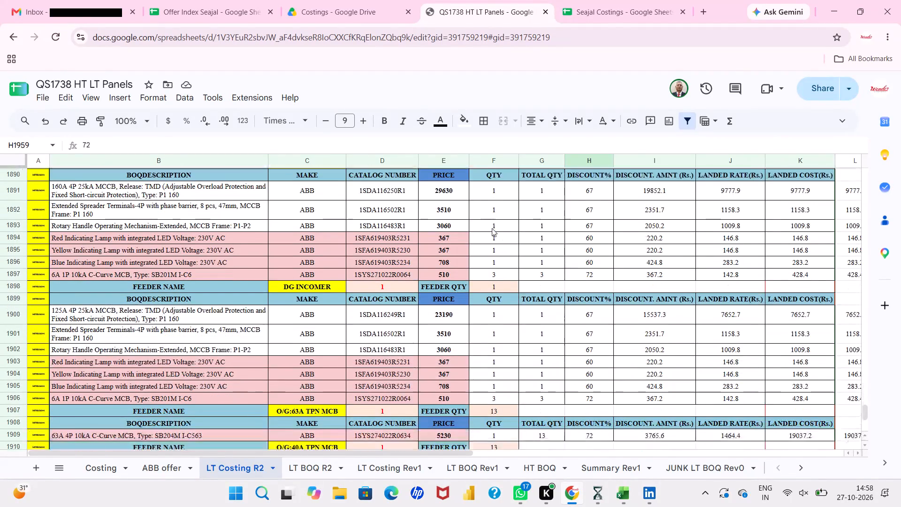
pyautogui.scroll(-1, 492, 228)
pyautogui.scroll(1, 492, 228)
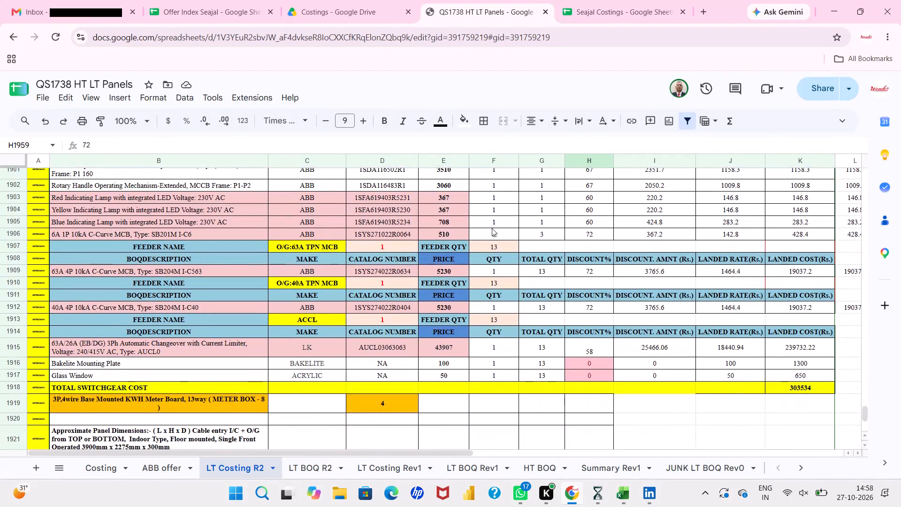
pyautogui.scroll(6, 492, 228)
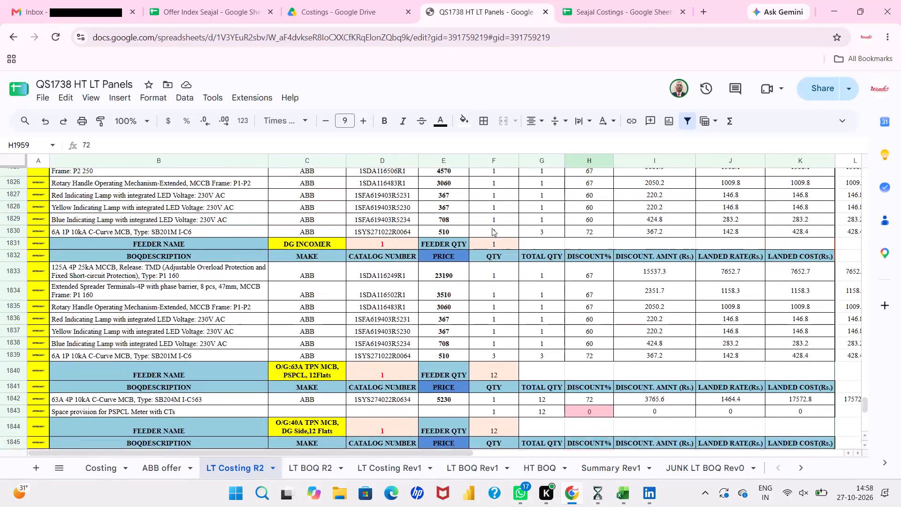
pyautogui.scroll(7, 492, 228)
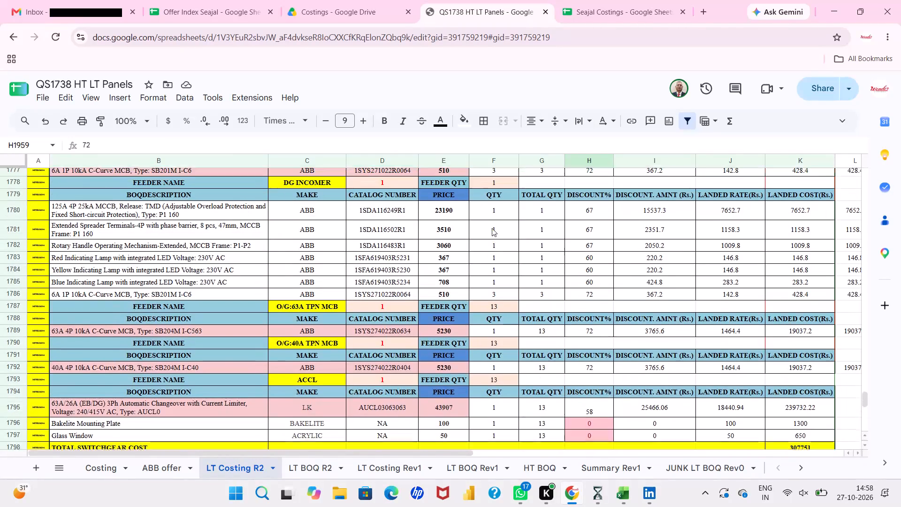
pyautogui.scroll(1, 492, 228)
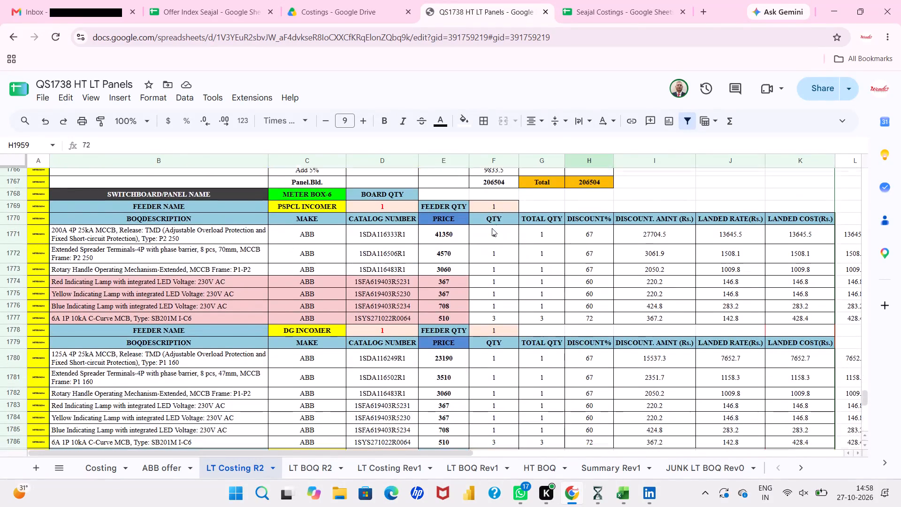
pyautogui.scroll(-3, 492, 228)
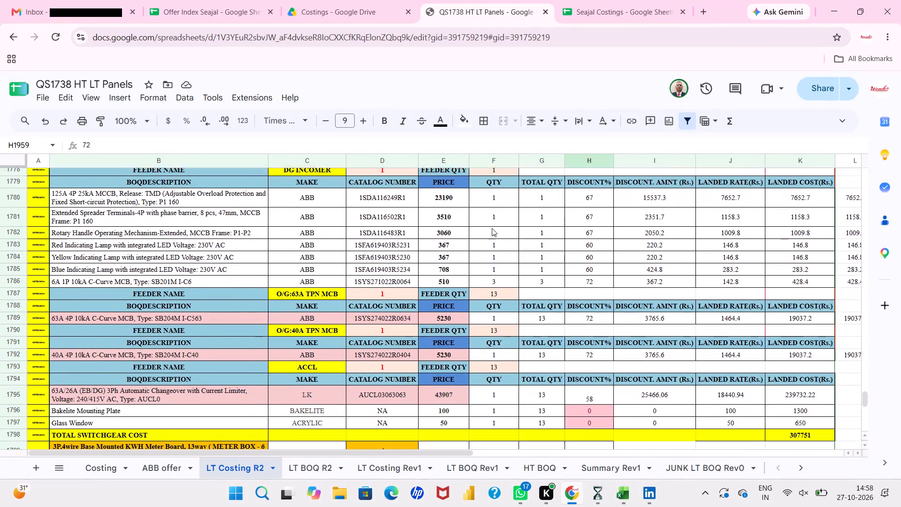
pyautogui.scroll(-1, 492, 228)
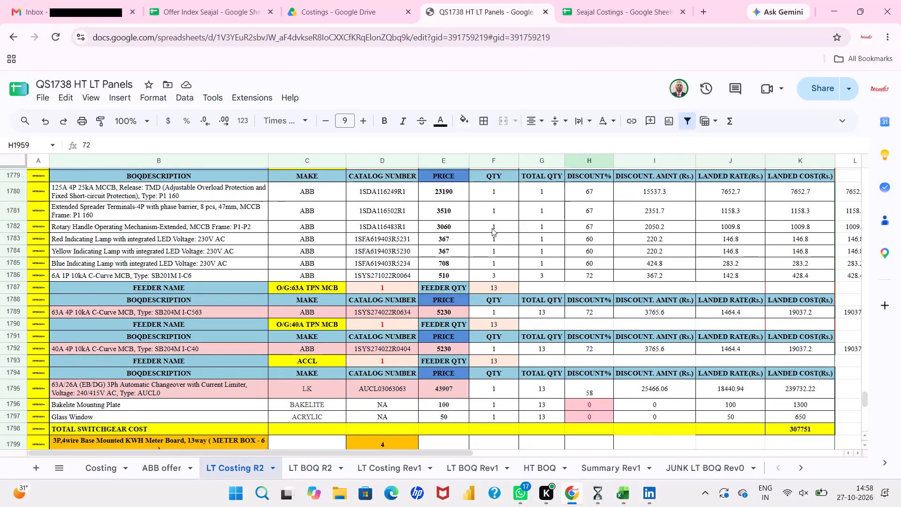
# Review the LT Costing R2 sections from METER BOX-5 back to METER BOX-1, checking incomers, flat and duplex outgoings and panel fabrication costs.
pyautogui.scroll(4, 492, 228)
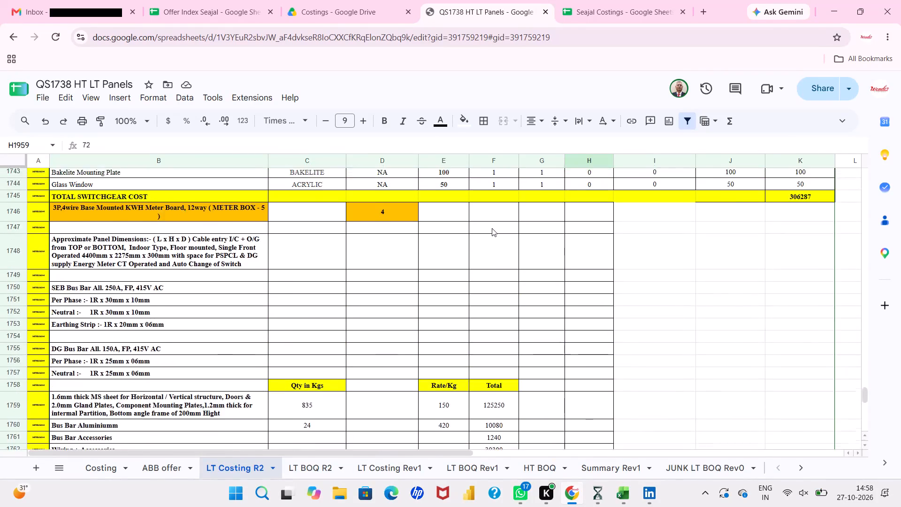
pyautogui.scroll(6, 492, 228)
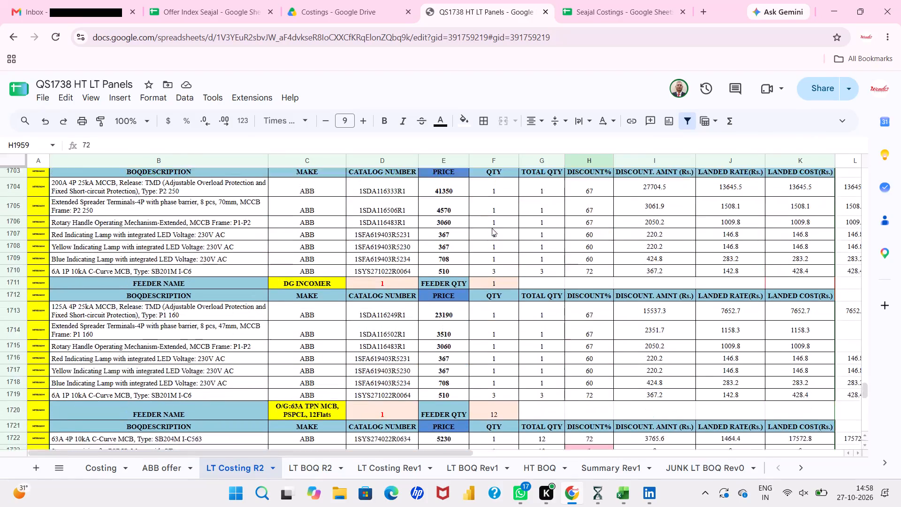
pyautogui.scroll(5, 492, 228)
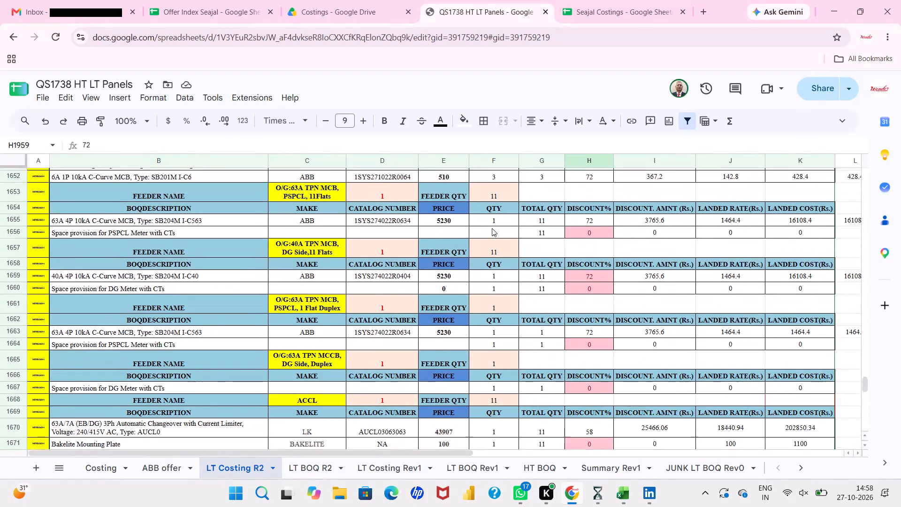
pyautogui.scroll(2, 492, 228)
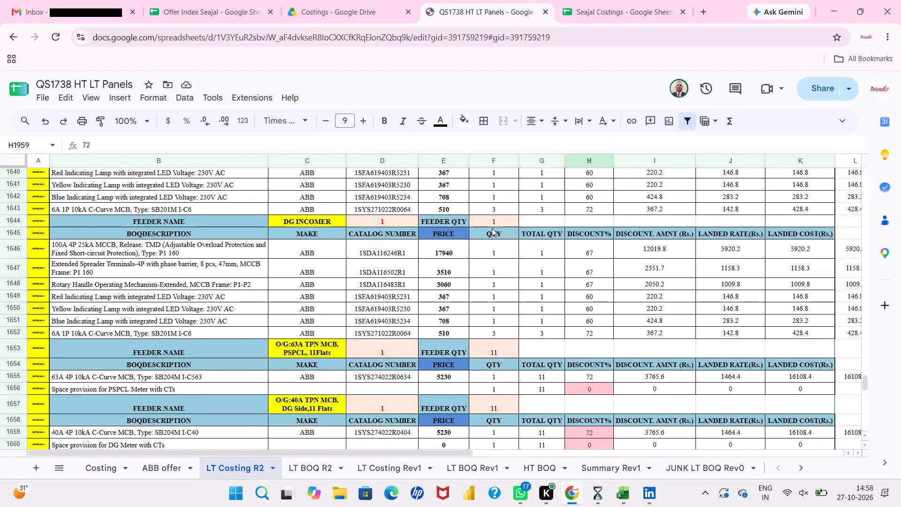
pyautogui.scroll(3, 492, 238)
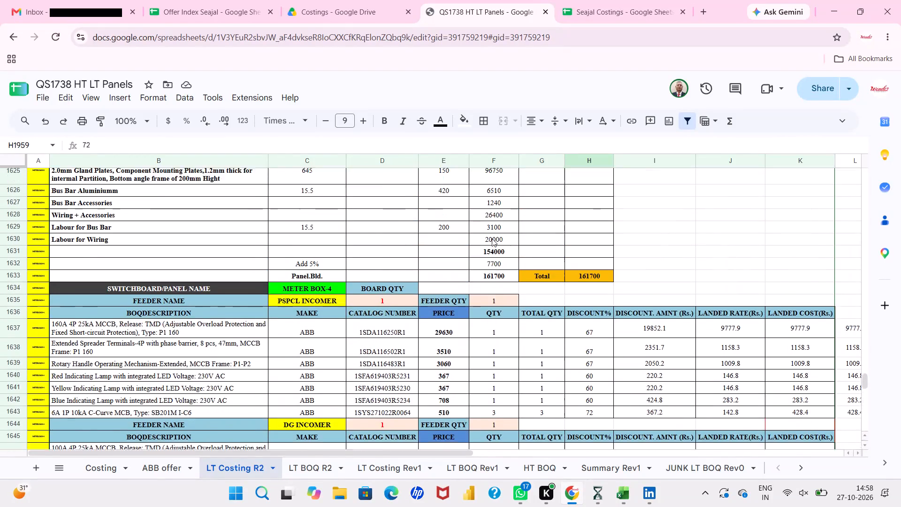
pyautogui.scroll(2, 492, 238)
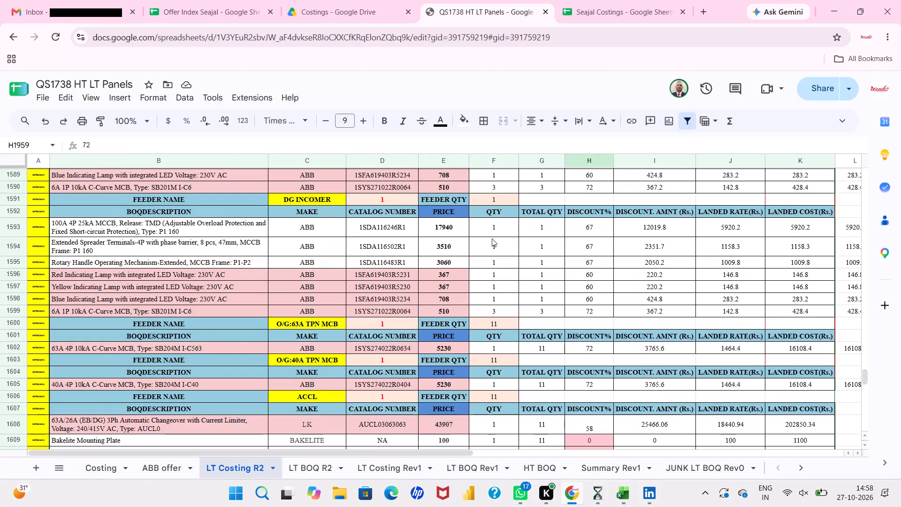
pyautogui.scroll(2, 492, 238)
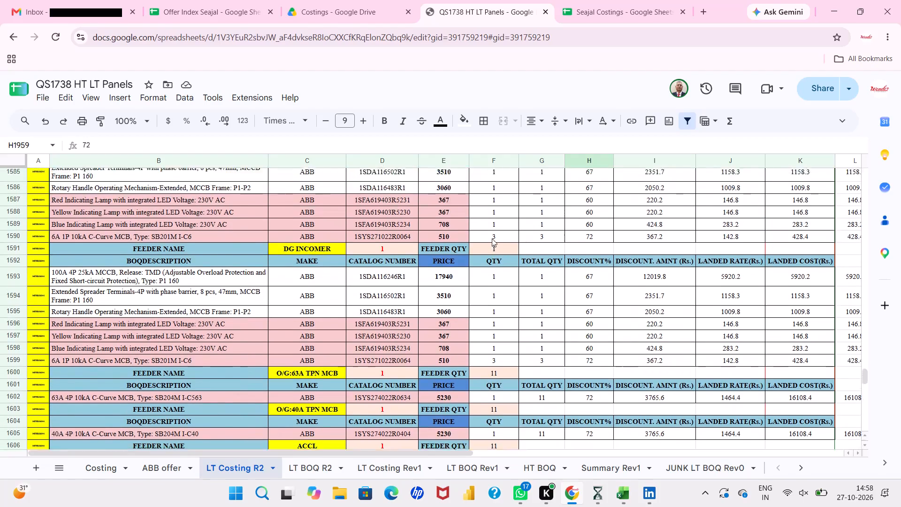
pyautogui.scroll(4, 492, 238)
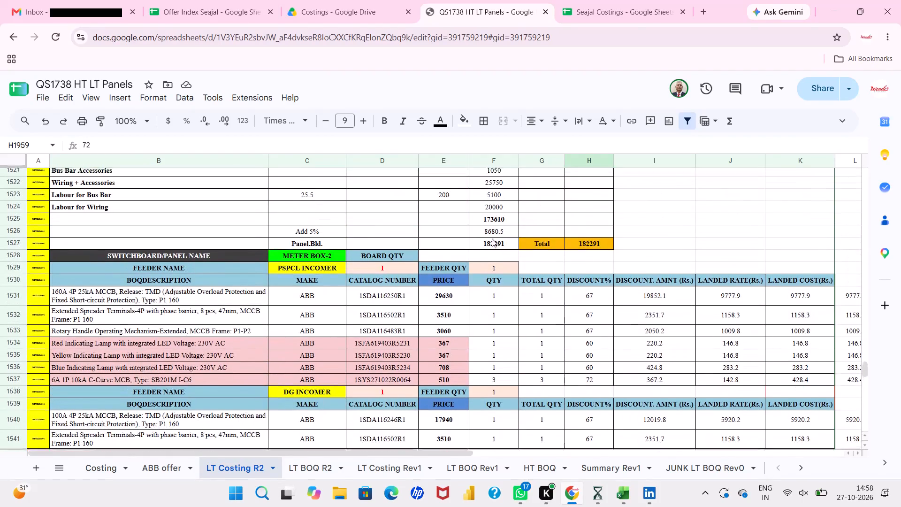
pyautogui.scroll(3, 492, 238)
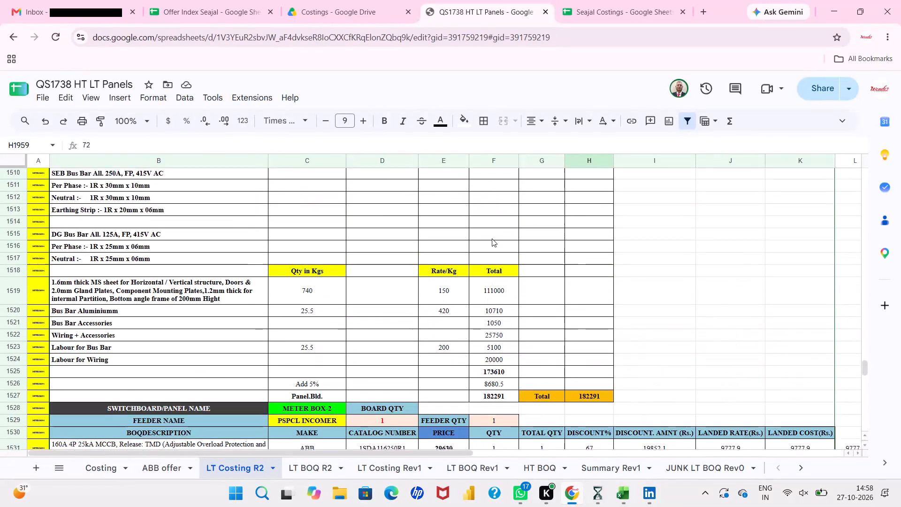
pyautogui.scroll(4, 492, 238)
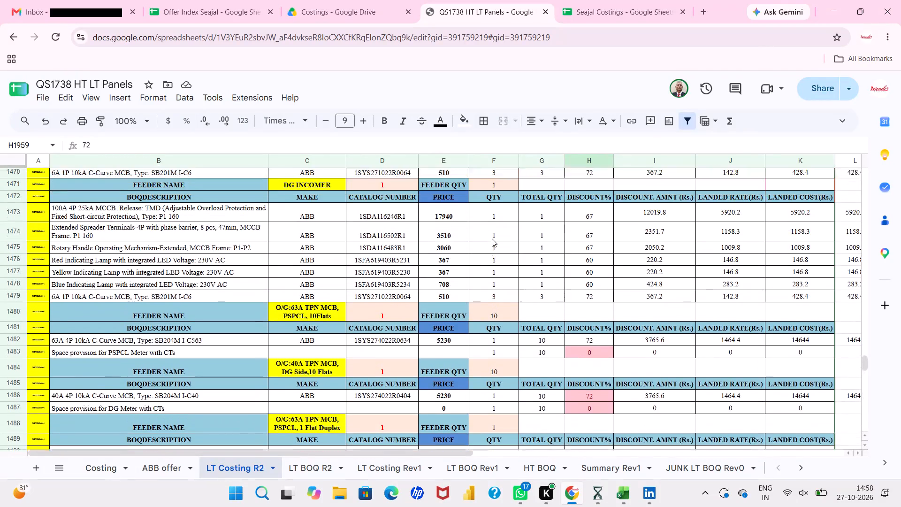
pyautogui.scroll(4, 492, 238)
# Examine METER BOX-1's outgoing feeders, ACCL items, switchgear cost, 10-way meter board quantity in D1506, and panel fabrication costs.
pyautogui.scroll(-1, 492, 238)
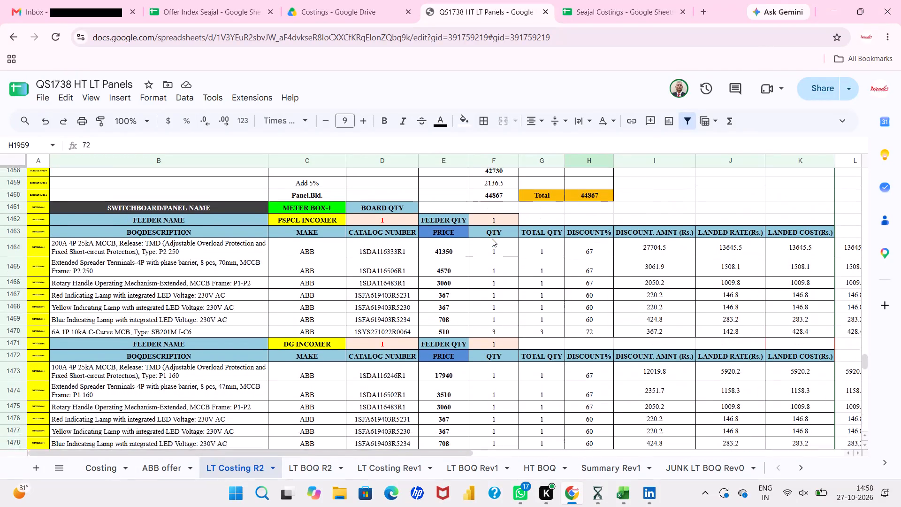
pyautogui.scroll(-3, 492, 238)
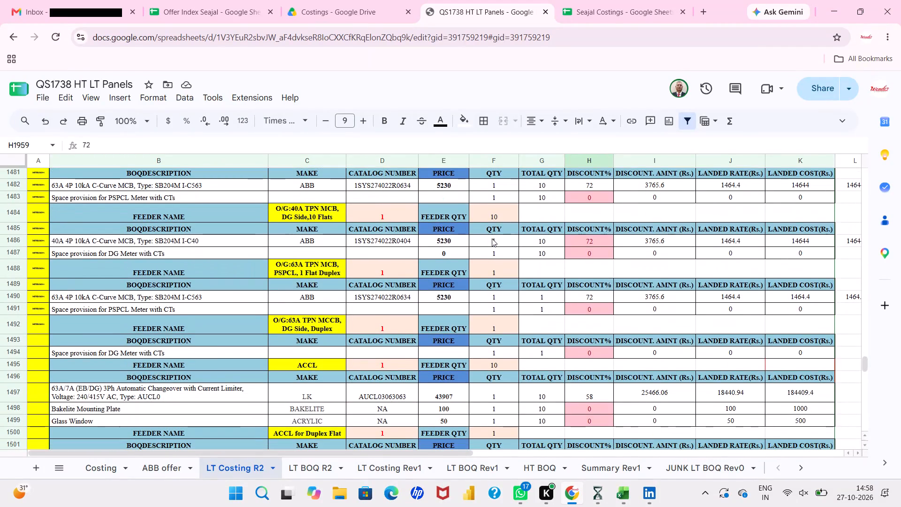
pyautogui.scroll(-3, 492, 238)
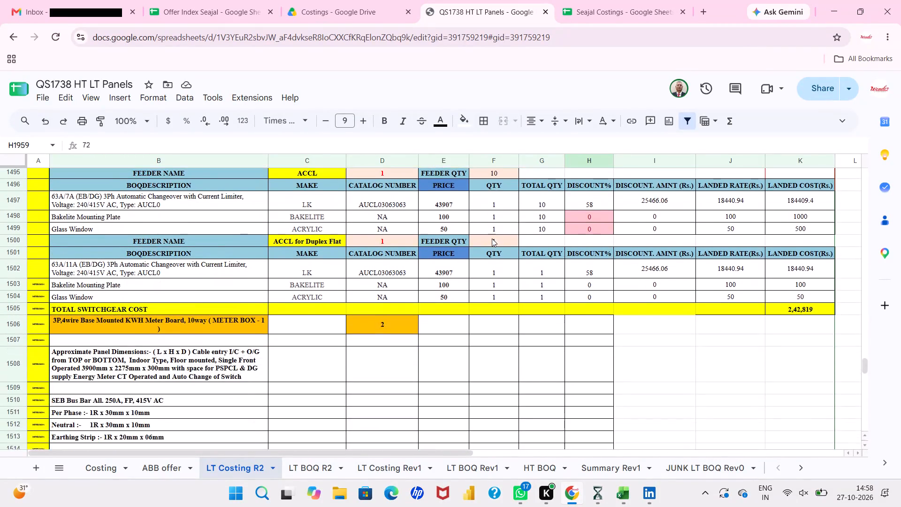
pyautogui.scroll(-2, 492, 238)
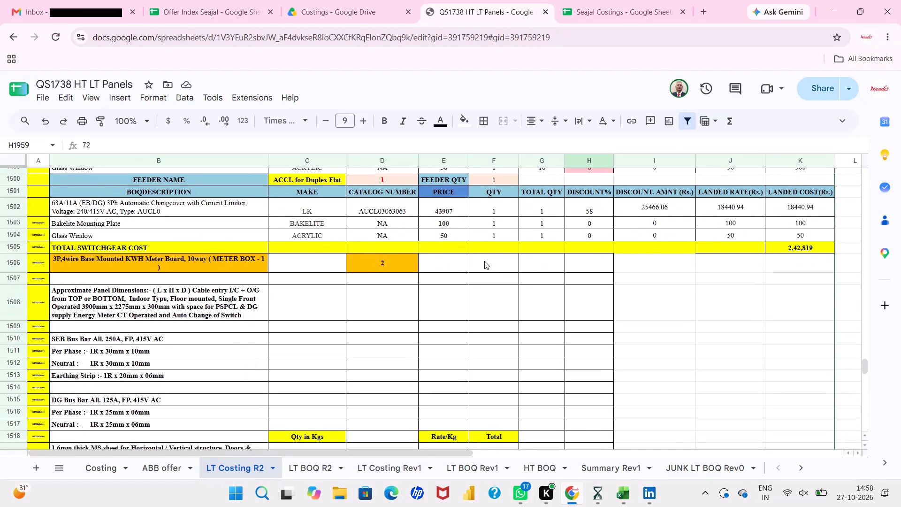
pyautogui.click(484, 261)
pyautogui.click(391, 264)
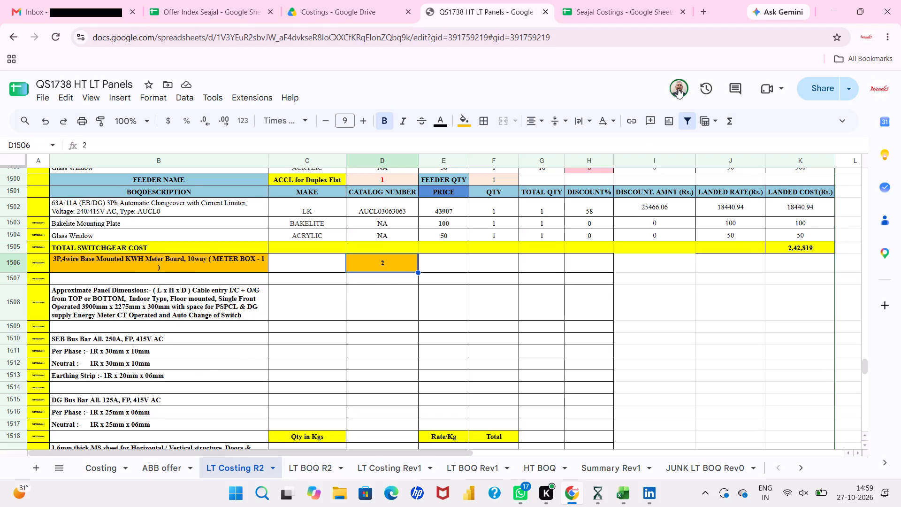
pyautogui.scroll(4, 467, 261)
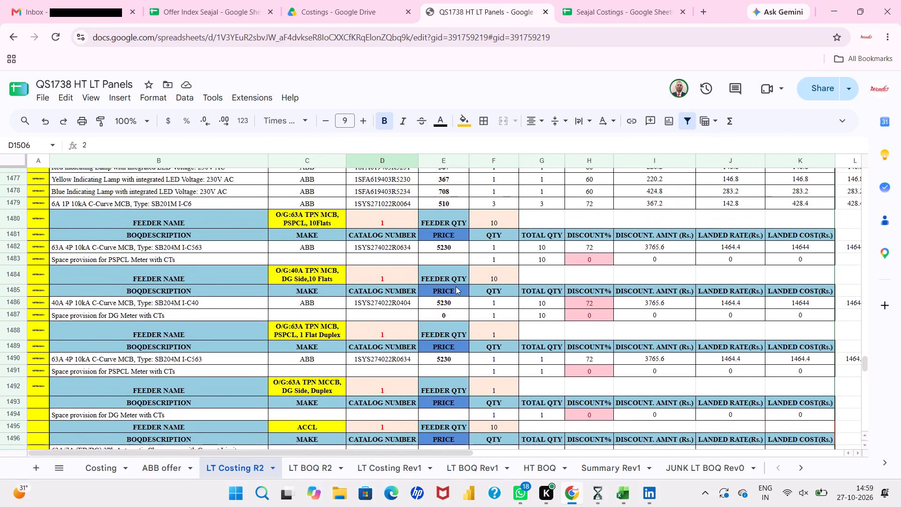
pyautogui.scroll(-3, 456, 286)
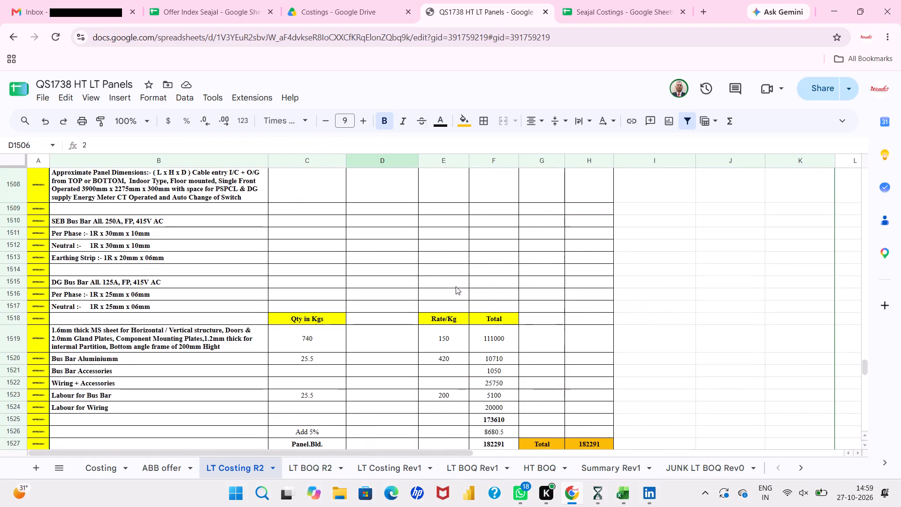
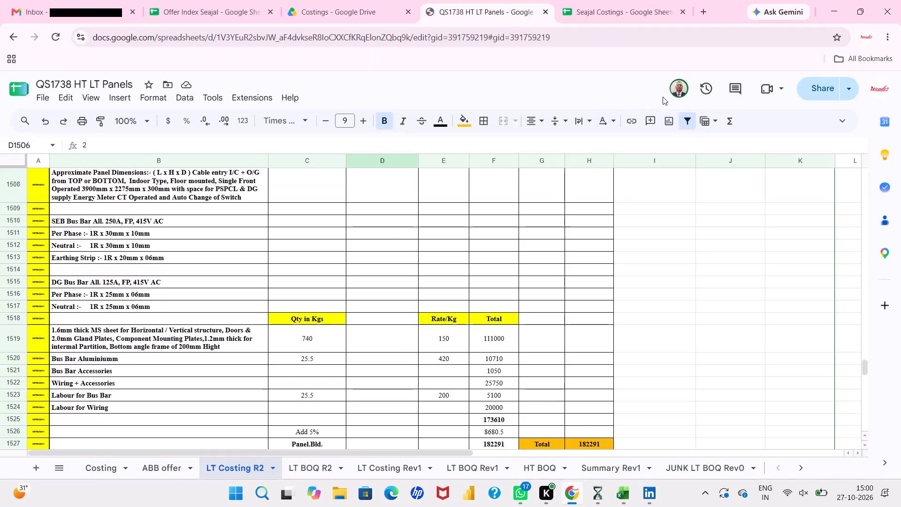
# Jump to the collaborator's current location in LT BOQ R2 and review the PSPCL and DG incomer and outgoing feeder items there.
pyautogui.click(678, 93)
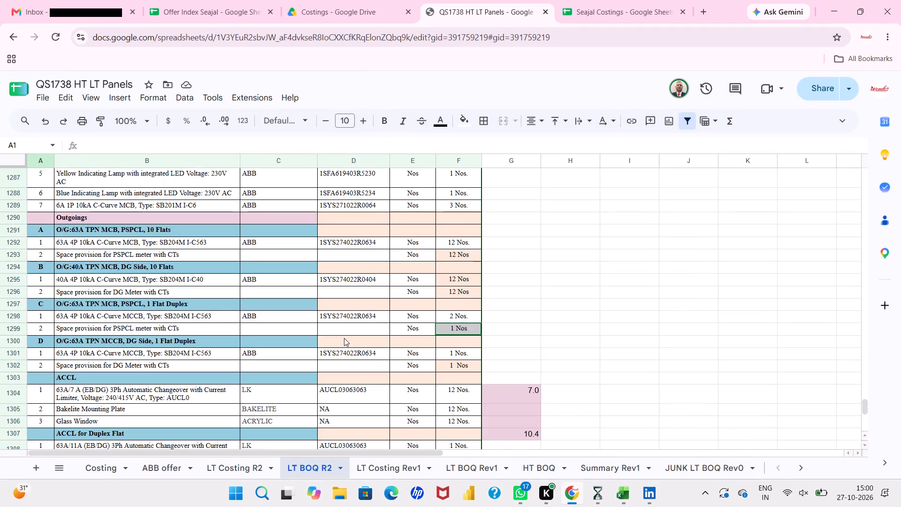
pyautogui.scroll(2, 315, 376)
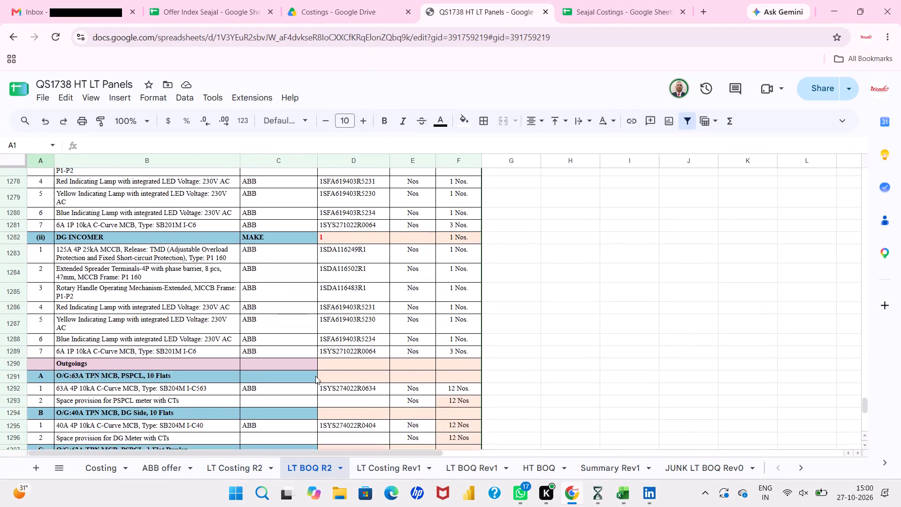
pyautogui.scroll(3, 315, 376)
pyautogui.scroll(-4, 315, 376)
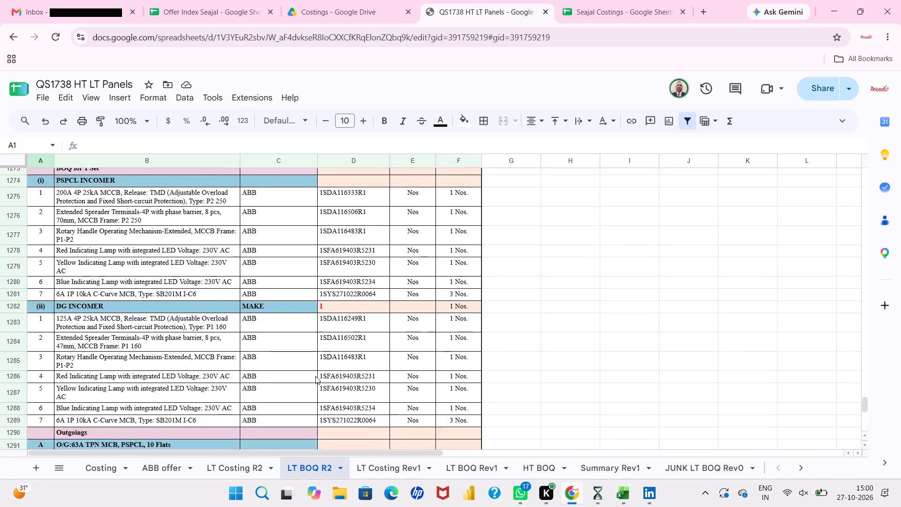
pyautogui.scroll(-2, 315, 376)
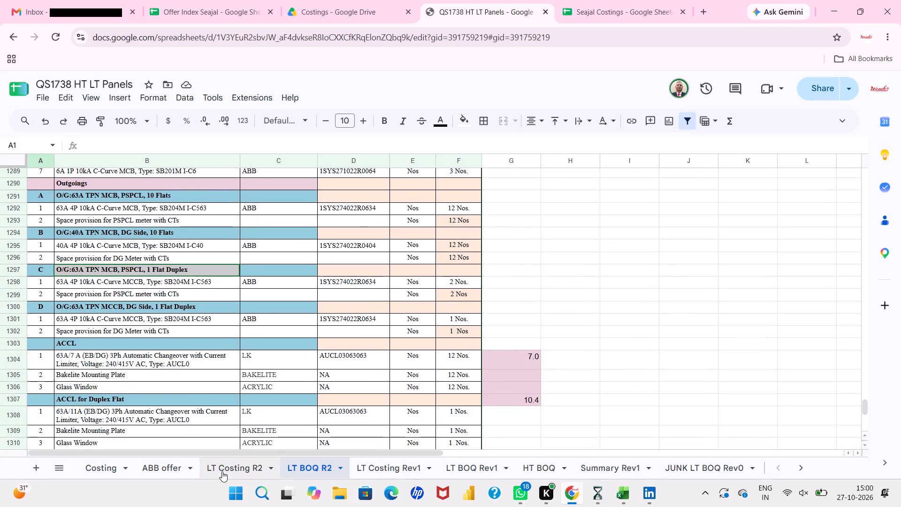
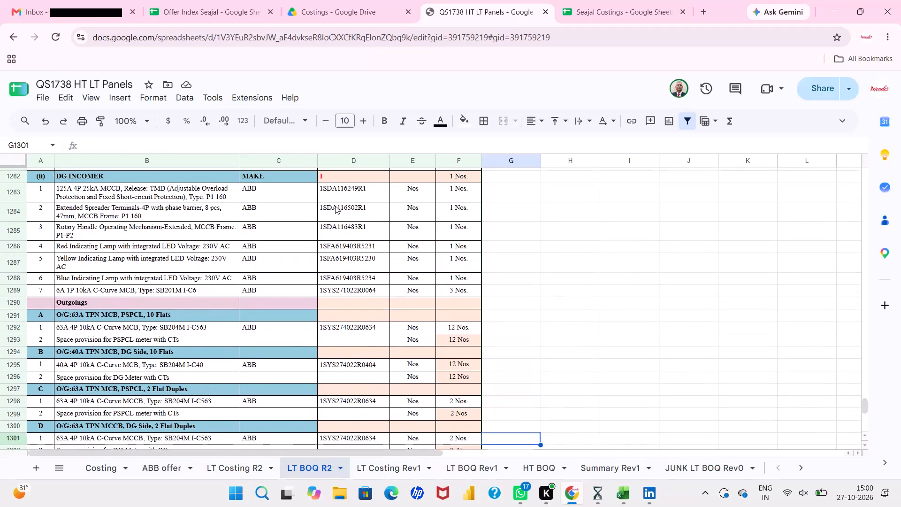
# Follow the collaborator in LT BOQ R2 and review the outgoing feeder, ACCL and ACCL for Duplex Flat quantities above METER BOX-8.
pyautogui.click(325, 205)
pyautogui.scroll(-2, 325, 205)
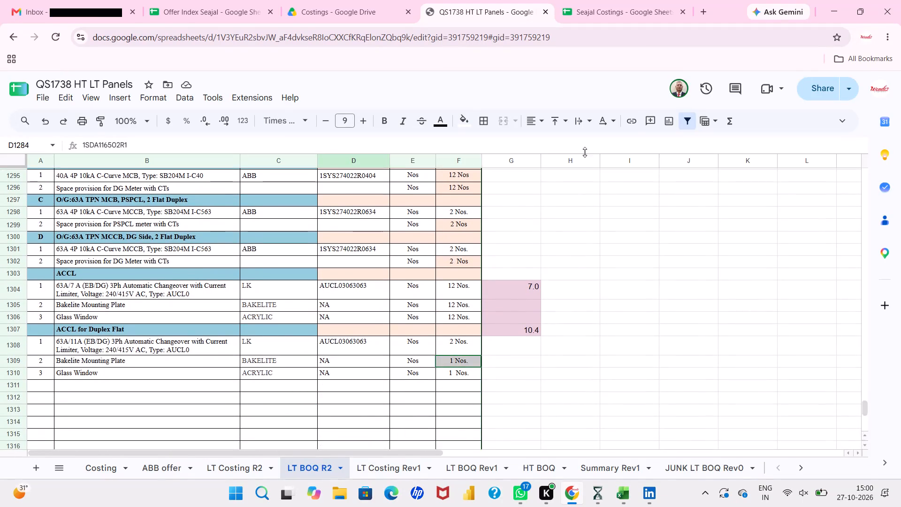
pyautogui.click(675, 90)
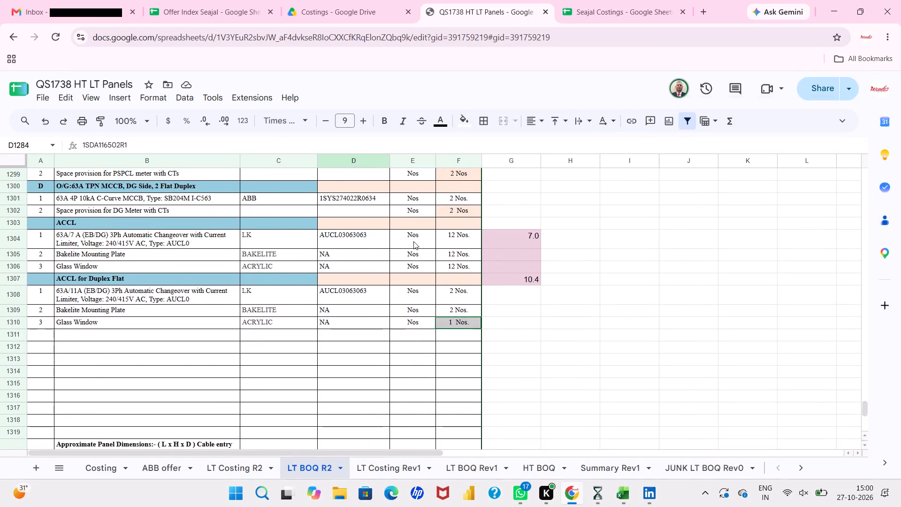
pyautogui.scroll(2, 413, 241)
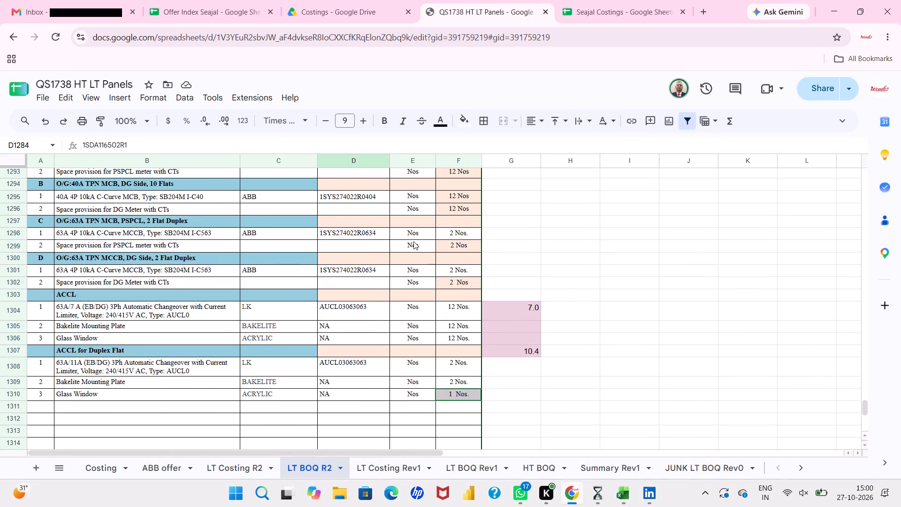
pyautogui.scroll(2, 255, 330)
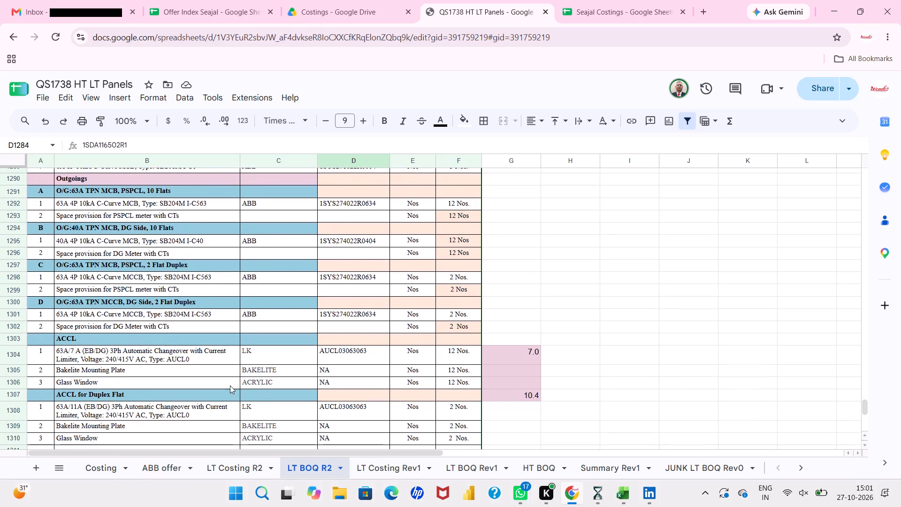
pyautogui.scroll(-5, 248, 345)
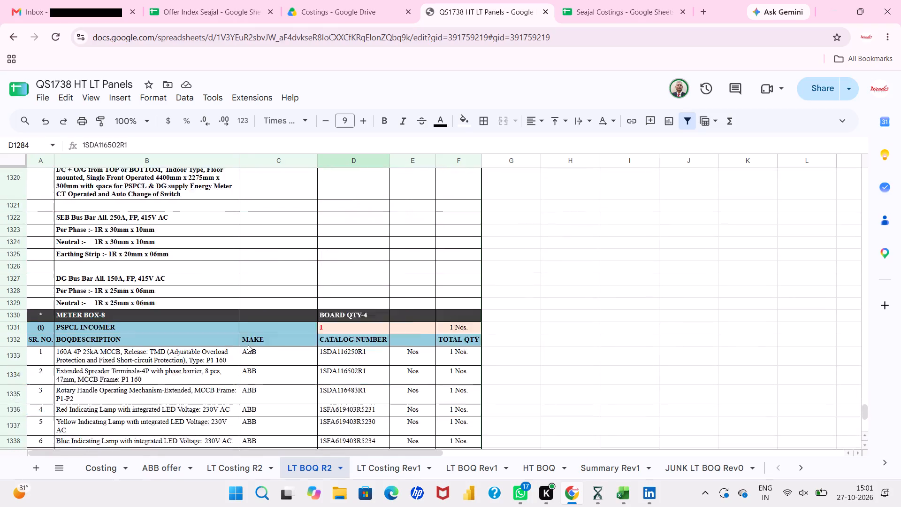
pyautogui.scroll(1, 248, 345)
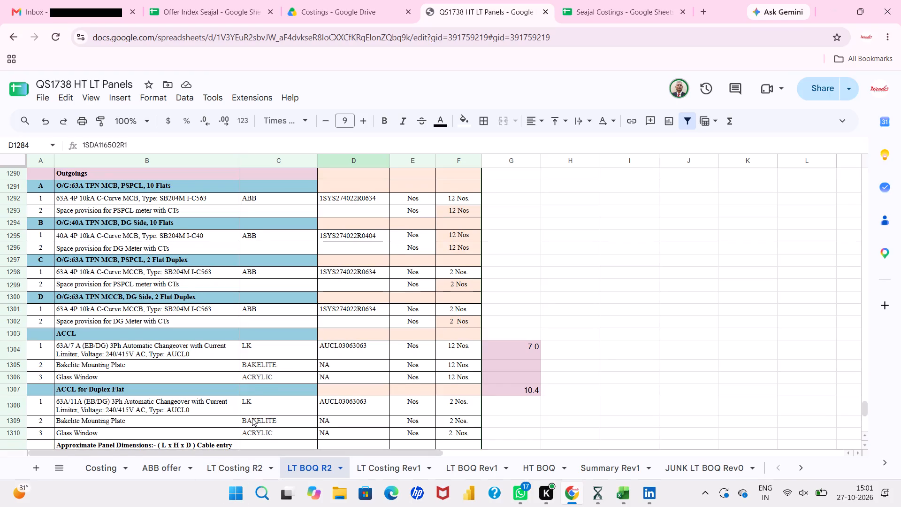
pyautogui.scroll(-3, 253, 388)
pyautogui.scroll(1, 253, 388)
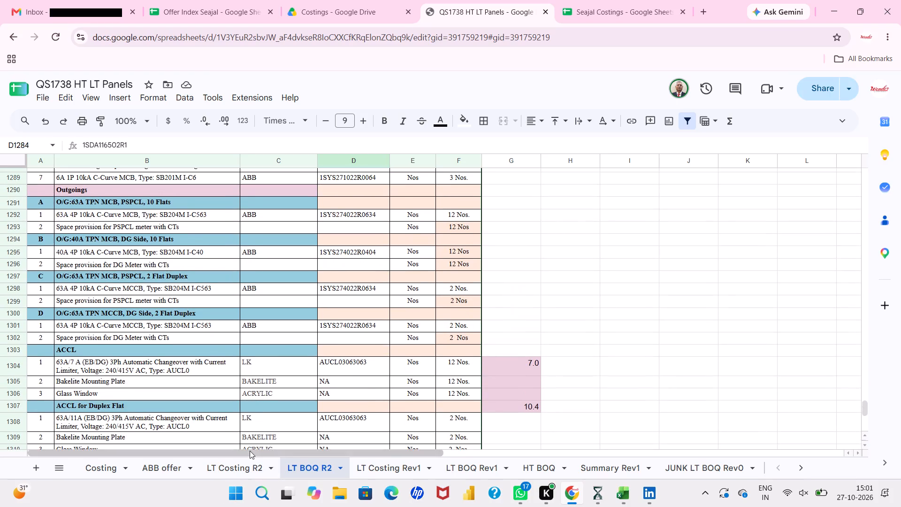
# Look through the meter box sections of LT Costing R2 and examine the outgoing feeder rows of METER BOX-7.
pyautogui.click(249, 462)
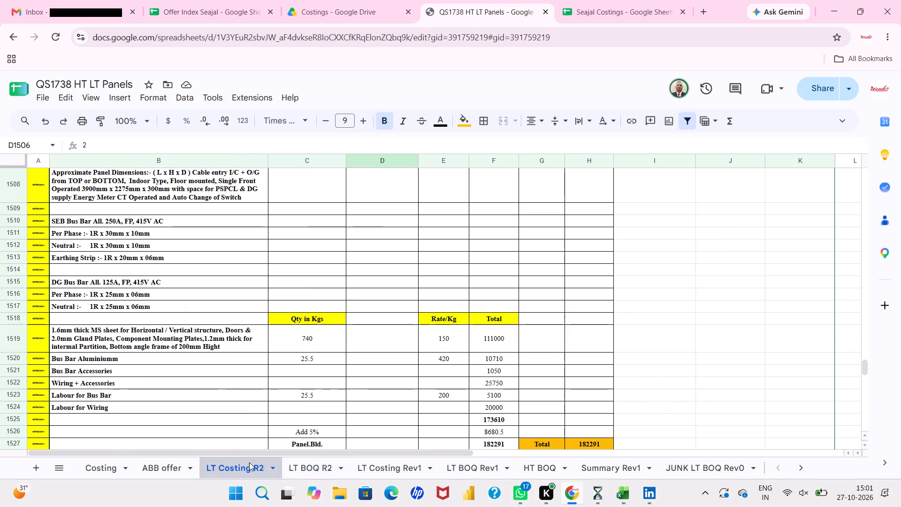
pyautogui.scroll(-2, 258, 348)
pyautogui.scroll(3, 258, 348)
pyautogui.scroll(-5, 258, 348)
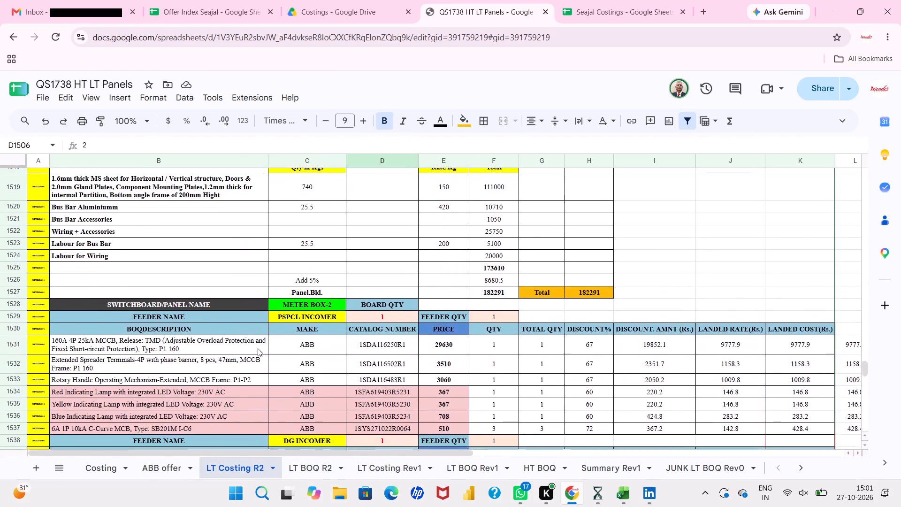
pyautogui.scroll(-9, 258, 348)
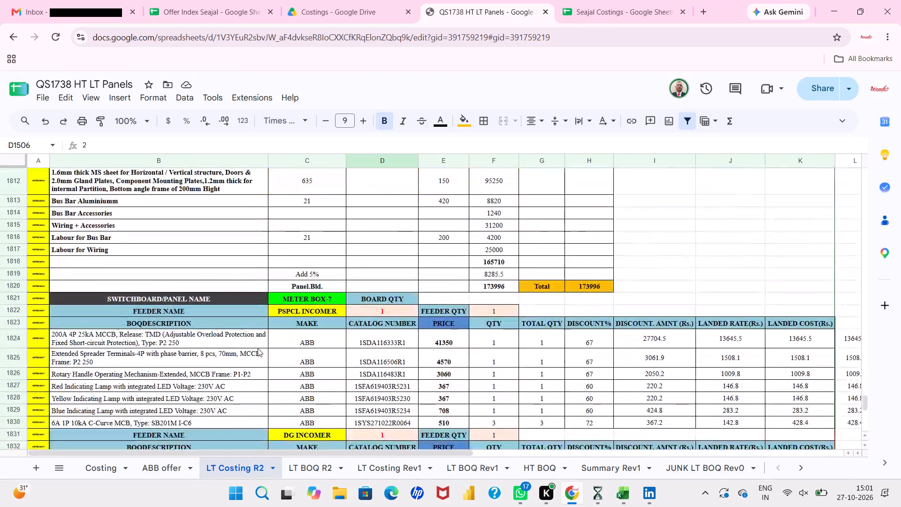
pyautogui.scroll(-3, 258, 348)
pyautogui.scroll(2, 258, 348)
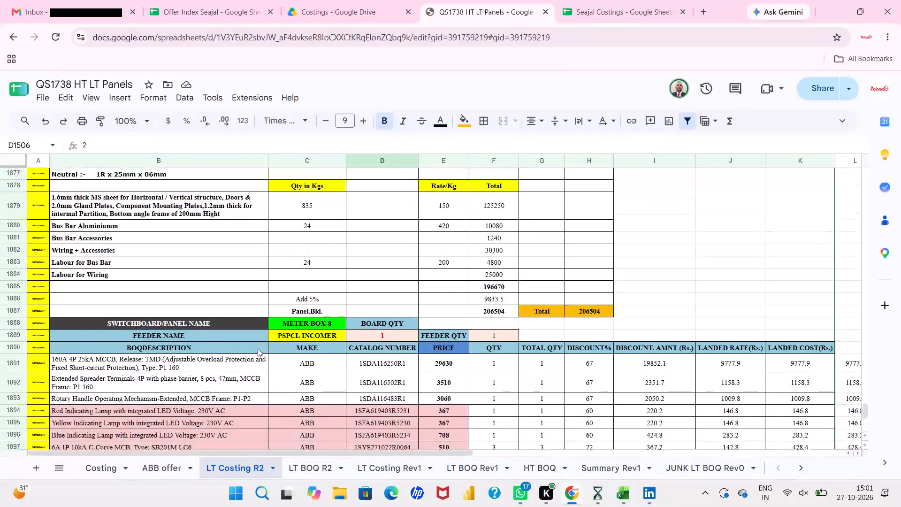
pyautogui.scroll(3, 258, 348)
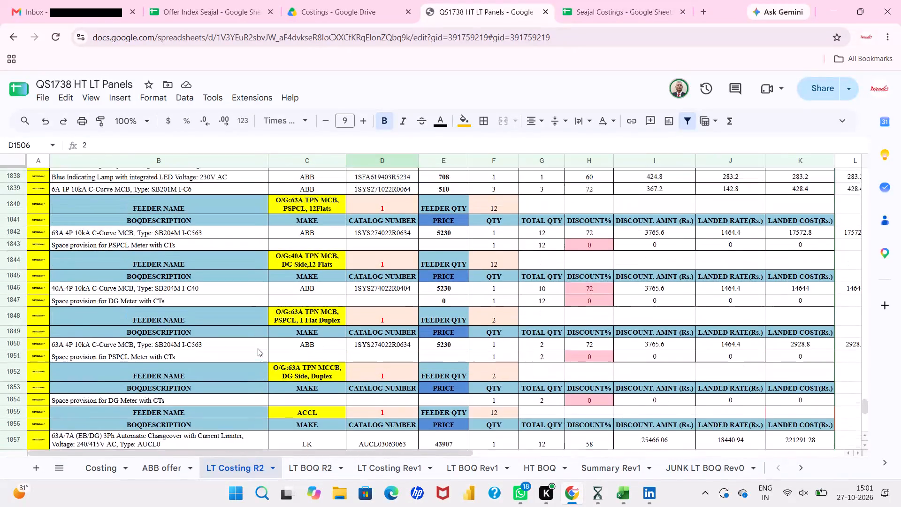
pyautogui.scroll(3, 258, 348)
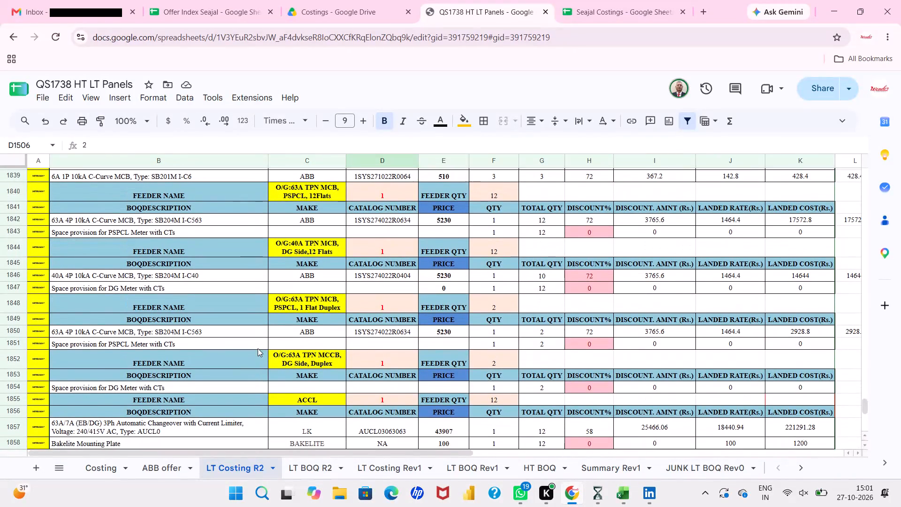
pyautogui.scroll(1, 258, 348)
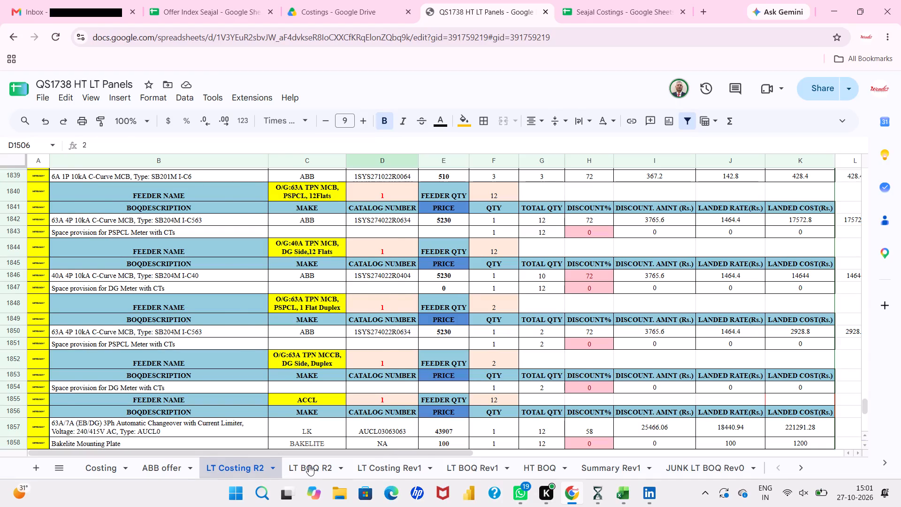
# Compare the ACCL and ACCL for Duplex Flat quantities of METER BOX-7 between LT BOQ R2 and LT Costing R2.
pyautogui.click(309, 465)
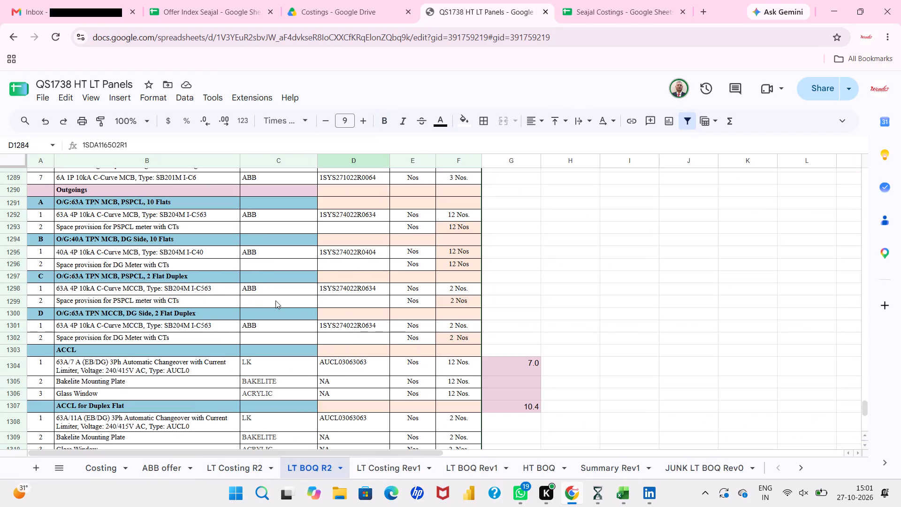
pyautogui.scroll(-1, 275, 300)
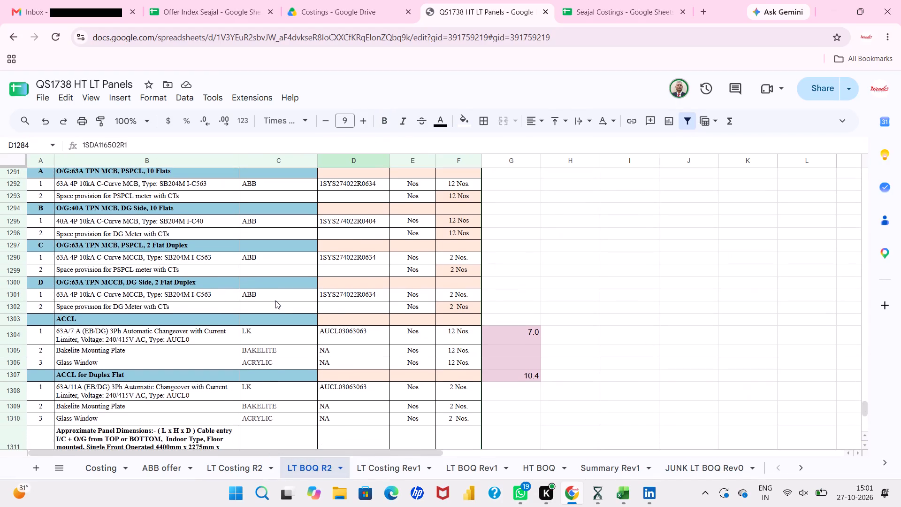
pyautogui.scroll(-1, 275, 300)
pyautogui.doubleClick(245, 471)
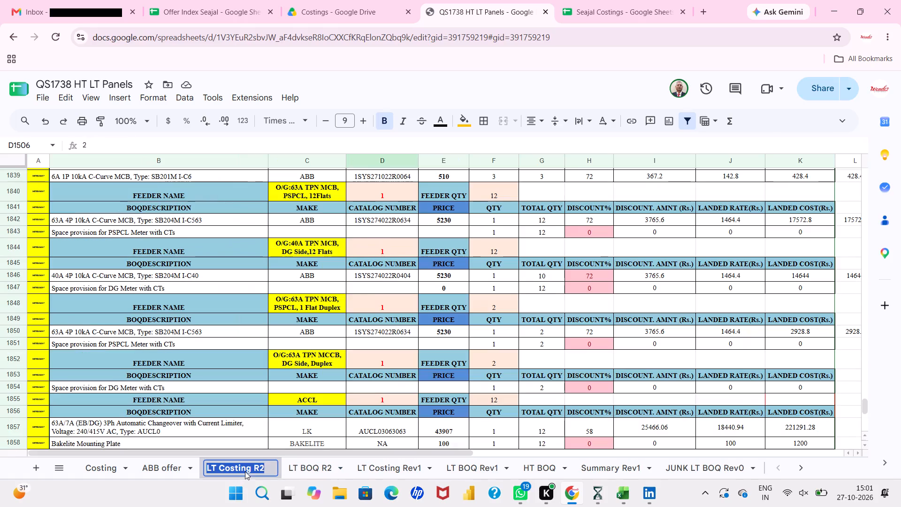
pyautogui.scroll(-2, 278, 315)
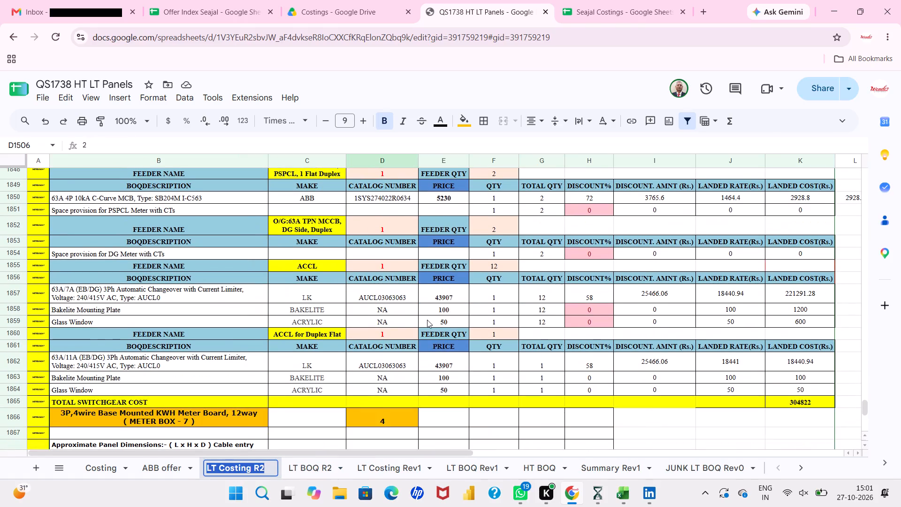
pyautogui.click(490, 331)
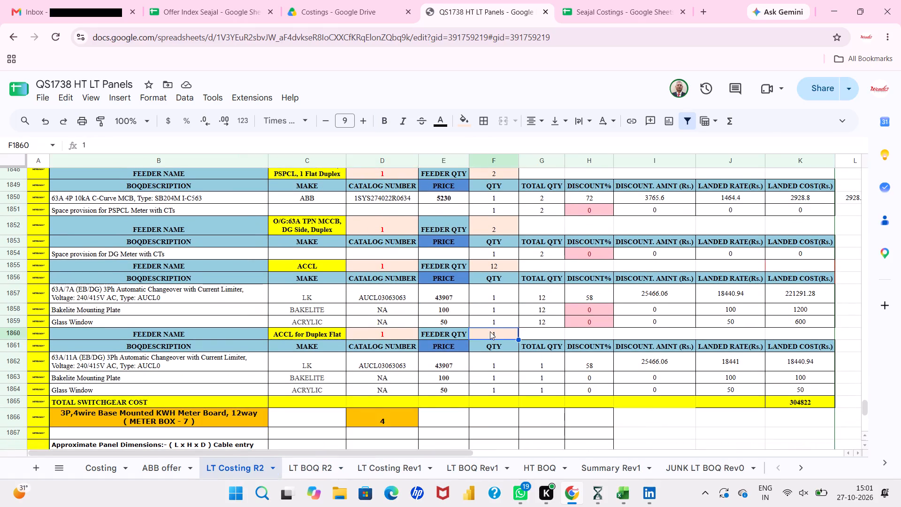
pyautogui.click(314, 459)
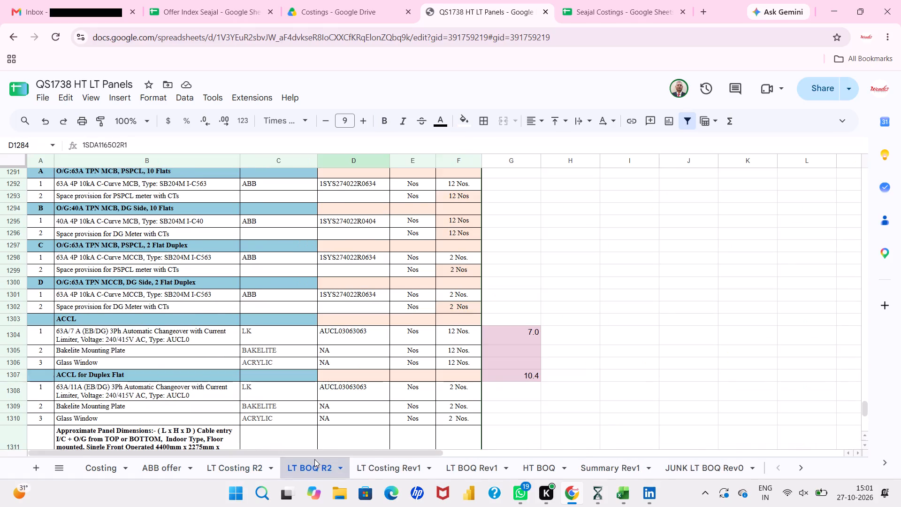
pyautogui.scroll(1, 265, 378)
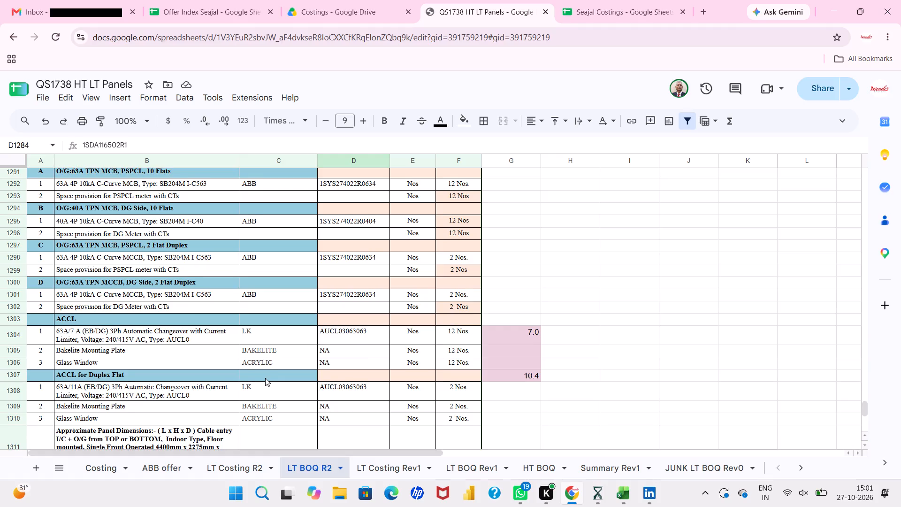
pyautogui.scroll(1, 265, 378)
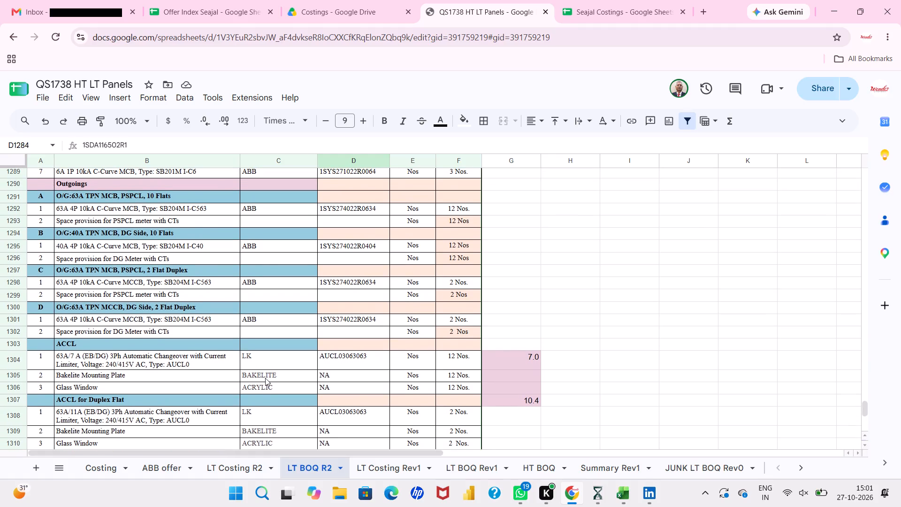
pyautogui.scroll(1, 279, 305)
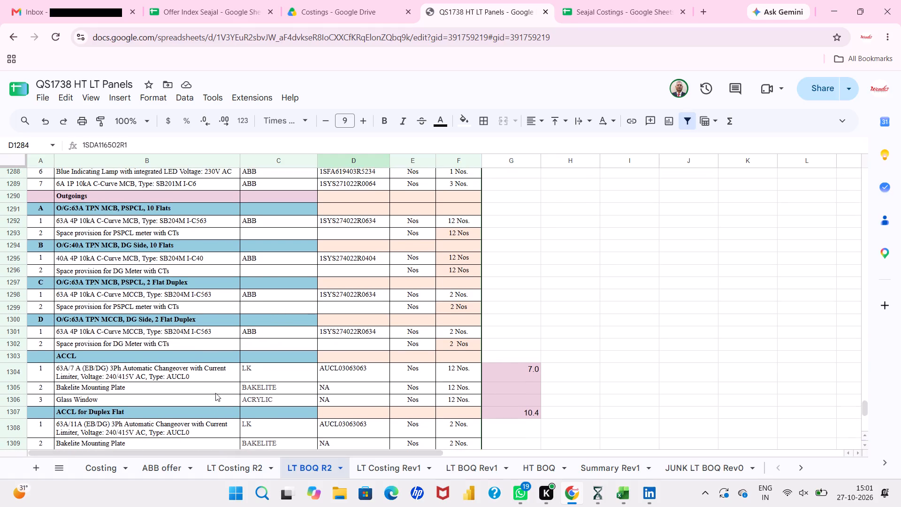
# Check METER BOX-7's incomer and outgoing feeder rows in LT Costing R2 against the matching items in LT BOQ R2.
pyautogui.click(229, 465)
pyautogui.scroll(2, 262, 321)
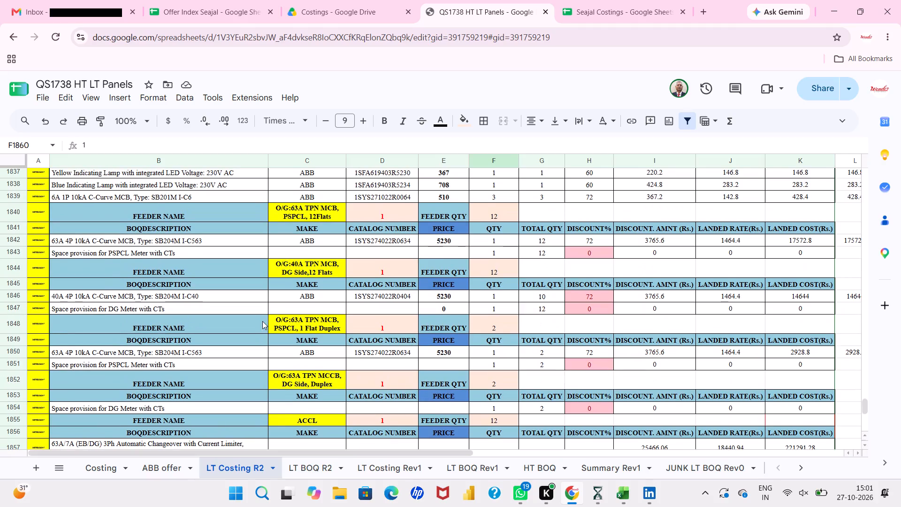
pyautogui.scroll(4, 290, 329)
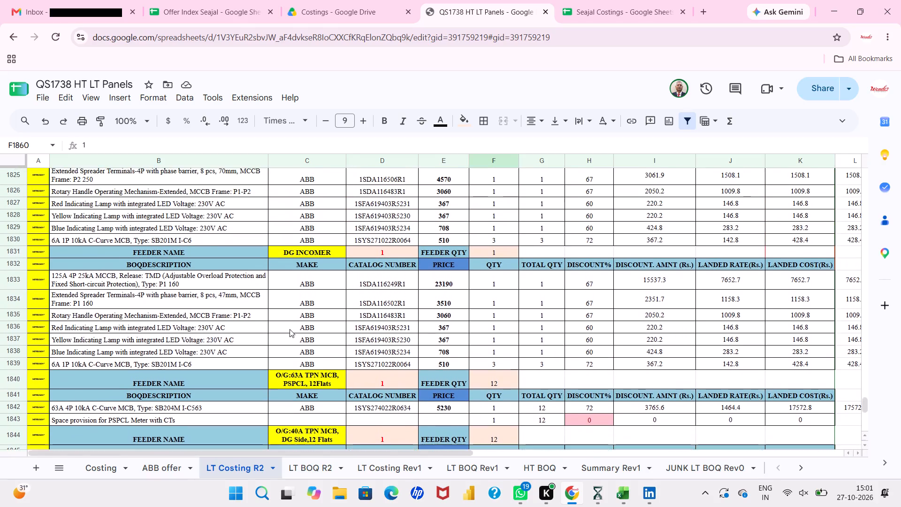
pyautogui.scroll(1, 290, 329)
pyautogui.click(321, 466)
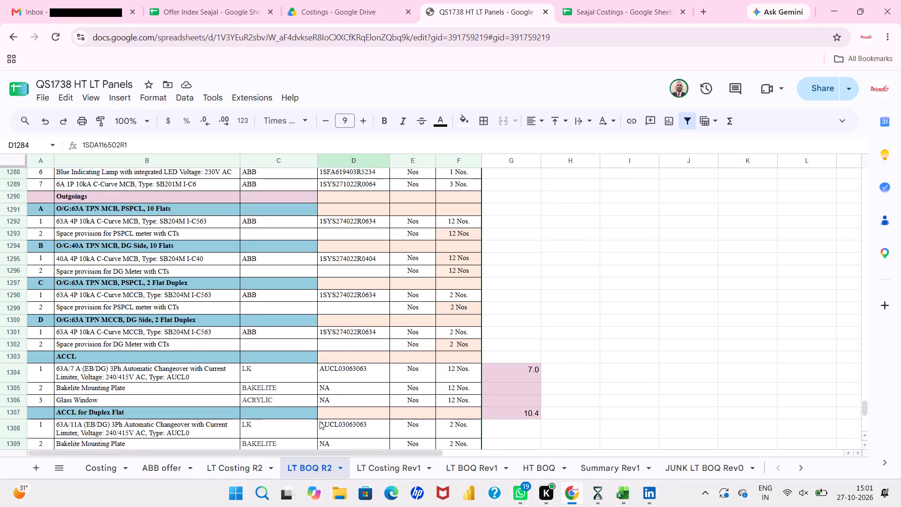
pyautogui.scroll(-2, 311, 373)
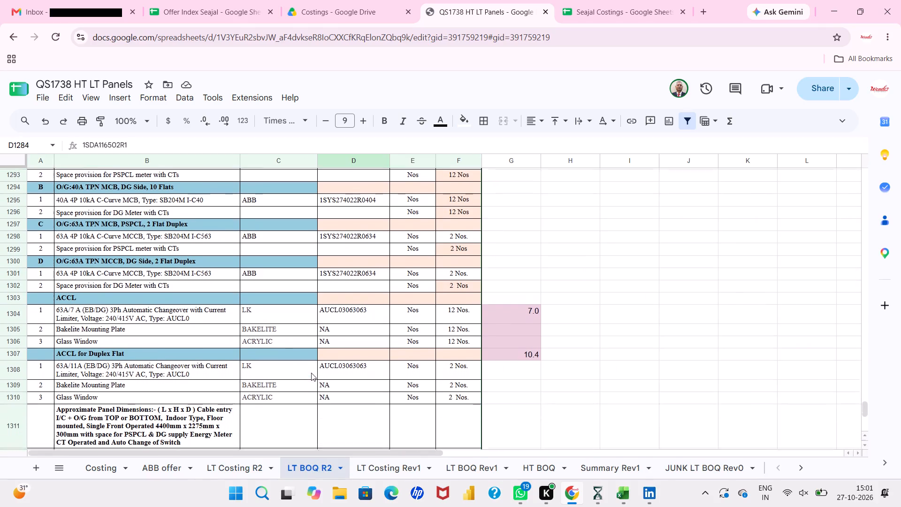
pyautogui.scroll(-1, 311, 373)
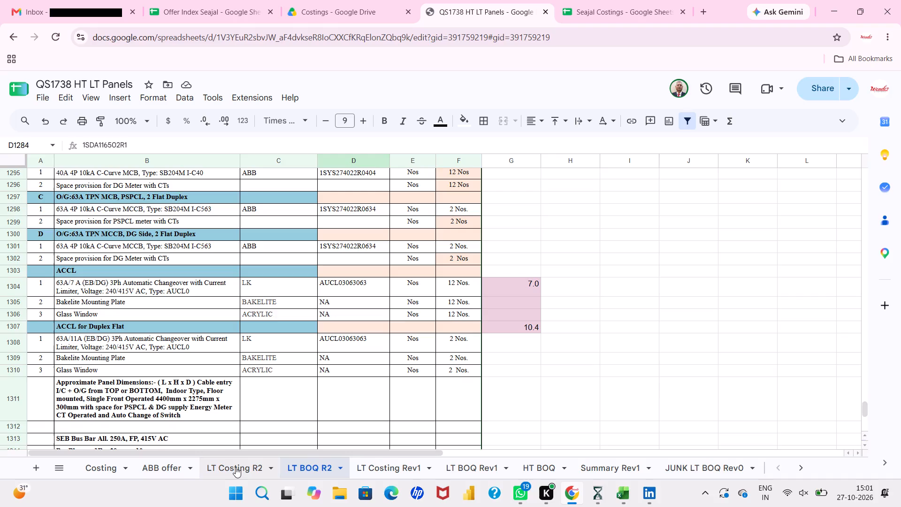
# Jump to the collaborator's location in LT BOQ R2 and review the METER BOX-8 incomers and the bus bar details above them.
pyautogui.click(684, 83)
pyautogui.scroll(4, 443, 232)
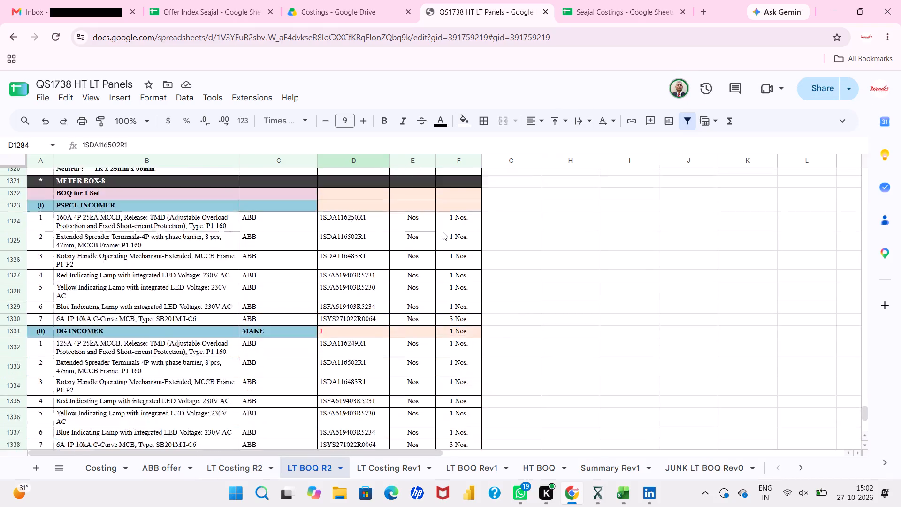
pyautogui.scroll(2, 443, 232)
pyautogui.scroll(-1, 443, 232)
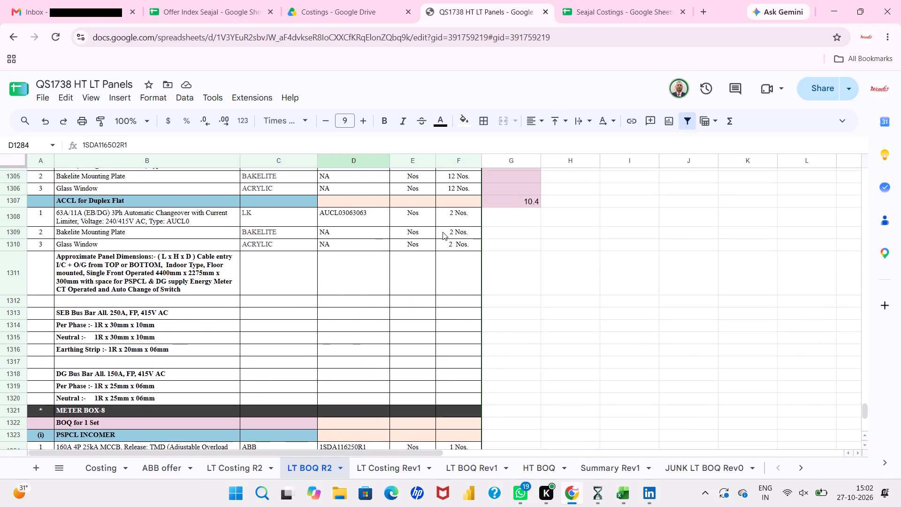
pyautogui.scroll(-1, 443, 232)
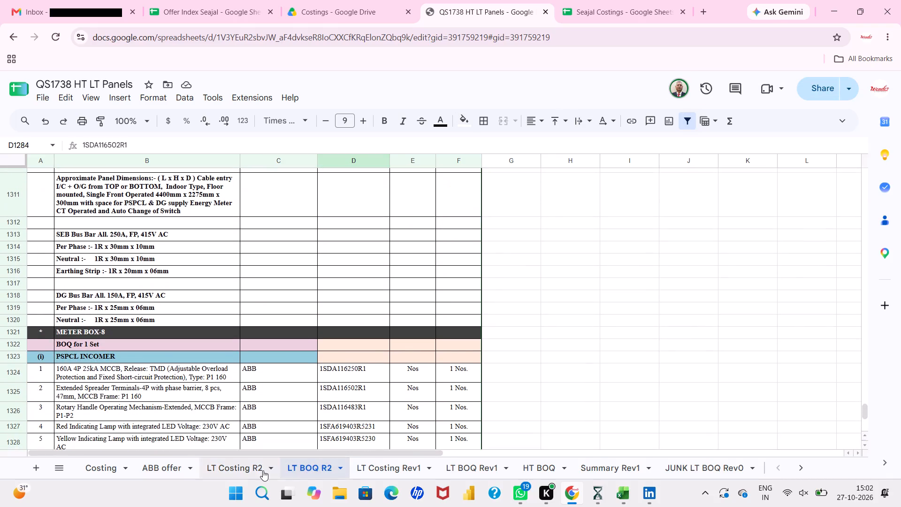
# Set the feeder quantity of ACCL for Duplex Flat in METER BOX-7 of LT Costing R2 to 2.
pyautogui.click(263, 470)
pyautogui.scroll(-3, 281, 348)
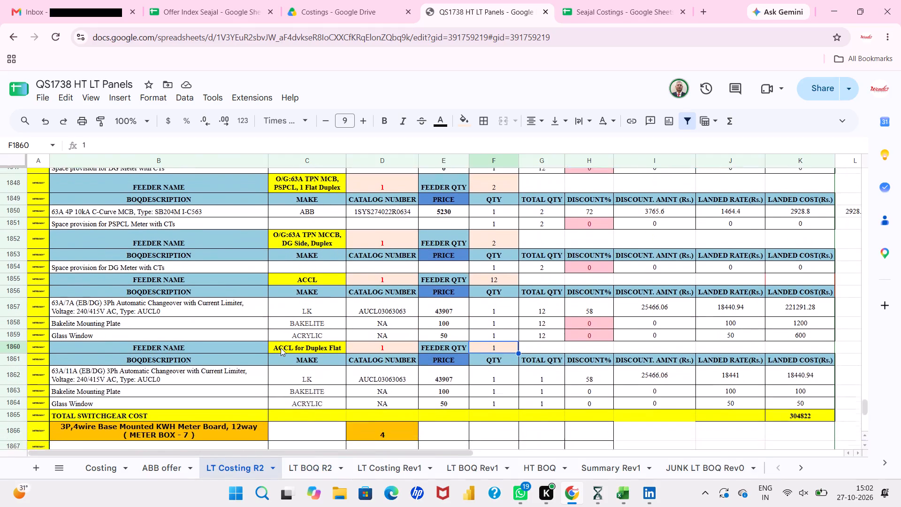
pyautogui.scroll(-2, 281, 348)
pyautogui.press('2')
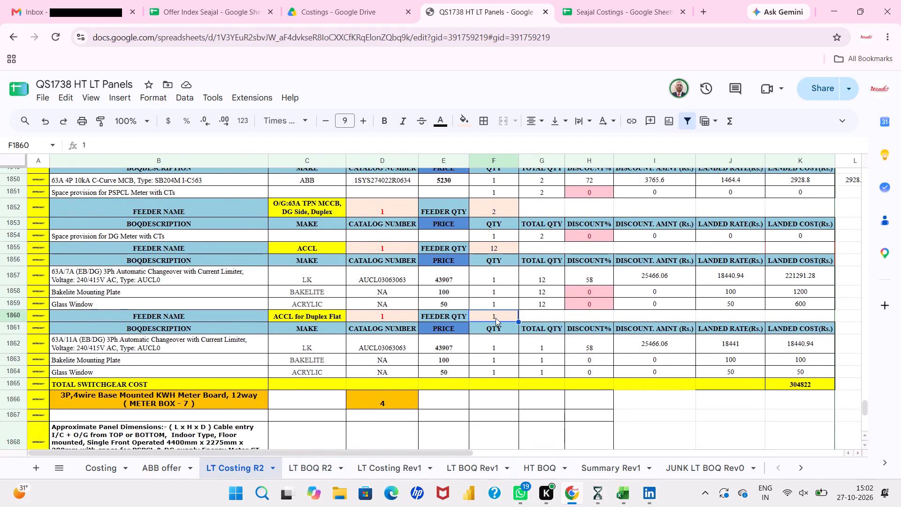
pyautogui.press('Return')
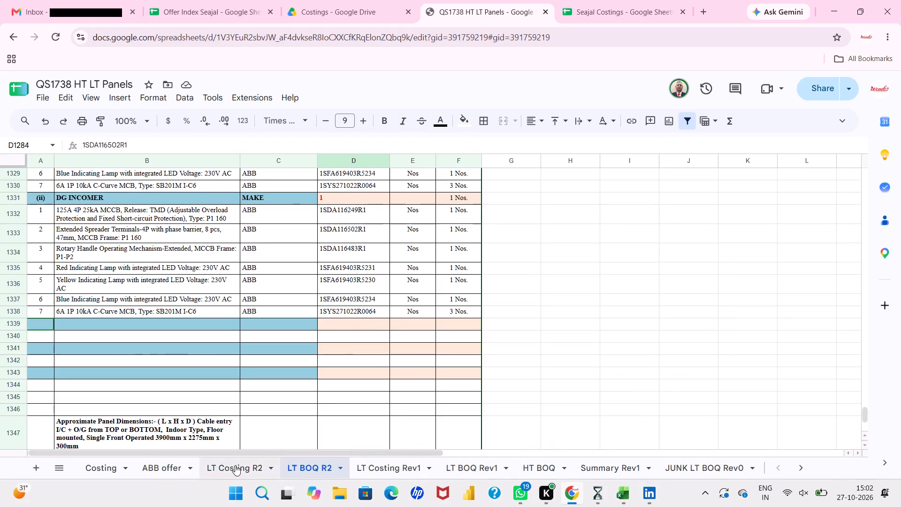
# In METER BOX-7 of LT Costing R2, set ACCL for Duplex Flat's feeder quantity and its three items' total quantities to 2.
pyautogui.click(235, 465)
pyautogui.click(500, 317)
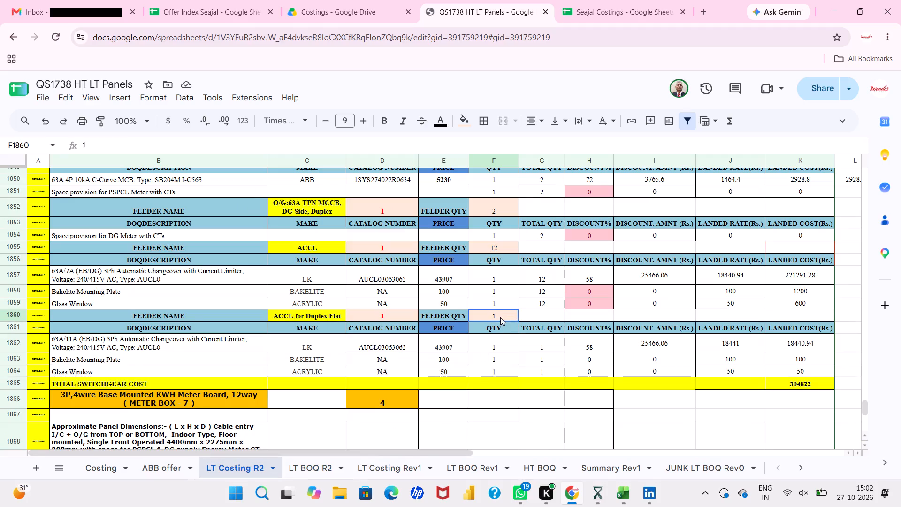
pyautogui.press('2')
pyautogui.press('Return')
pyautogui.press('Down')
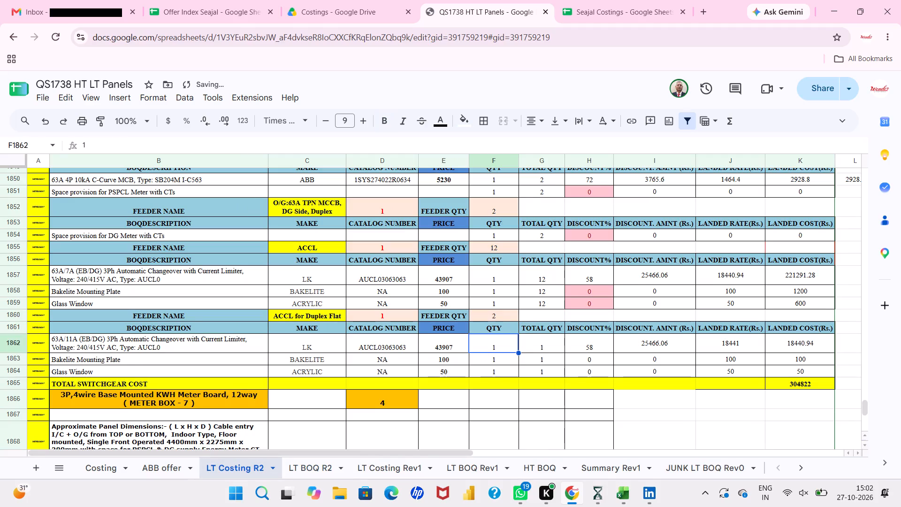
pyautogui.press('Right')
pyautogui.press('2')
pyautogui.press('Return')
pyautogui.press('2')
pyautogui.press('Return')
pyautogui.press('2')
pyautogui.press('Return')
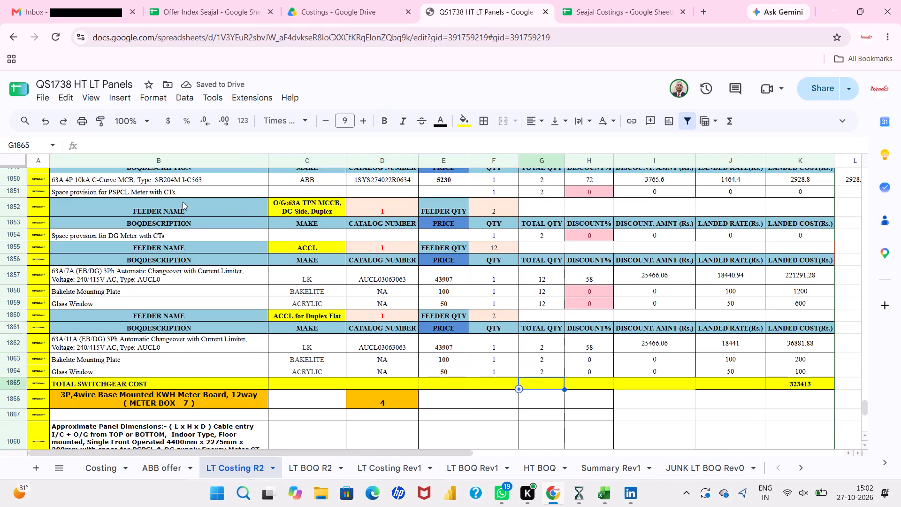
# Review the outgoings, ACCL quantities and bus bar details of METER BOX-5 to METER BOX-7 and the METER BOX-8 incomers in LT BOQ R2.
pyautogui.click(323, 464)
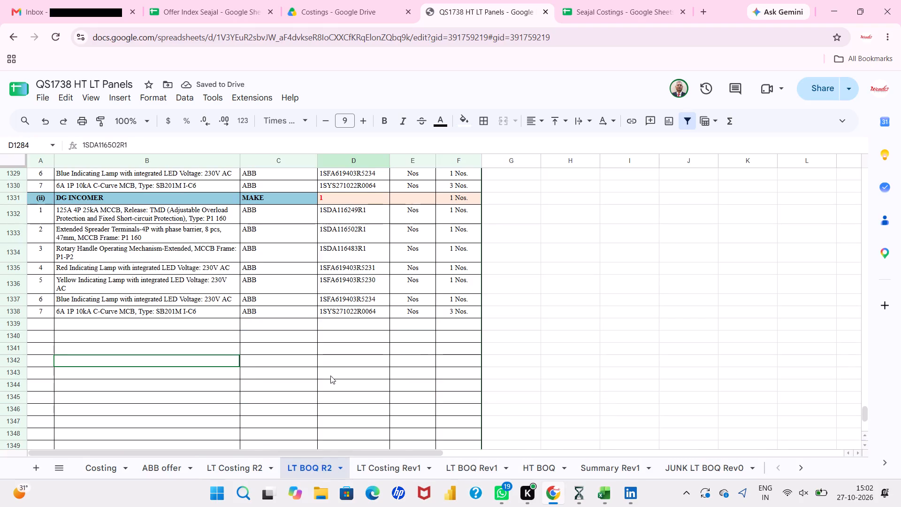
pyautogui.scroll(5, 362, 255)
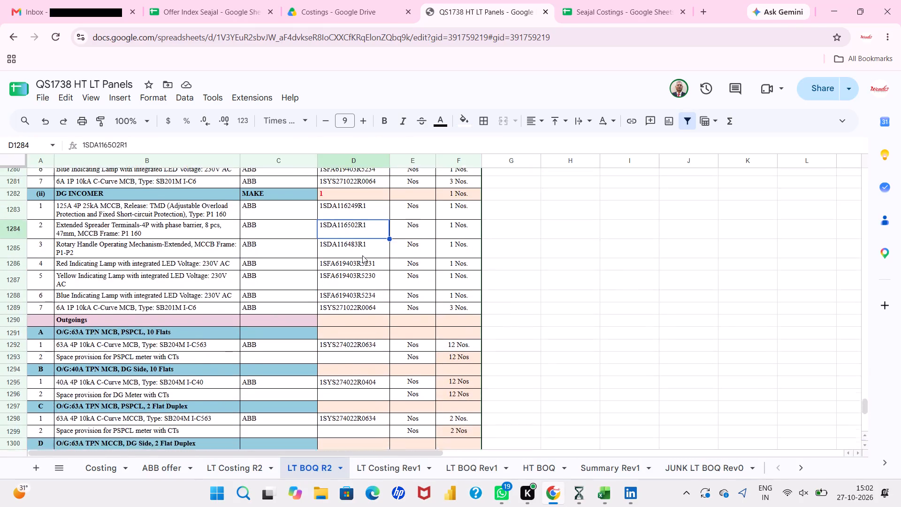
pyautogui.scroll(-1, 362, 255)
pyautogui.scroll(1, 362, 255)
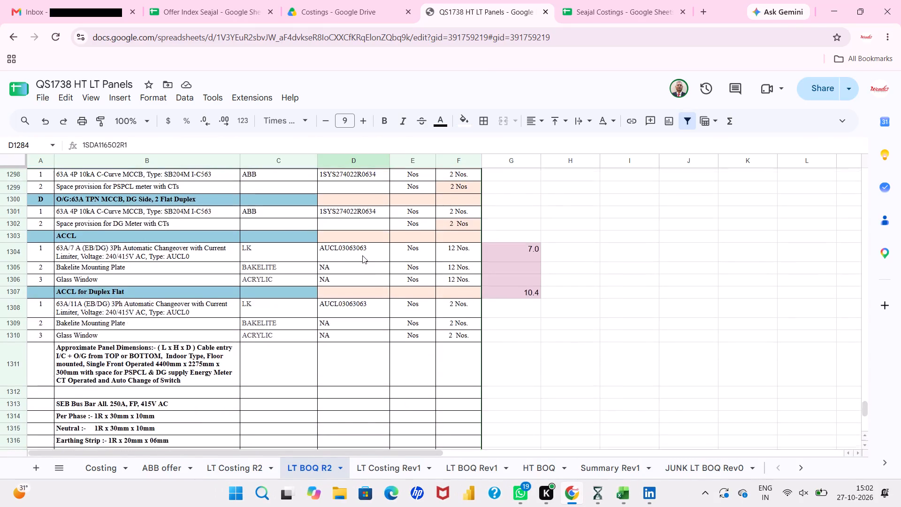
pyautogui.scroll(6, 362, 255)
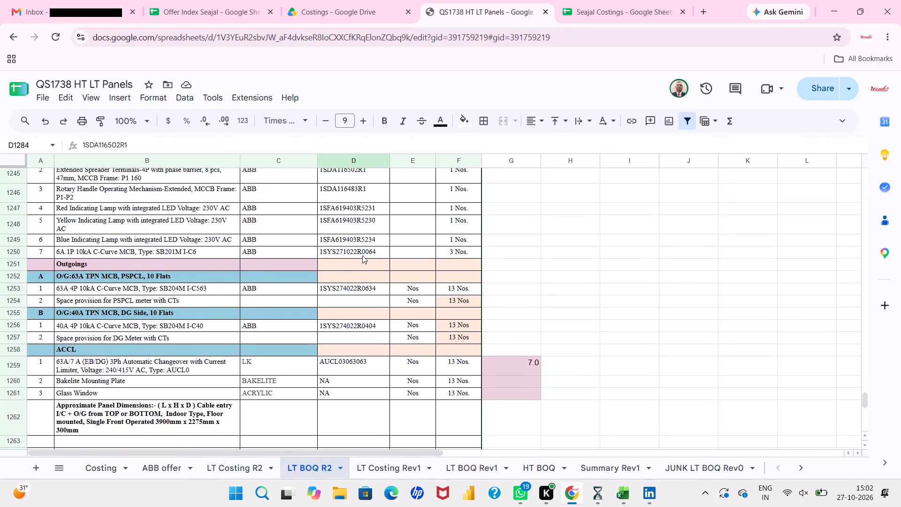
pyautogui.scroll(3, 362, 255)
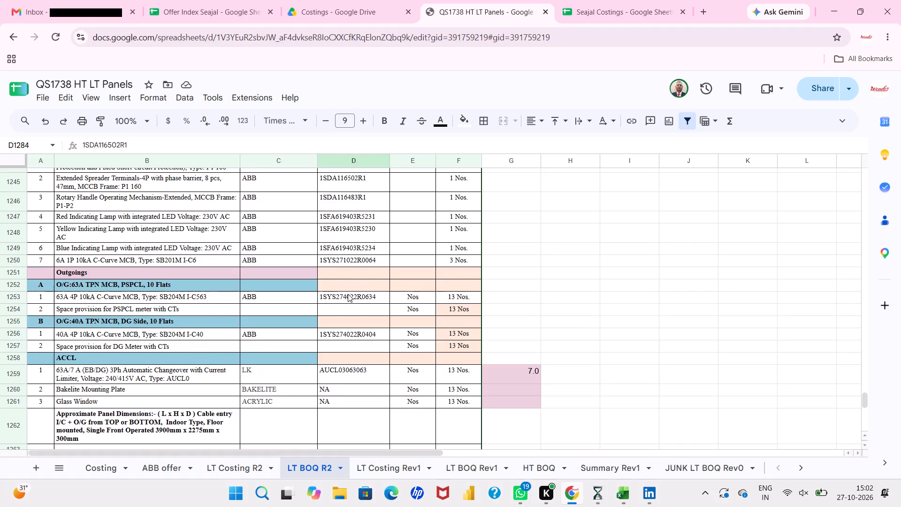
pyautogui.scroll(4, 342, 306)
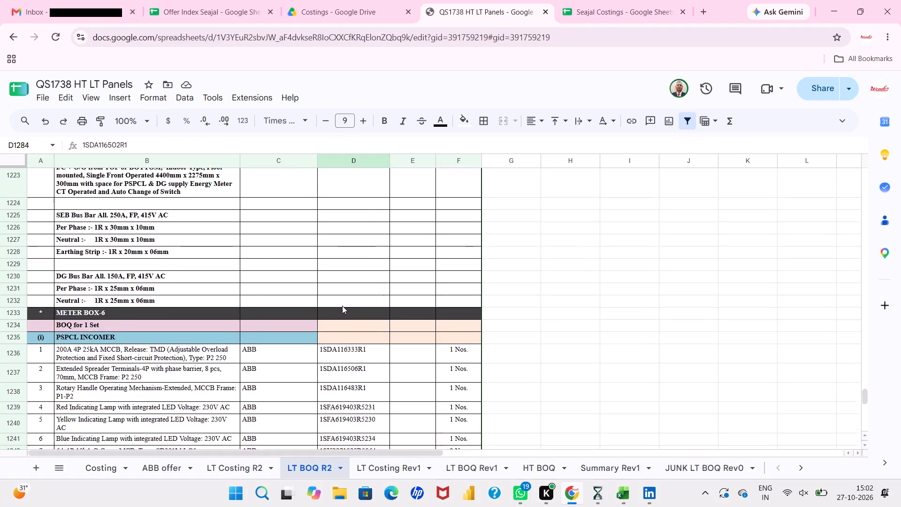
pyautogui.scroll(1, 342, 306)
pyautogui.scroll(-1, 342, 306)
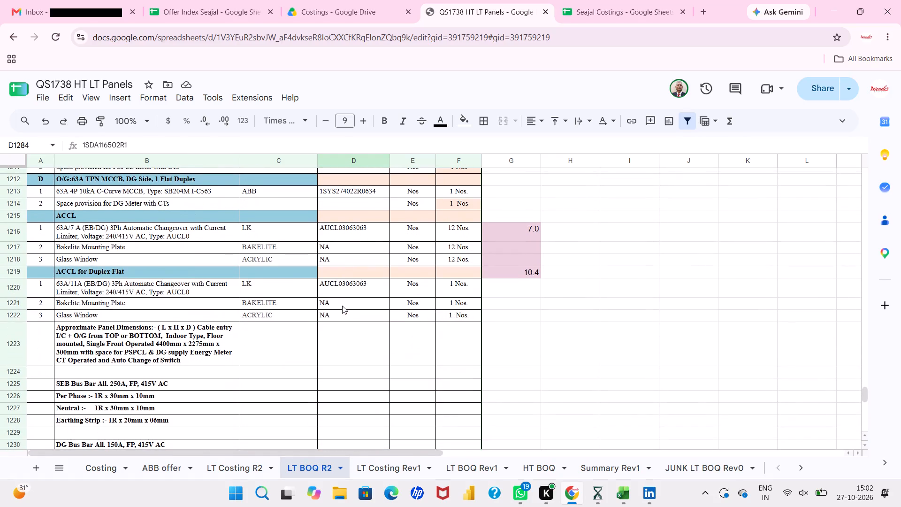
pyautogui.scroll(-1, 342, 306)
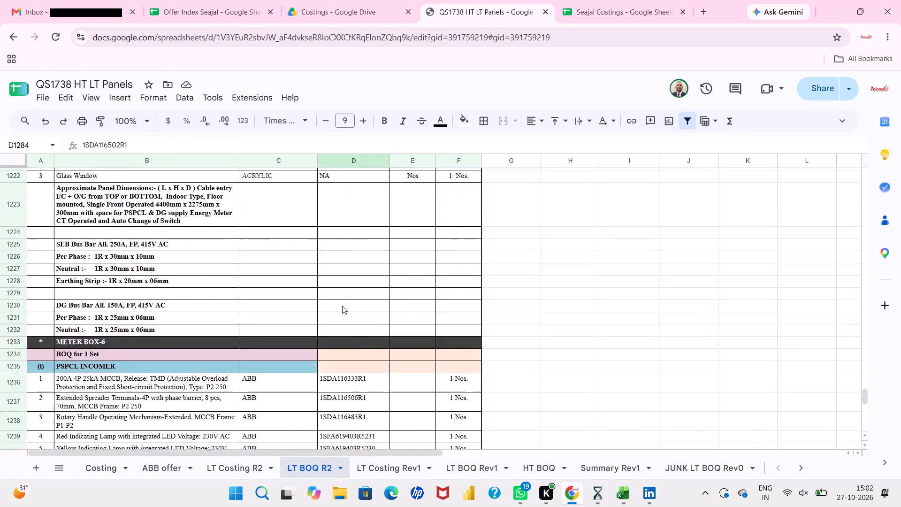
pyautogui.scroll(-3, 342, 306)
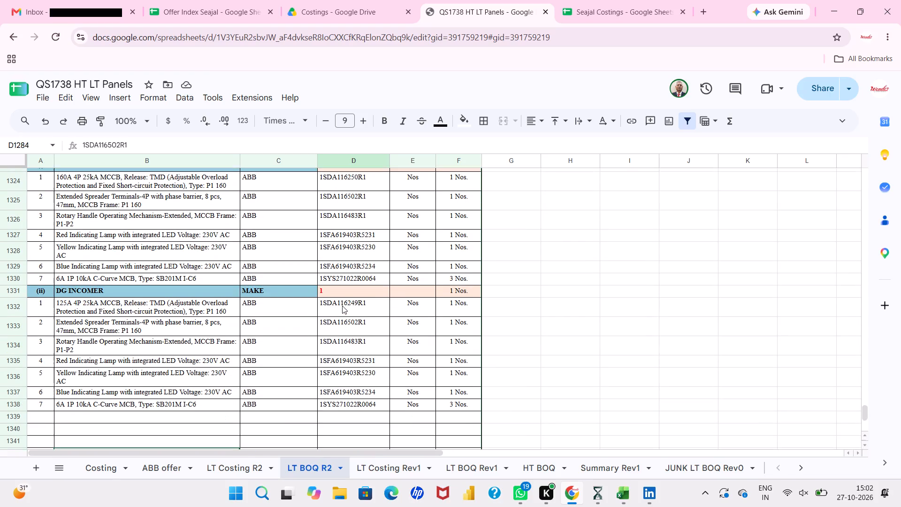
pyautogui.scroll(-1, 342, 306)
# Examine the LT BOQ R2 meter box sections from METER BOX-7 back to the ACCL and bus bar rows above METER BOX-4.
pyautogui.scroll(9, 342, 306)
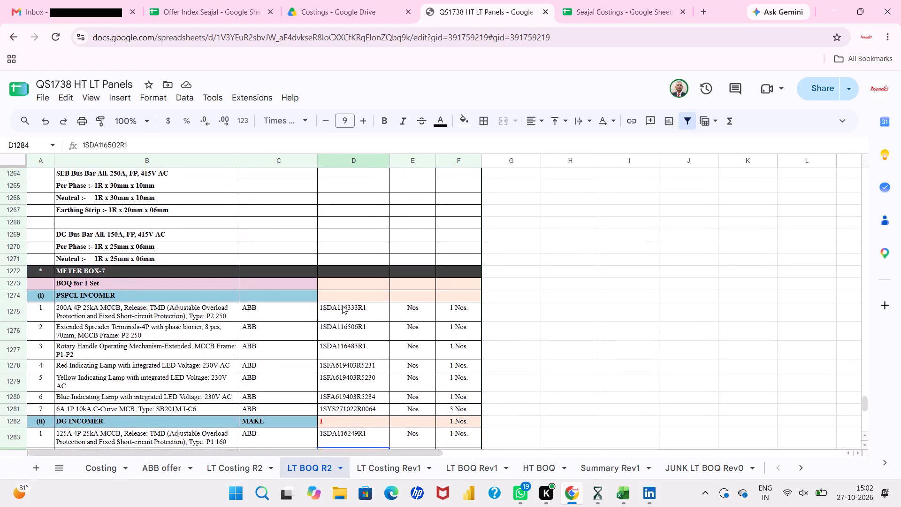
pyautogui.scroll(5, 342, 306)
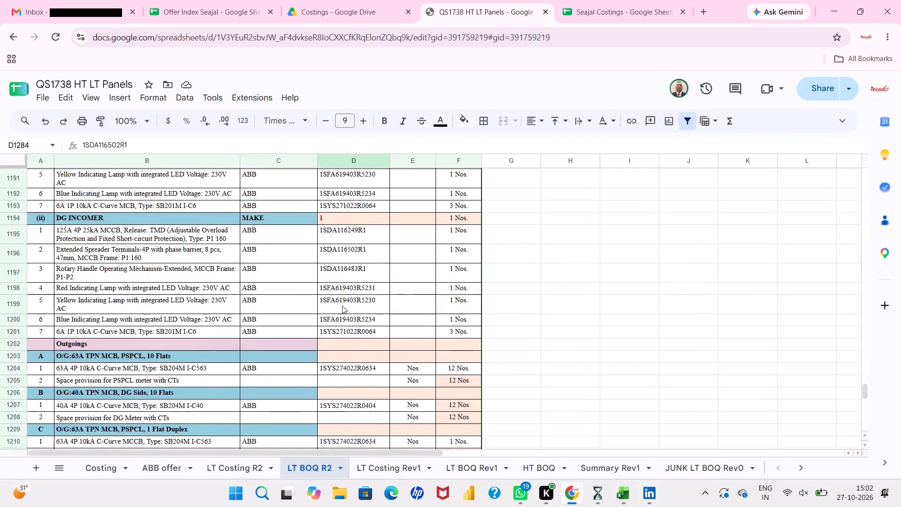
pyautogui.scroll(3, 342, 306)
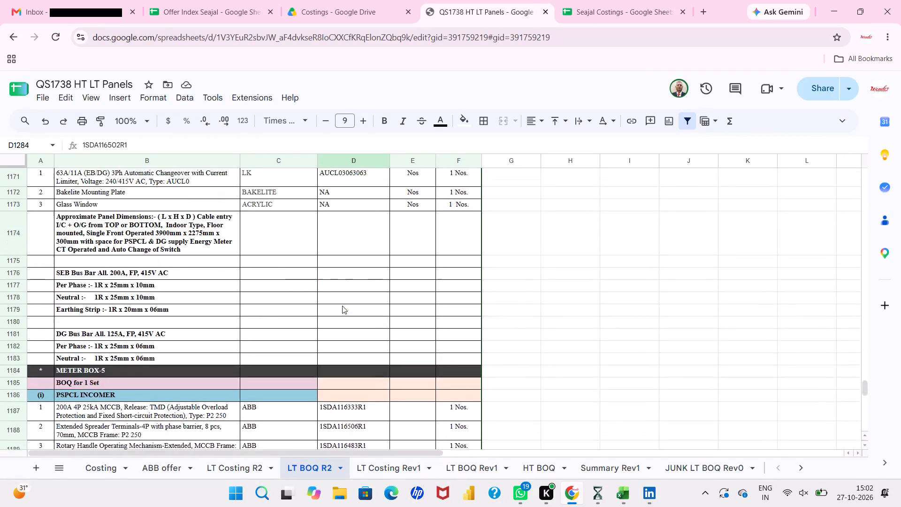
pyautogui.scroll(4, 342, 306)
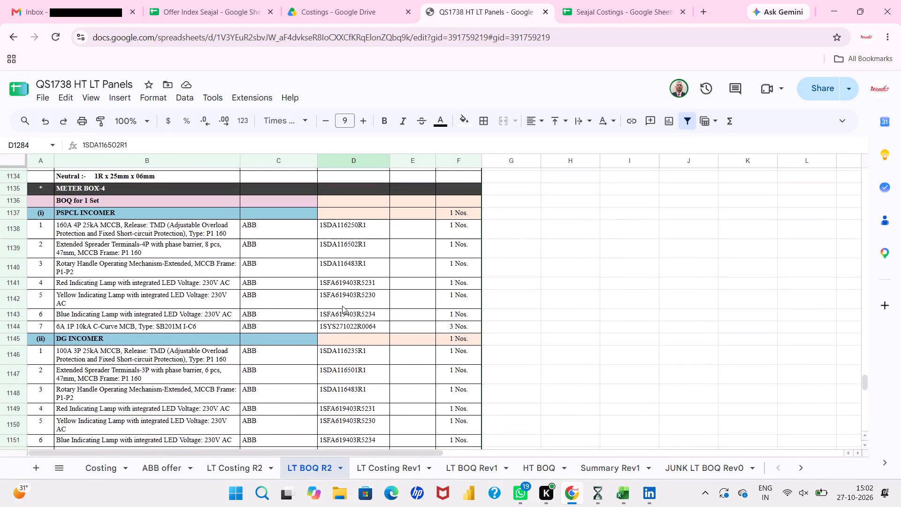
pyautogui.scroll(4, 342, 306)
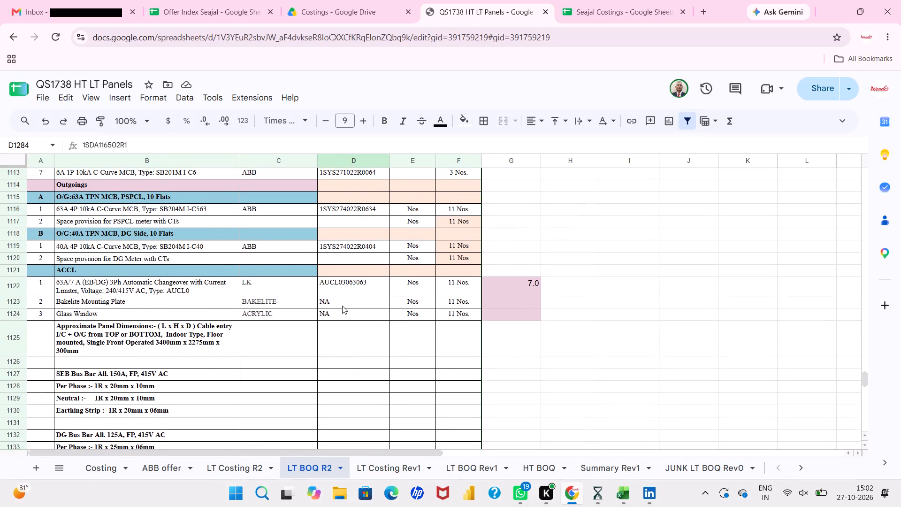
pyautogui.scroll(-2, 326, 330)
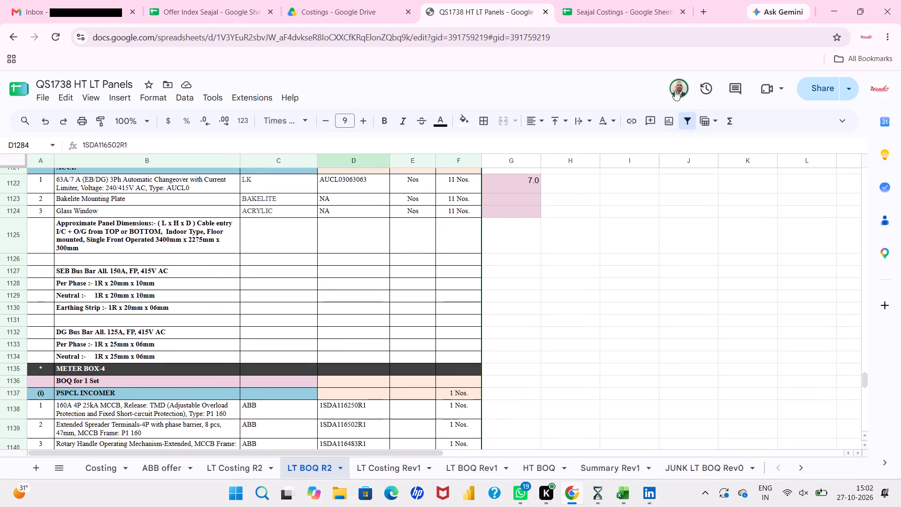
pyautogui.scroll(1, 419, 285)
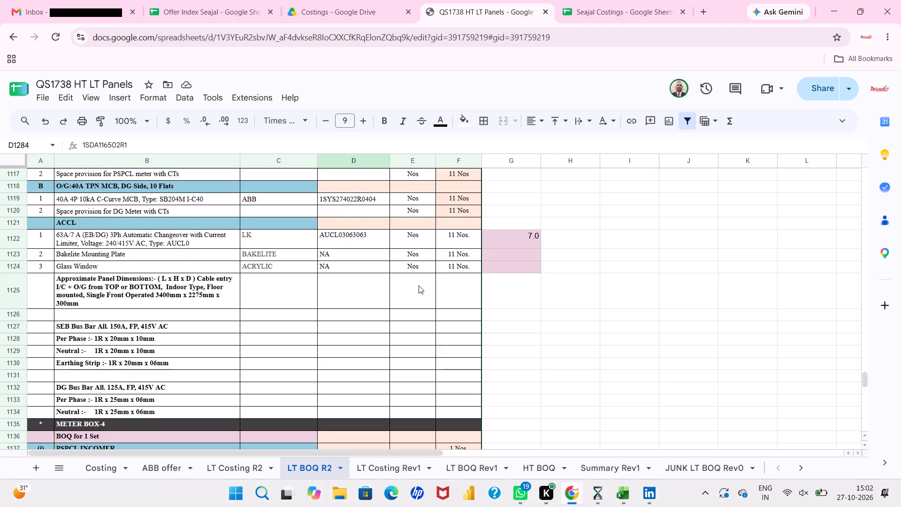
# Jump to the collaborator's current location in LT BOQ R2 and examine the DG incomer, outgoings and ACCL quantities in rows 1331 to 1349.
pyautogui.scroll(1, 419, 285)
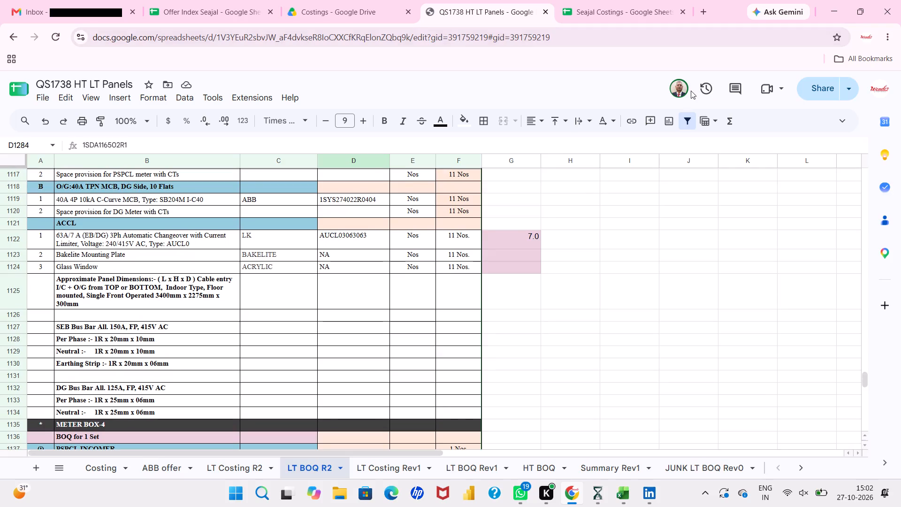
pyautogui.click(691, 91)
pyautogui.click(680, 91)
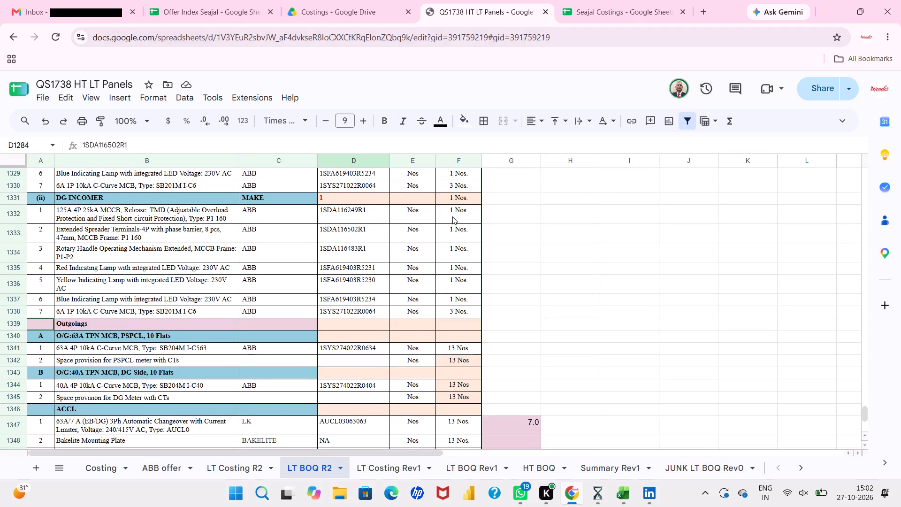
pyautogui.scroll(-1, 452, 216)
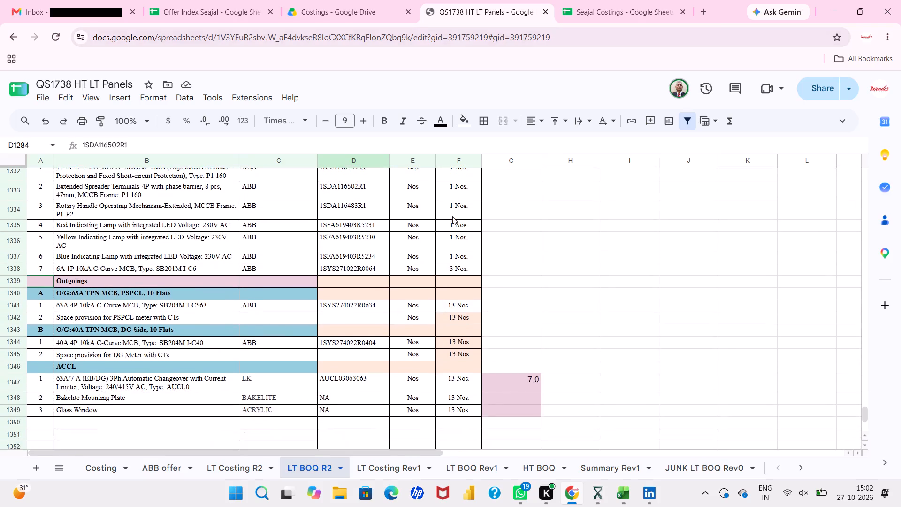
pyautogui.scroll(2, 452, 216)
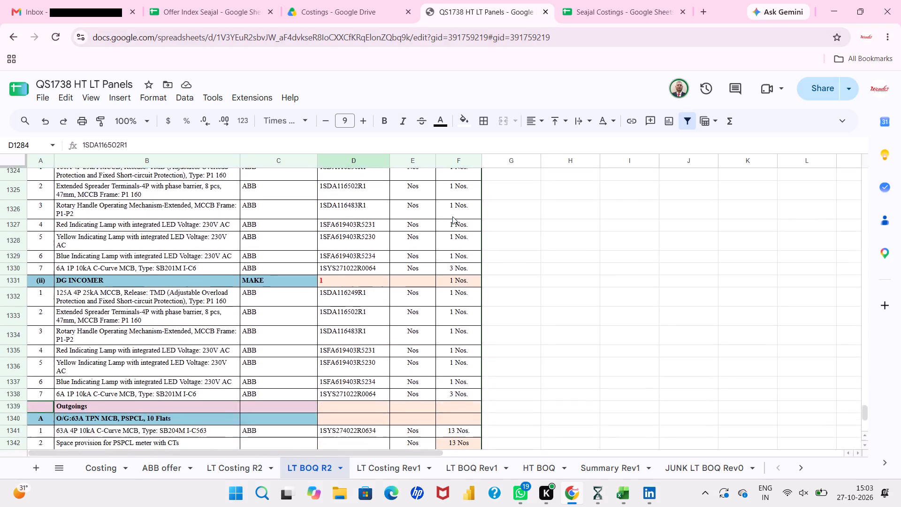
pyautogui.scroll(-3, 452, 216)
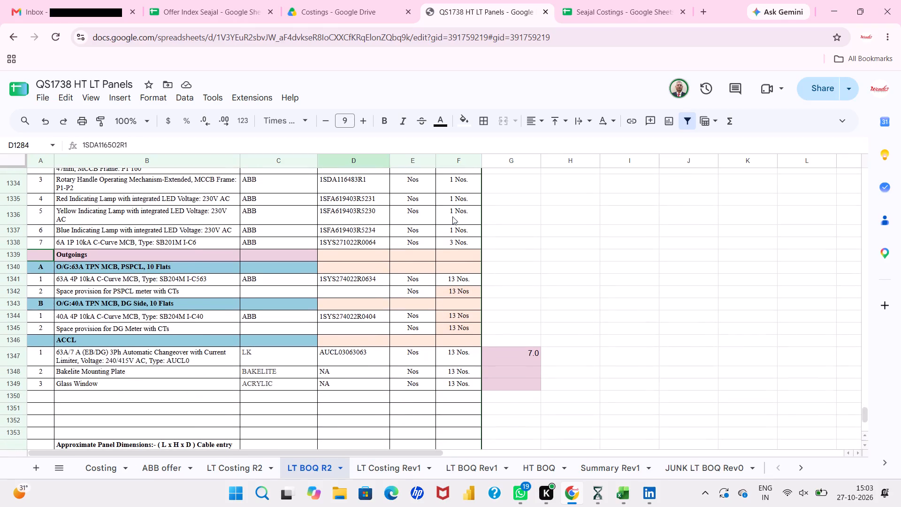
pyautogui.scroll(-2, 452, 216)
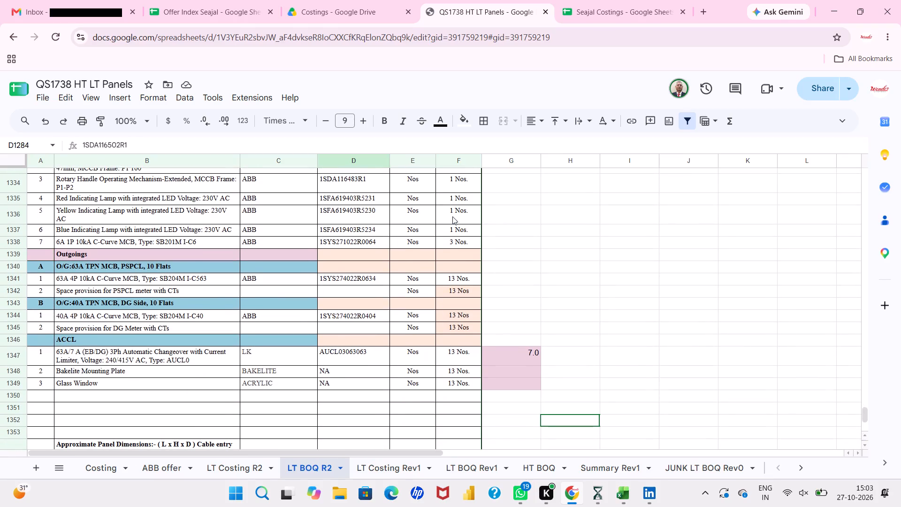
pyautogui.scroll(-1, 452, 216)
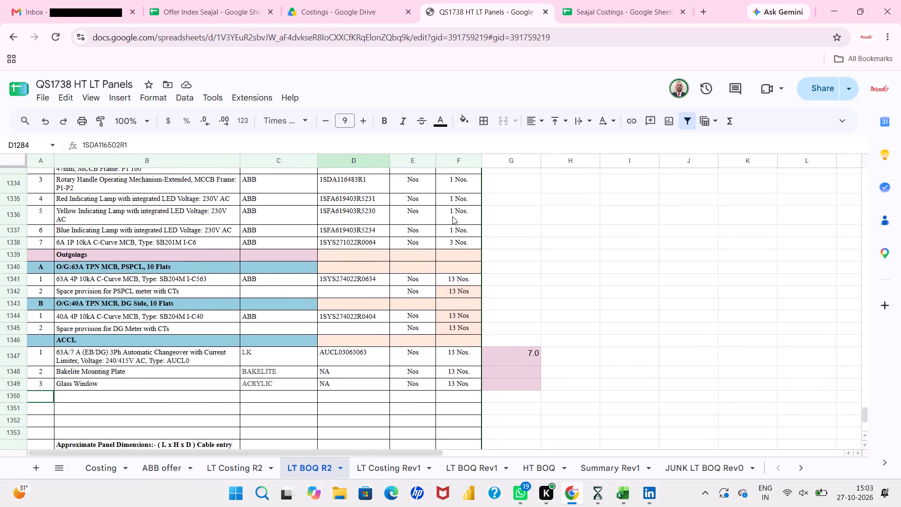
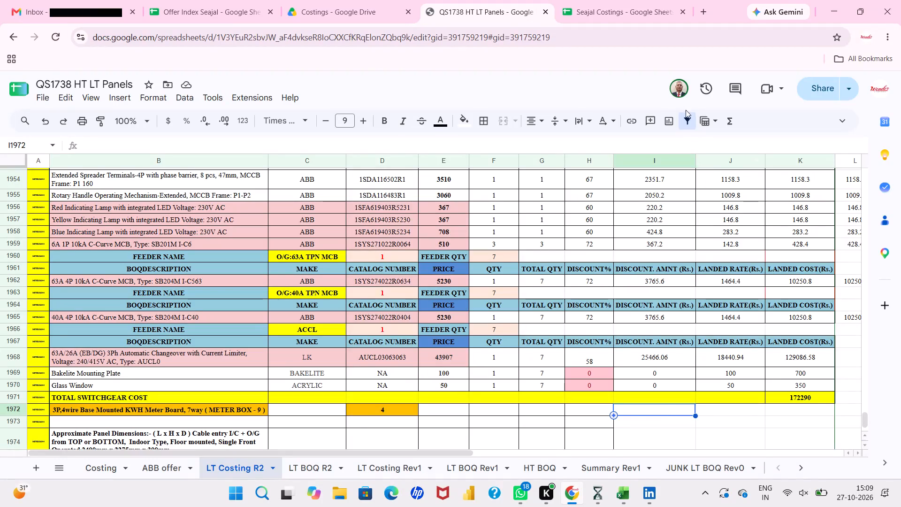
# Go to the collaborator's location in LT BOQ R2 and examine the meter box sections from the sheet's end back to METER BOX-1.
pyautogui.click(679, 93)
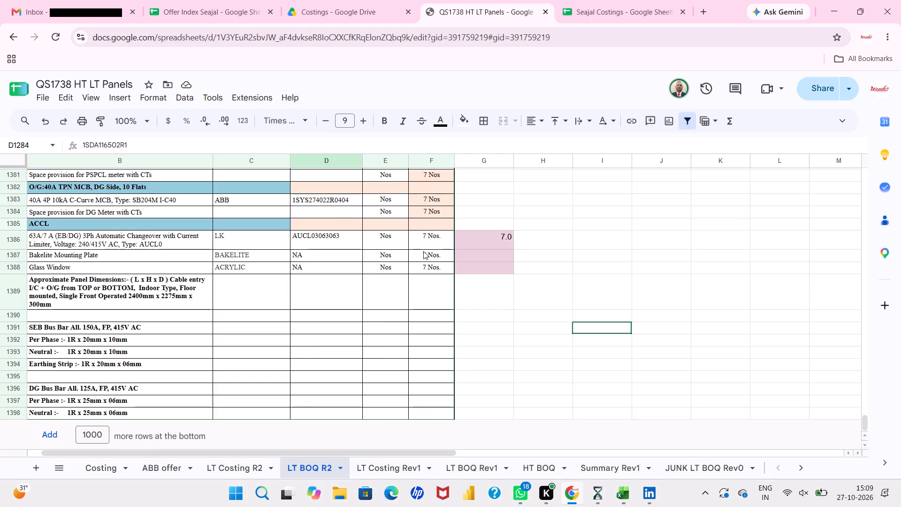
pyautogui.scroll(17, 330, 272)
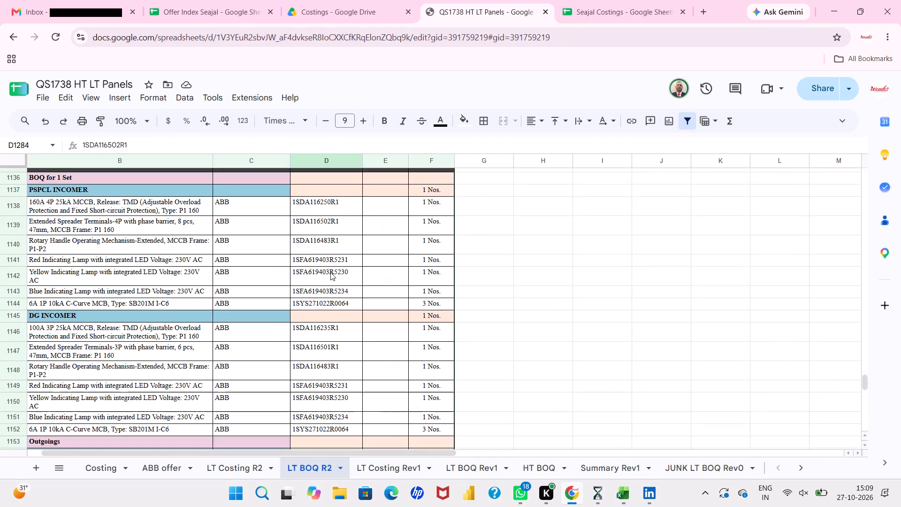
pyautogui.scroll(1, 330, 272)
pyautogui.hscroll(1, 330, 272)
pyautogui.scroll(8, 330, 272)
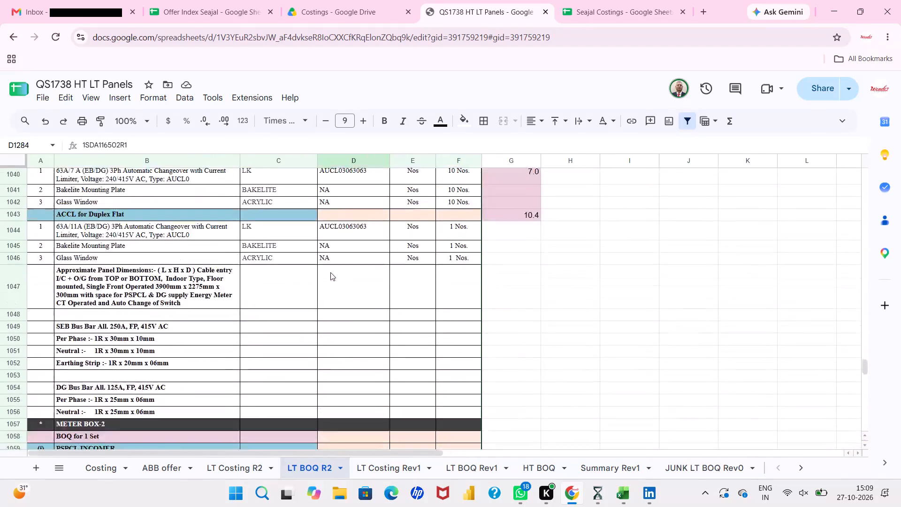
pyautogui.scroll(3, 330, 272)
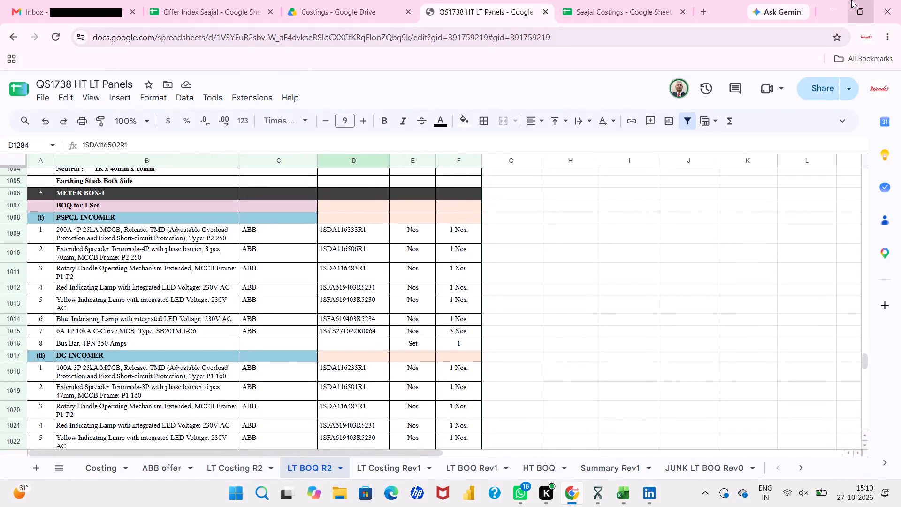
# Snap the QS1738 HT LT Panels window to the left half of the display for a side-by-side layout.
pyautogui.click(779, 92)
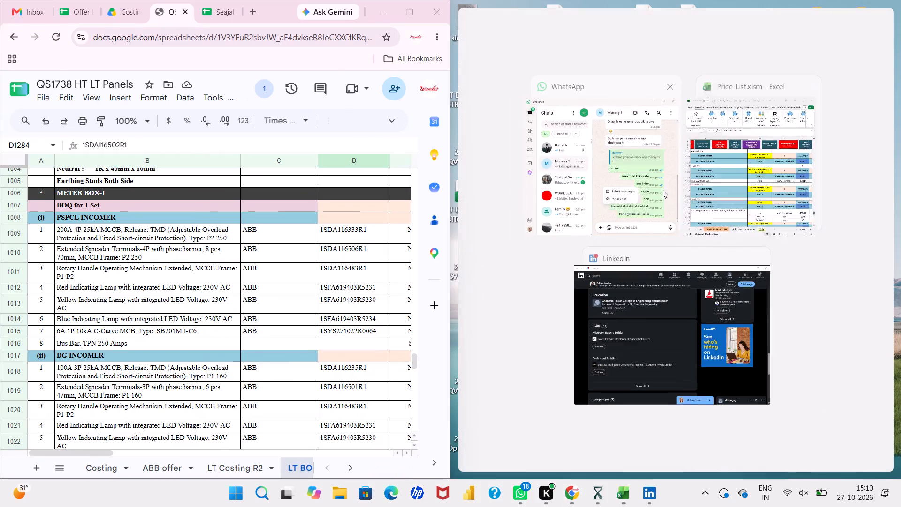
# Switch to the Price_List workbook in Excel and compare METER BOX-1's incomers and outgoings in the BOM sheet with LT BOQ R2.
pyautogui.click(747, 171)
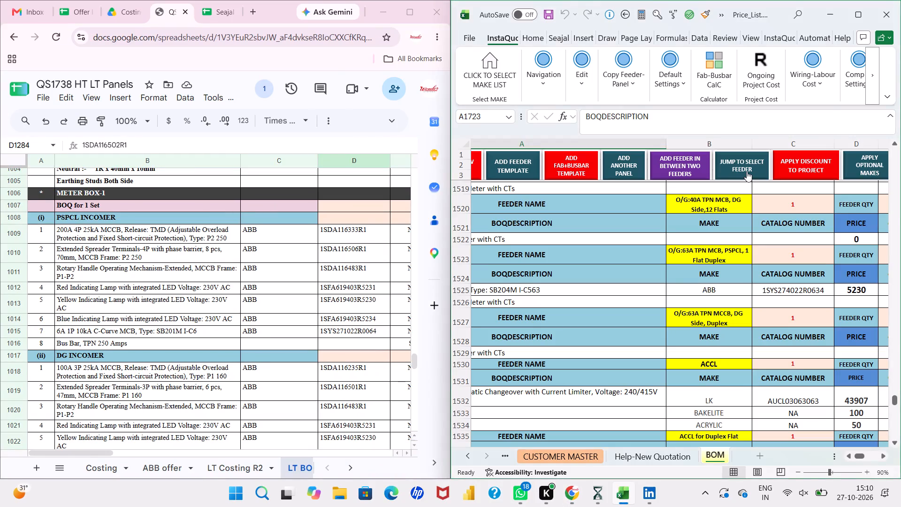
pyautogui.scroll(2, 695, 293)
pyautogui.hscroll(2, 695, 293)
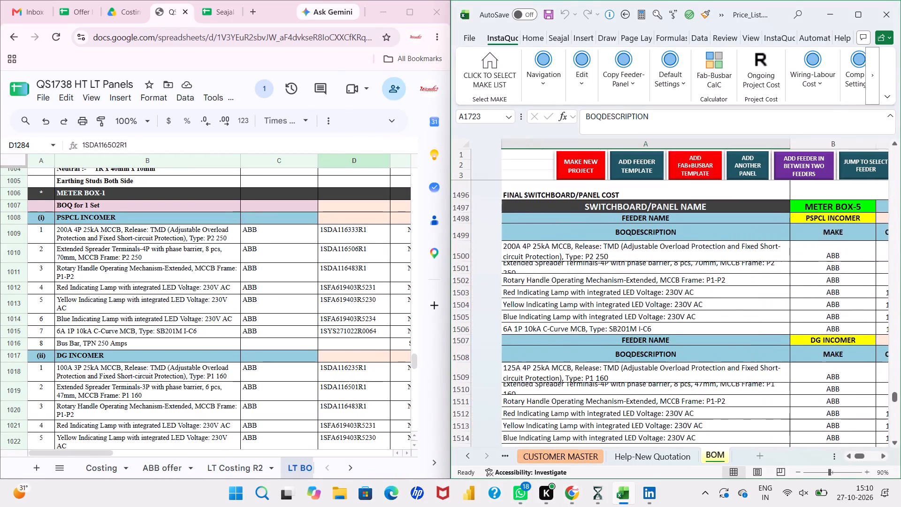
pyautogui.hscroll(1, 695, 293)
pyautogui.scroll(7, 695, 293)
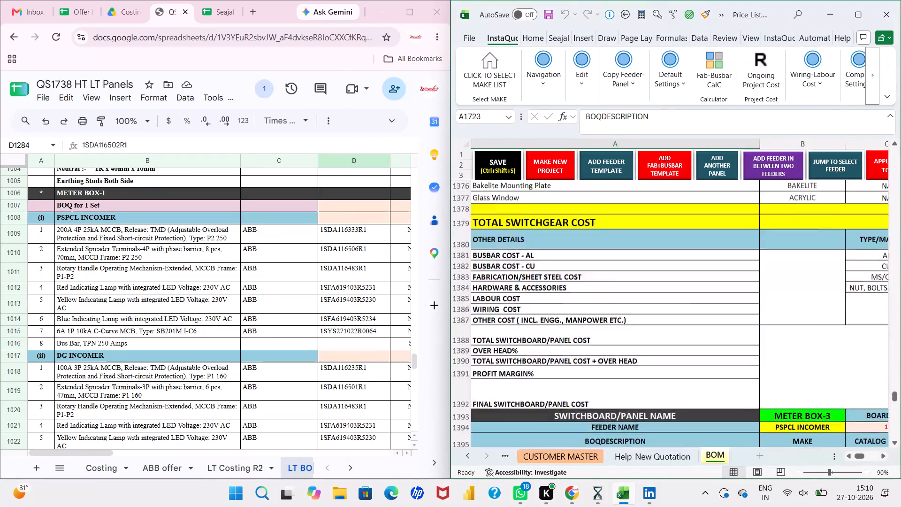
pyautogui.scroll(3, 695, 293)
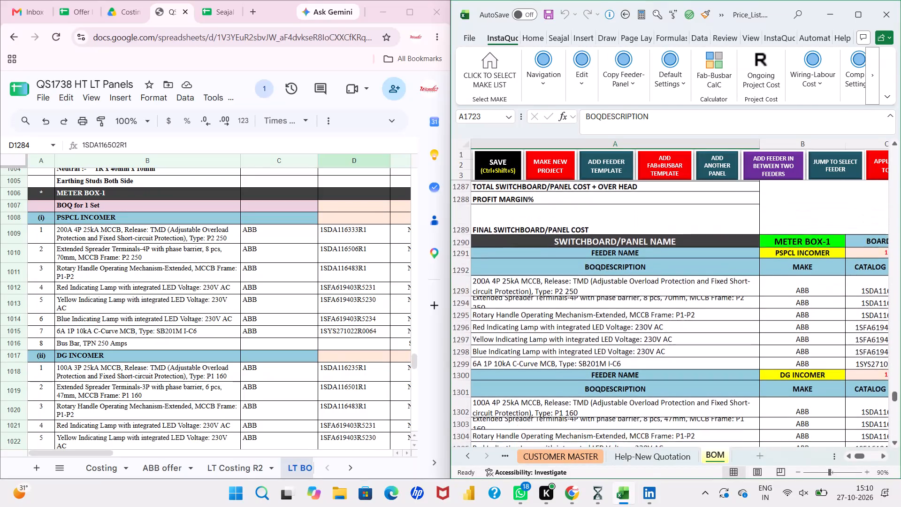
pyautogui.scroll(-1, 600, 285)
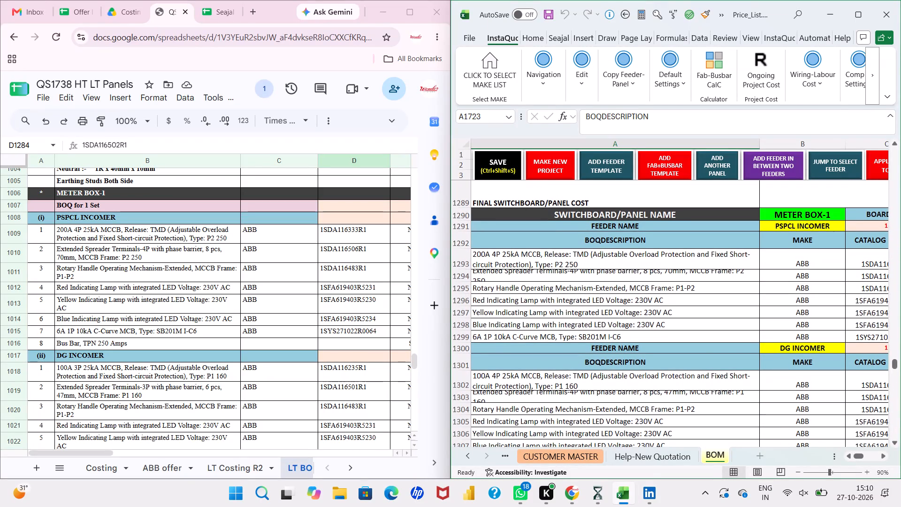
pyautogui.scroll(-4, 600, 285)
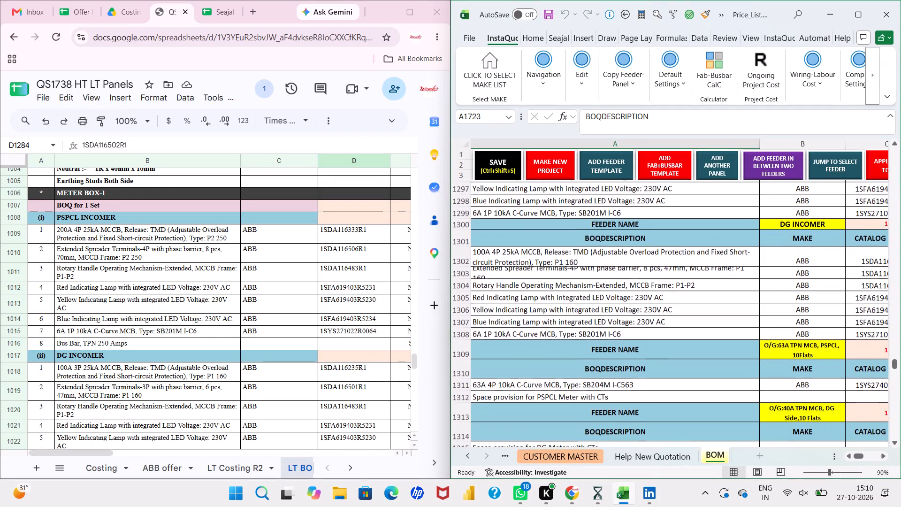
pyautogui.scroll(-3, 266, 292)
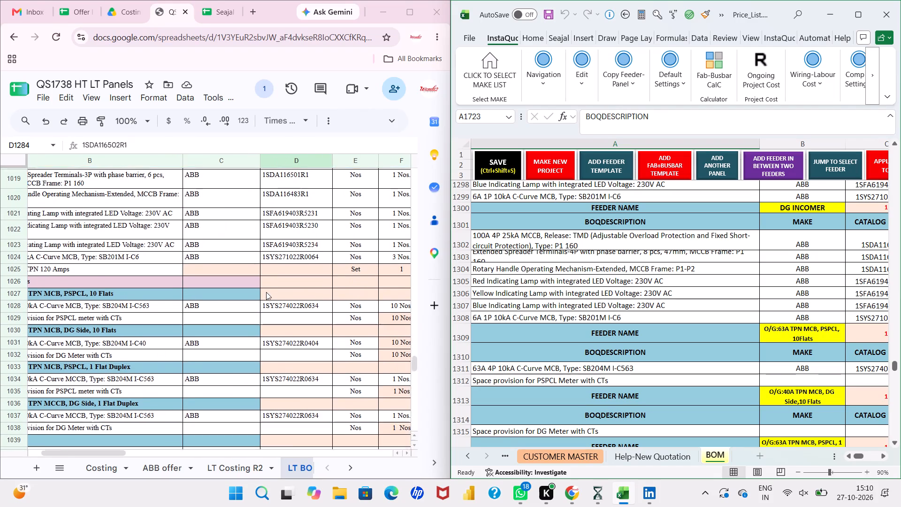
pyautogui.scroll(-1, 266, 292)
pyautogui.hscroll(-1, 266, 292)
pyautogui.hscroll(-1, 589, 294)
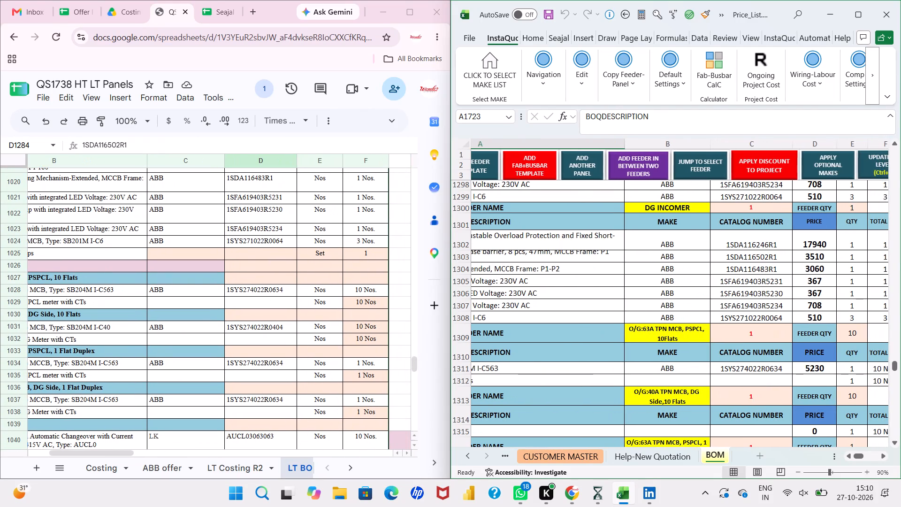
pyautogui.hscroll(-1, 589, 294)
pyautogui.scroll(-3, 589, 294)
pyautogui.hscroll(3, 281, 332)
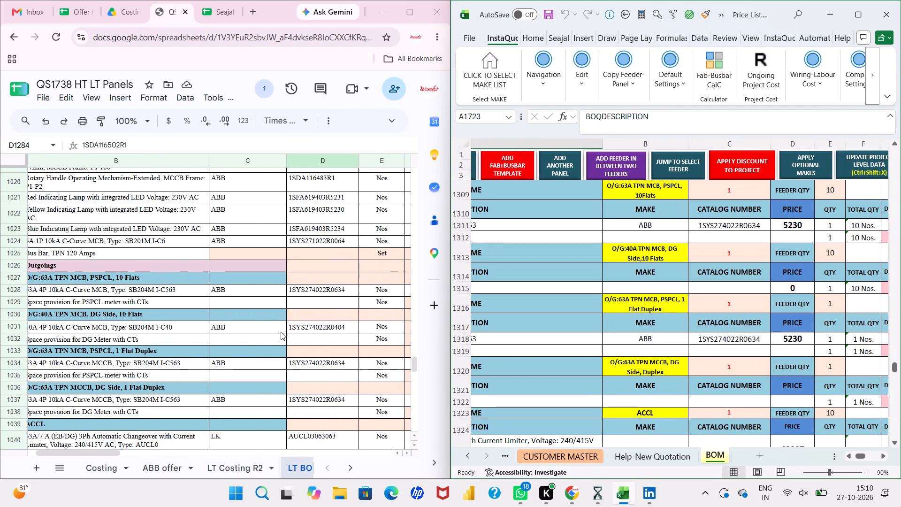
pyautogui.scroll(-1, 281, 332)
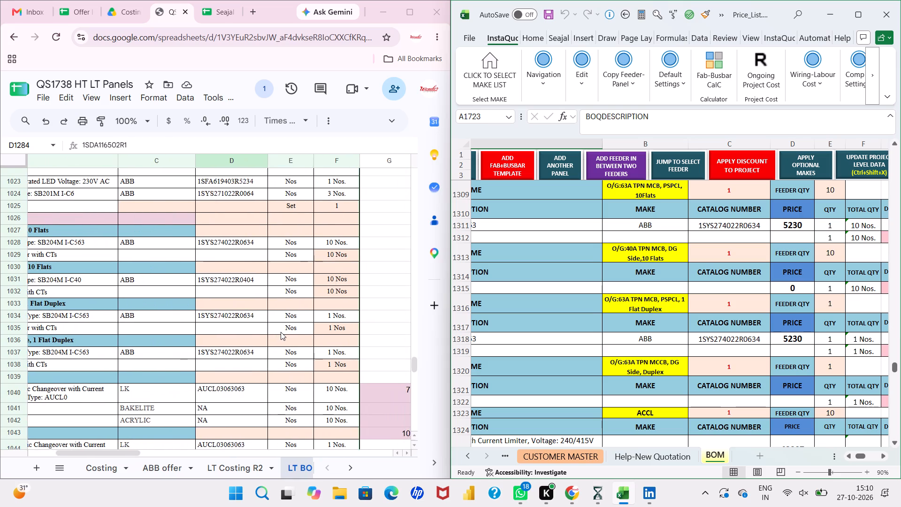
pyautogui.hscroll(3, 552, 301)
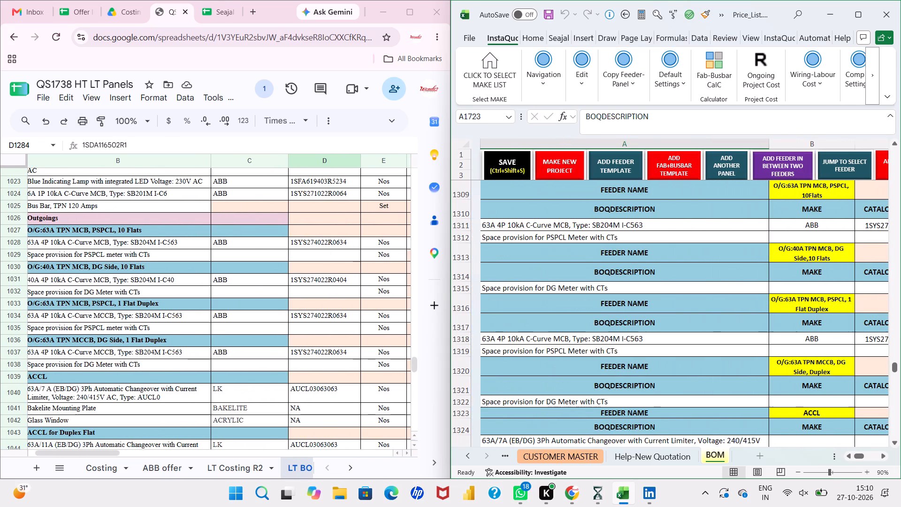
# Insert a blank component row below the DG meter space provision in METER BOX-1's O/G:40A TPN MCB, DG Side, 10 Flats feeder.
pyautogui.hscroll(1, 552, 301)
pyautogui.click(466, 286)
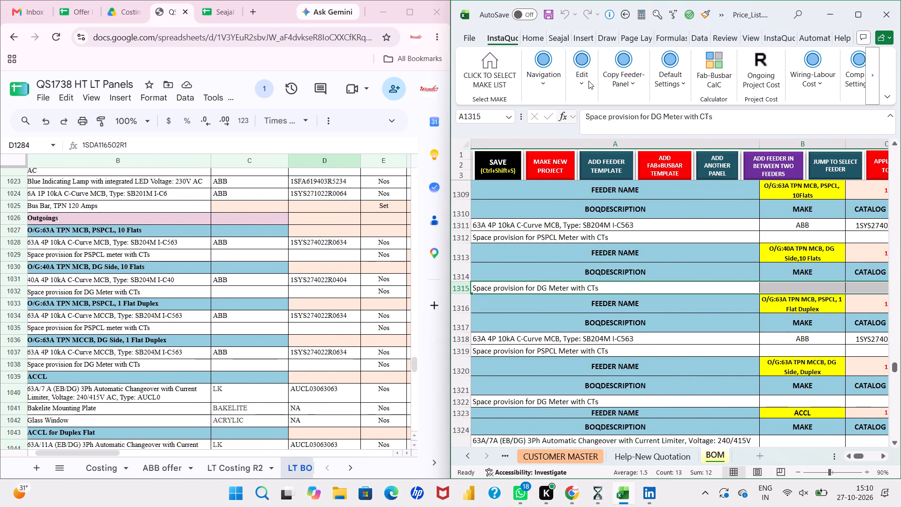
pyautogui.click(588, 81)
pyautogui.click(646, 124)
# Copy METER BOX-2's 40A 4P 10kA C-Curve MCB, Type: SB204M I-C40 entry, description through quantity, into the blank row of METER BOX-1's DG-side 10 Flats feeder.
pyautogui.scroll(2, 614, 352)
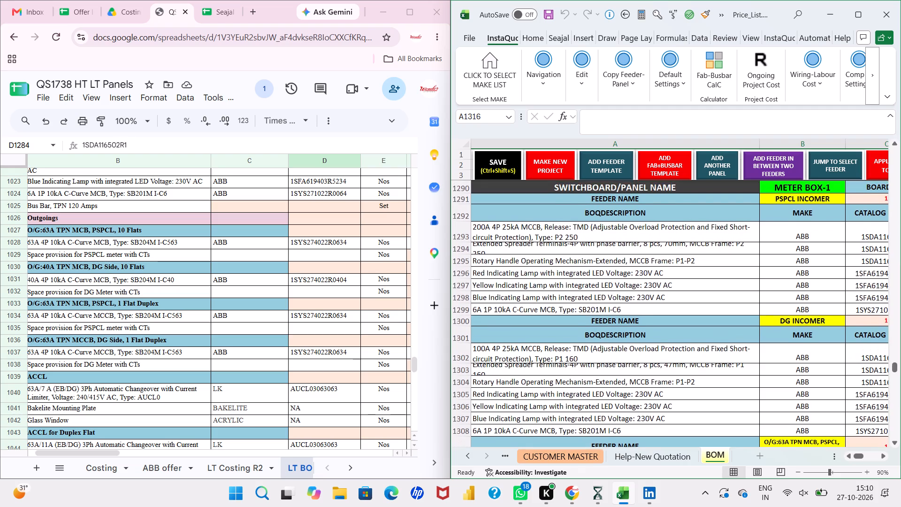
pyautogui.scroll(-3, 614, 352)
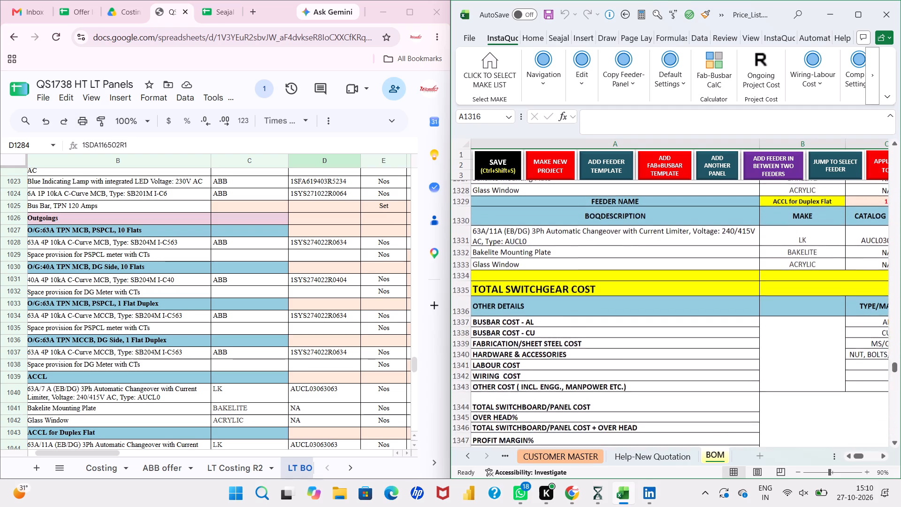
pyautogui.scroll(-4, 614, 352)
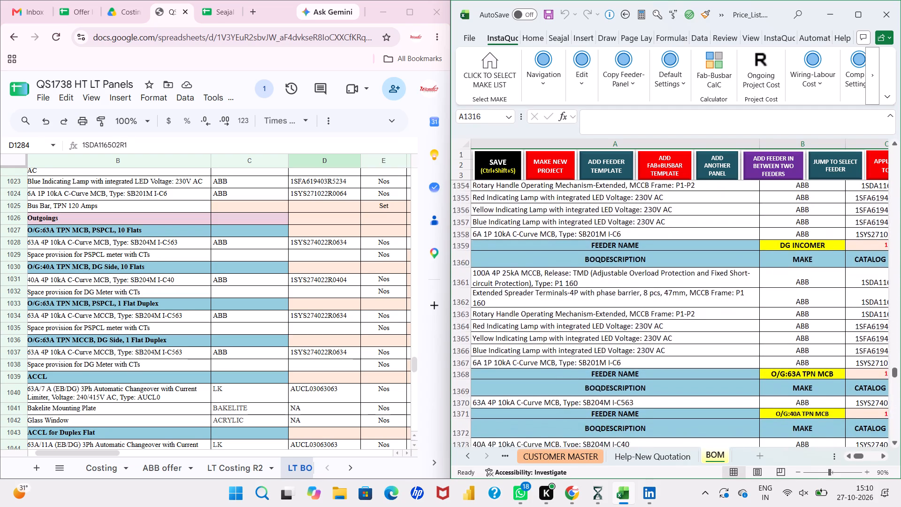
pyautogui.scroll(-1, 614, 352)
pyautogui.rightClick(614, 352)
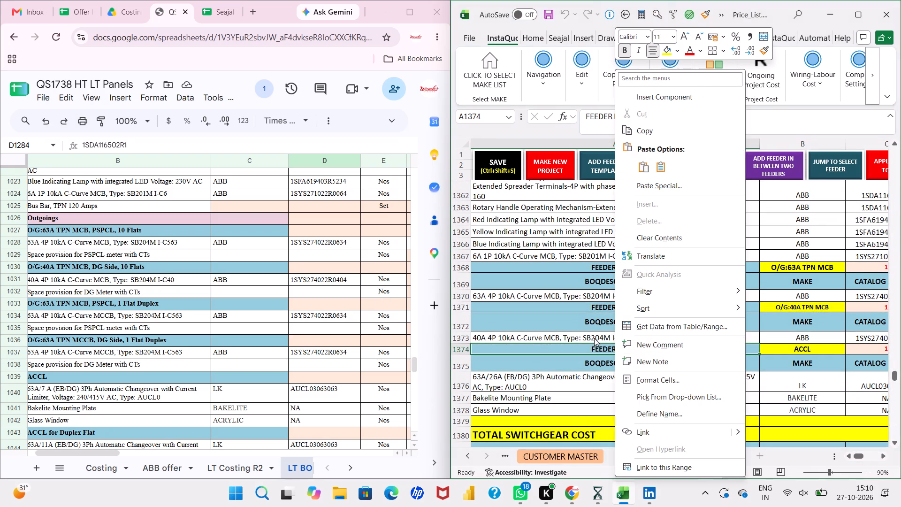
pyautogui.click(594, 338)
pyautogui.moveTo(594, 338); pyautogui.dragTo(838, 329)
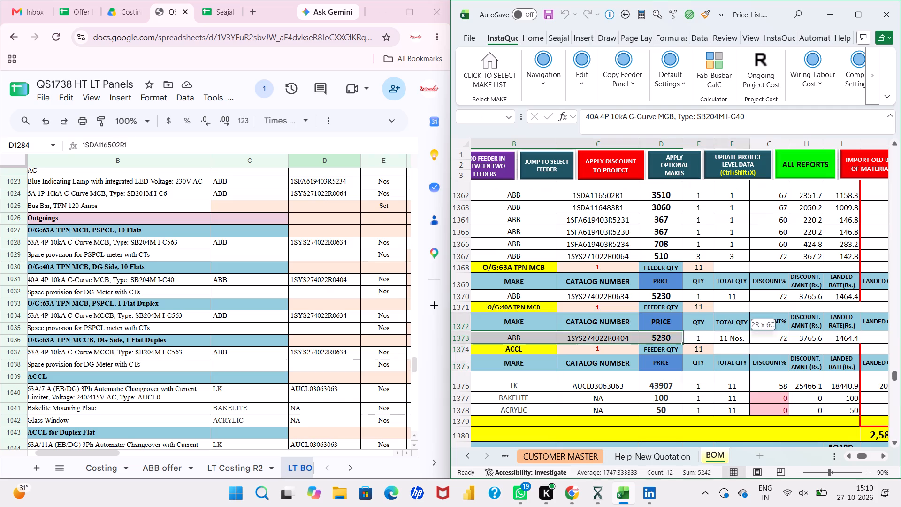
pyautogui.moveTo(838, 329); pyautogui.dragTo(701, 342)
pyautogui.hotkey('ctrl', 'c')
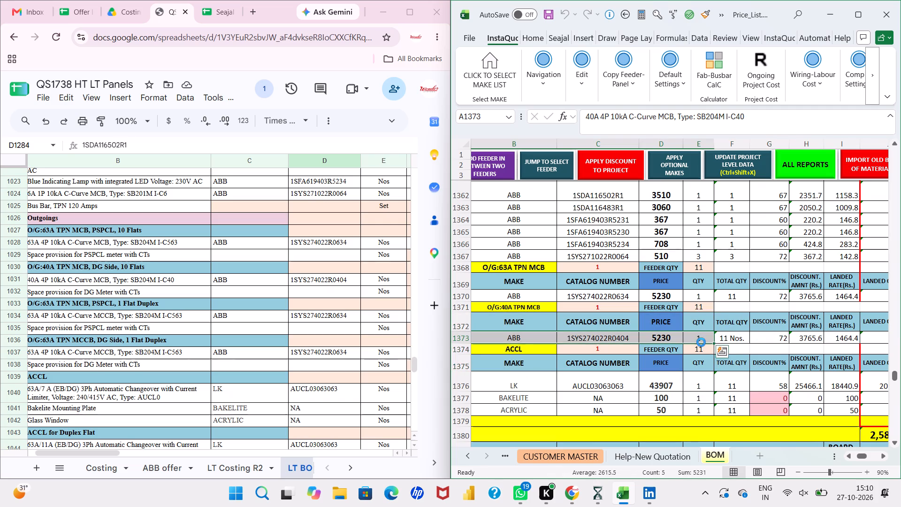
pyautogui.hscroll(1, 701, 342)
pyautogui.scroll(7, 701, 342)
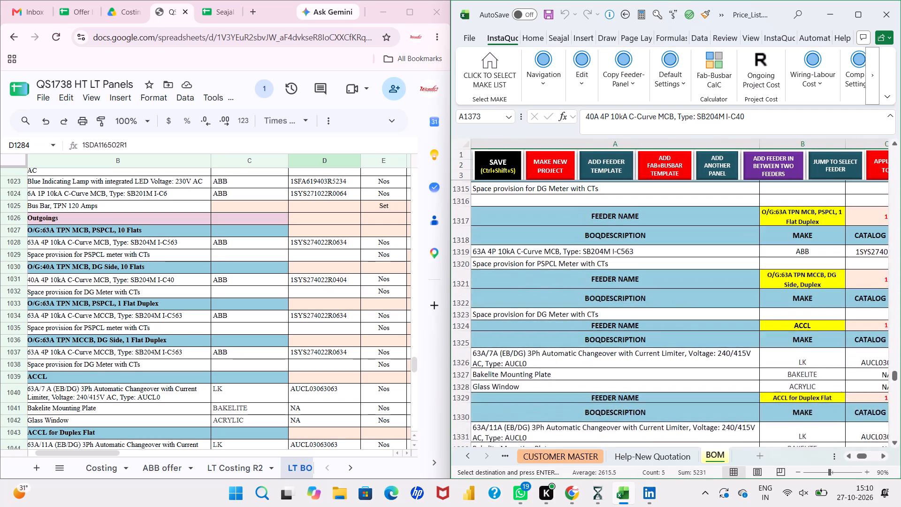
pyautogui.scroll(1, 701, 342)
pyautogui.click(657, 323)
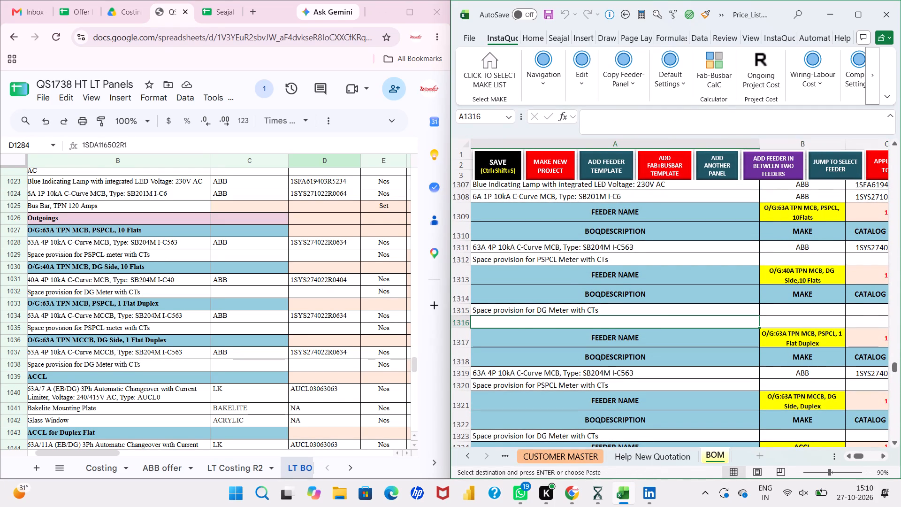
pyautogui.hotkey('ctrl', 'v')
pyautogui.hscroll(-3, 657, 323)
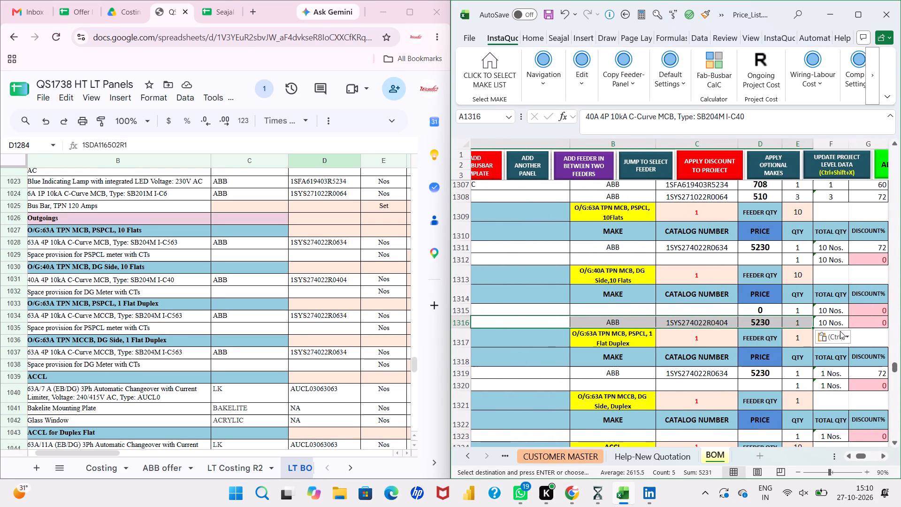
# Set the discount of the 40A 4P MCB in METER BOX-1's DG-side 10 Flats feeder to 72%.
pyautogui.click(857, 320)
pyautogui.write('72')
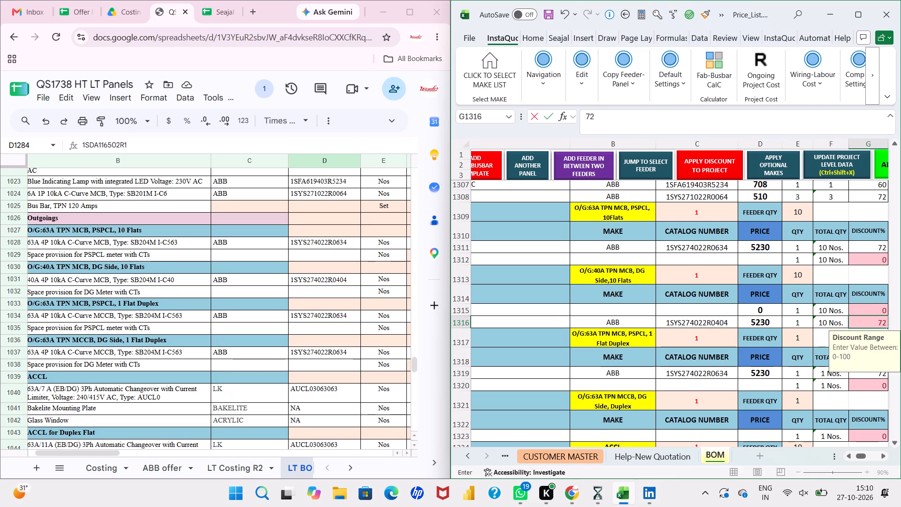
pyautogui.press('Return')
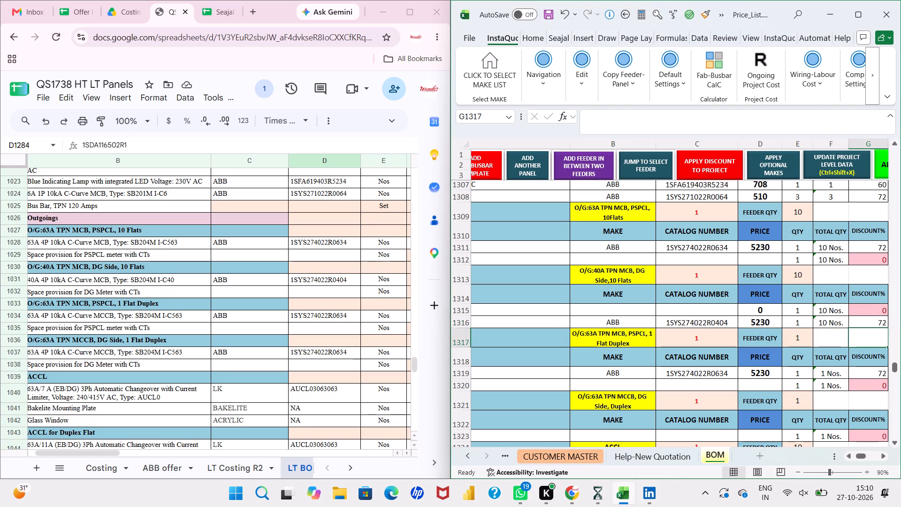
pyautogui.click(811, 338)
pyautogui.hscroll(-1, 811, 338)
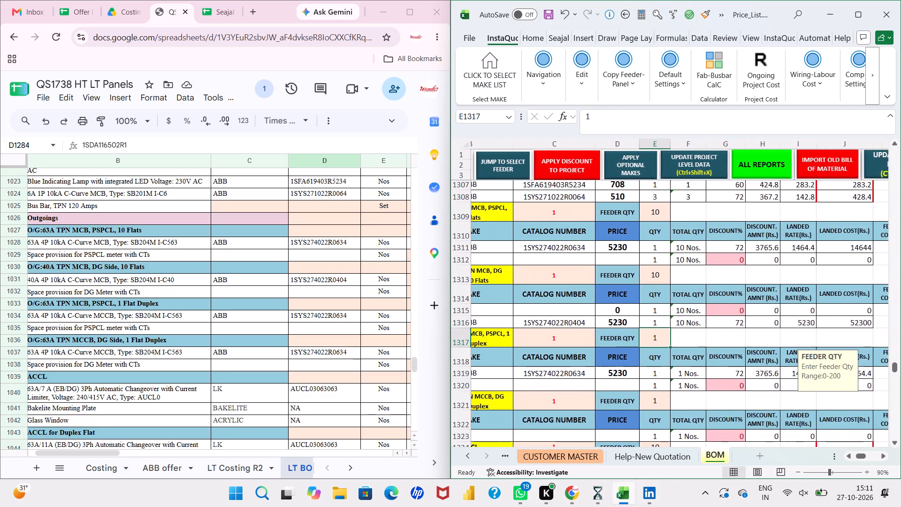
# Save a backup of the ongoing InstaQuote project.
pyautogui.hscroll(-1, 811, 338)
pyautogui.click(496, 158)
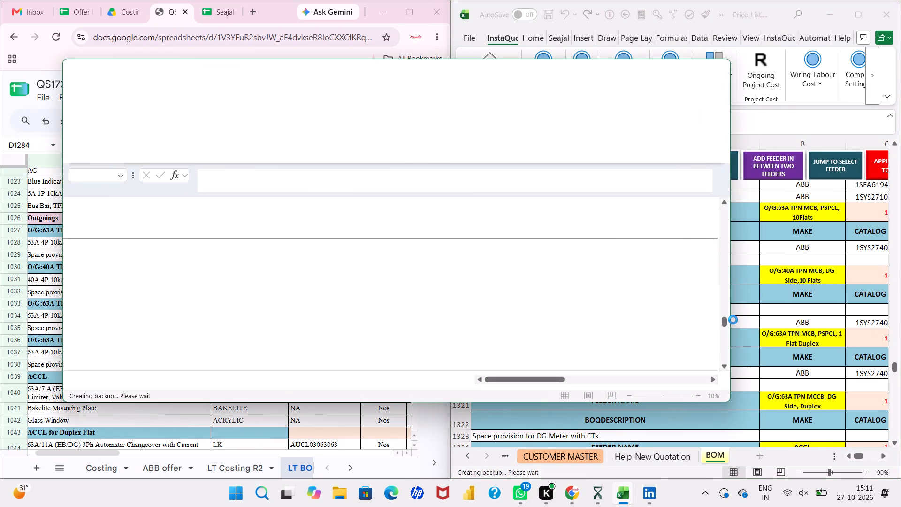
pyautogui.click(532, 306)
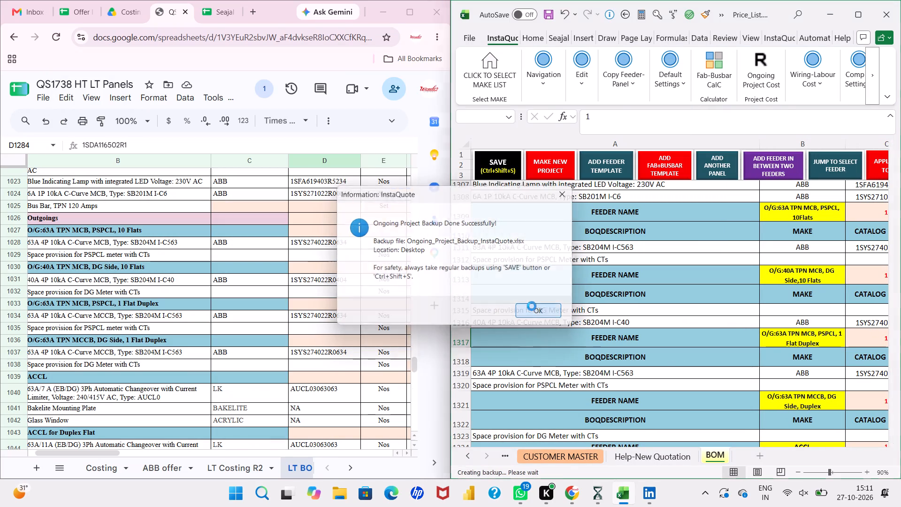
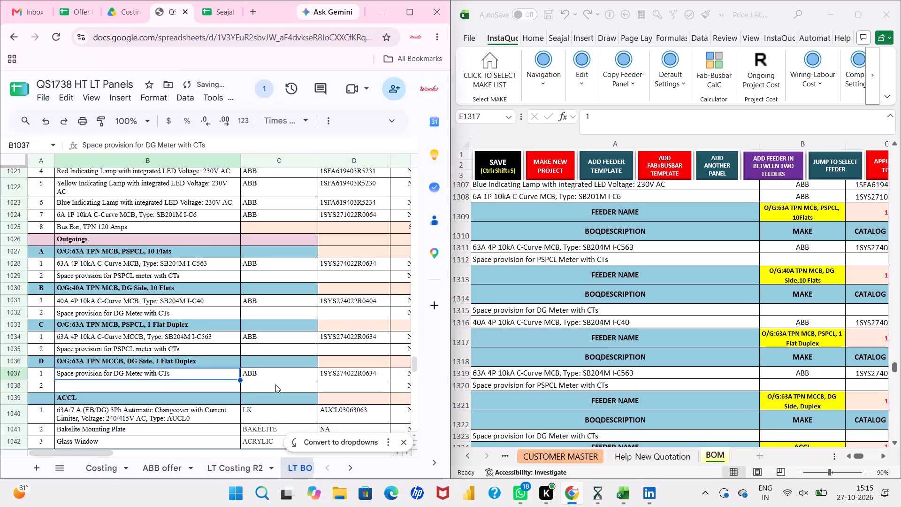
# Undo the last edit to the component descriptions in the LT BOQ's O/G:63A TPN MCCB, DG Side, 1 Flat Duplex feeder.
pyautogui.click(238, 393)
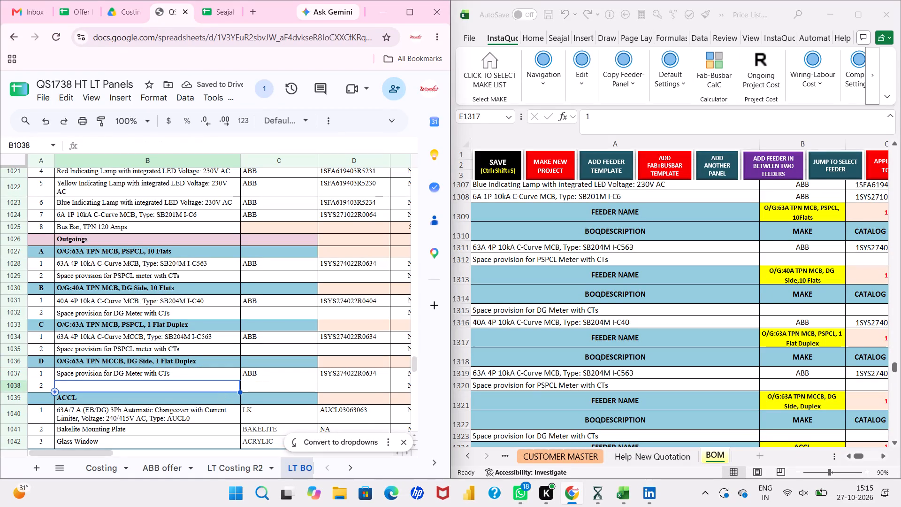
pyautogui.hotkey('ctrl', 'z')
pyautogui.click(229, 398)
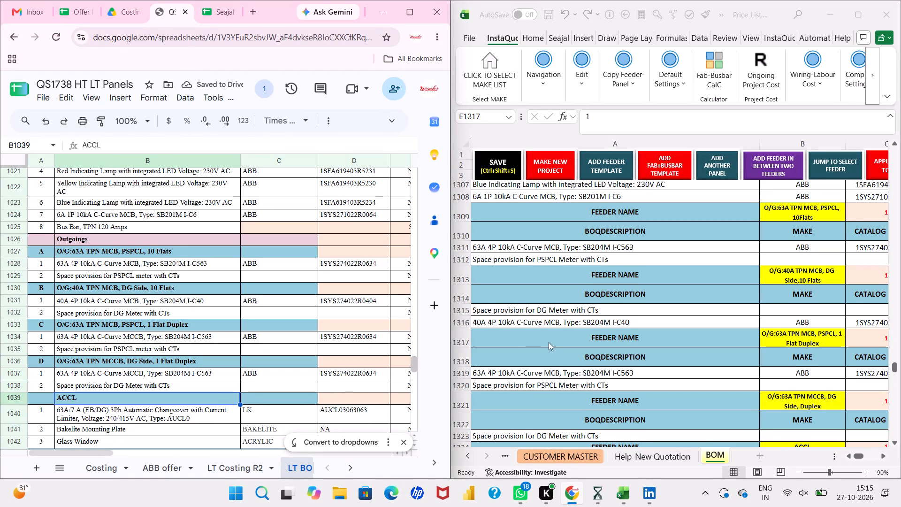
# In the Excel BOM, examine METER BOX-1's DG-side Duplex feeder and neighbouring feeders for components, catalog numbers and quantities against the LT BOQ.
pyautogui.scroll(-2, 553, 342)
pyautogui.hscroll(-2, 553, 342)
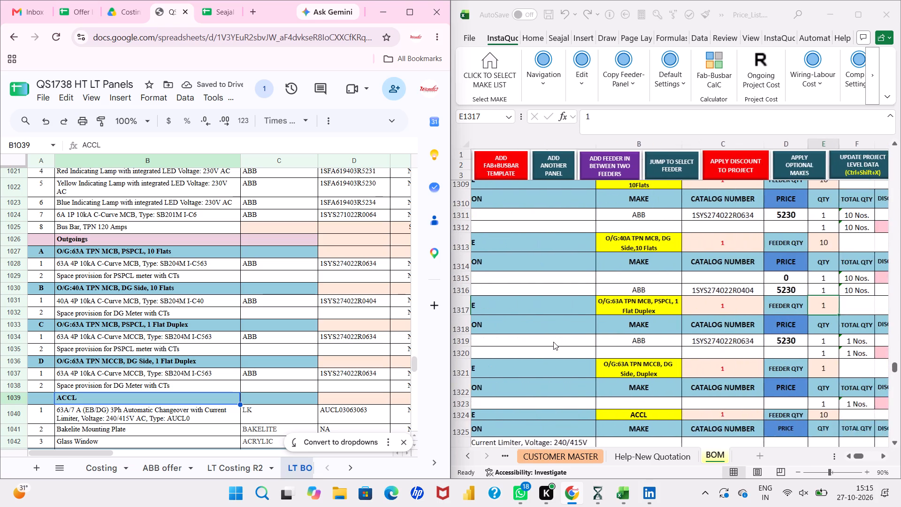
pyautogui.hscroll(-2, 553, 342)
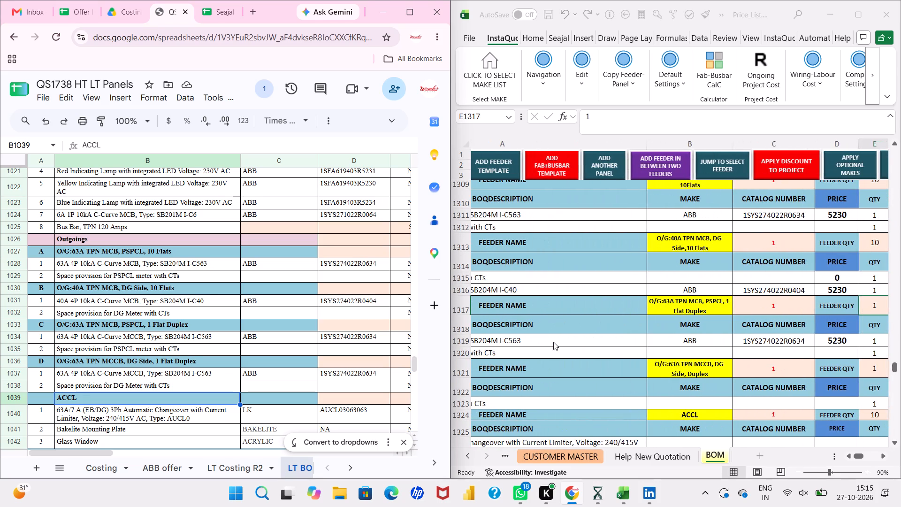
pyautogui.hscroll(-1, 553, 342)
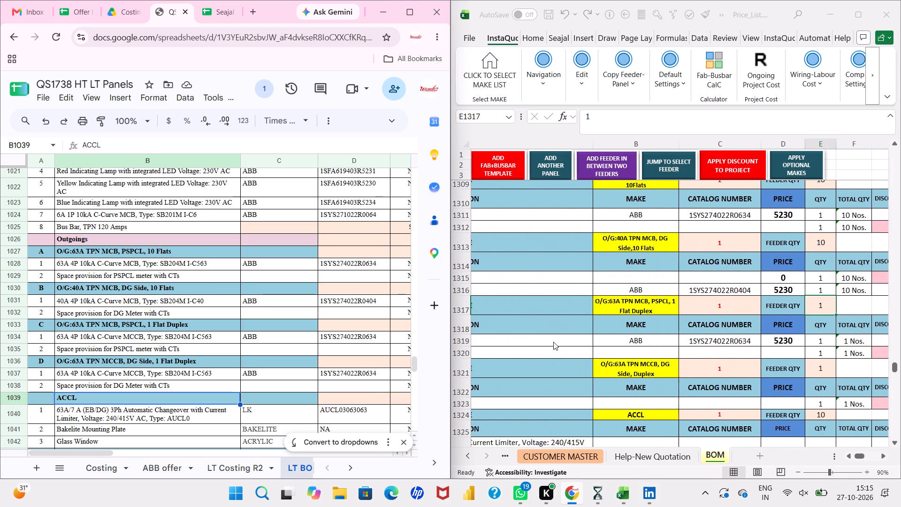
pyautogui.hscroll(-1, 553, 342)
pyautogui.hscroll(1, 553, 342)
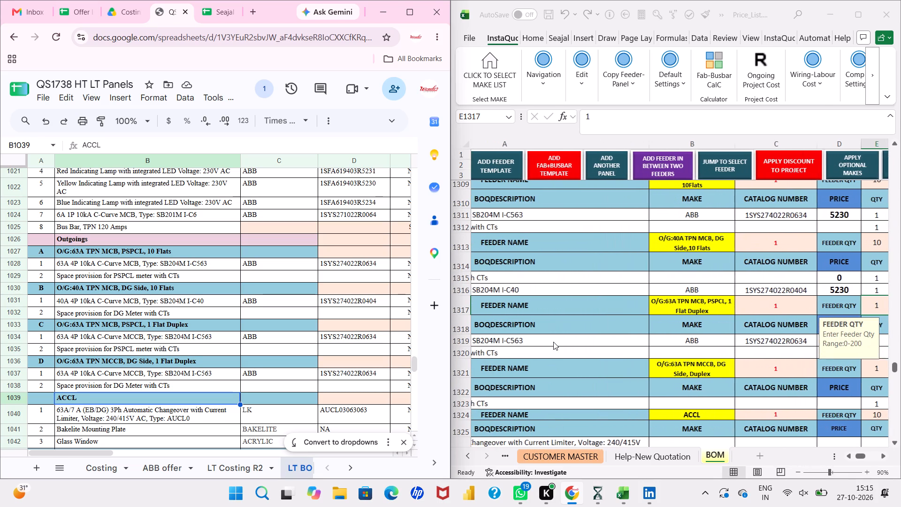
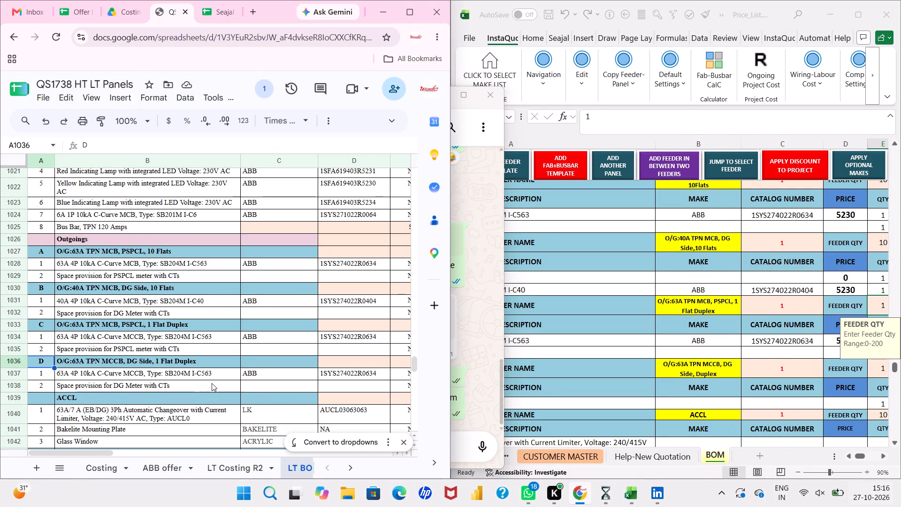
pyautogui.scroll(-2, 212, 383)
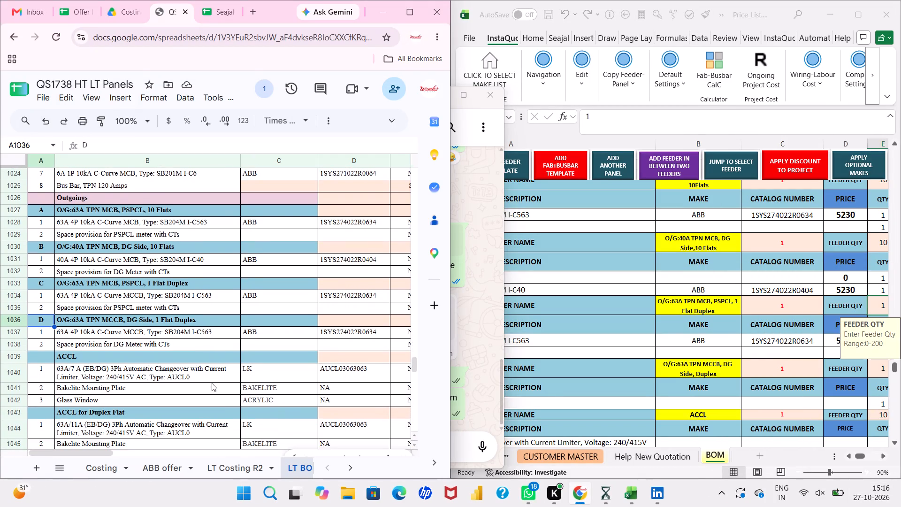
pyautogui.scroll(-2, 212, 383)
pyautogui.hscroll(-1, 212, 383)
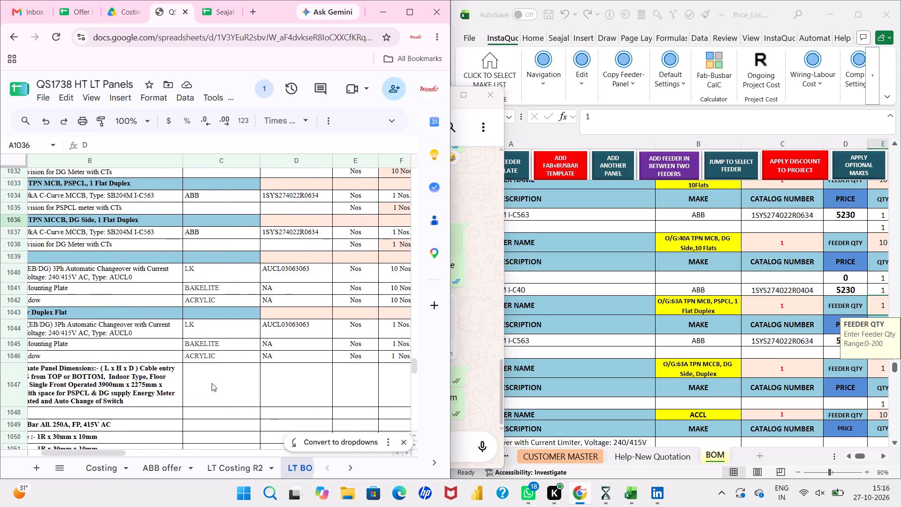
pyautogui.hscroll(-1, 212, 383)
pyautogui.scroll(1, 212, 383)
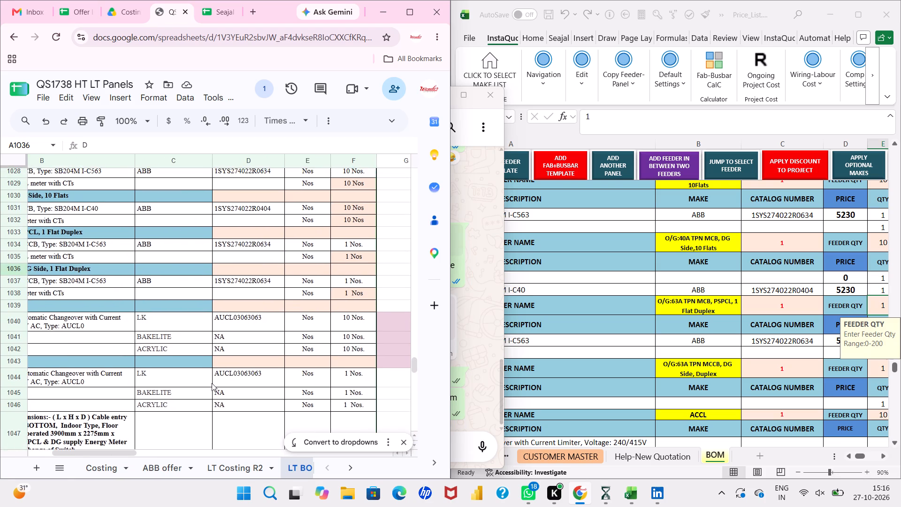
pyautogui.hscroll(2, 212, 383)
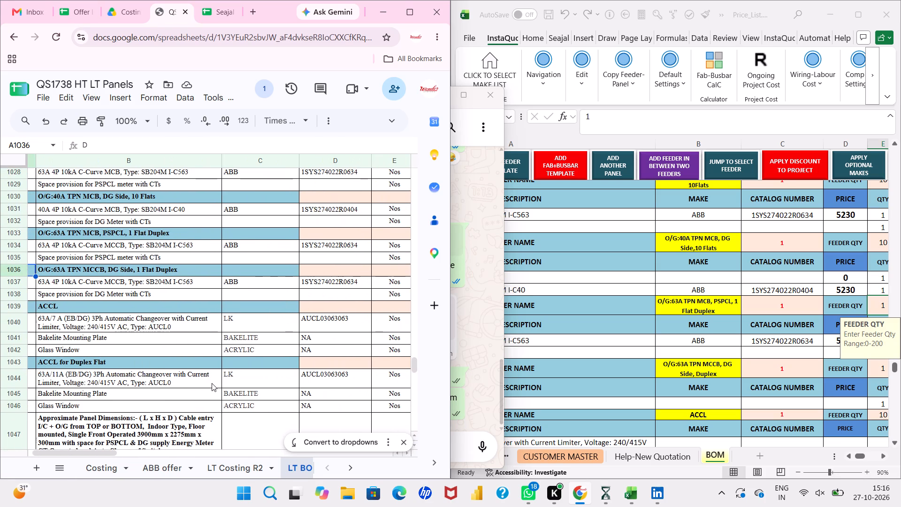
pyautogui.scroll(1, 212, 383)
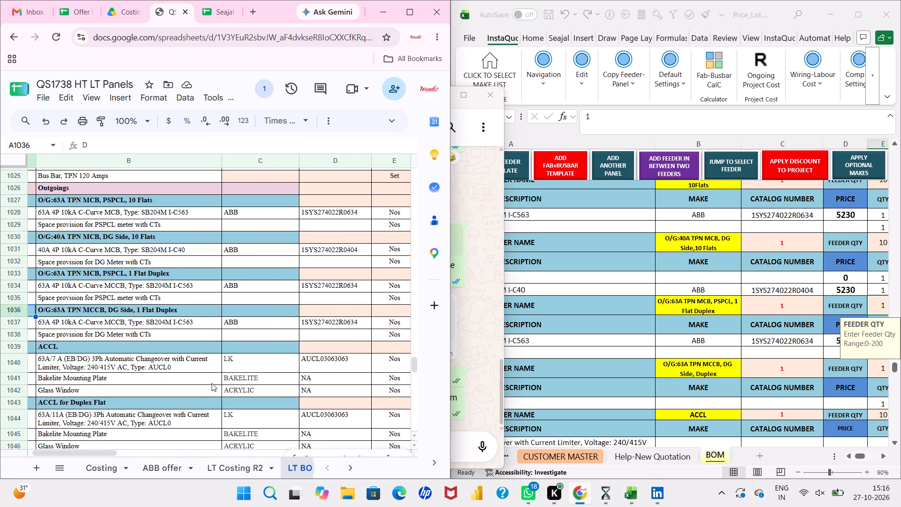
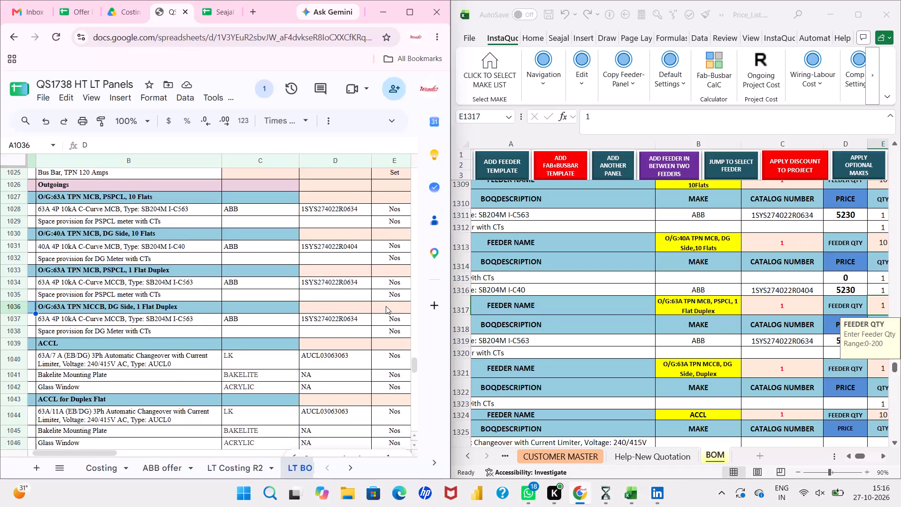
# Compare METER BOX-1's remaining outgoing feeders, ACCL and ACCL for Duplex Flat entries and quantities between the LT BOQ and the BOM.
pyautogui.scroll(-1, 386, 306)
pyautogui.scroll(-1, 623, 301)
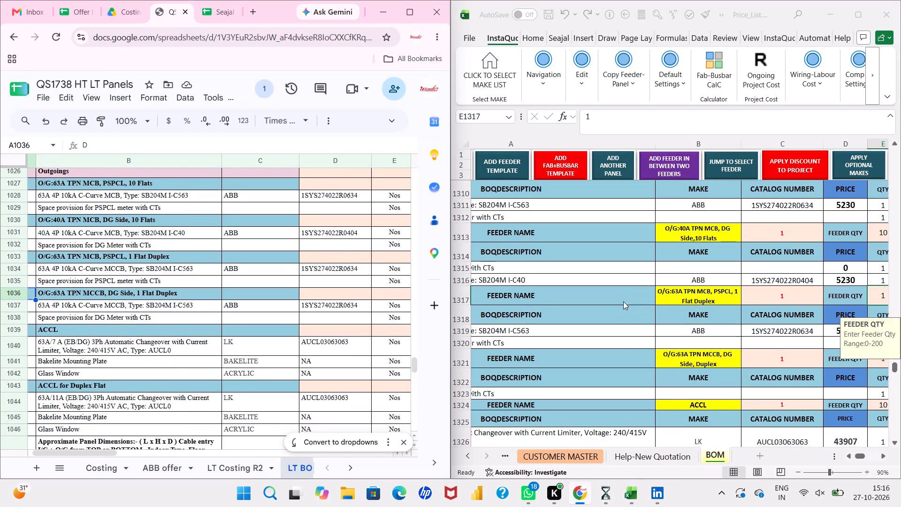
pyautogui.scroll(-1, 623, 301)
pyautogui.hscroll(-1, 623, 301)
pyautogui.scroll(-1, 623, 301)
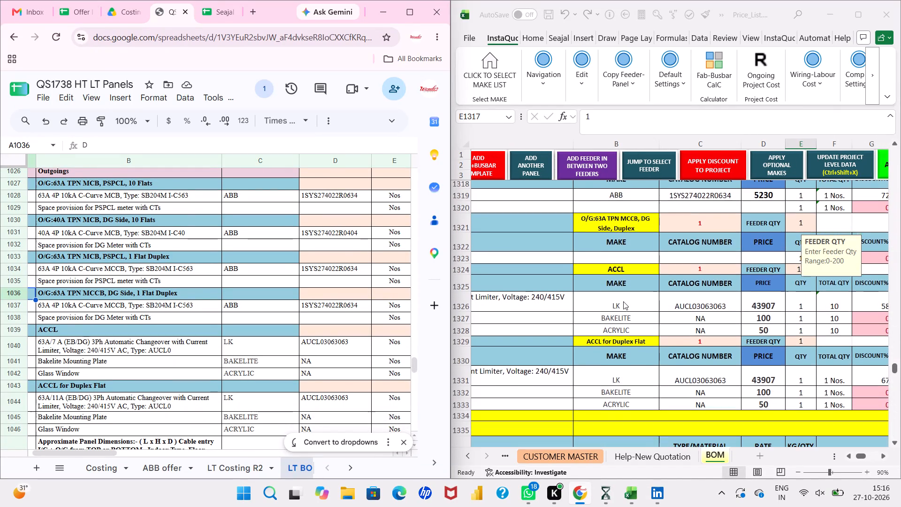
pyautogui.scroll(-1, 623, 301)
pyautogui.hscroll(-2, 310, 325)
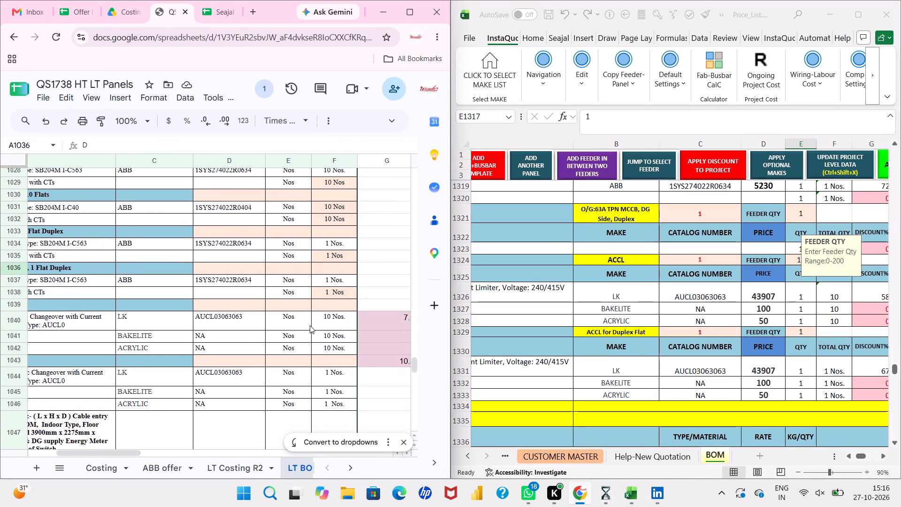
pyautogui.hscroll(-1, 310, 325)
pyautogui.hscroll(3, 310, 325)
pyautogui.scroll(-1, 310, 325)
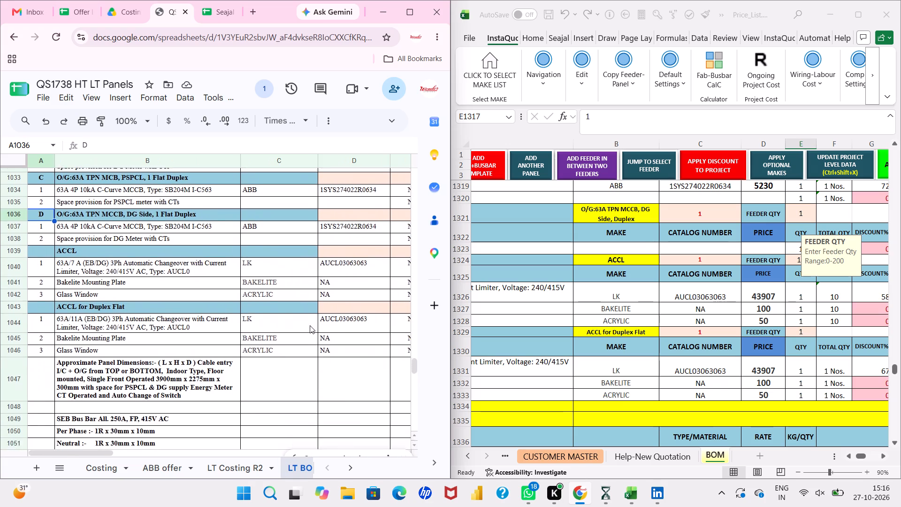
pyautogui.scroll(-3, 310, 325)
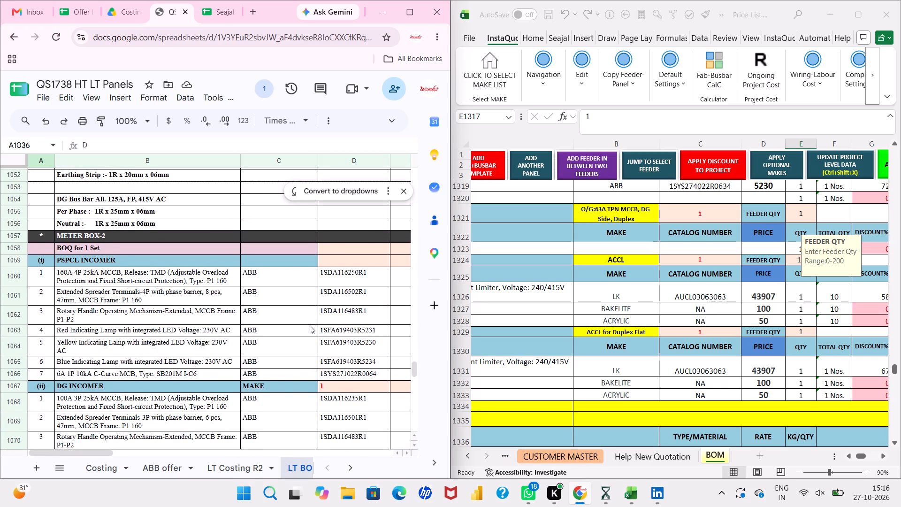
# Compare METER BOX-2's PSPCL and DG incomers, 63A and 40A outgoing feeders and ACCL quantities between the BOQ and the BOM.
pyautogui.scroll(-2, 310, 325)
pyautogui.scroll(-3, 574, 312)
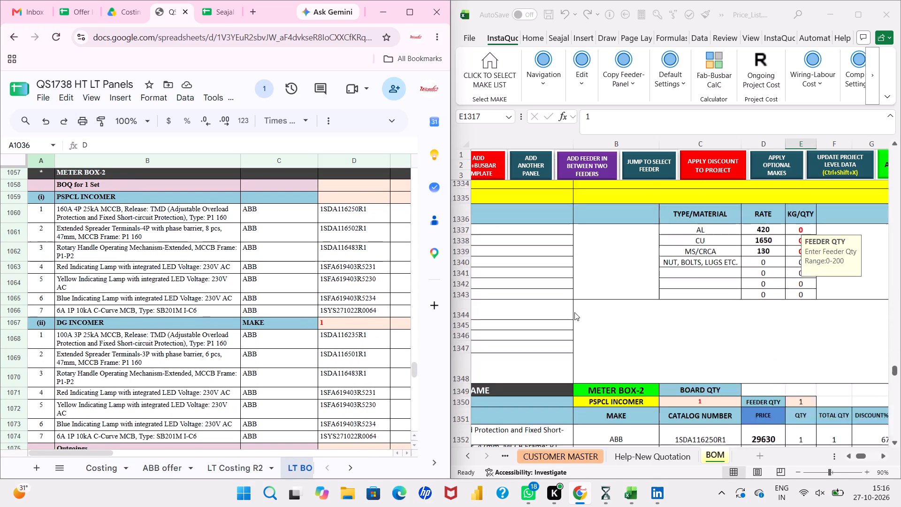
pyautogui.scroll(-4, 574, 312)
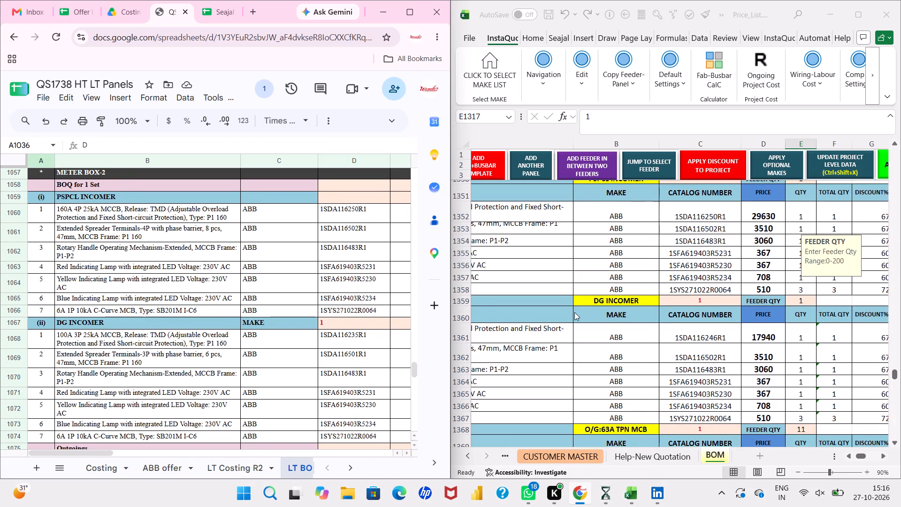
pyautogui.hscroll(-2, 302, 356)
pyautogui.scroll(-1, 302, 356)
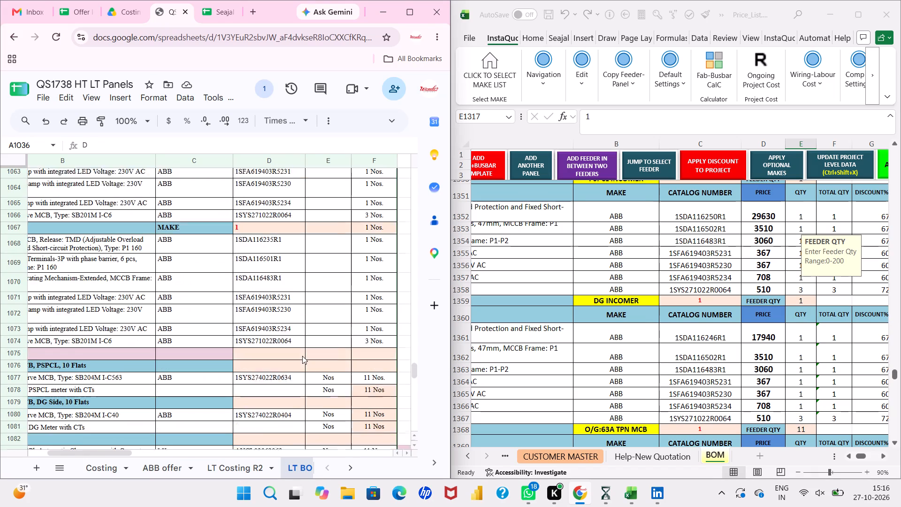
pyautogui.scroll(-2, 302, 356)
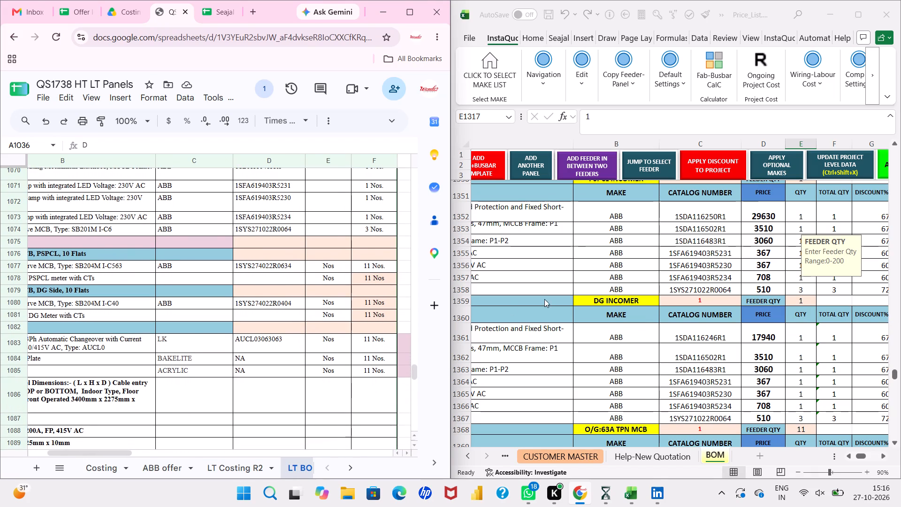
pyautogui.scroll(-4, 544, 299)
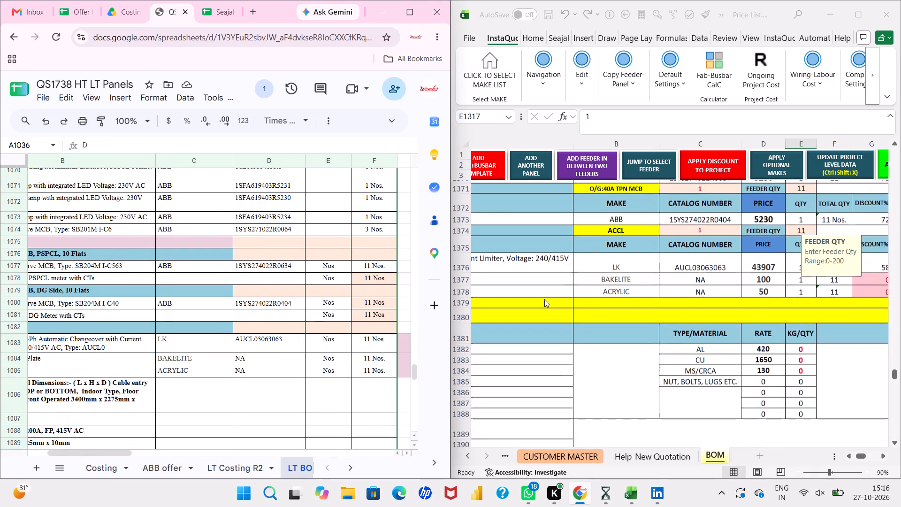
# Compare METER BOX-3's incomer components, 63A and 40A outgoing feeders and ACCL quantities between the BOQ and BOM, continuing to METER BOX-4 in the BOQ.
pyautogui.scroll(-4, 544, 299)
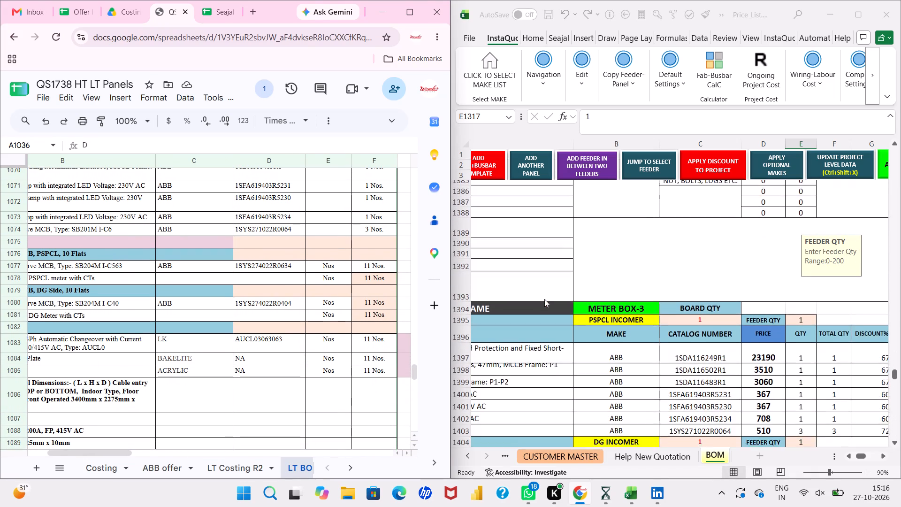
pyautogui.scroll(-1, 544, 299)
pyautogui.scroll(-5, 267, 305)
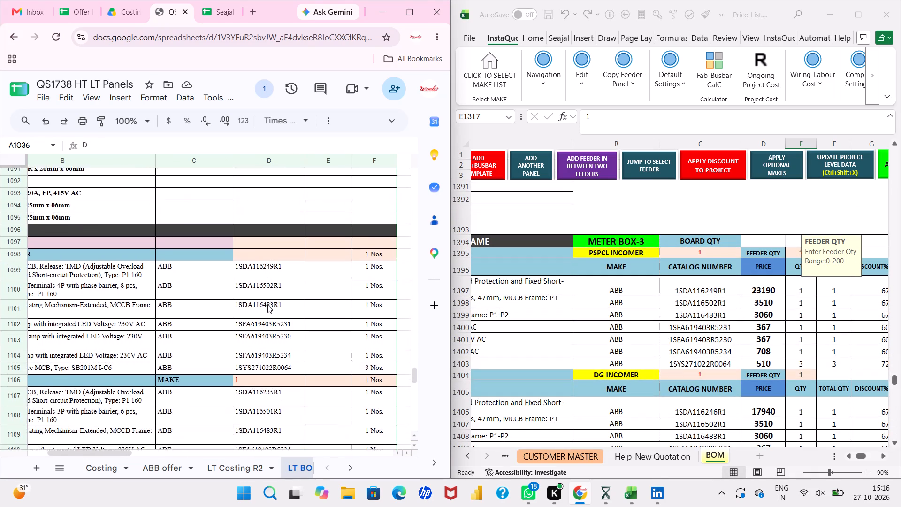
pyautogui.scroll(-1, 267, 305)
pyautogui.scroll(-1, 508, 295)
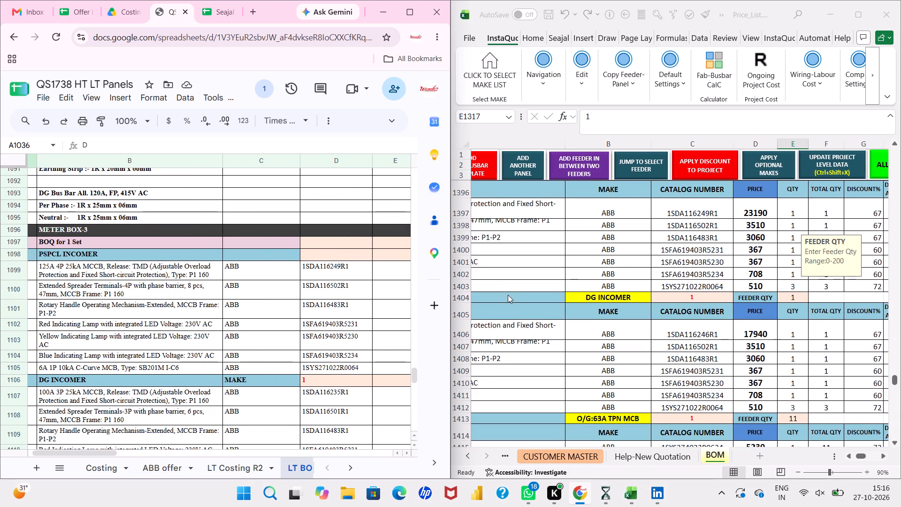
pyautogui.scroll(-2, 508, 295)
pyautogui.scroll(-1, 246, 299)
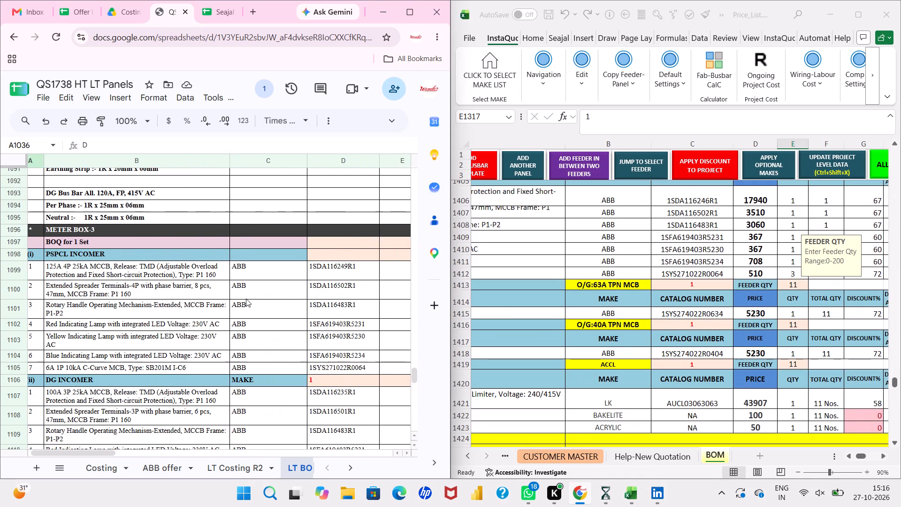
pyautogui.scroll(-4, 246, 299)
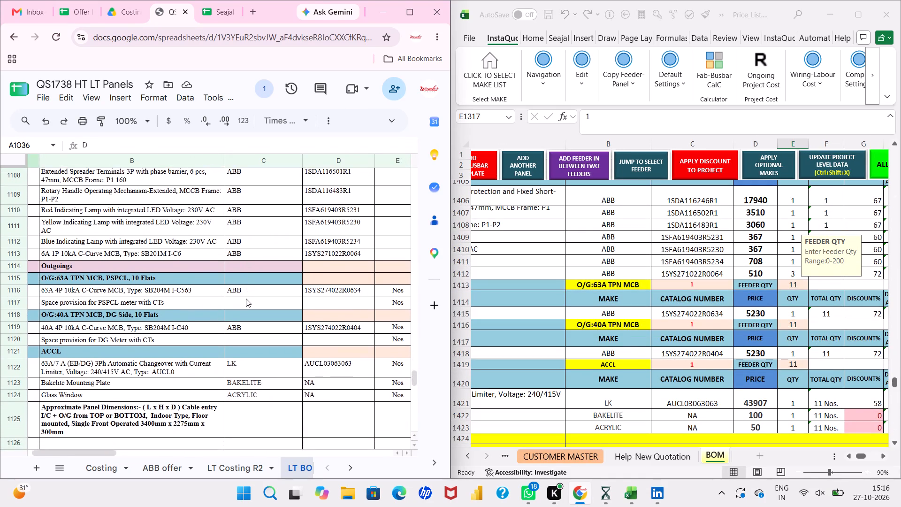
pyautogui.scroll(-2, 246, 299)
pyautogui.hscroll(-3, 246, 299)
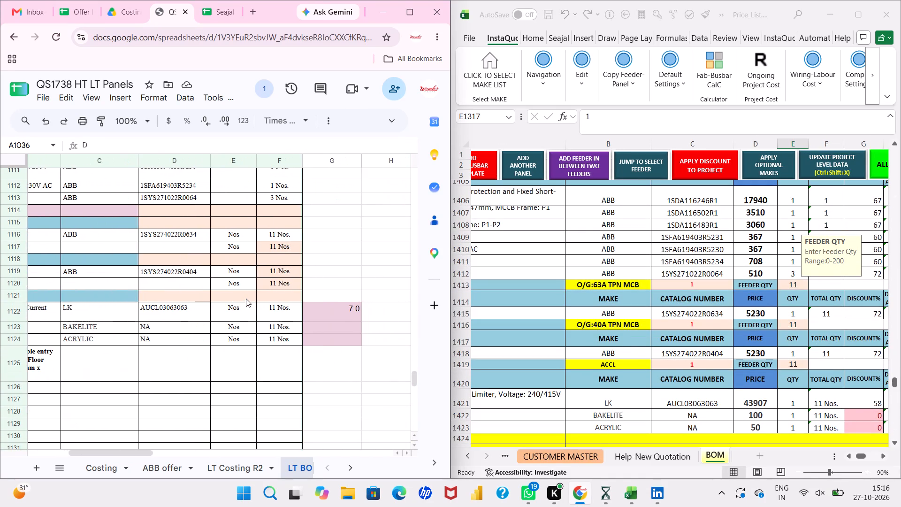
pyautogui.hscroll(2, 246, 299)
pyautogui.scroll(-3, 246, 299)
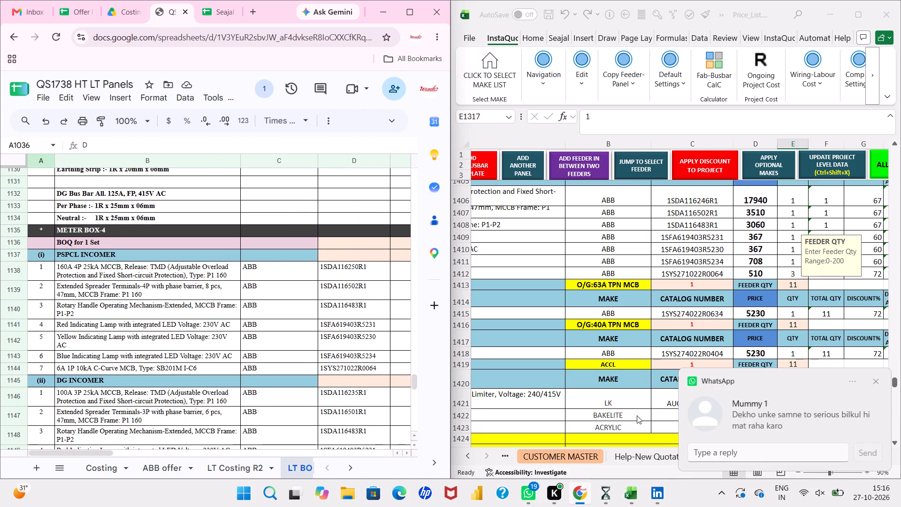
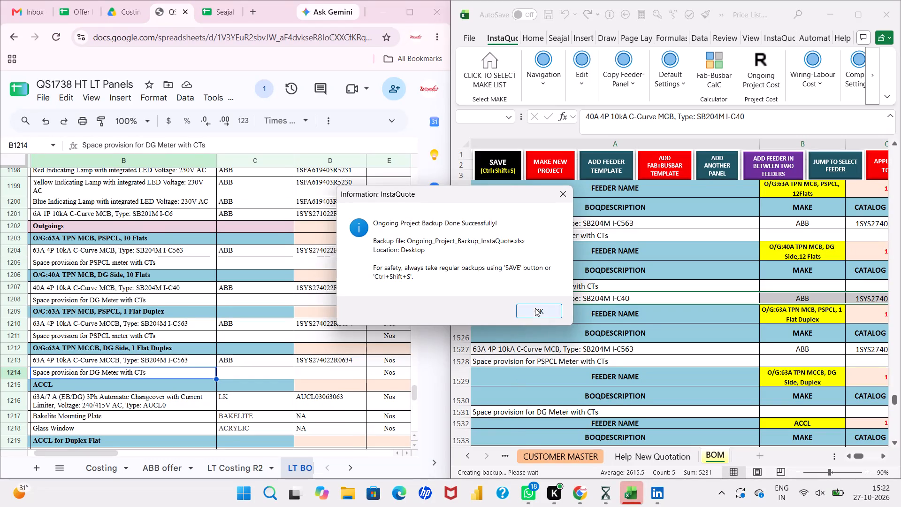
# Set the discount of the 40A 4P 10kA C-Curve MCB in the O/G:40A TPN MCB, DG Side, 12 Flats feeder to 72%.
pyautogui.click(535, 308)
pyautogui.click(531, 284)
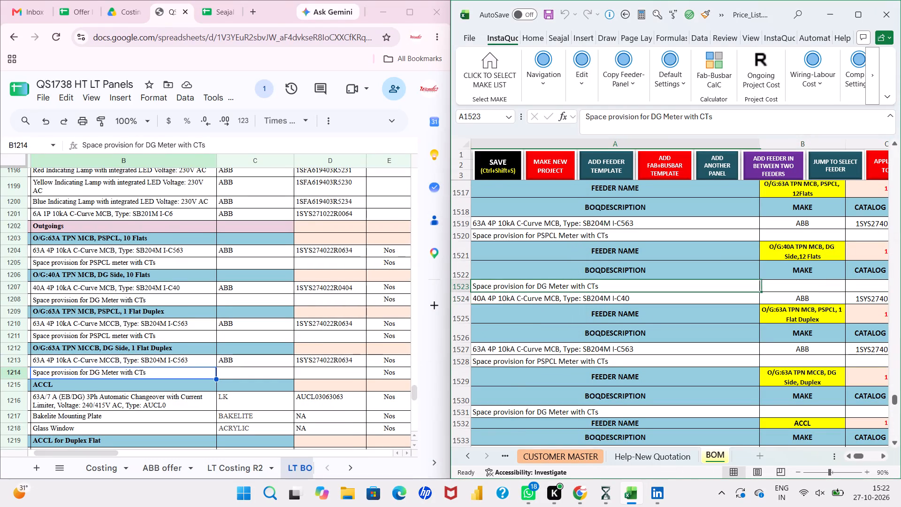
pyautogui.hscroll(-3, 602, 259)
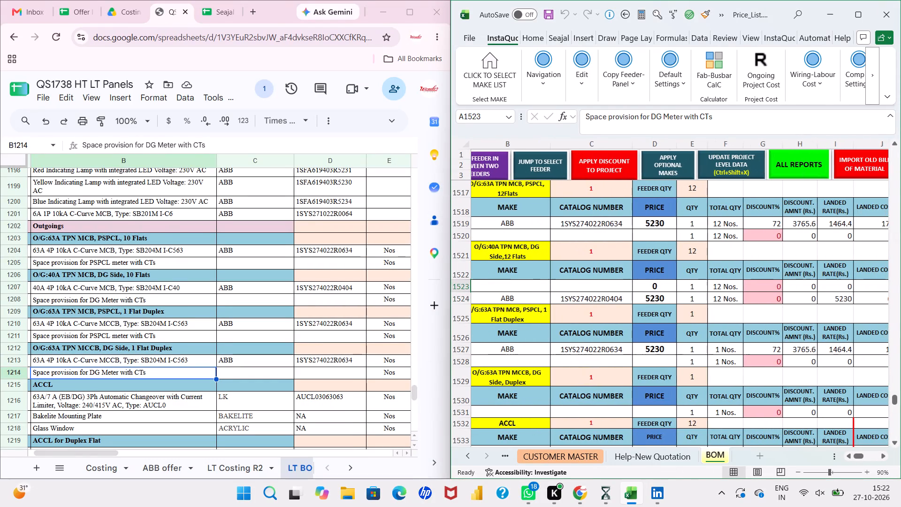
pyautogui.click(769, 298)
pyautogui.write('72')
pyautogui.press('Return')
pyautogui.hscroll(1, 769, 298)
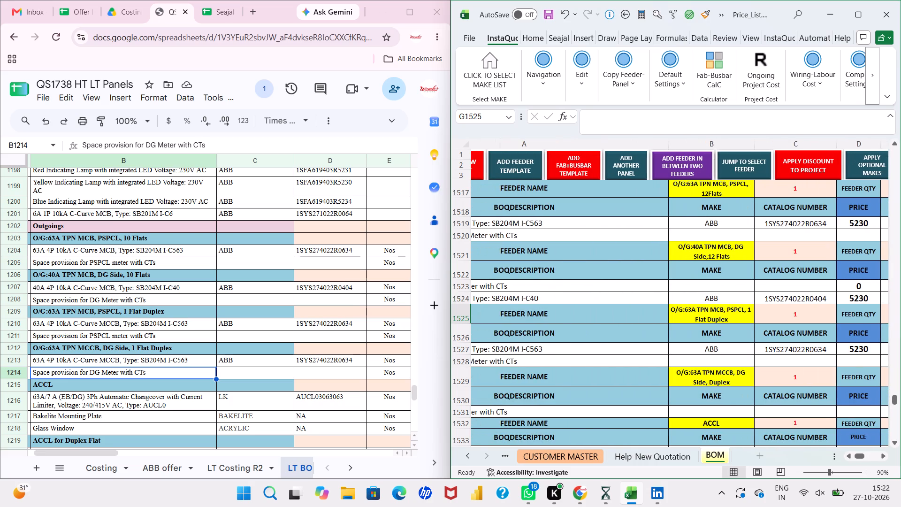
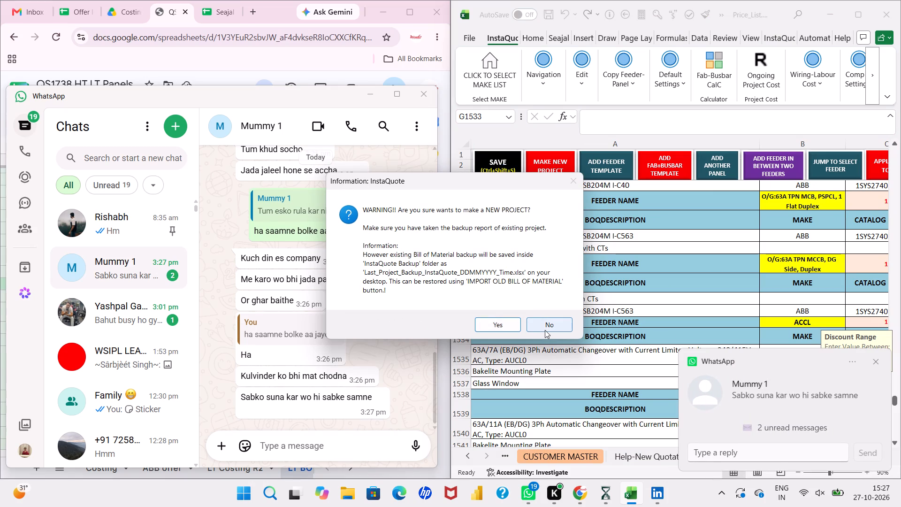
# Decline making a new project and save a backup of the ongoing InstaQuote project instead.
pyautogui.click(534, 324)
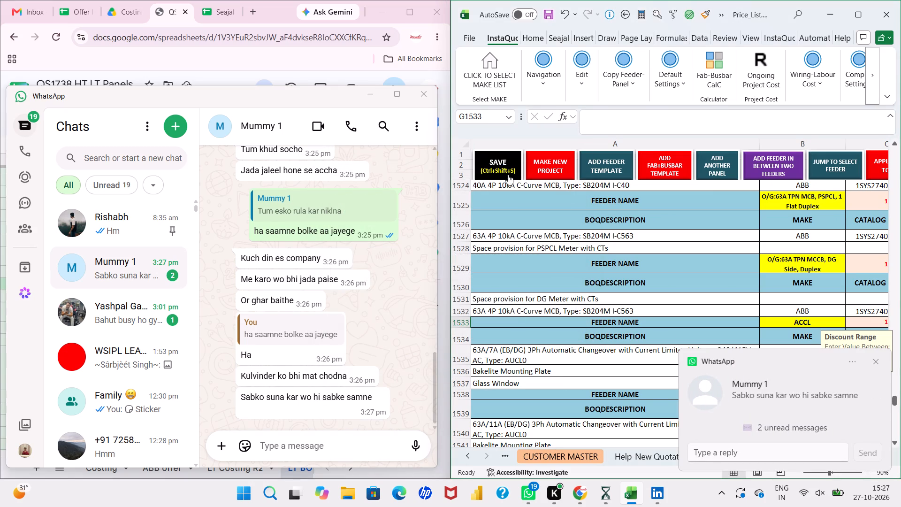
pyautogui.click(504, 164)
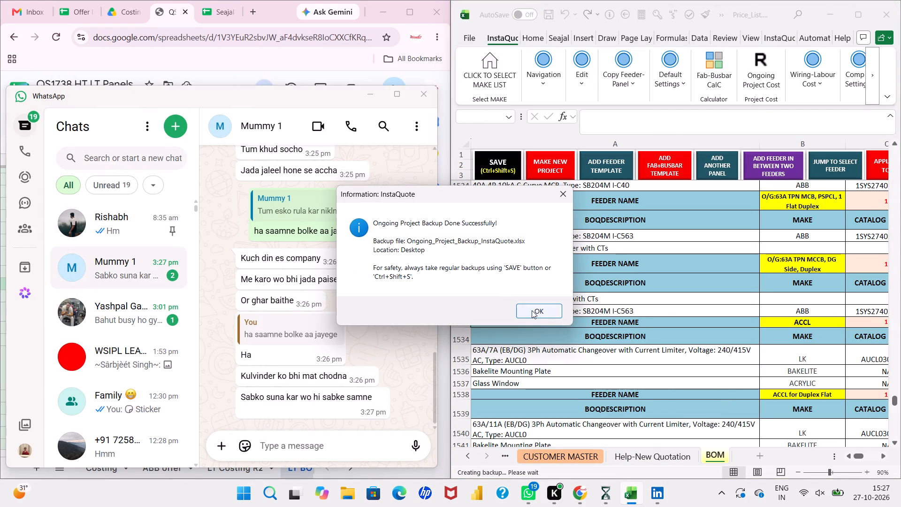
pyautogui.click(532, 310)
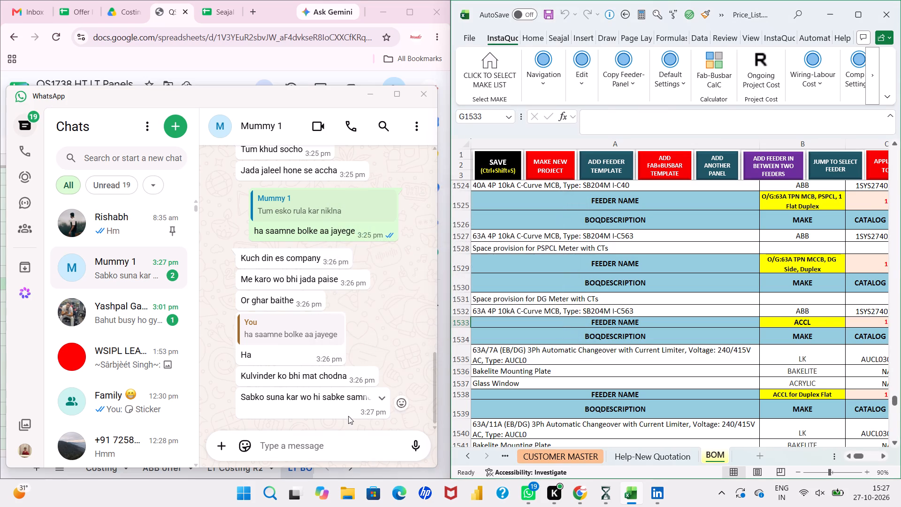
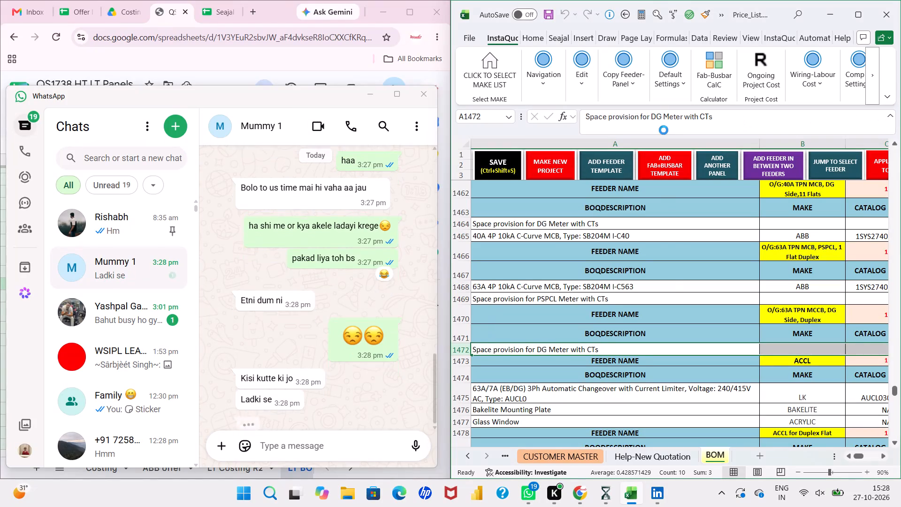
# Copy the 63A 4P 10kA C-Curve MCB line from the PSPCL 1 Flat Duplex feeder into the empty row of the DG Side, Duplex feeder.
pyautogui.moveTo(665, 290); pyautogui.dragTo(757, 284)
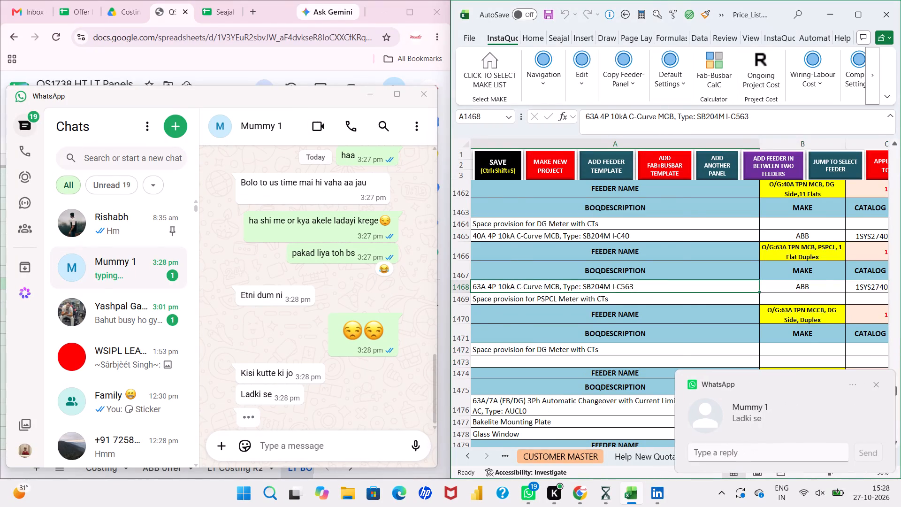
pyautogui.moveTo(757, 284); pyautogui.dragTo(718, 288)
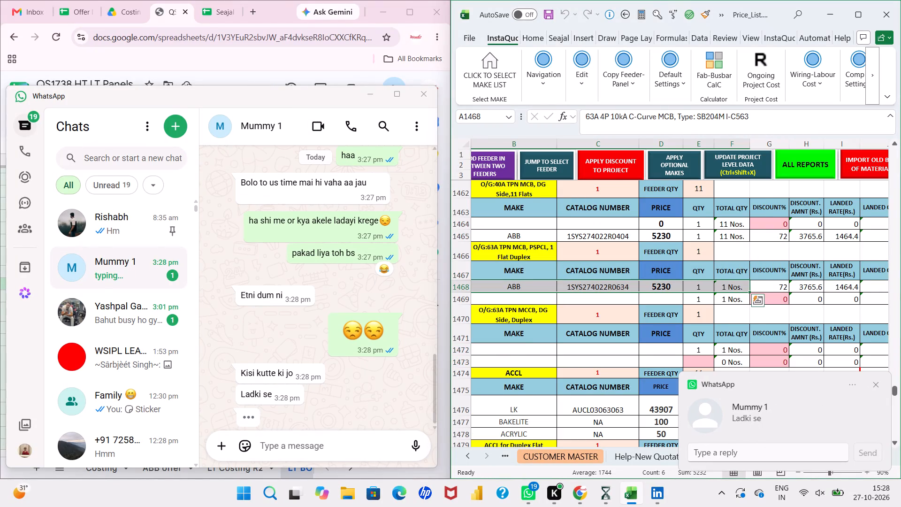
pyautogui.hotkey('ctrl', 'c')
pyautogui.hscroll(1, 718, 288)
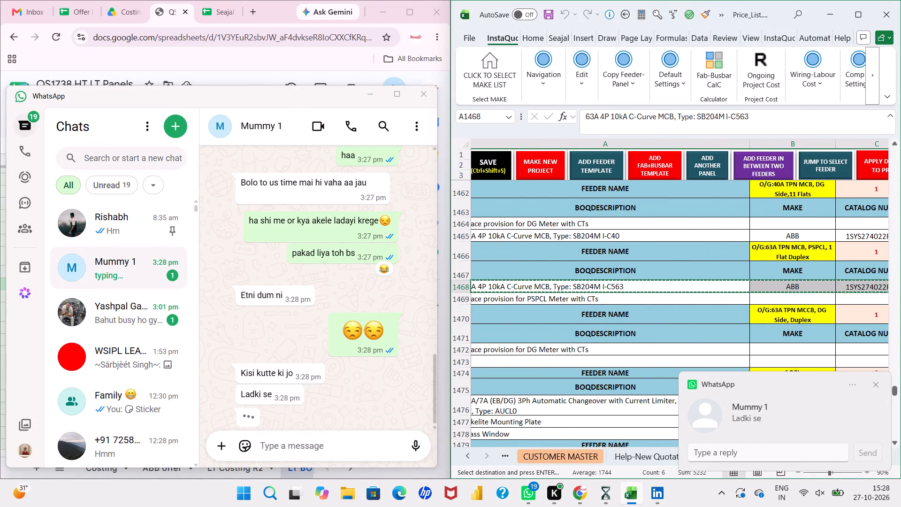
pyautogui.click(639, 359)
pyautogui.hotkey('ctrl', 'v')
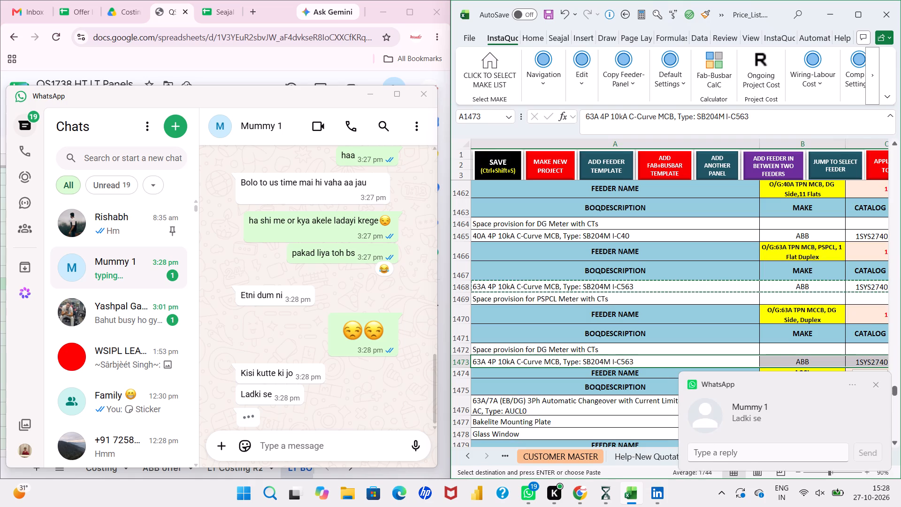
# Set the discount of the copied 63A MCB in the DG Side, Duplex feeder to 72%.
pyautogui.hscroll(-2, 639, 359)
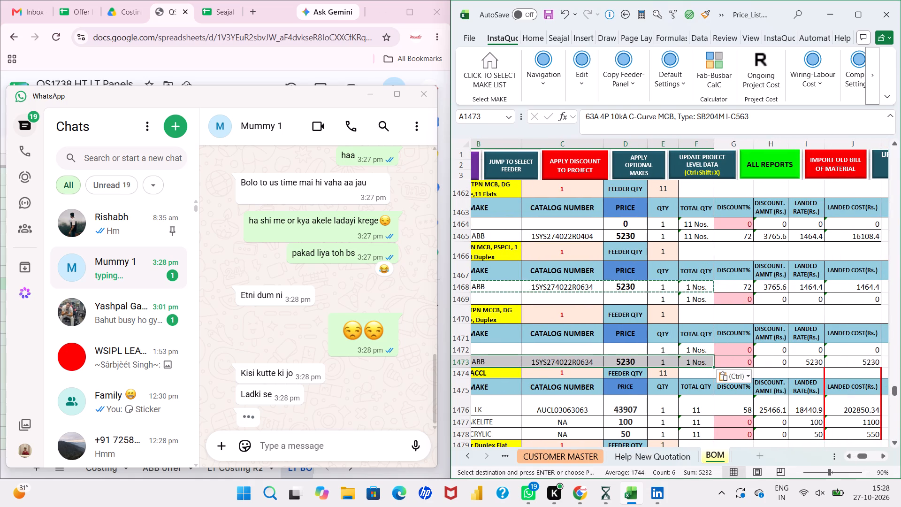
pyautogui.click(731, 365)
pyautogui.write('72')
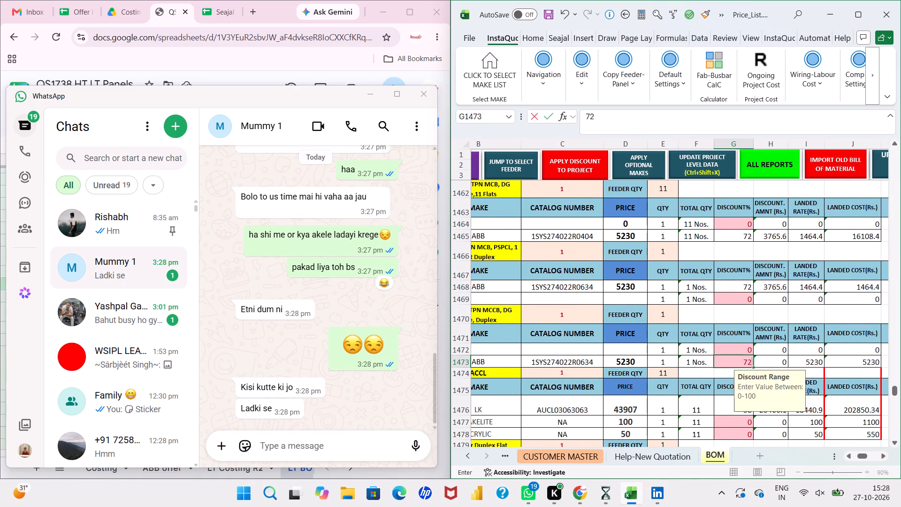
pyautogui.press('Return')
# Save a backup of the ongoing InstaQuote project and dismiss the notice.
pyautogui.hscroll(1, 731, 365)
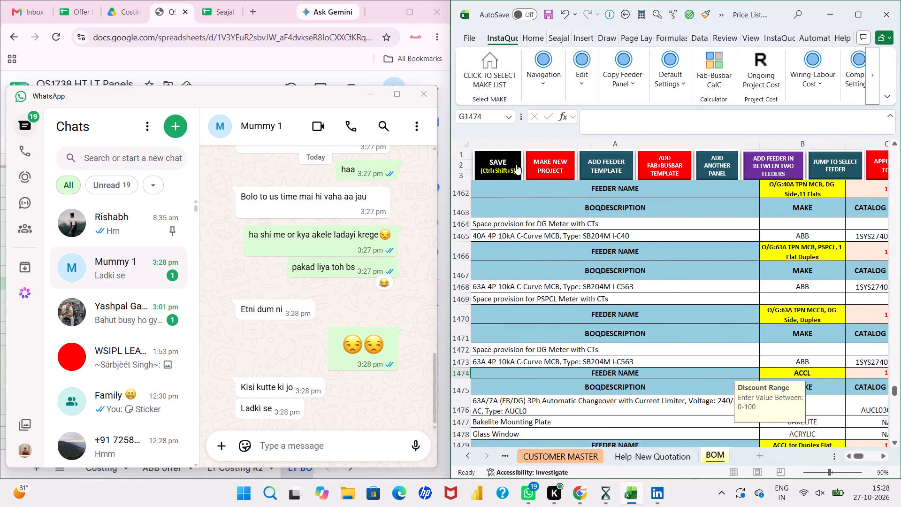
pyautogui.click(511, 161)
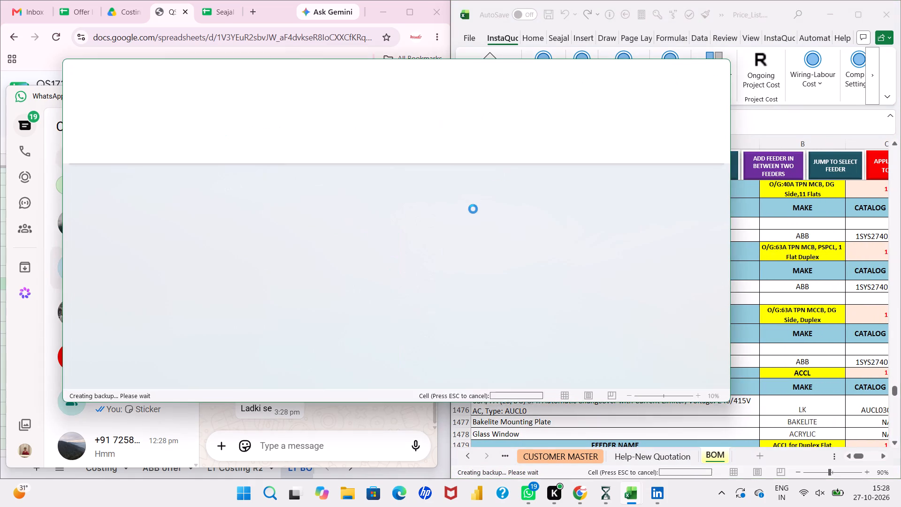
pyautogui.click(537, 318)
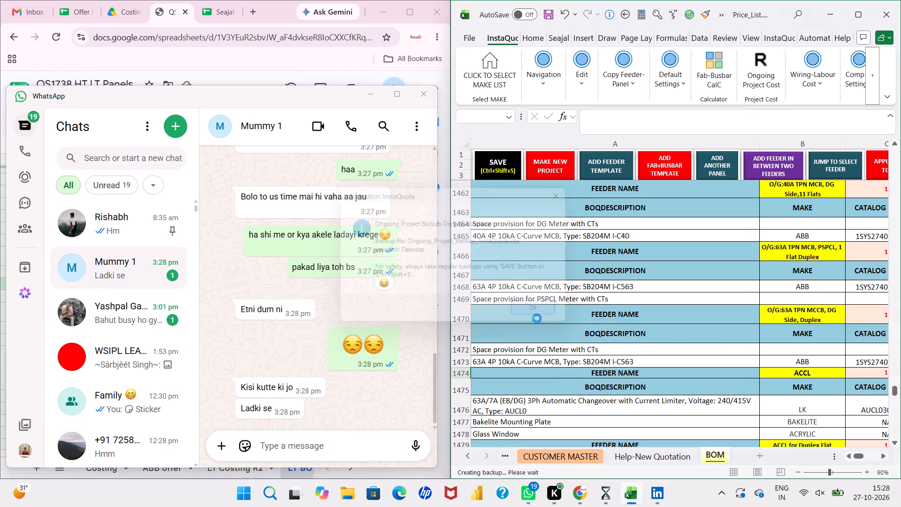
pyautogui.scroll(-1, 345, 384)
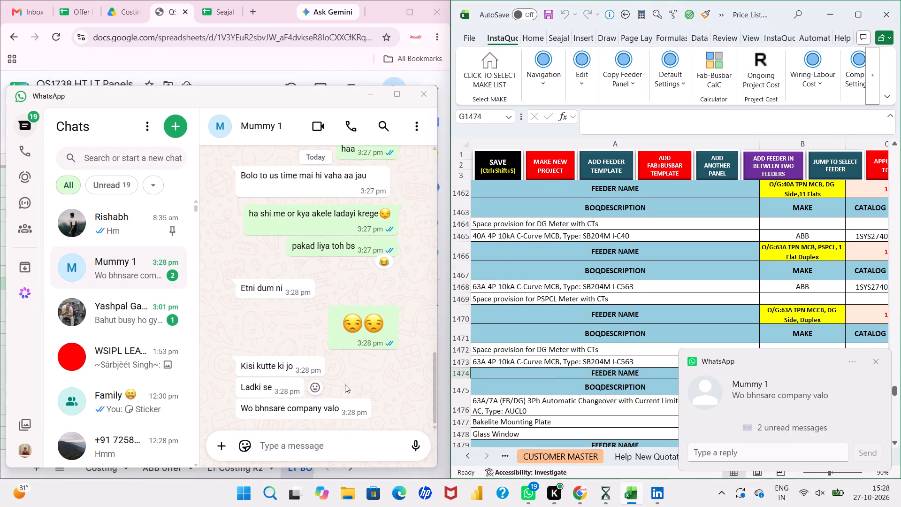
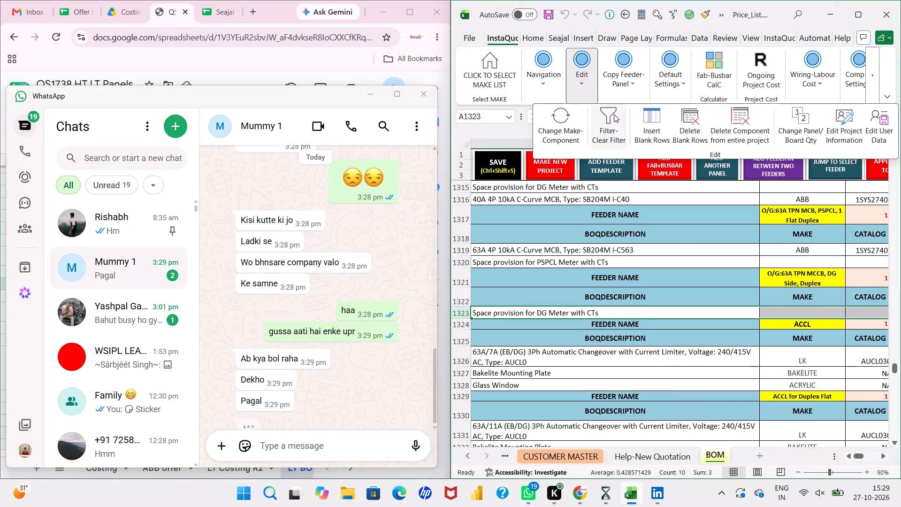
# Insert a blank row below the DG meter space provision line in the 63A TPN MCCB, DG Side, Duplex feeder.
pyautogui.click(636, 128)
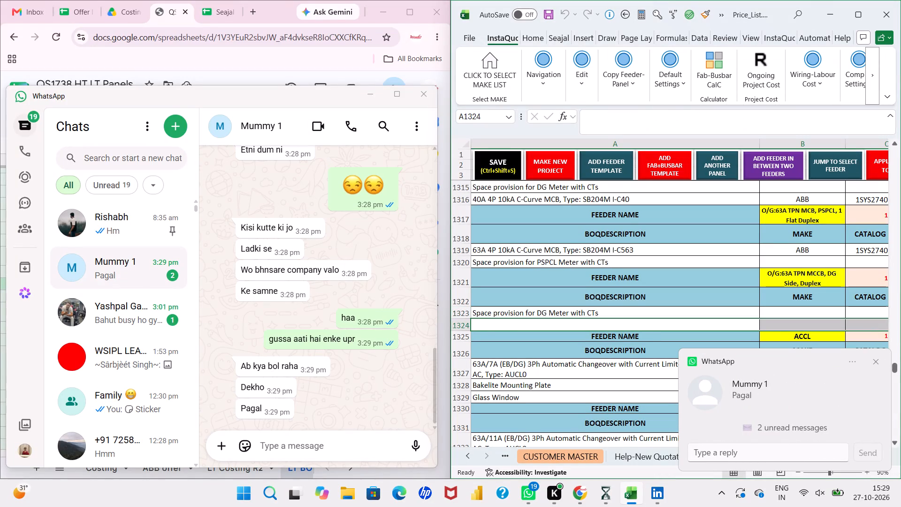
# Copy the 63A 4P 10kA C-Curve MCB line, description through quantity, from the PSPCL 1 Flat Duplex feeder into the DG Side, Duplex feeder's blank row.
pyautogui.moveTo(618, 253); pyautogui.dragTo(900, 249)
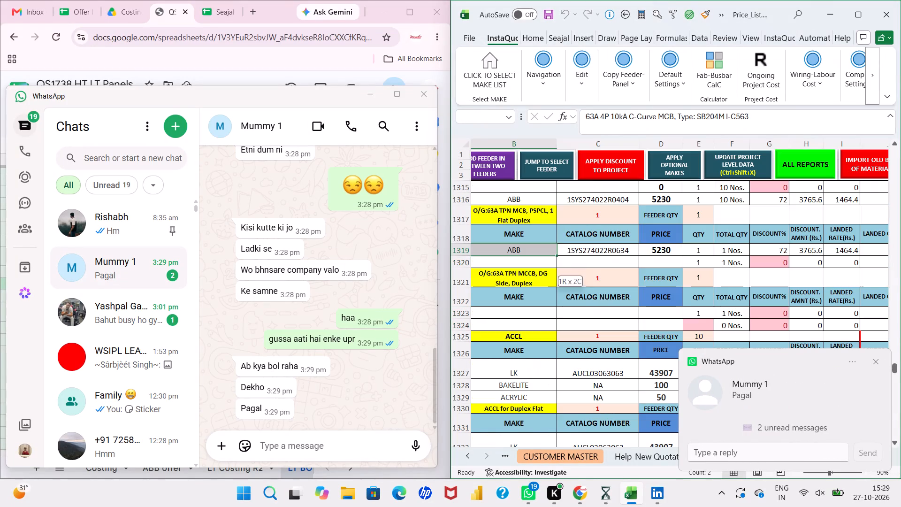
pyautogui.moveTo(900, 249); pyautogui.dragTo(702, 245)
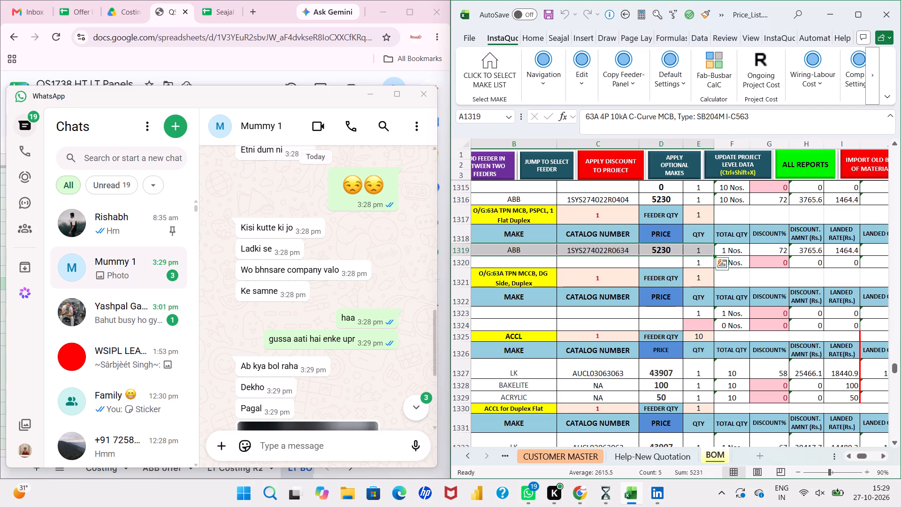
pyautogui.hotkey('ctrl', 'c')
pyautogui.hscroll(1, 702, 245)
pyautogui.click(570, 331)
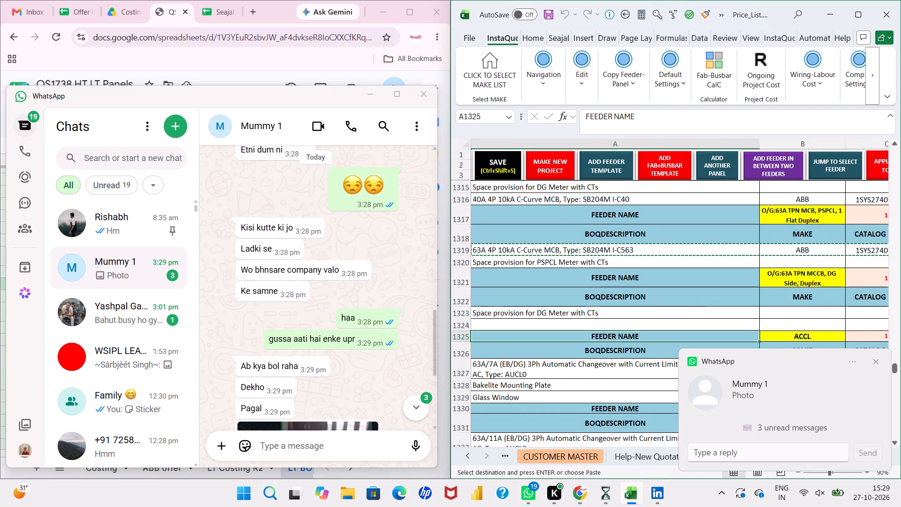
pyautogui.click(574, 325)
pyautogui.hotkey('ctrl', 'v')
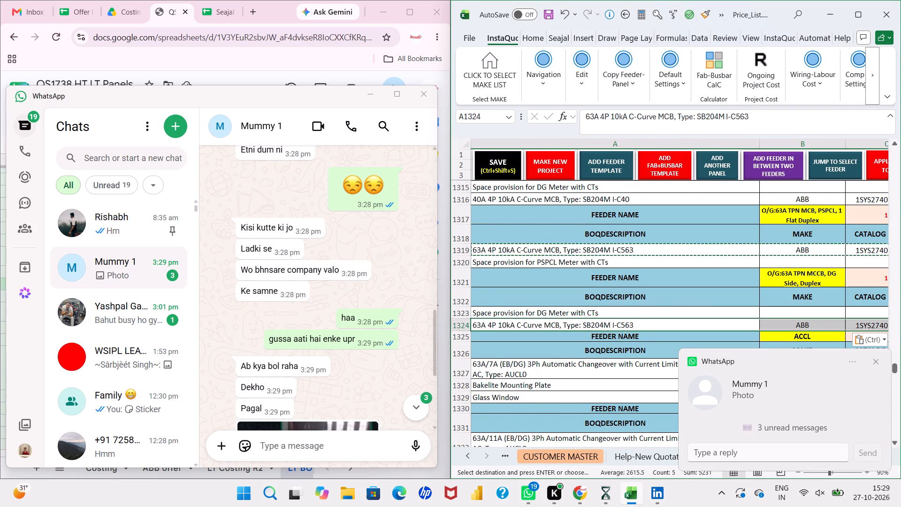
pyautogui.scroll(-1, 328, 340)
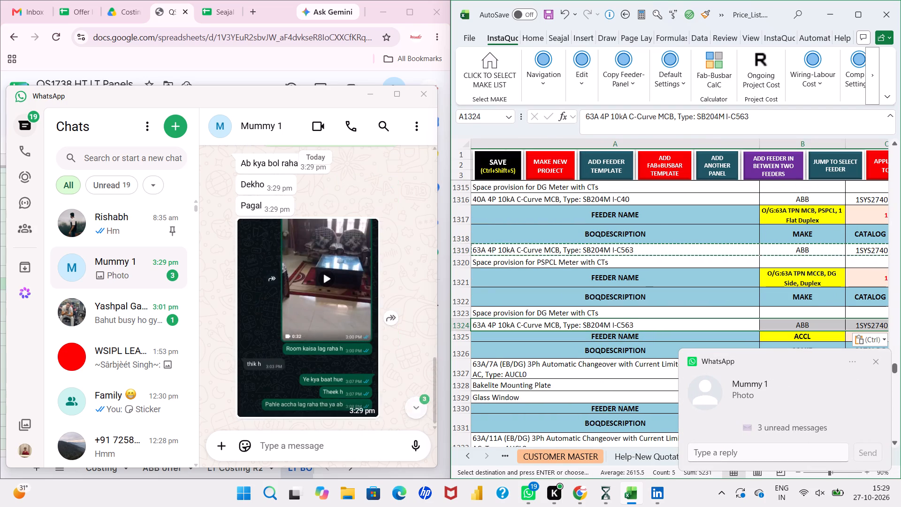
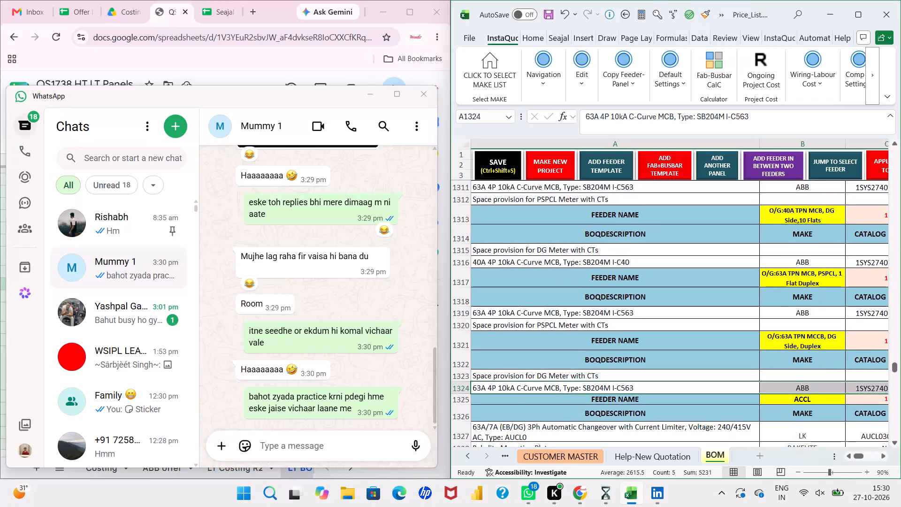
# Check the outgoing feeders of METER BOX-1 through METER BOX-7 in the BOM for missing DG-side MCB lines.
pyautogui.hscroll(-1, 523, 290)
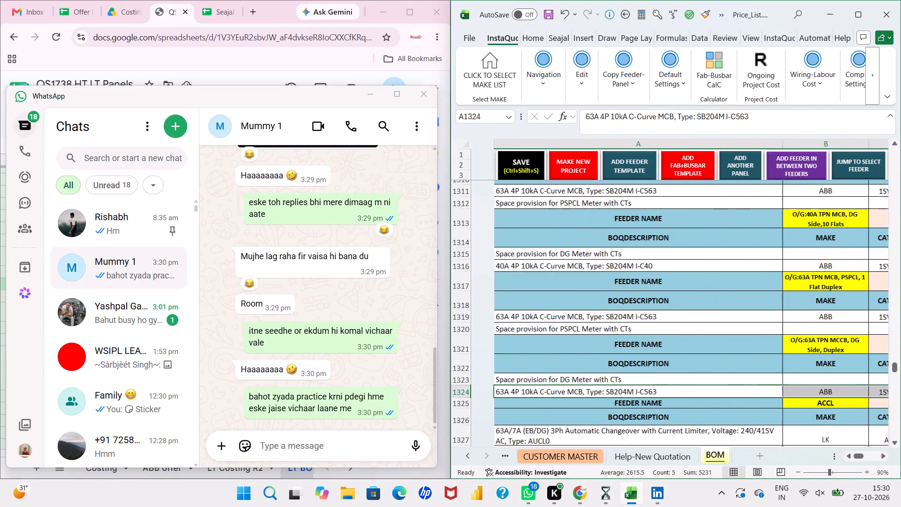
pyautogui.scroll(3, 523, 290)
pyautogui.scroll(-1, 523, 290)
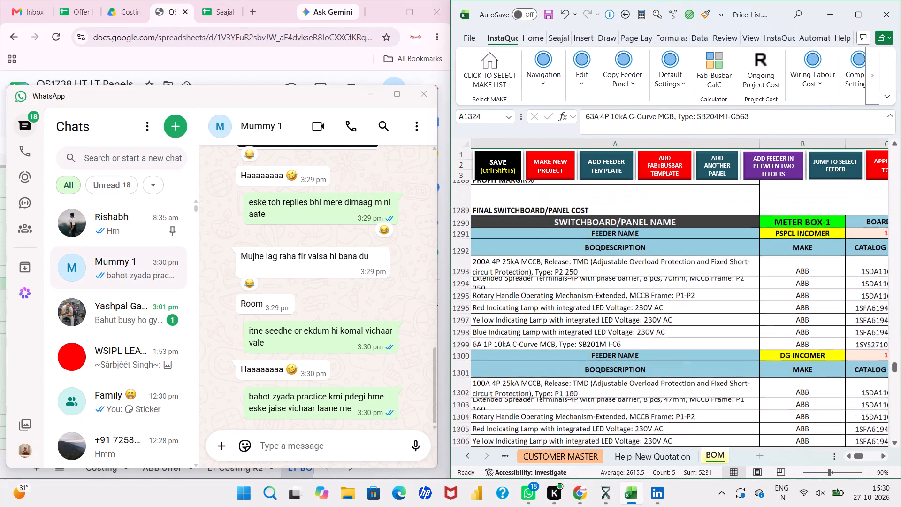
pyautogui.scroll(-3, 523, 290)
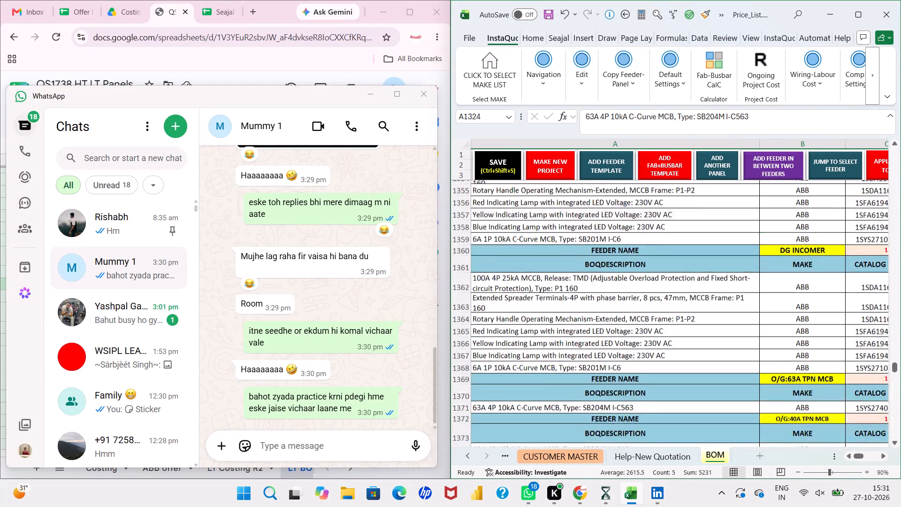
pyautogui.scroll(-5, 523, 290)
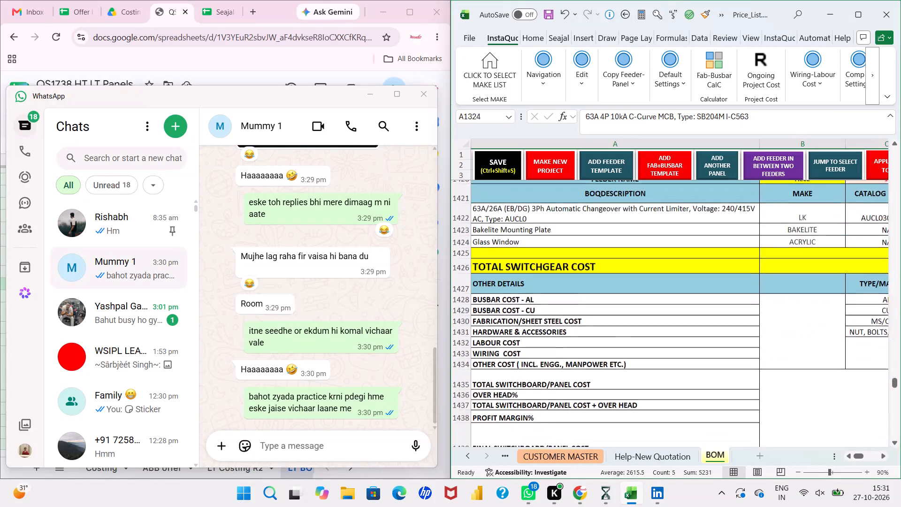
pyautogui.scroll(-5, 523, 290)
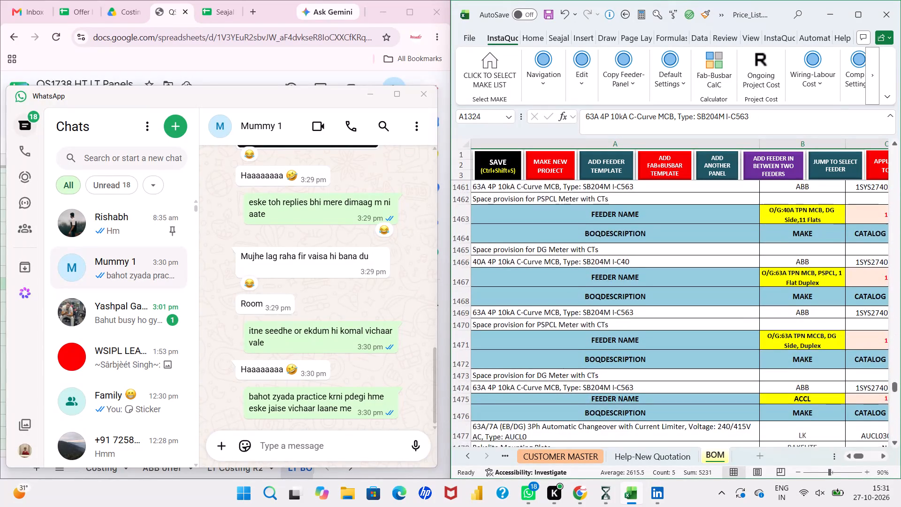
pyautogui.scroll(-3, 523, 290)
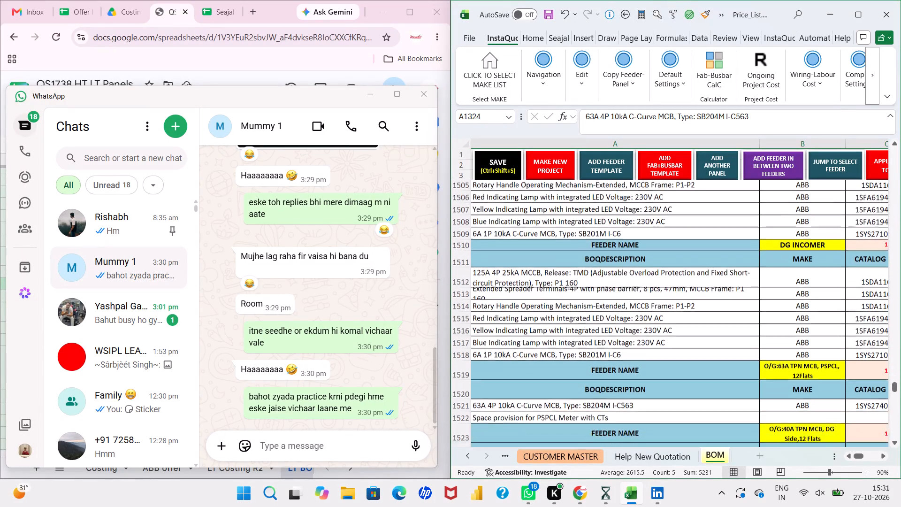
pyautogui.scroll(-4, 523, 290)
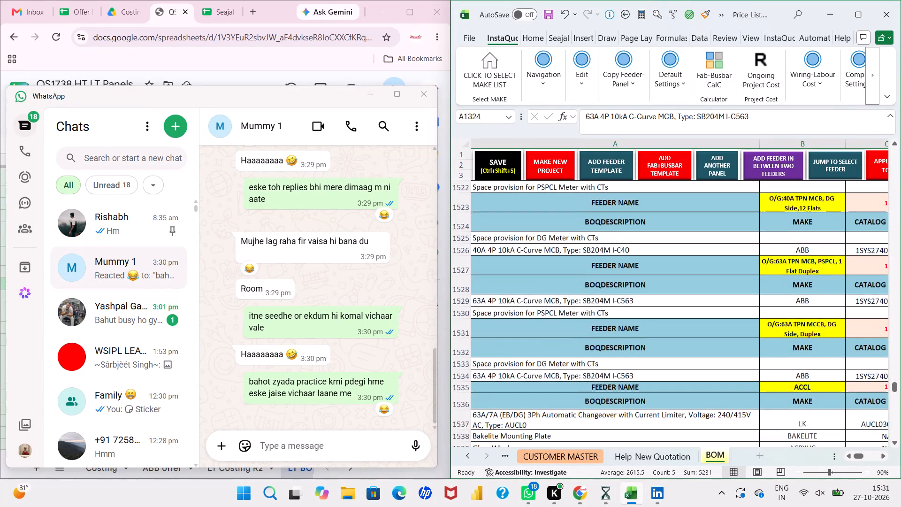
pyautogui.scroll(-4, 523, 290)
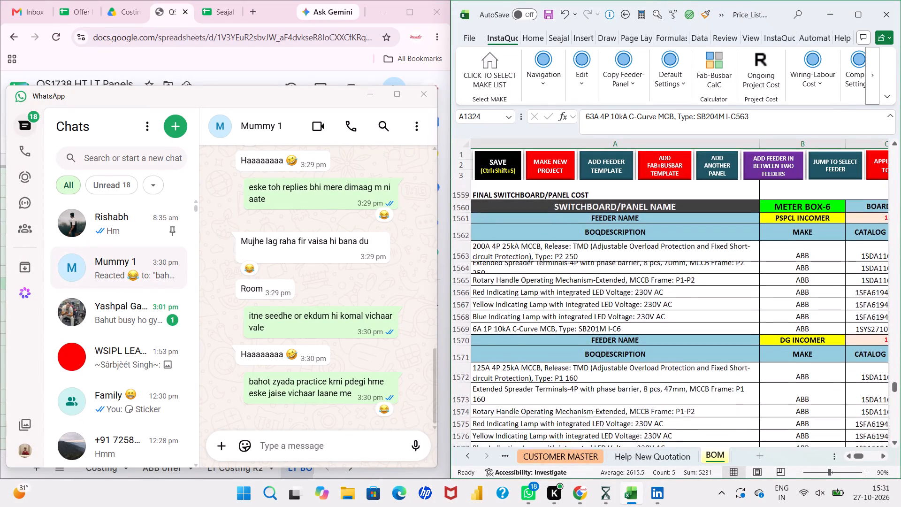
pyautogui.scroll(-5, 523, 290)
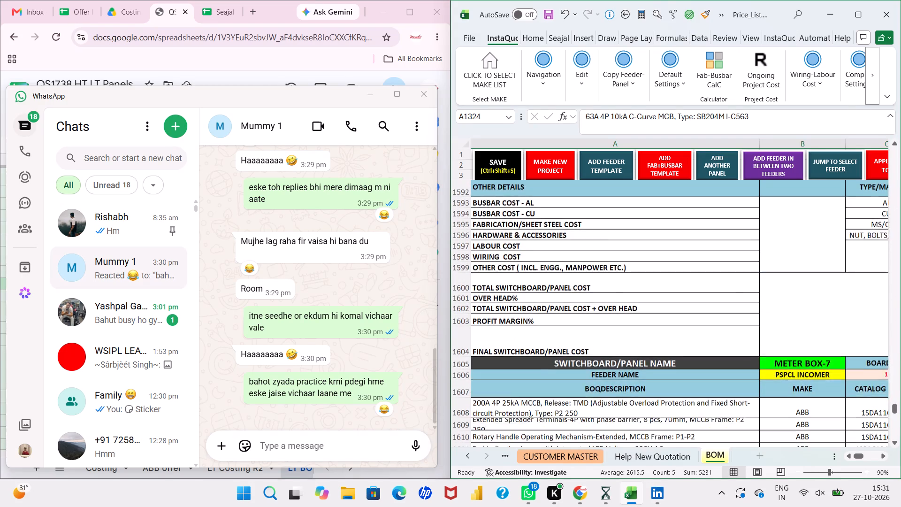
pyautogui.scroll(-2, 523, 290)
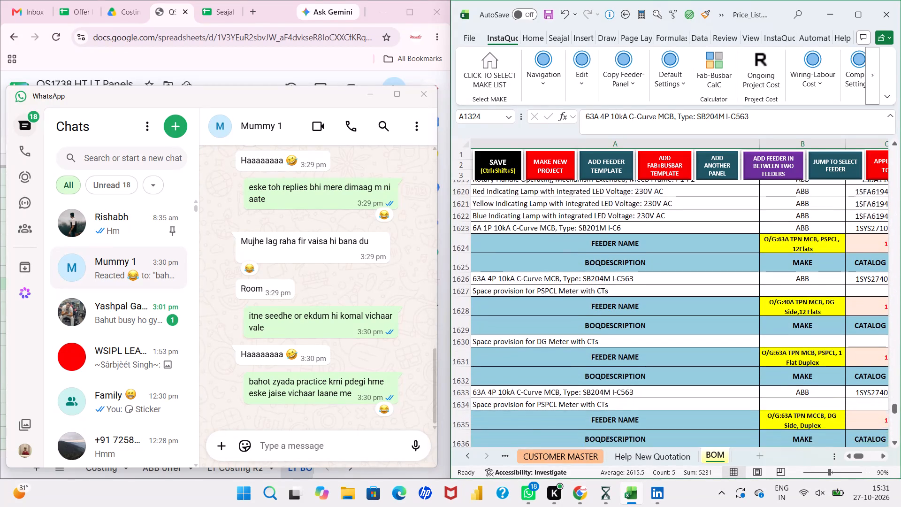
pyautogui.scroll(-1, 523, 290)
# Insert a blank row below the DG Meter space provision in METER BOX-7's 40A TPN MCB, DG Side, 12 Flats feeder.
pyautogui.click(465, 318)
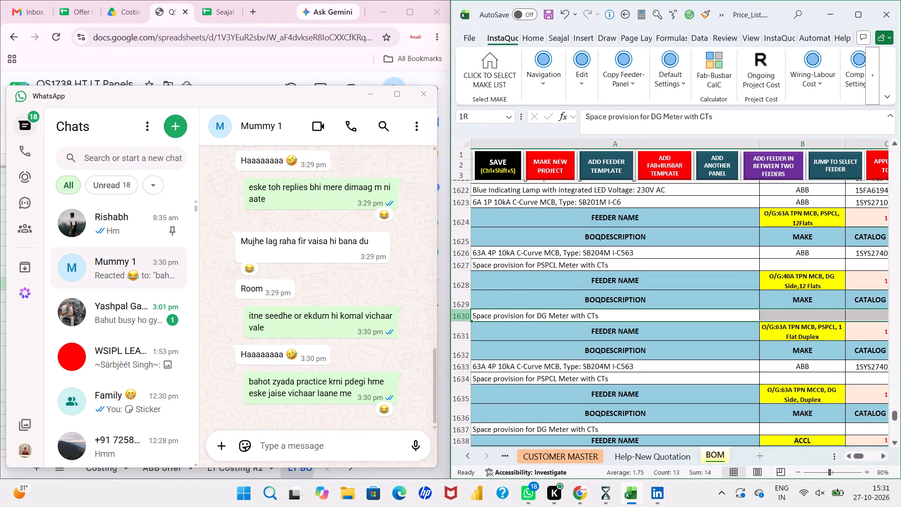
pyautogui.click(584, 94)
pyautogui.click(653, 126)
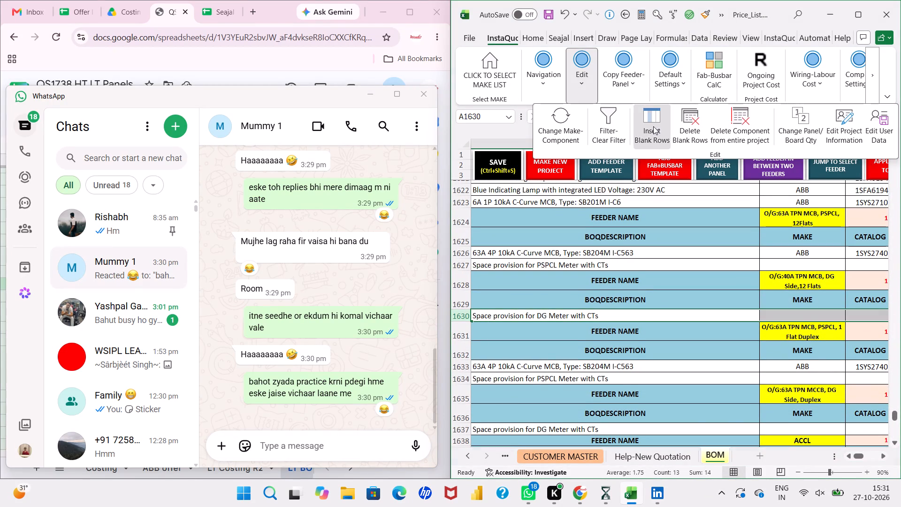
# Copy the 40A 4P 10kA C-Curve MCB line from METER BOX-6's O/G:40A TPN MCB feeder into METER BOX-7's blank DG Side, 12 Flats row.
pyautogui.scroll(2, 644, 295)
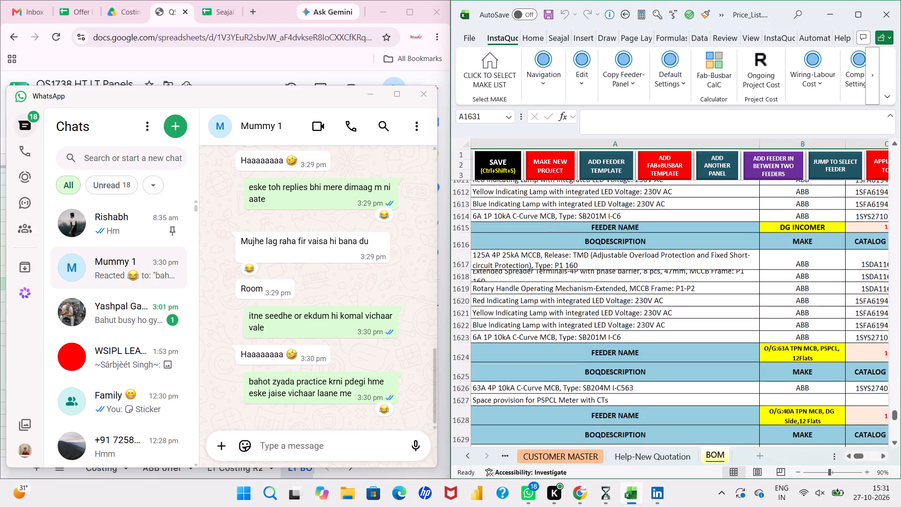
pyautogui.scroll(3, 644, 295)
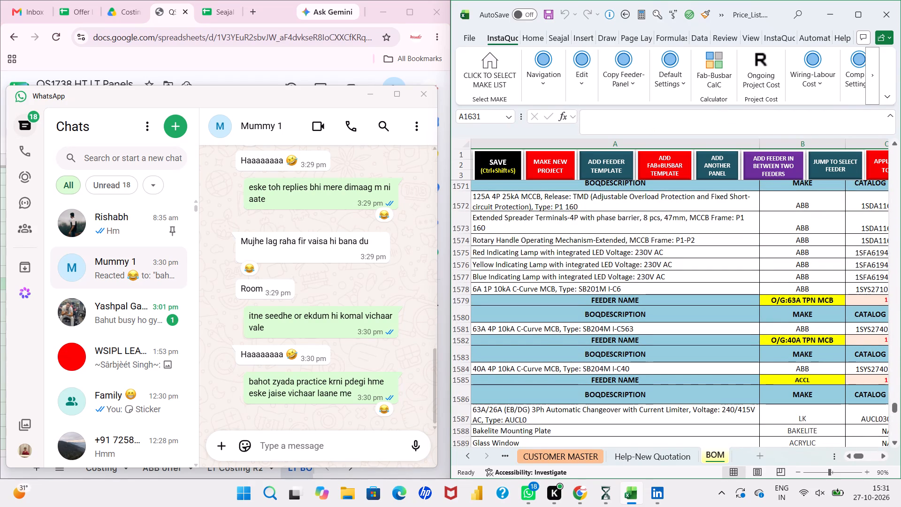
pyautogui.moveTo(651, 368); pyautogui.dragTo(704, 369)
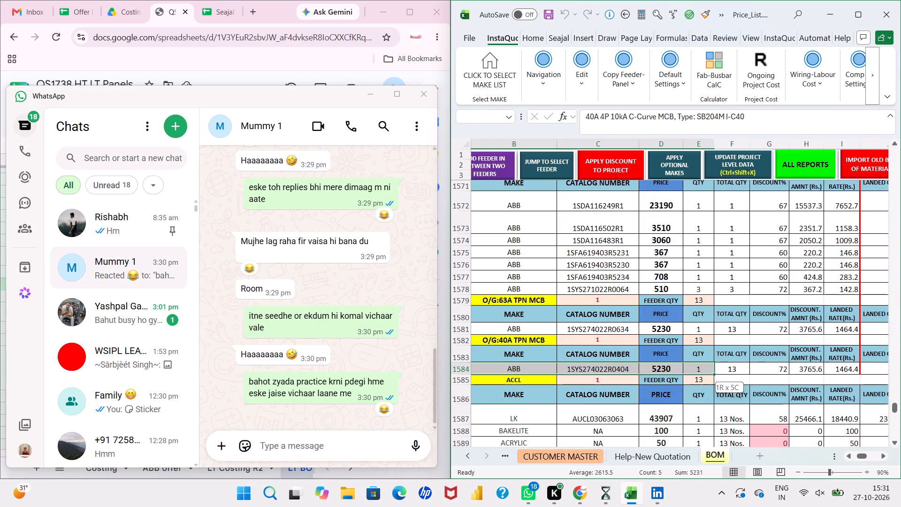
pyautogui.moveTo(704, 369); pyautogui.dragTo(700, 369)
pyautogui.hotkey('ctrl', 'c')
pyautogui.hscroll(2, 700, 369)
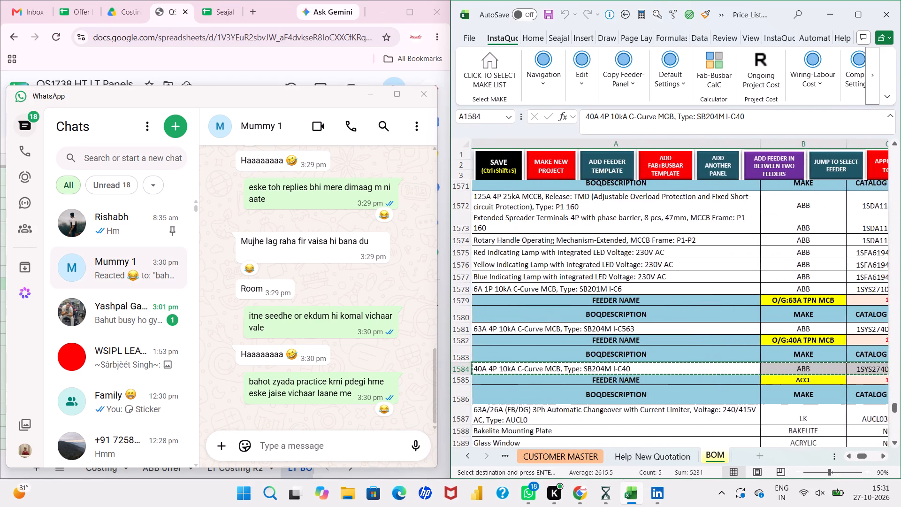
pyautogui.scroll(-6, 700, 369)
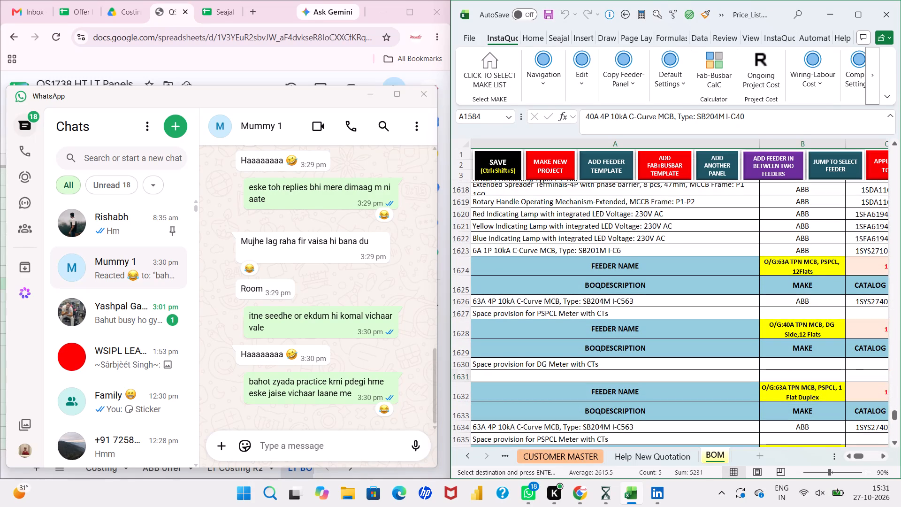
pyautogui.click(676, 376)
pyautogui.hotkey('ctrl', 'v')
pyautogui.hscroll(-4, 676, 376)
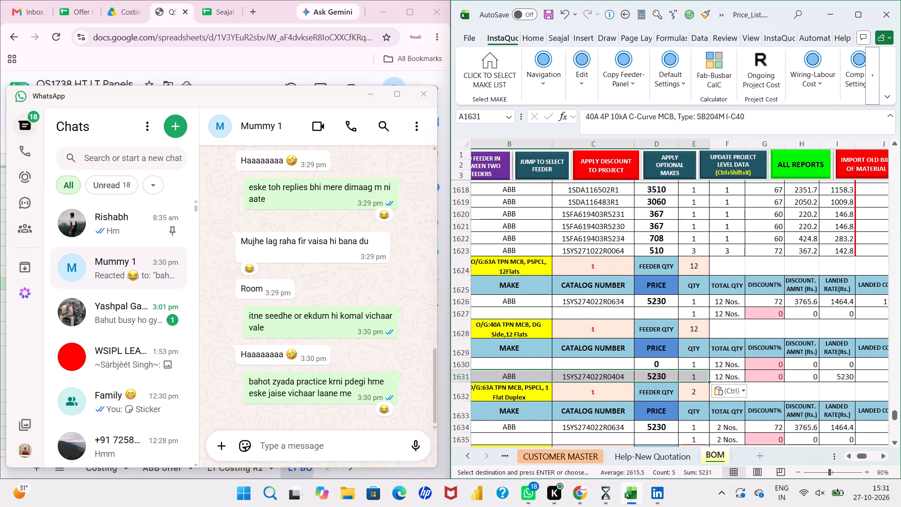
# Set the discount of the 40A 4P 10kA C-Curve MCB in the DG Side, 12 Flats feeder to 72%.
pyautogui.click(753, 376)
pyautogui.write('72')
pyautogui.press('Return')
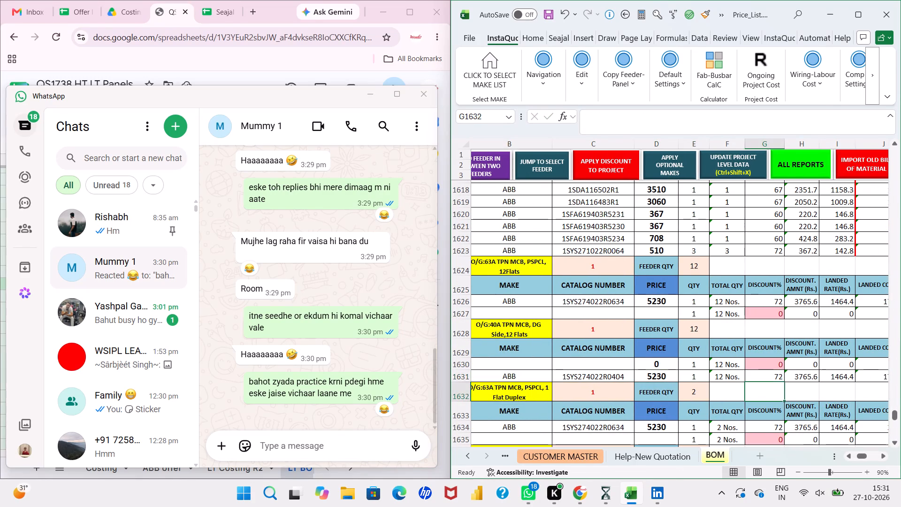
# Review the rest of the BOM, through the METER BOX-8 and METER BOX-9 sections to the end of the sheet.
pyautogui.hscroll(1, 753, 376)
pyautogui.scroll(-5, 654, 357)
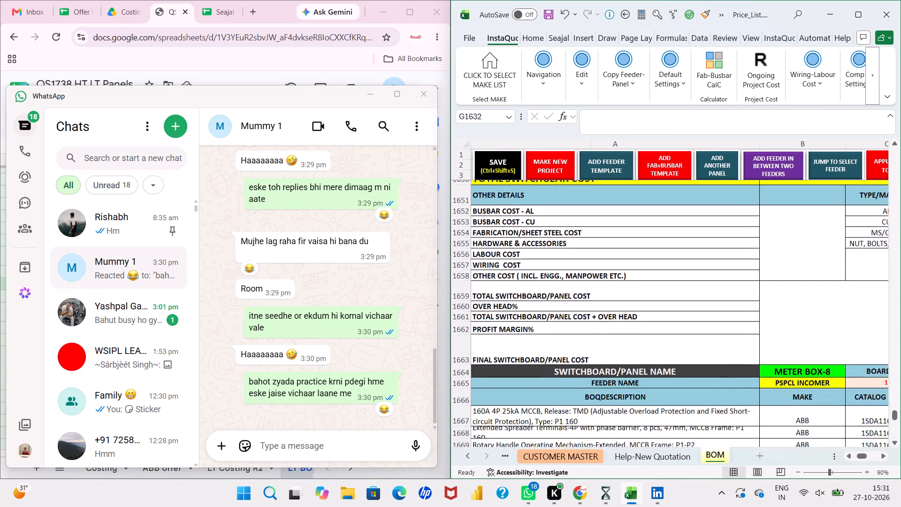
pyautogui.scroll(-5, 654, 357)
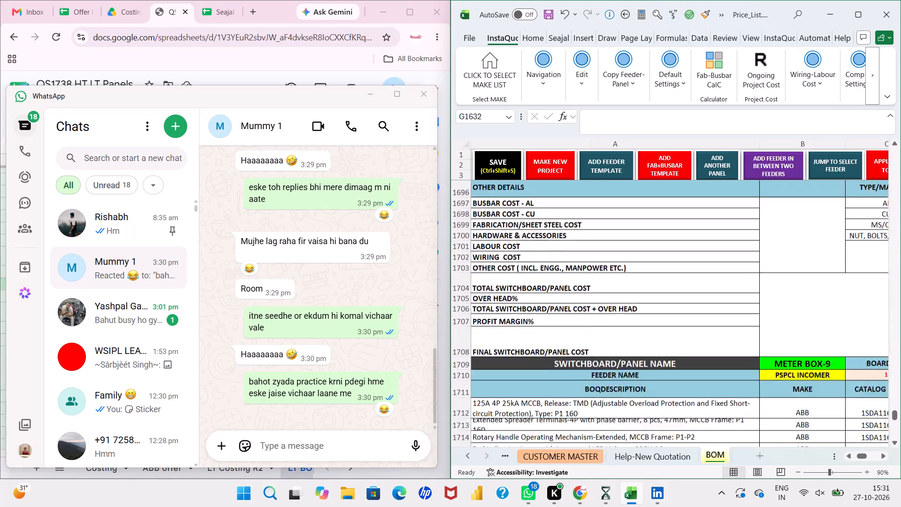
pyautogui.scroll(-4, 654, 357)
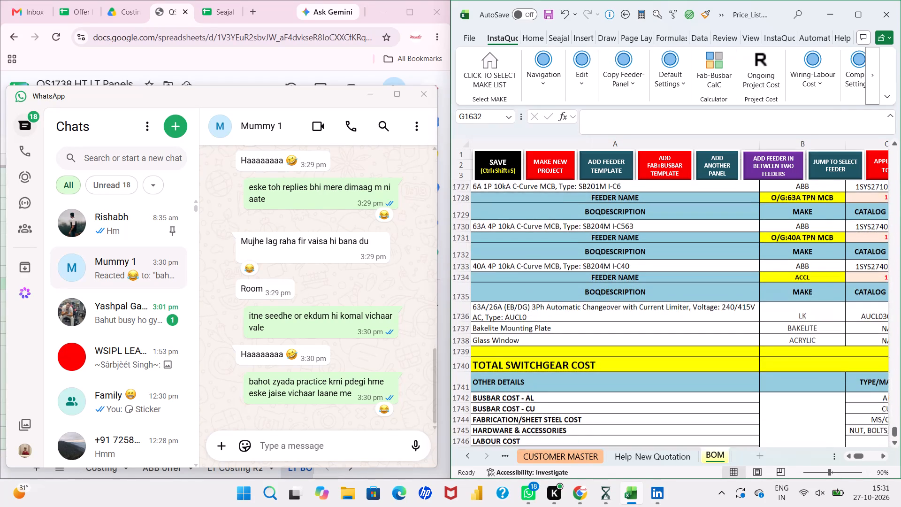
pyautogui.scroll(-1, 654, 357)
pyautogui.scroll(-2, 565, 252)
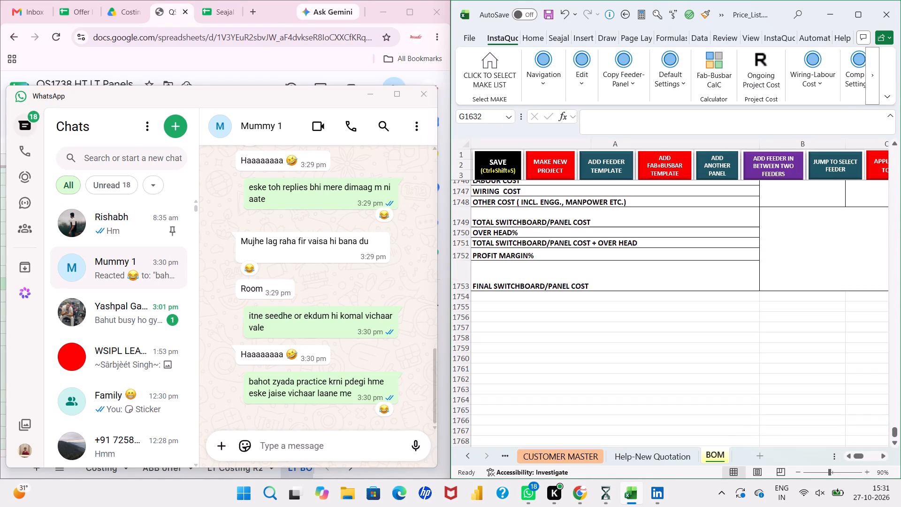
pyautogui.scroll(-1, 565, 252)
# Save a backup of the ongoing InstaQuote project and dismiss the notice.
pyautogui.click(509, 169)
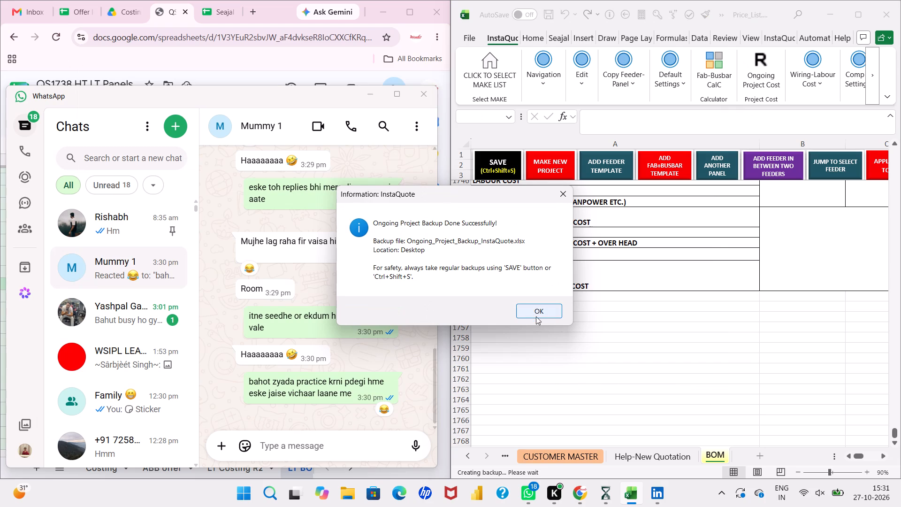
pyautogui.click(536, 316)
pyautogui.click(536, 316)
# Look back through the BOM's earlier panel sections, from METER BOX-8 up to the 125A 4P MCCB (Common Panel-4, Club) feeder.
pyautogui.scroll(7, 536, 316)
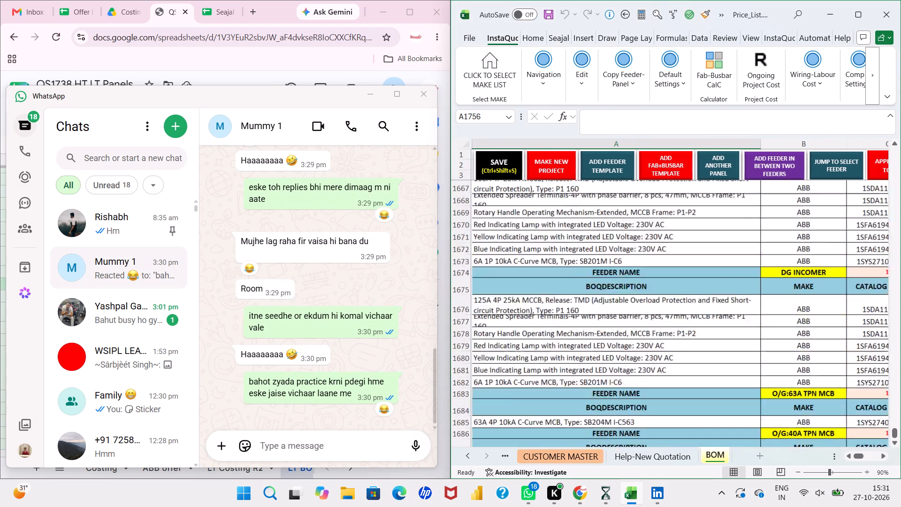
pyautogui.scroll(9, 536, 316)
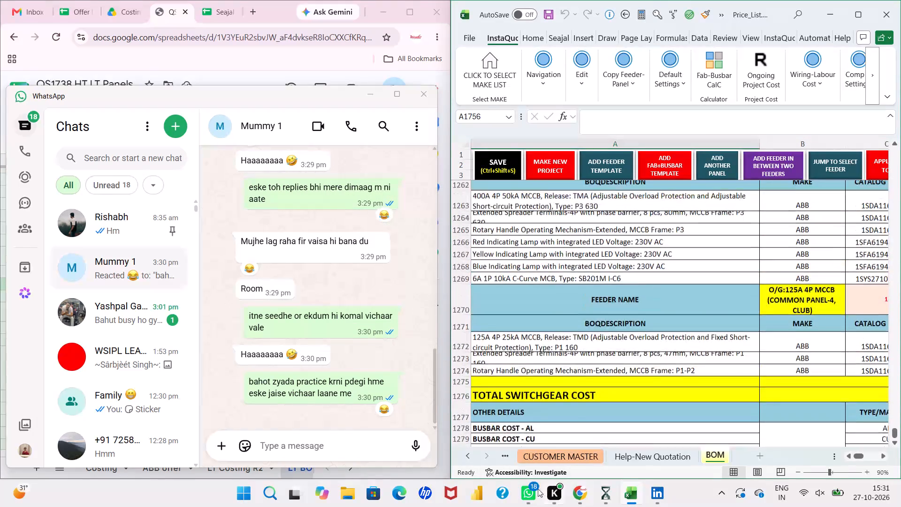
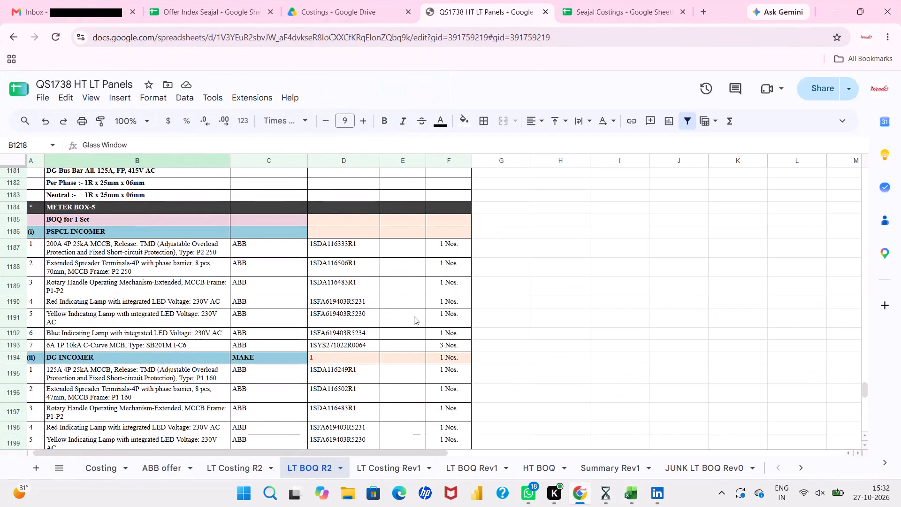
# In the LT Costing R2 sheet, look through the costing from METER BOX-9 and METER BOX-8 up to the METER BOX-7 feeders.
pyautogui.hscroll(5, 414, 316)
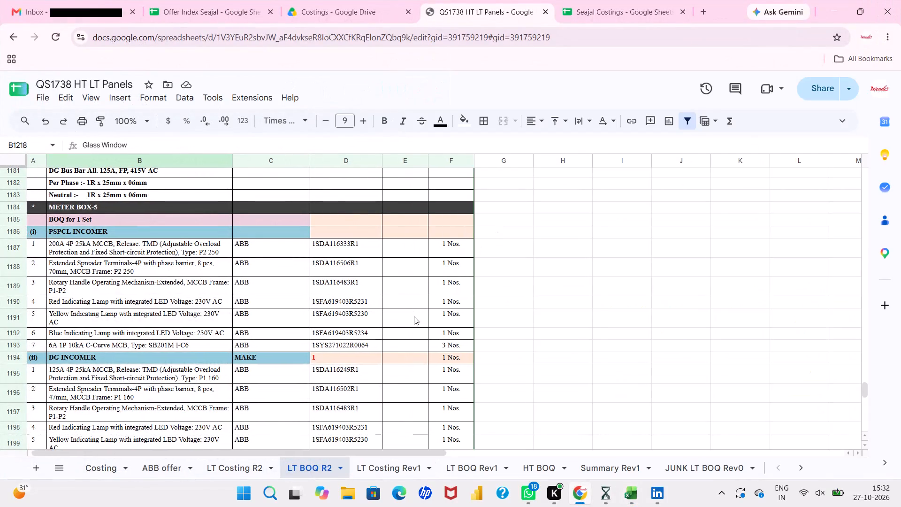
pyautogui.click(244, 461)
pyautogui.hscroll(3, 255, 378)
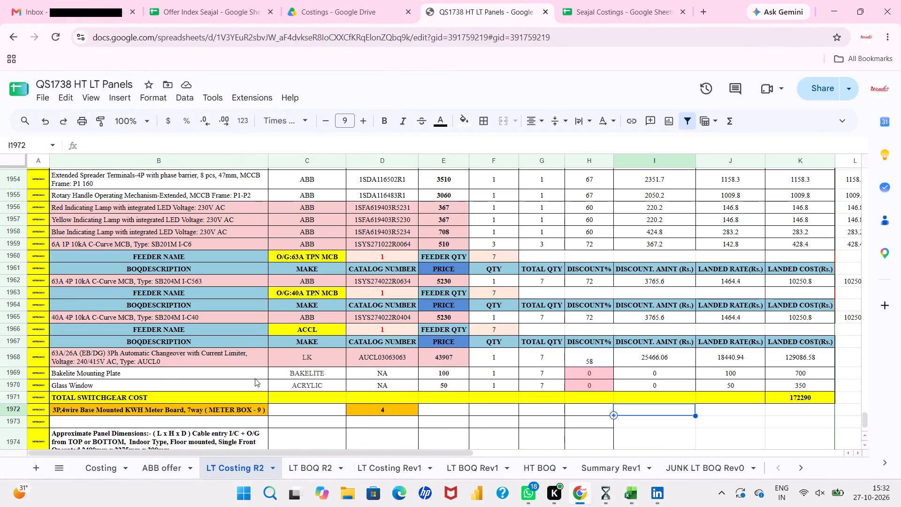
pyautogui.click(144, 301)
pyautogui.scroll(-4, 144, 301)
pyautogui.scroll(1, 144, 301)
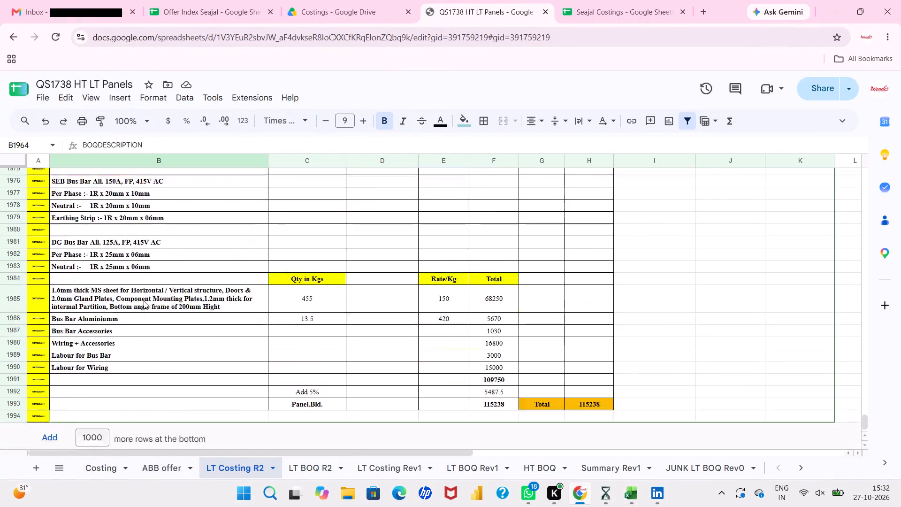
pyautogui.scroll(9, 144, 301)
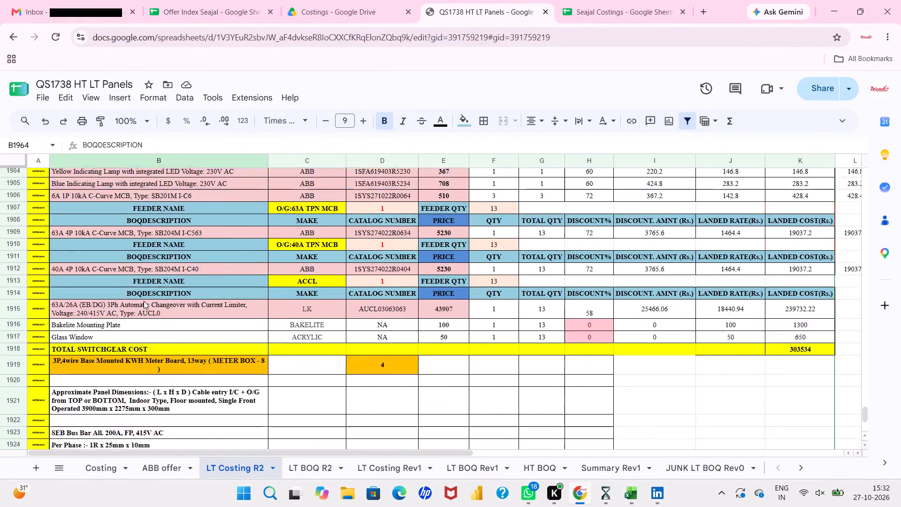
pyautogui.scroll(5, 144, 301)
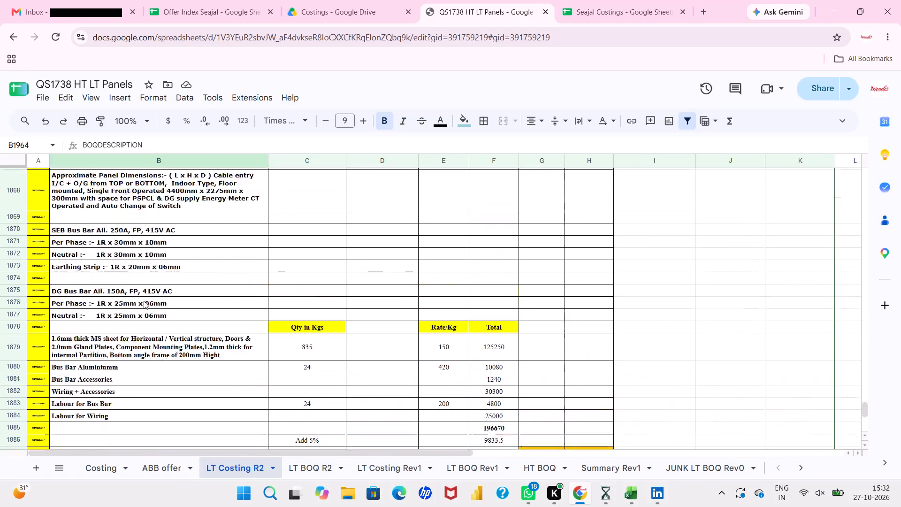
pyautogui.scroll(4, 144, 301)
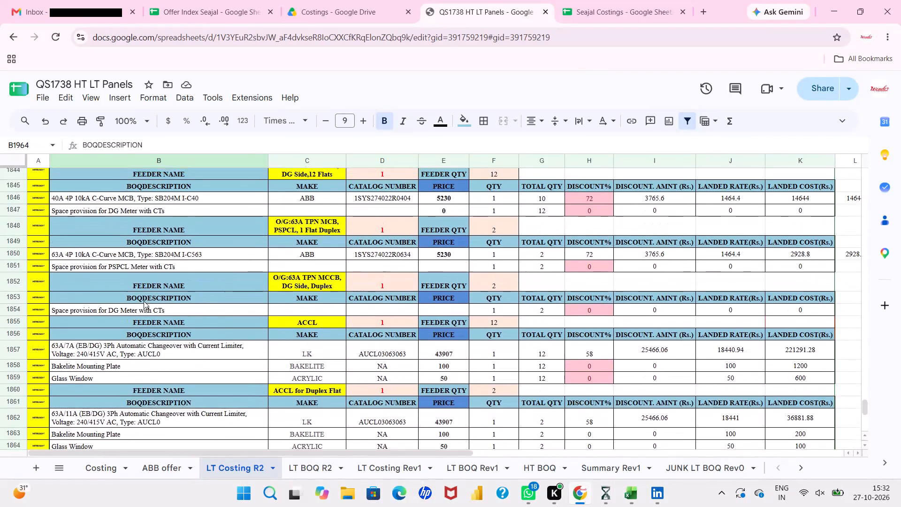
# Insert three rows below METER BOX-7's DG Side, Duplex meter space provision and fill the METER BOX-7 label down column A.
pyautogui.rightClick(19, 309)
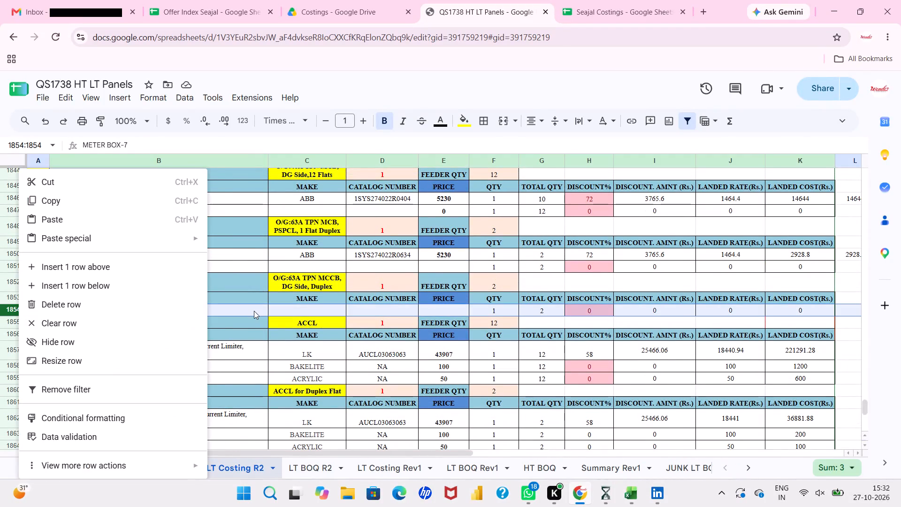
pyautogui.click(254, 311)
pyautogui.rightClick(13, 312)
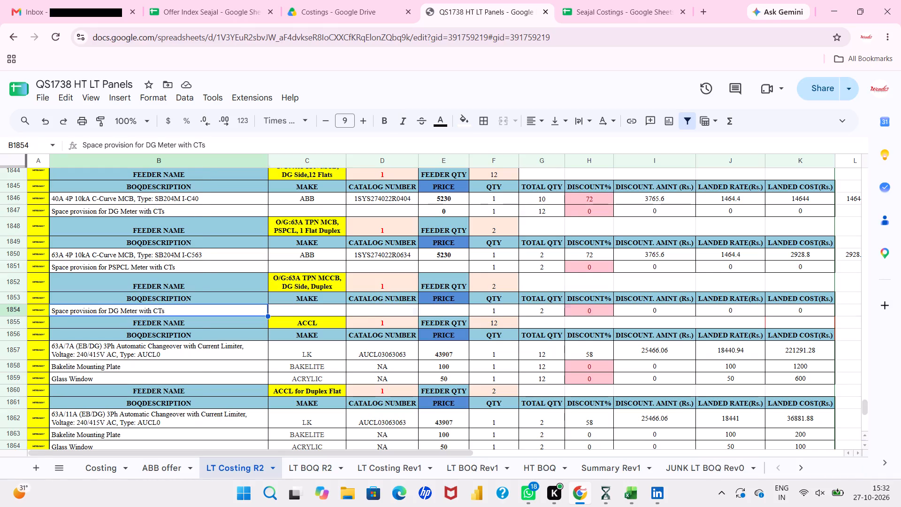
pyautogui.click(35, 293)
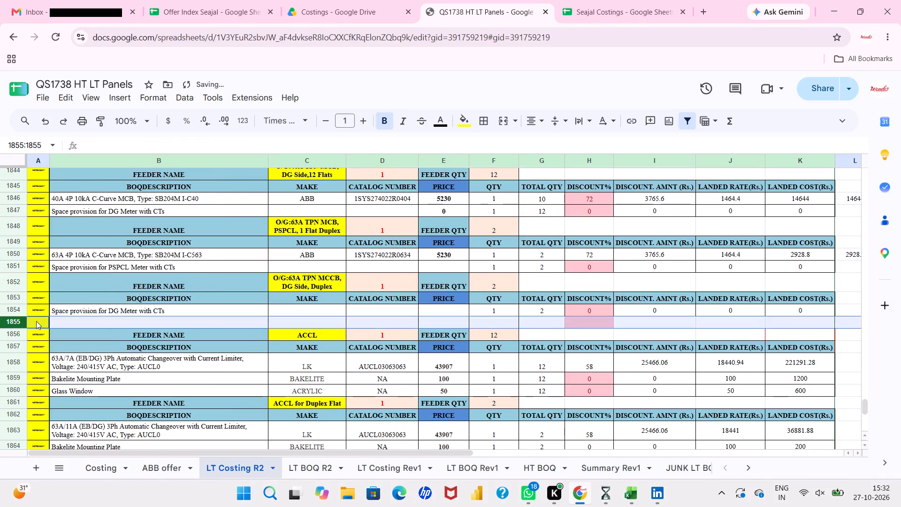
pyautogui.click(36, 321)
pyautogui.hotkey('ctrl', 'd')
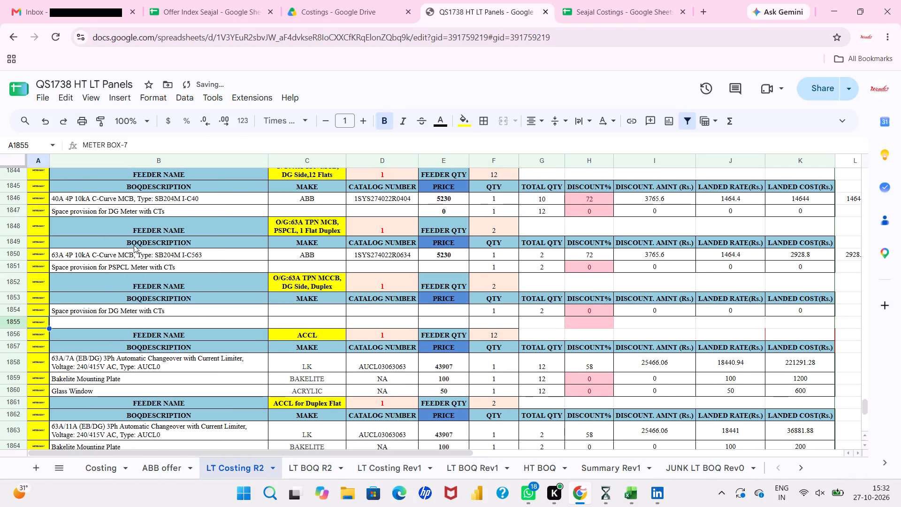
pyautogui.moveTo(137, 254); pyautogui.dragTo(471, 257)
pyautogui.click(270, 329)
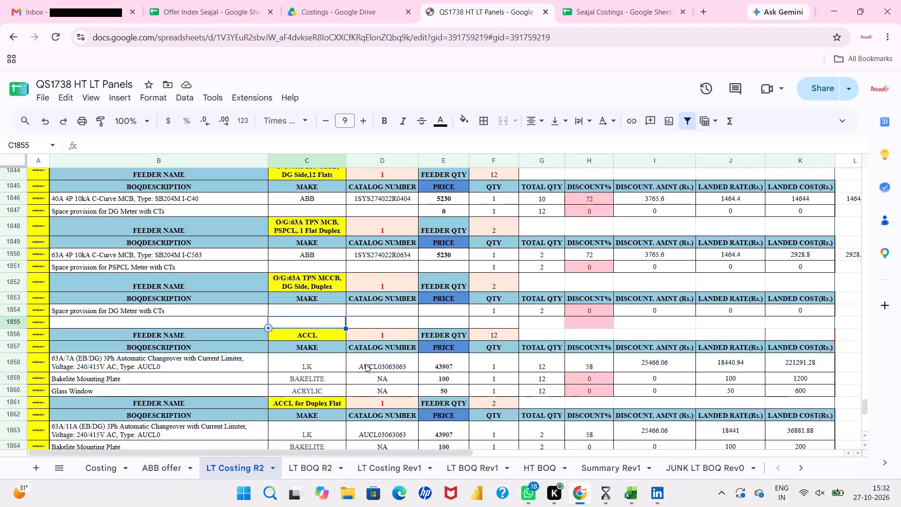
pyautogui.rightClick(17, 324)
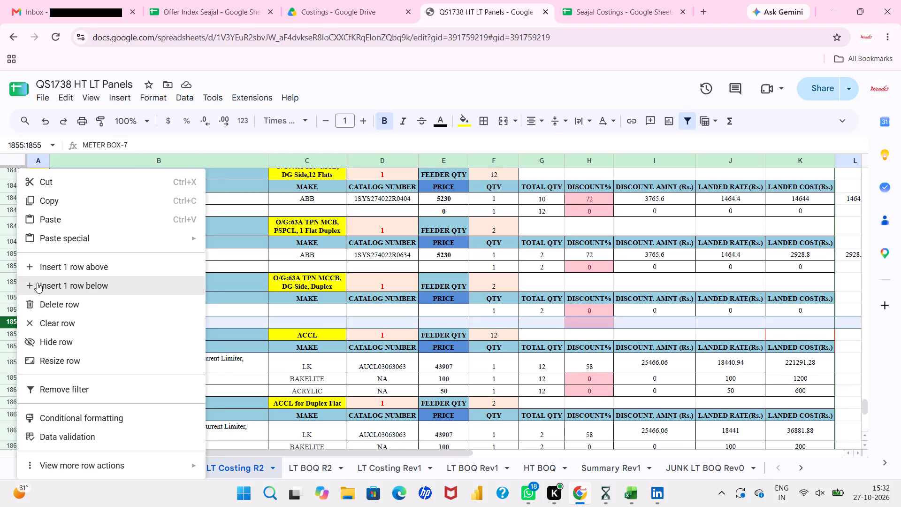
pyautogui.click(37, 283)
pyautogui.rightClick(19, 333)
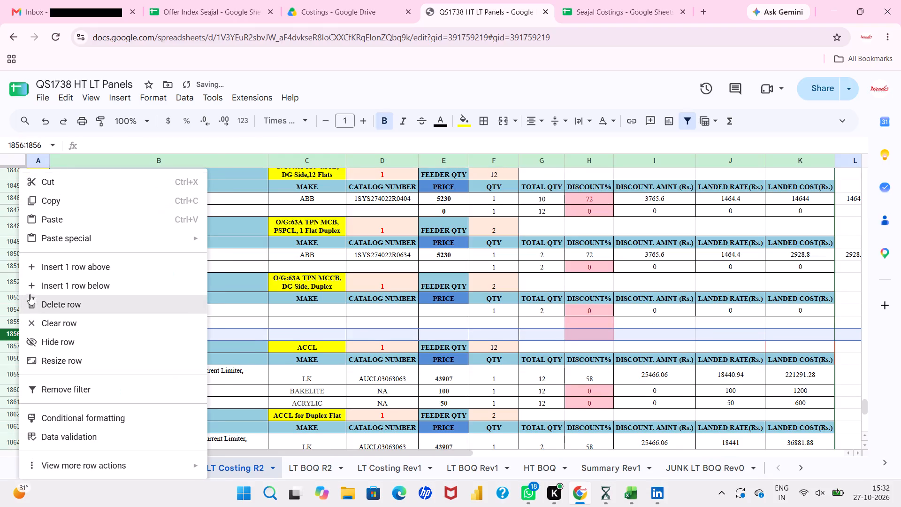
pyautogui.click(31, 292)
pyautogui.moveTo(38, 310); pyautogui.dragTo(38, 324)
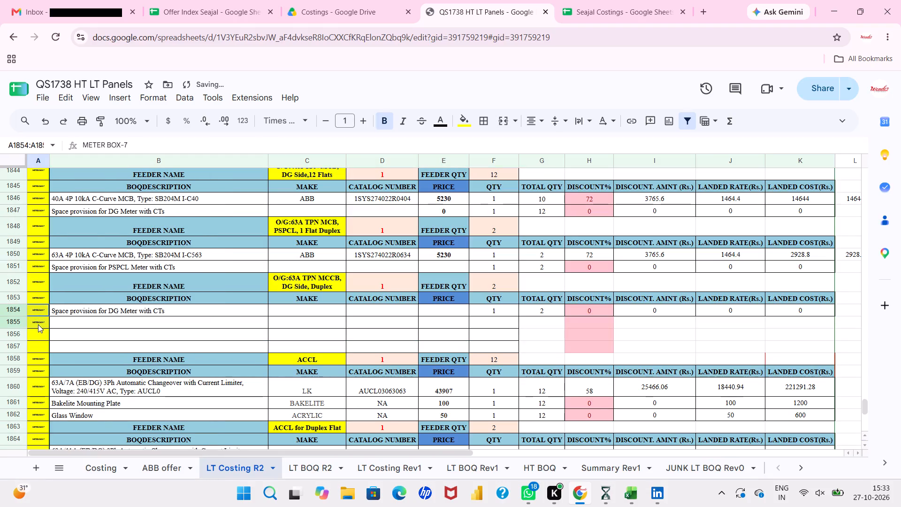
pyautogui.moveTo(38, 324); pyautogui.dragTo(38, 325)
pyautogui.moveTo(48, 327); pyautogui.dragTo(44, 357)
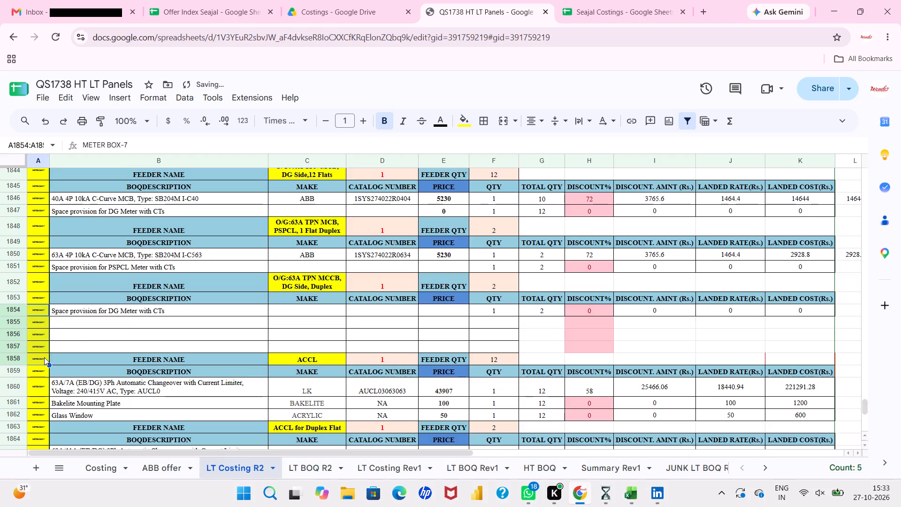
pyautogui.click(77, 338)
# Fill the Total Qty through Landed Cost cells of METER BOX-7's DG Side, Duplex row down into the three new rows.
pyautogui.scroll(1, 77, 338)
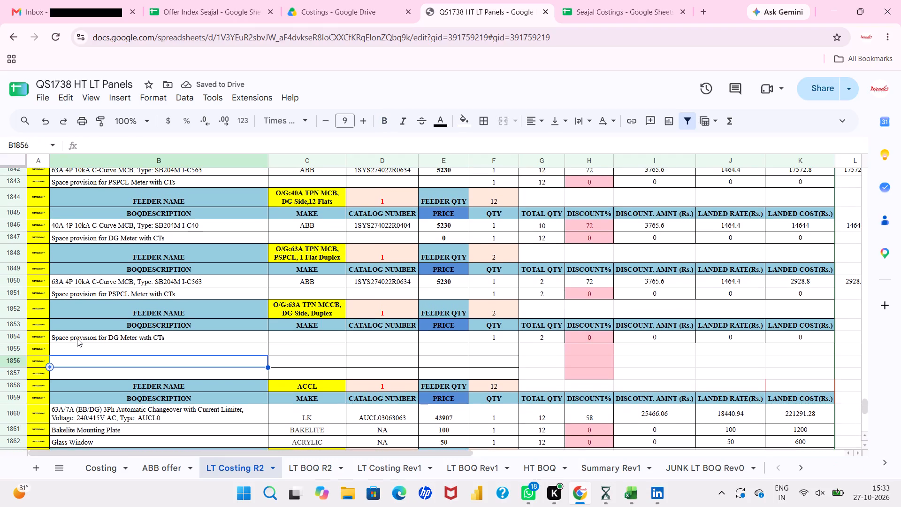
pyautogui.scroll(2, 77, 338)
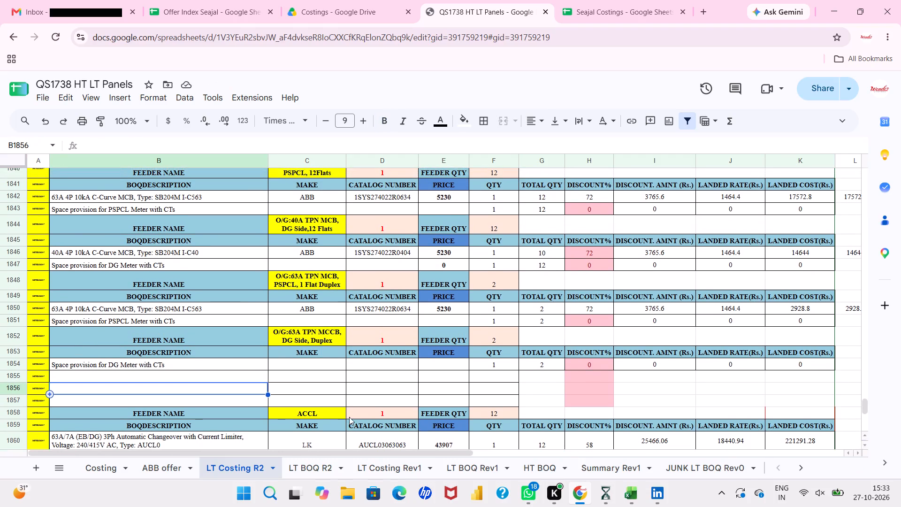
pyautogui.moveTo(553, 362); pyautogui.dragTo(772, 362)
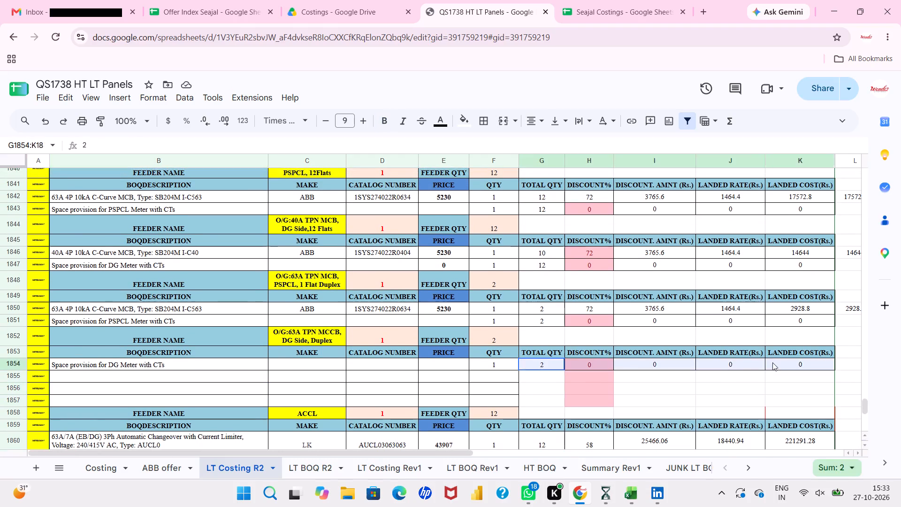
pyautogui.moveTo(772, 362); pyautogui.dragTo(795, 364)
pyautogui.moveTo(834, 371); pyautogui.dragTo(834, 384)
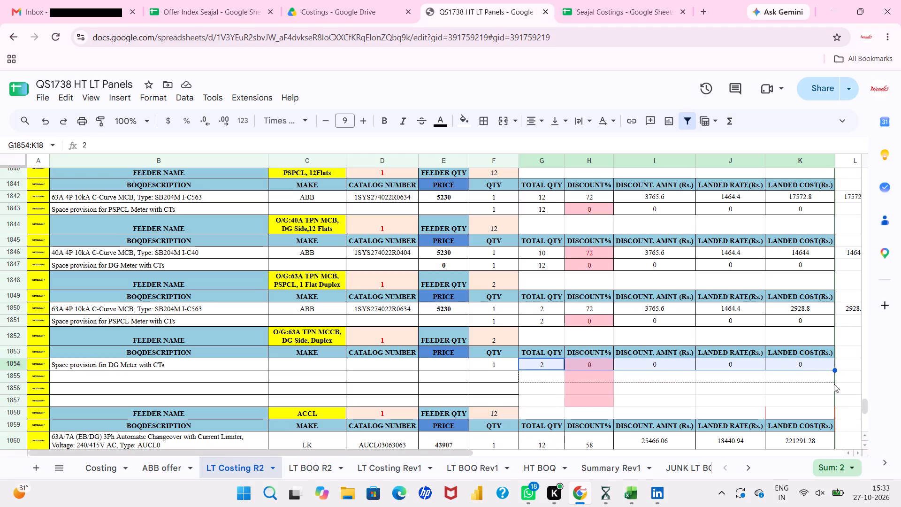
pyautogui.moveTo(834, 384); pyautogui.dragTo(834, 405)
pyautogui.click(705, 395)
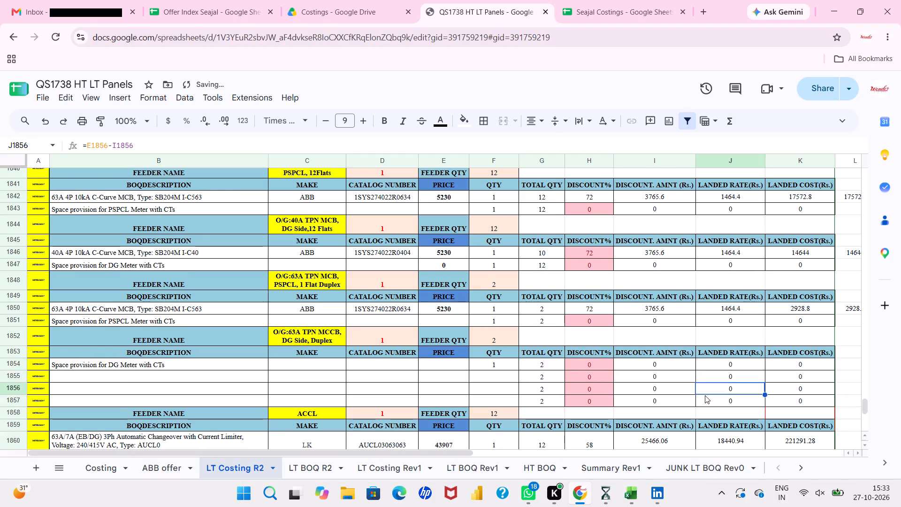
# Insert four rows below METER BOX-5's DG Side, Duplex meter space provision and fill the METER BOX-5 label down column A.
pyautogui.scroll(4, 705, 395)
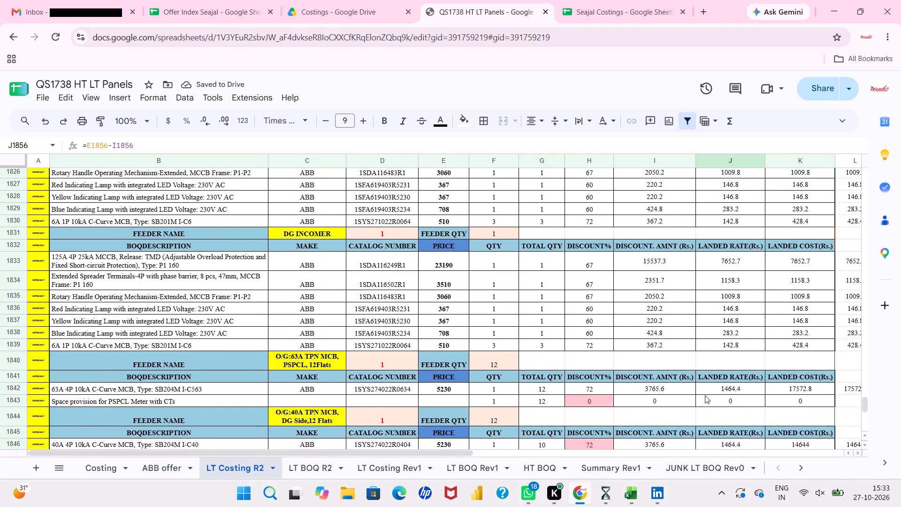
pyautogui.scroll(5, 705, 395)
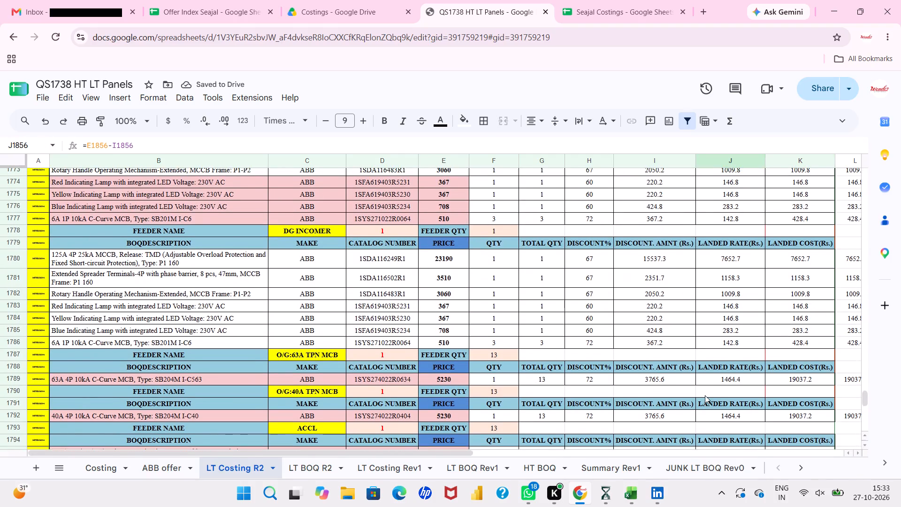
pyautogui.scroll(3, 705, 395)
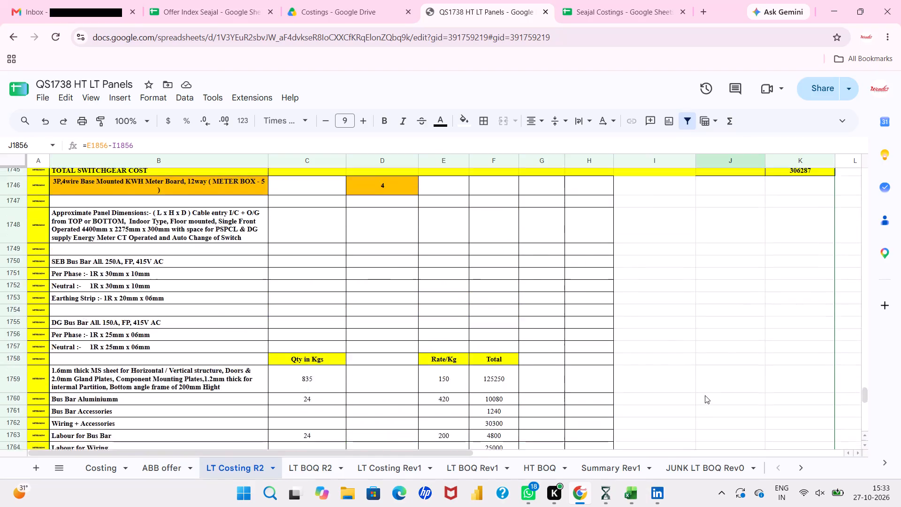
pyautogui.scroll(3, 705, 395)
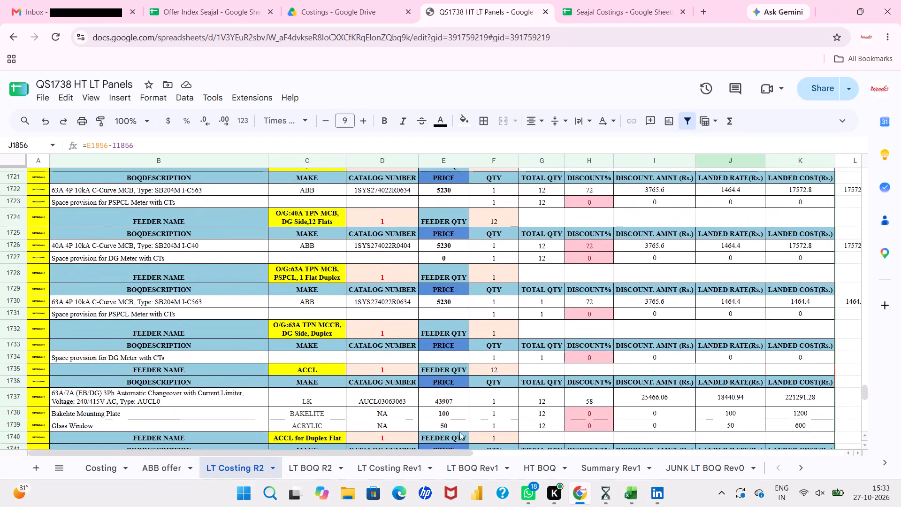
pyautogui.rightClick(17, 357)
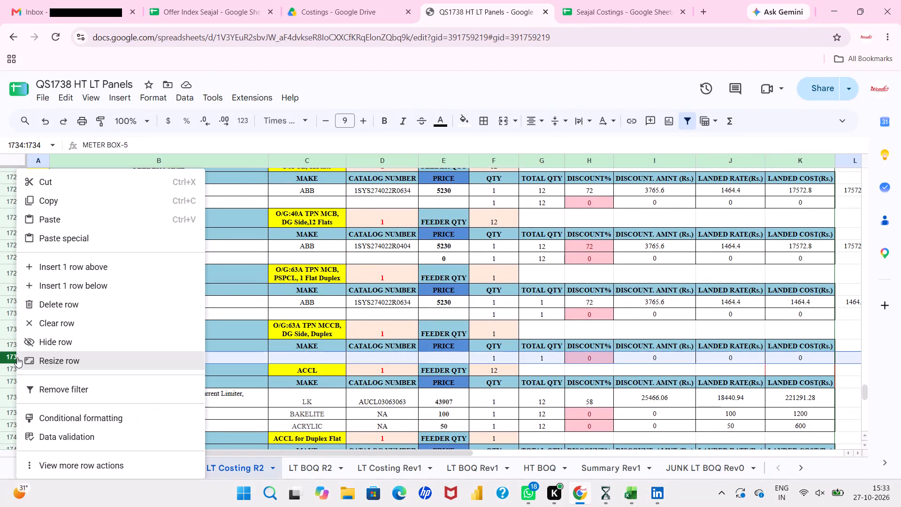
pyautogui.click(41, 292)
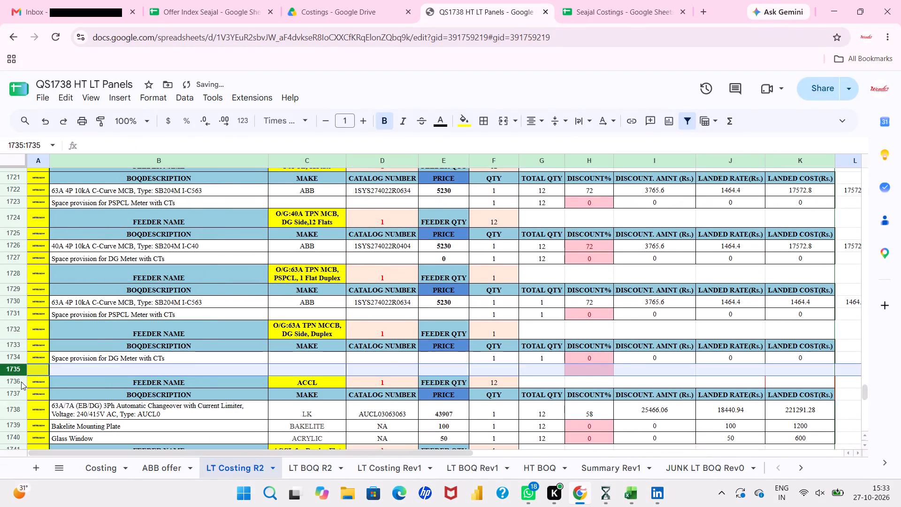
pyautogui.rightClick(22, 365)
pyautogui.click(45, 283)
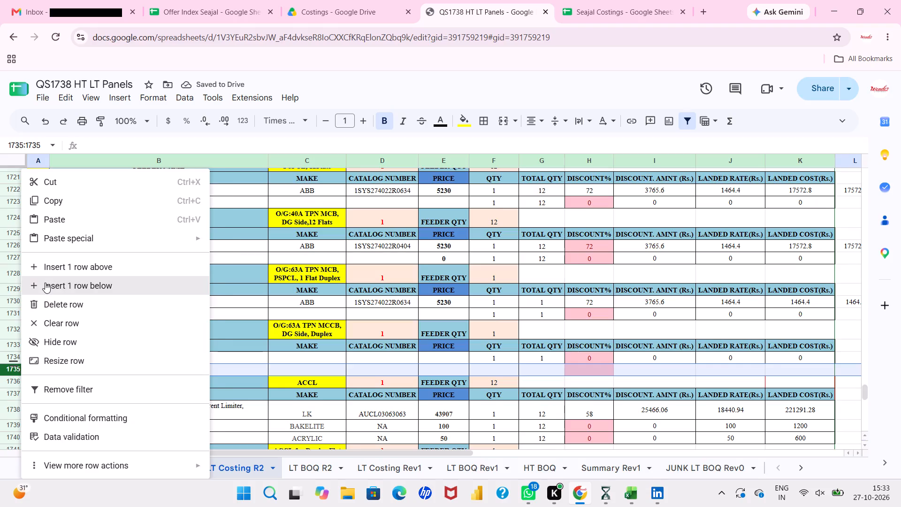
pyautogui.rightClick(19, 375)
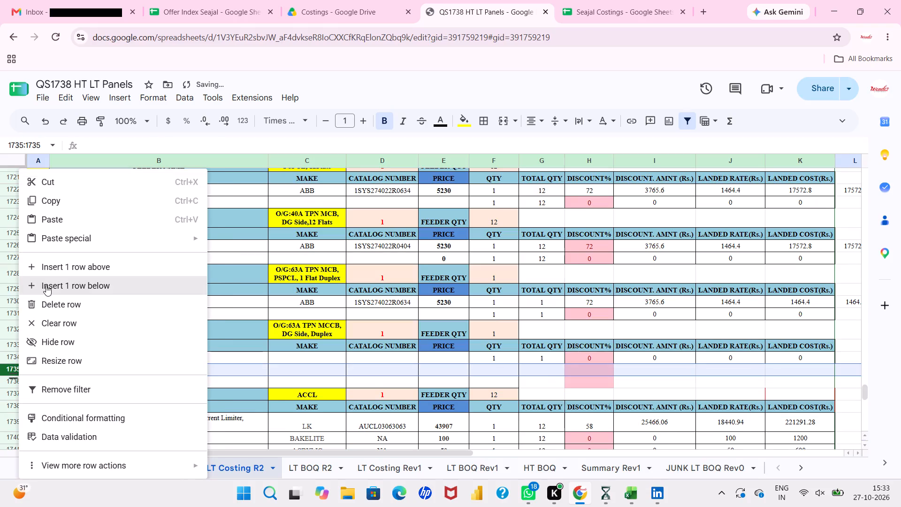
pyautogui.click(46, 284)
pyautogui.rightClick(22, 394)
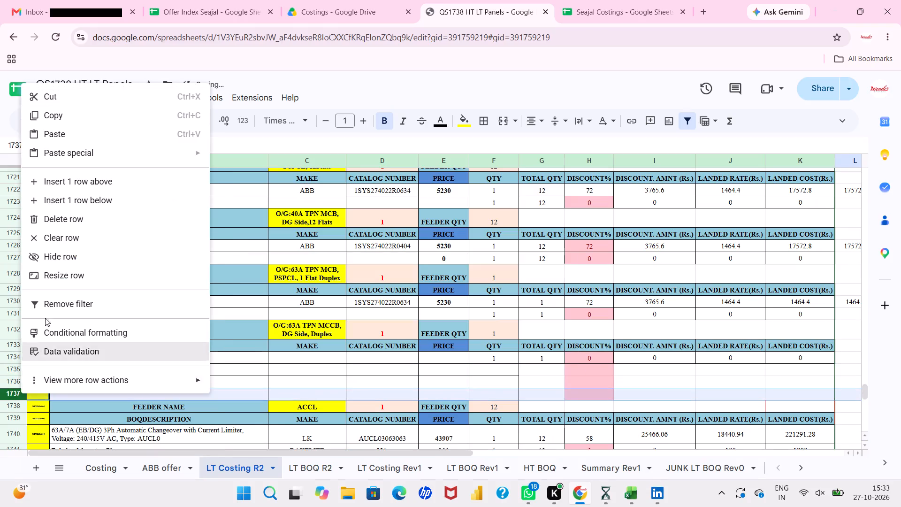
pyautogui.click(68, 207)
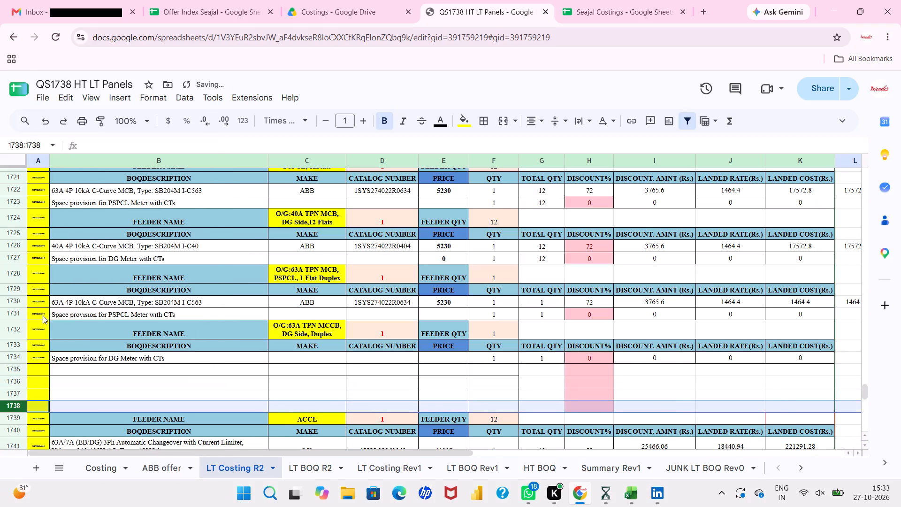
pyautogui.moveTo(44, 276); pyautogui.dragTo(35, 358)
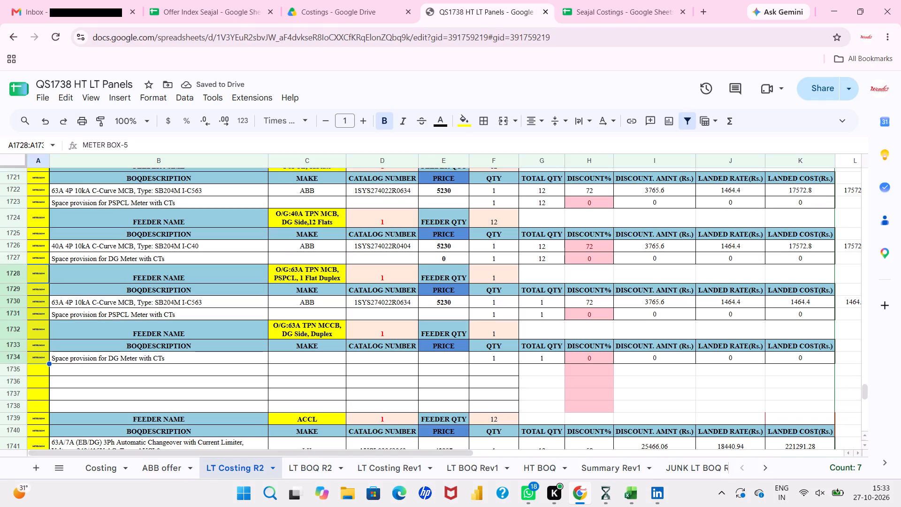
pyautogui.moveTo(50, 363); pyautogui.dragTo(46, 416)
# Fill the Total Qty through Landed Cost cells of METER BOX-5's DG Side, Duplex row down into the four new rows.
pyautogui.hscroll(-2, 240, 396)
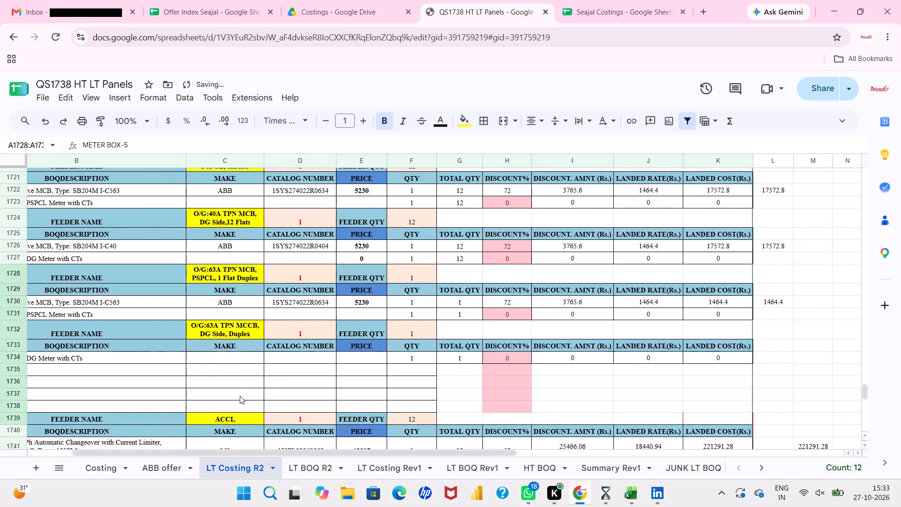
pyautogui.moveTo(416, 360); pyautogui.dragTo(668, 361)
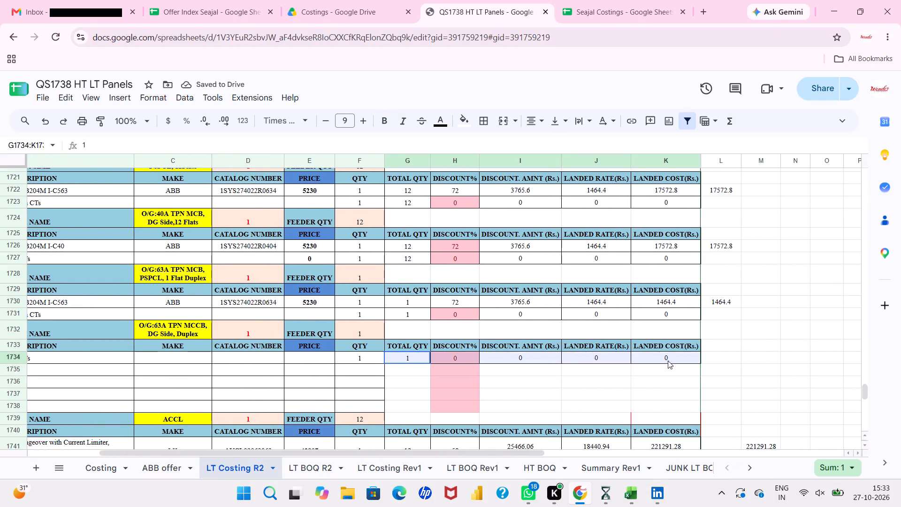
pyautogui.moveTo(668, 361); pyautogui.dragTo(677, 358)
pyautogui.moveTo(700, 362); pyautogui.dragTo(698, 369)
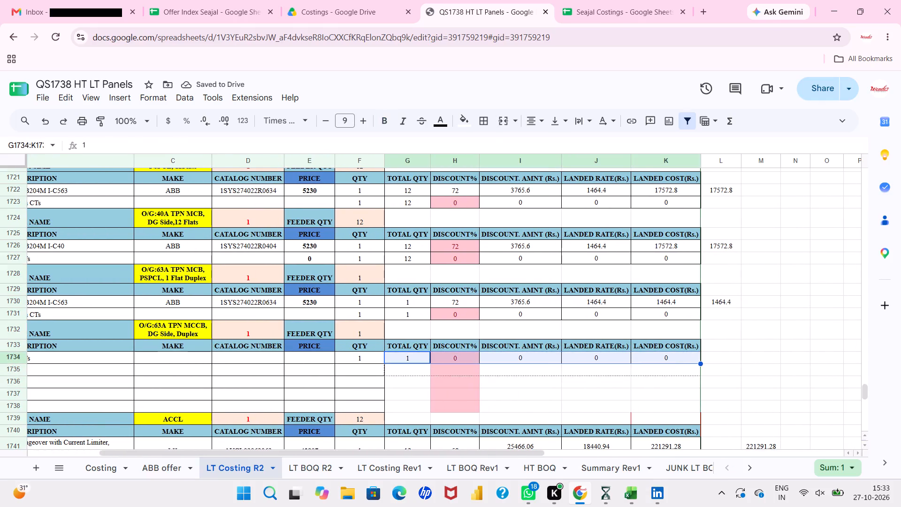
pyautogui.moveTo(698, 369); pyautogui.dragTo(700, 407)
pyautogui.hscroll(2, 700, 407)
pyautogui.hscroll(3, 577, 380)
pyautogui.click(459, 353)
pyautogui.scroll(2, 459, 353)
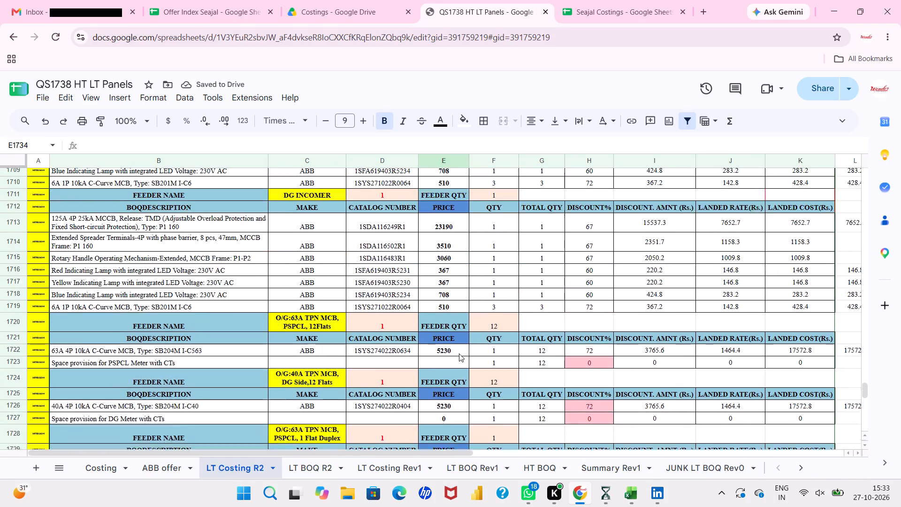
# Insert three rows below METER BOX-4's DG Side, Duplex meter space provision and fill the METER BOX-4 label down column A.
pyautogui.scroll(4, 459, 353)
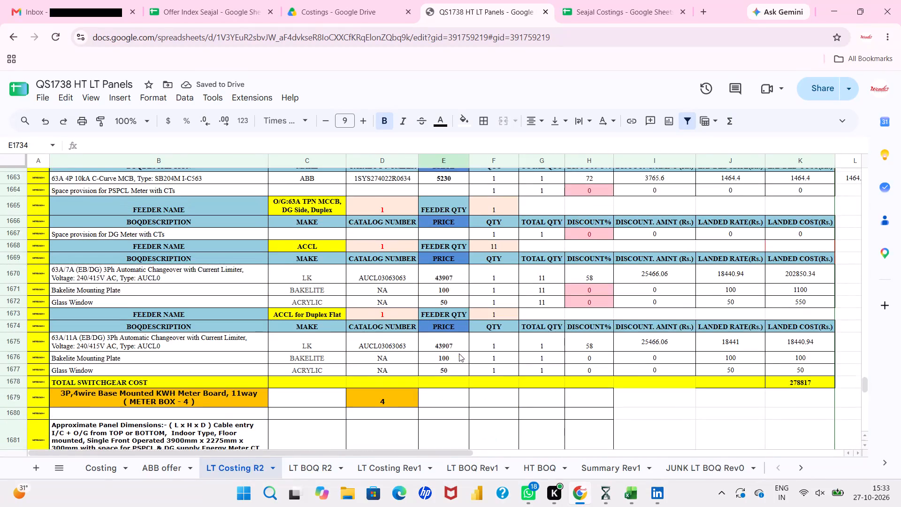
pyautogui.scroll(4, 459, 353)
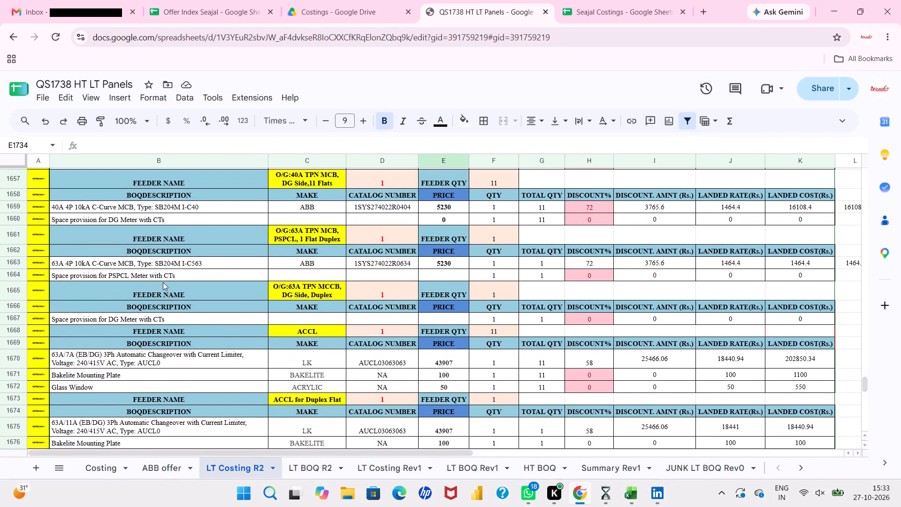
pyautogui.click(7, 317)
pyautogui.rightClick(7, 317)
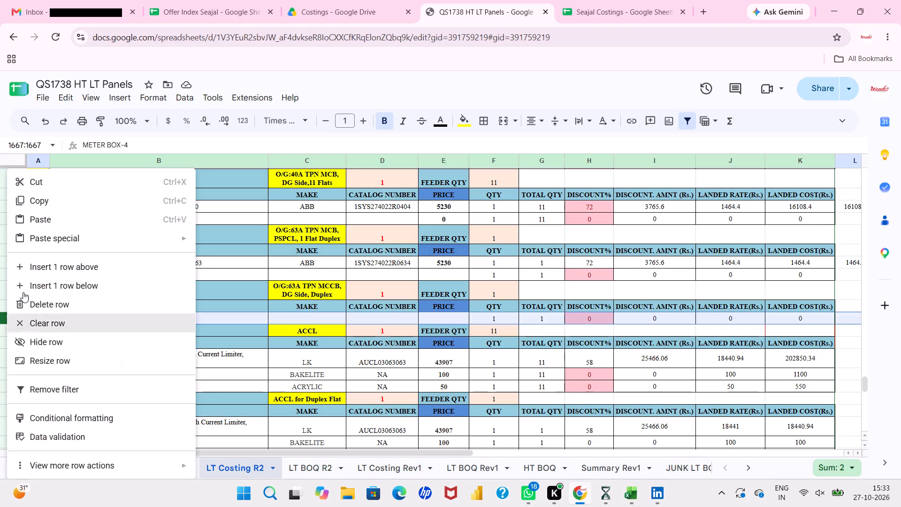
pyautogui.click(28, 286)
pyautogui.rightClick(17, 327)
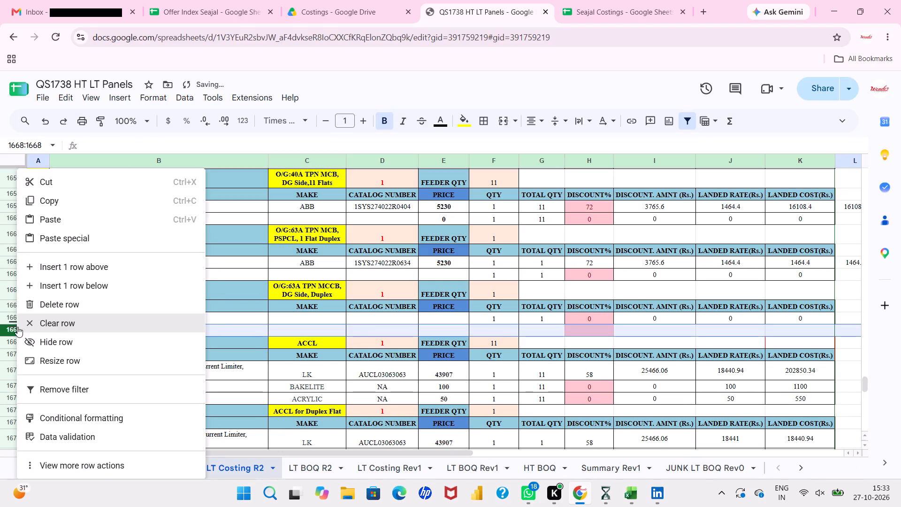
pyautogui.click(38, 281)
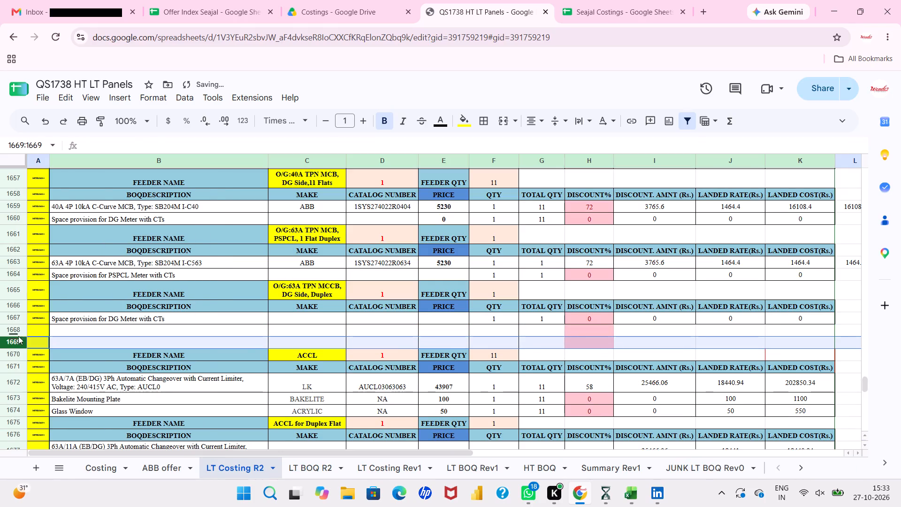
pyautogui.rightClick(18, 338)
pyautogui.click(43, 286)
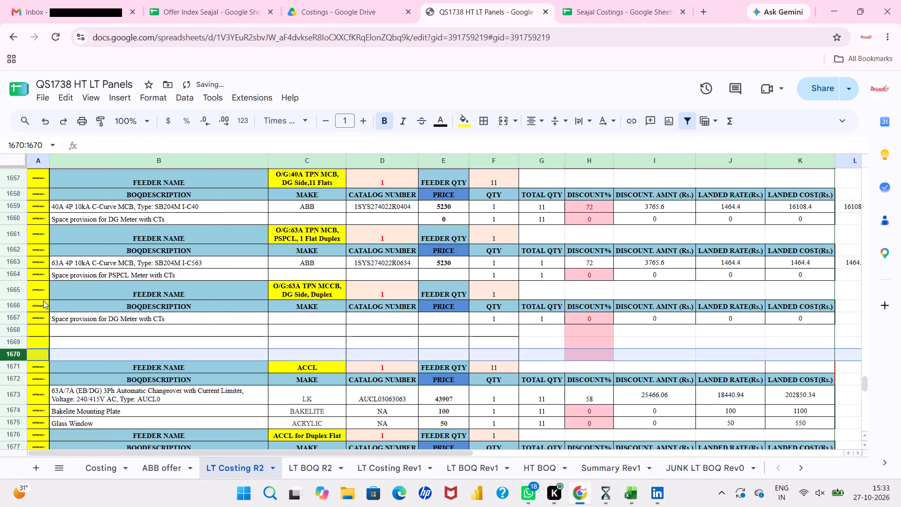
pyautogui.moveTo(45, 254); pyautogui.dragTo(42, 322)
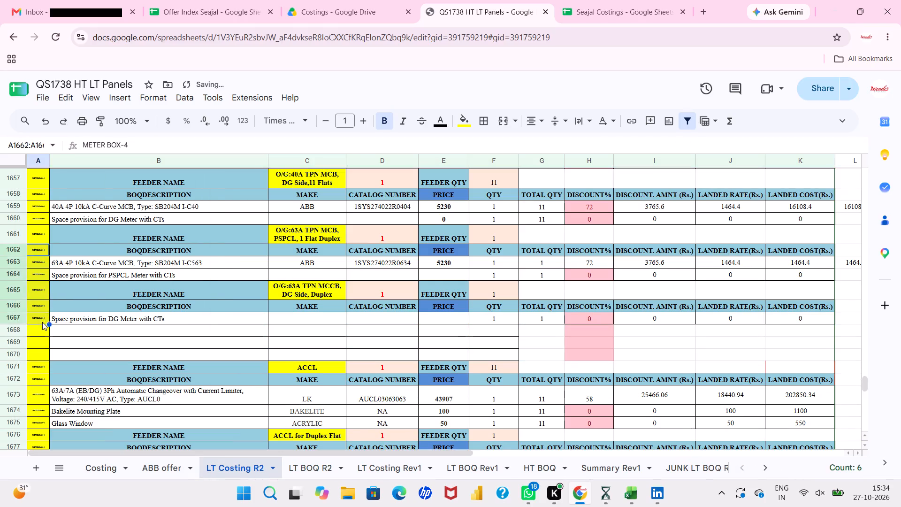
pyautogui.moveTo(50, 325); pyautogui.dragTo(48, 361)
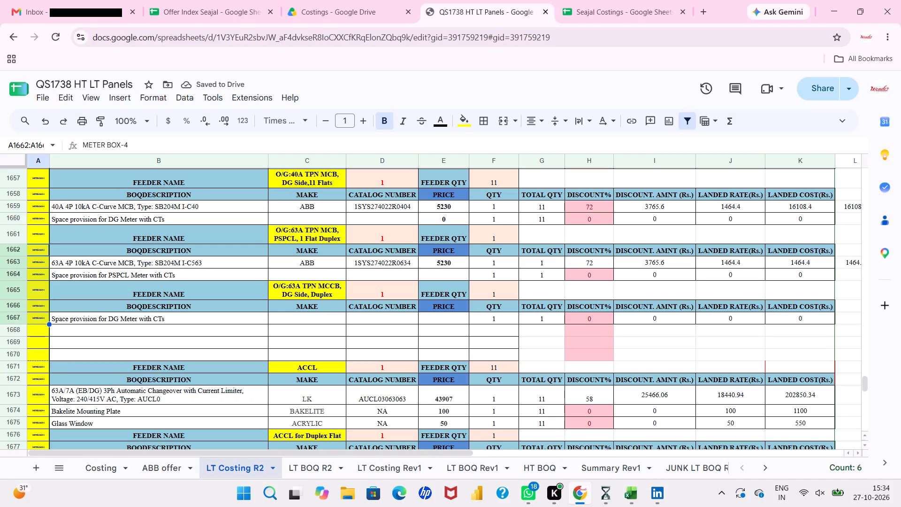
pyautogui.click(91, 303)
# Review the feeder and panel build-up sections from METER BOX-4 back through METER BOX-3 and METER BOX-2.
pyautogui.scroll(3, 91, 303)
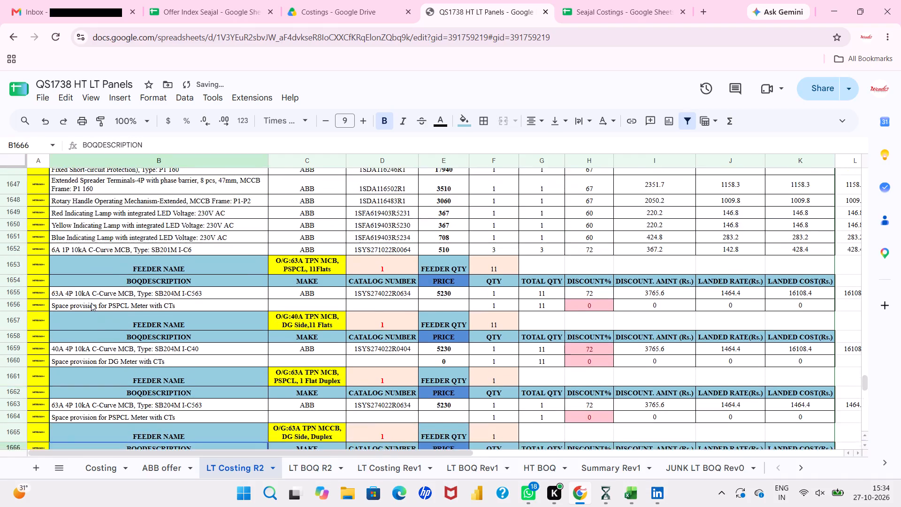
pyautogui.scroll(5, 91, 303)
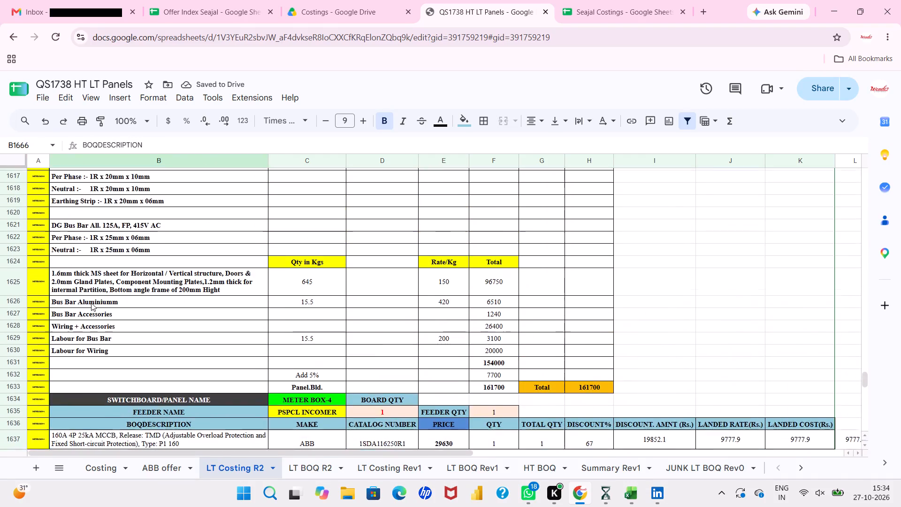
pyautogui.scroll(5, 91, 303)
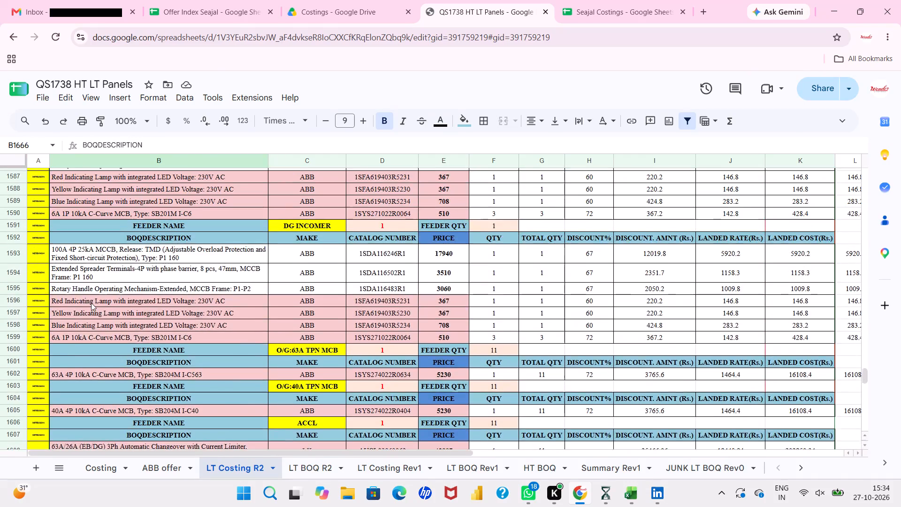
pyautogui.scroll(5, 91, 303)
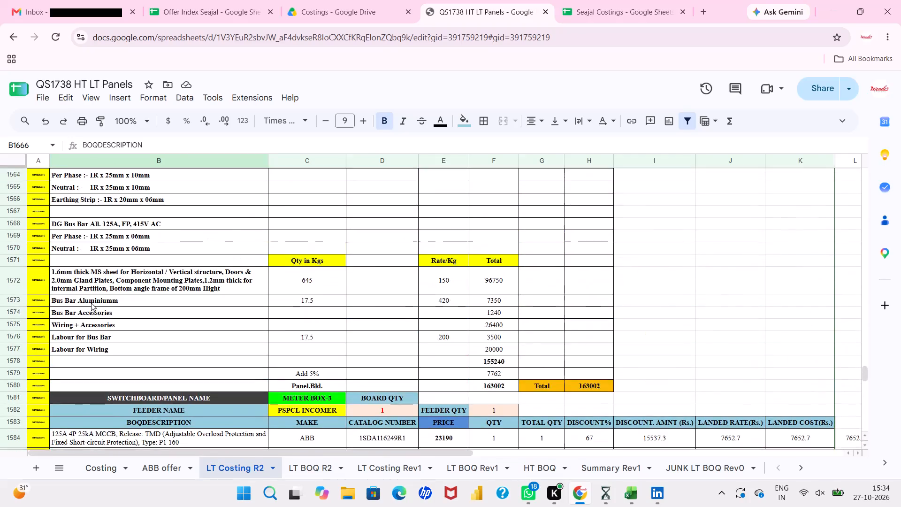
pyautogui.scroll(9, 91, 303)
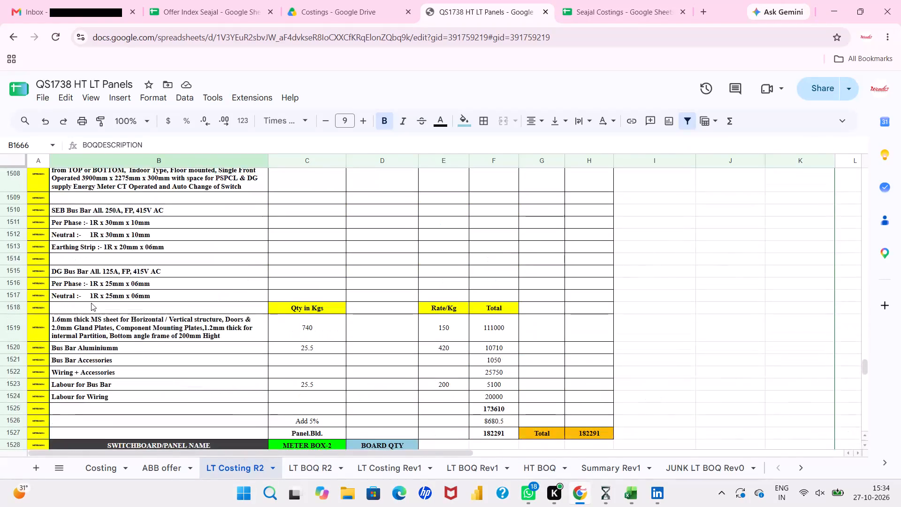
# Fill the METER BOX-1 label down column A from the PSPCL Duplex feeder rows through the unlabelled DG Side, Duplex and ACCL rows.
pyautogui.scroll(5, 91, 303)
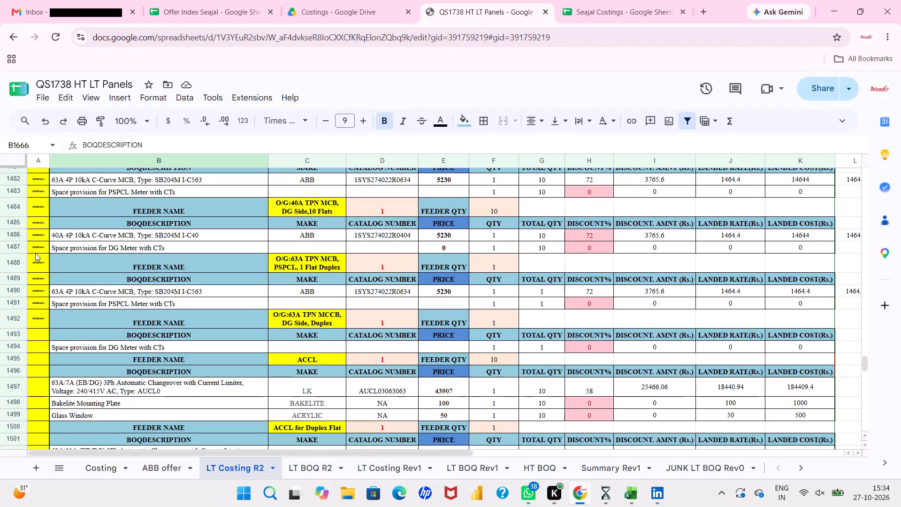
pyautogui.moveTo(35, 253); pyautogui.dragTo(41, 325)
pyautogui.moveTo(50, 329); pyautogui.dragTo(46, 423)
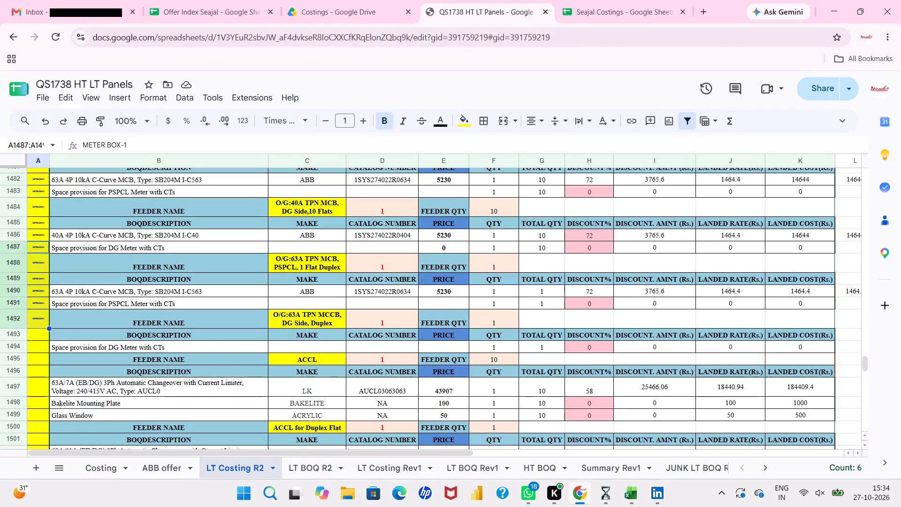
pyautogui.moveTo(46, 423); pyautogui.dragTo(46, 368)
pyautogui.scroll(2, 46, 368)
pyautogui.scroll(-1, 46, 368)
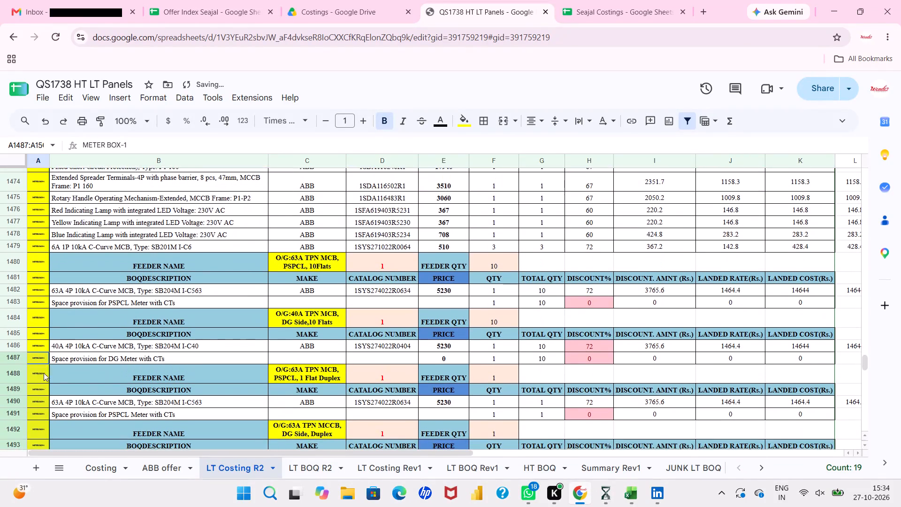
pyautogui.scroll(-2, 99, 327)
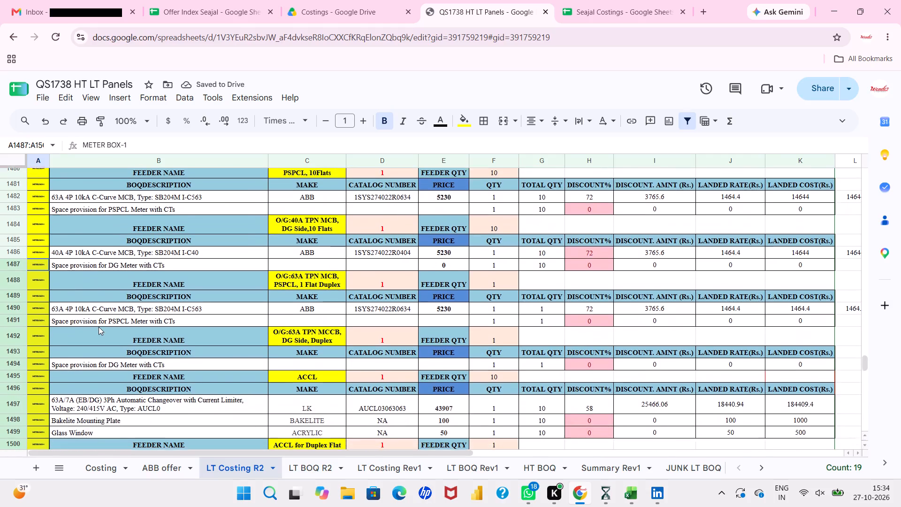
# Insert one row below METER BOX-1's DG Side, Duplex meter space provision and fill the METER BOX-1 label into its column A cell.
pyautogui.click(17, 364)
pyautogui.rightClick(17, 364)
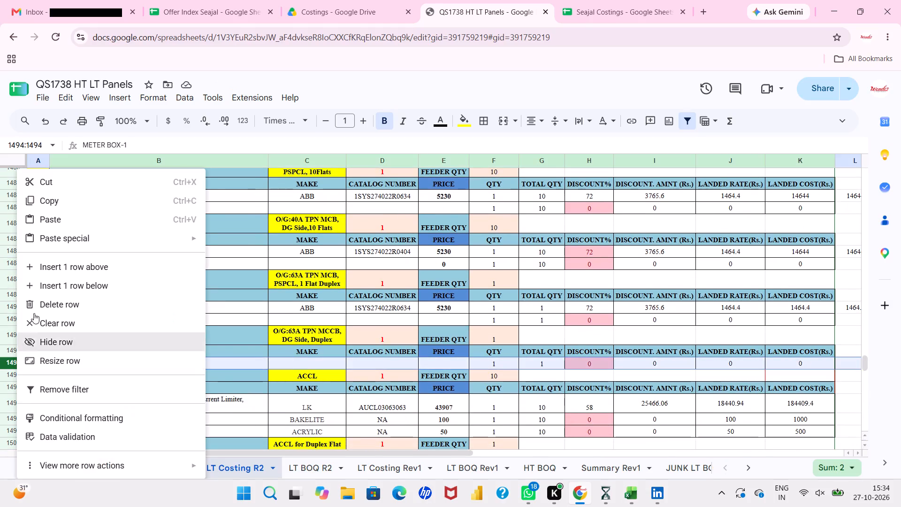
pyautogui.click(47, 288)
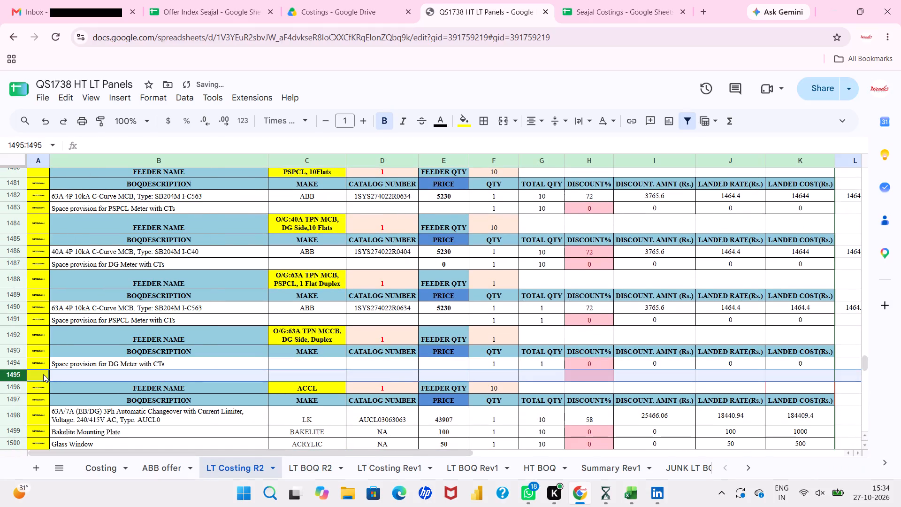
pyautogui.click(43, 374)
pyautogui.hotkey('ctrl', 'd')
pyautogui.click(43, 374)
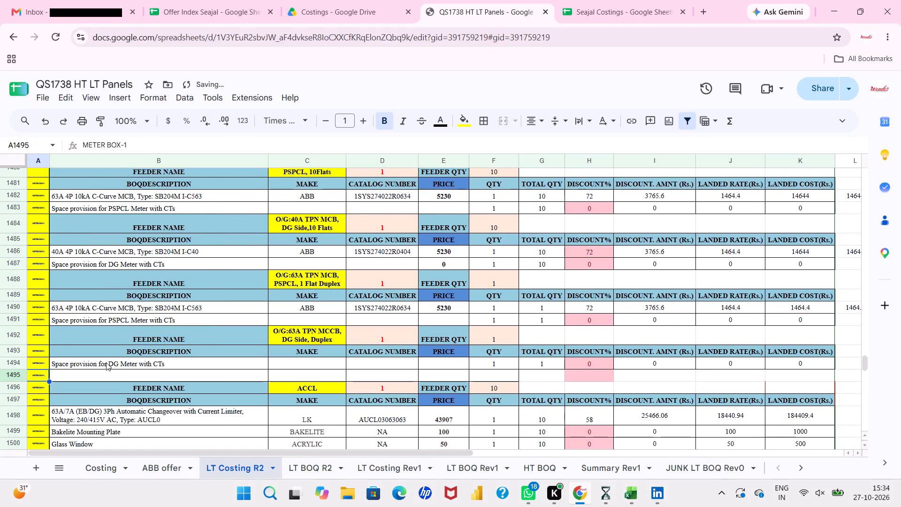
# Fill the Total Qty through Landed Cost cells of METER BOX-1's DG Side, Duplex space provision row down into the new row.
pyautogui.click(106, 362)
pyautogui.hscroll(-1, 380, 375)
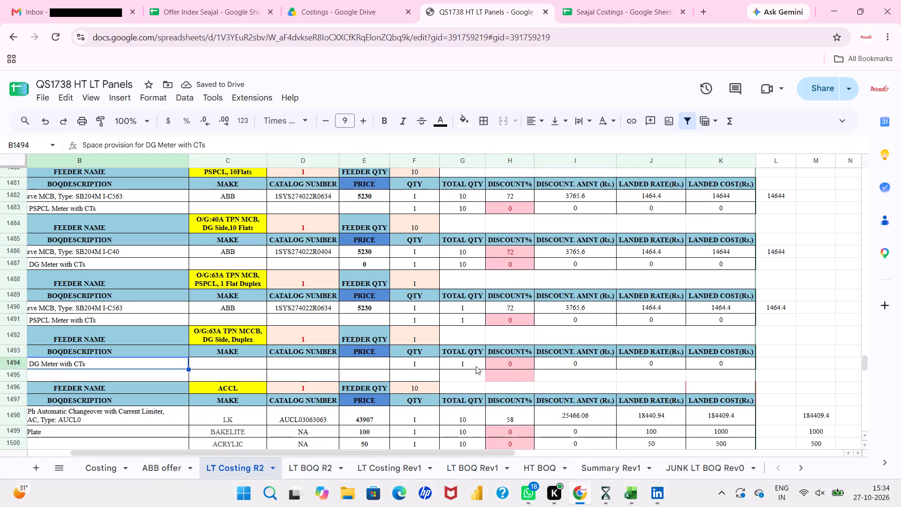
pyautogui.moveTo(476, 366); pyautogui.dragTo(713, 368)
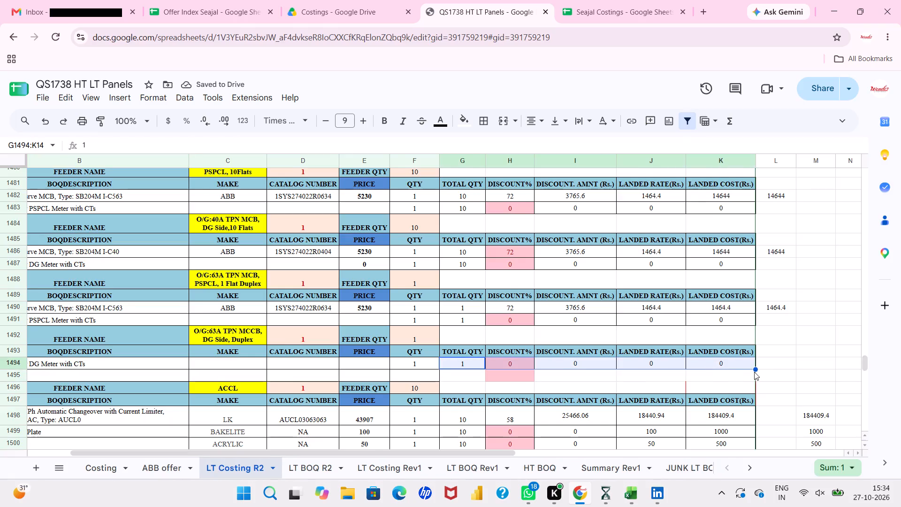
pyautogui.moveTo(754, 367); pyautogui.dragTo(755, 378)
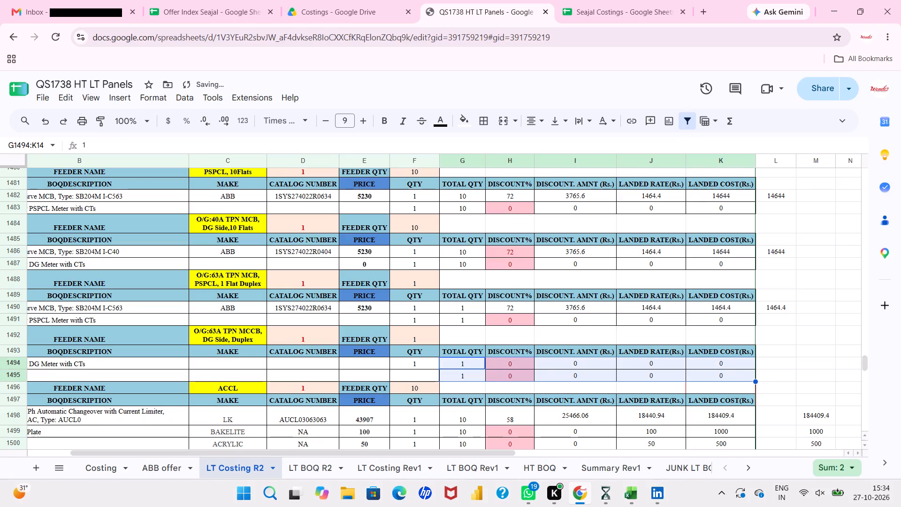
pyautogui.click(739, 376)
pyautogui.hscroll(2, 739, 376)
pyautogui.scroll(1, 739, 376)
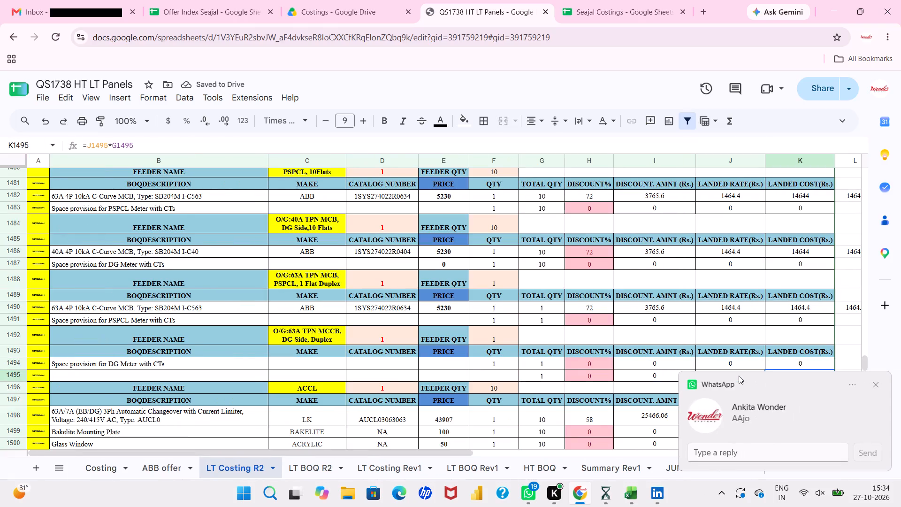
# Open the incoming WhatsApp message from its notification.
pyautogui.click(739, 416)
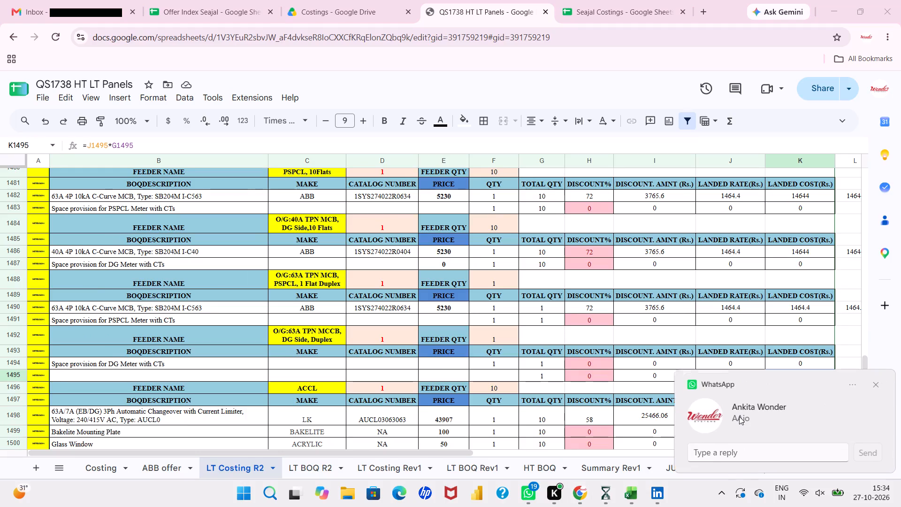
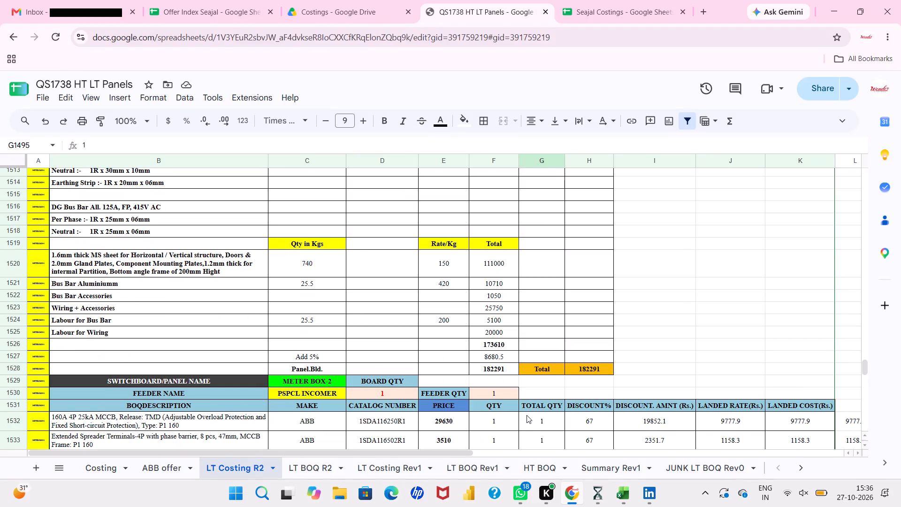
# Search the LT Costing R2 sheet for "plc" to locate the PLC for Auto Load Management feeder.
pyautogui.scroll(4, 382, 414)
pyautogui.scroll(8, 398, 309)
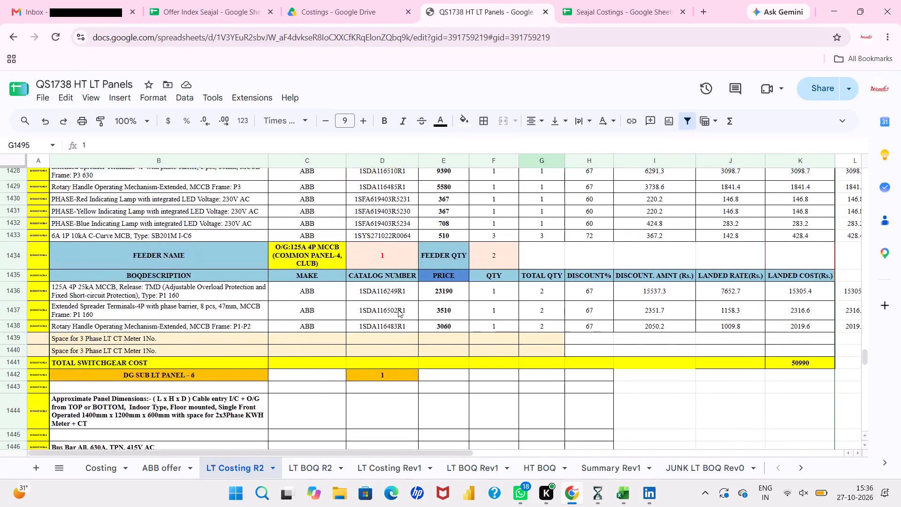
pyautogui.scroll(4, 398, 309)
pyautogui.hotkey('ctrl', 'f')
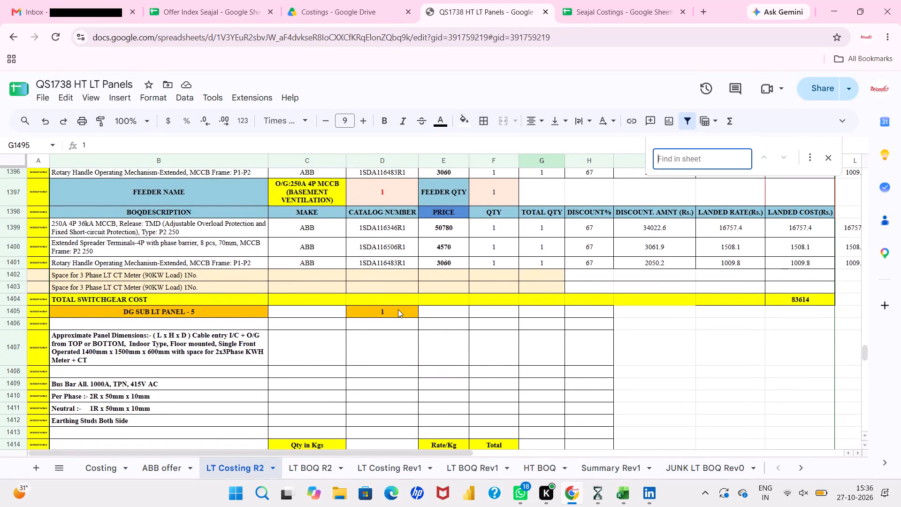
pyautogui.write('plc')
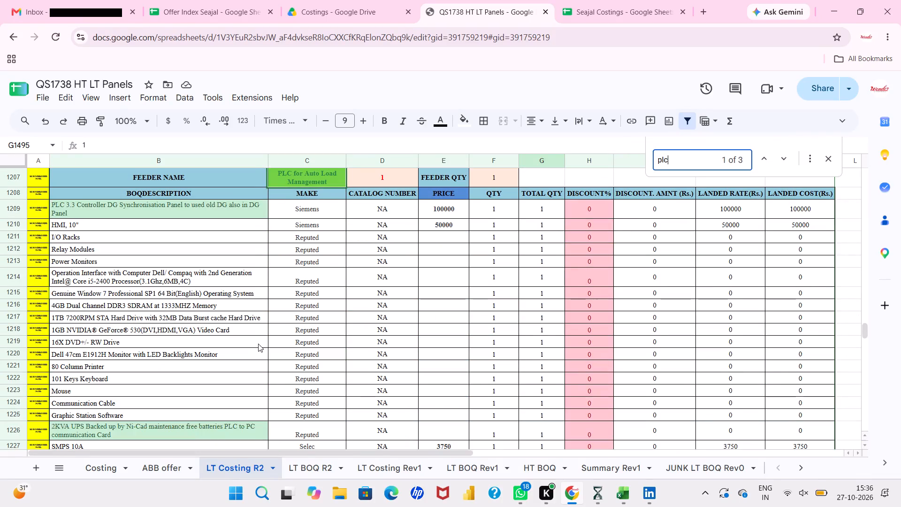
# Set the price of the 2KVA UPS with Ni-Cad batteries in the PLC for Auto Load Management feeder to 25000.
pyautogui.scroll(-1, 287, 384)
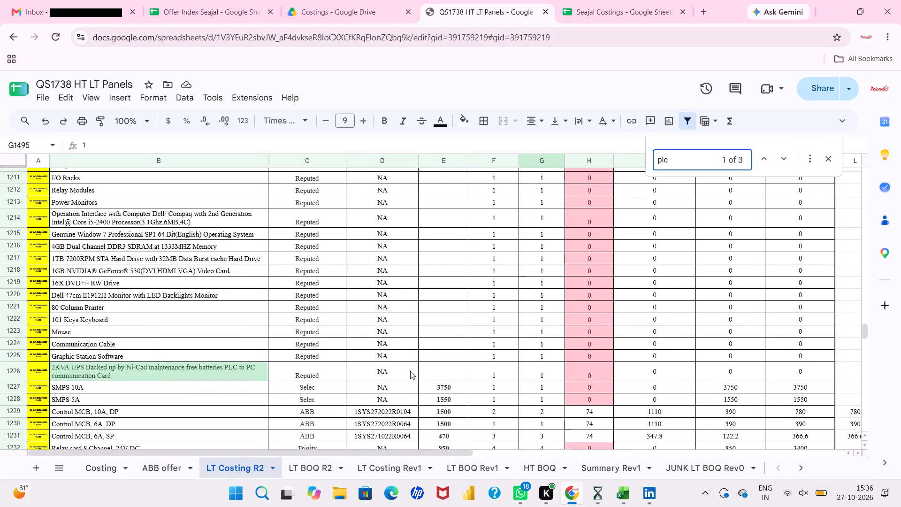
pyautogui.click(450, 371)
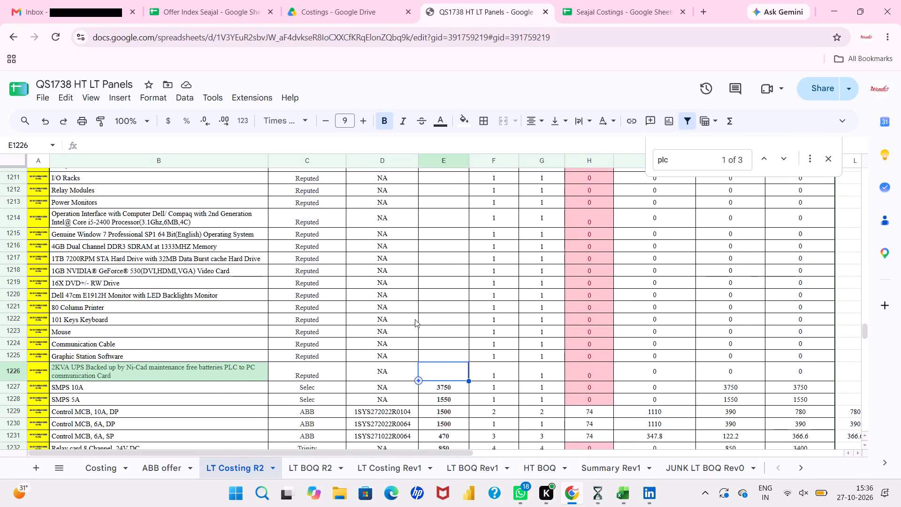
pyautogui.click(450, 373)
pyautogui.write('25000')
pyautogui.press('Return')
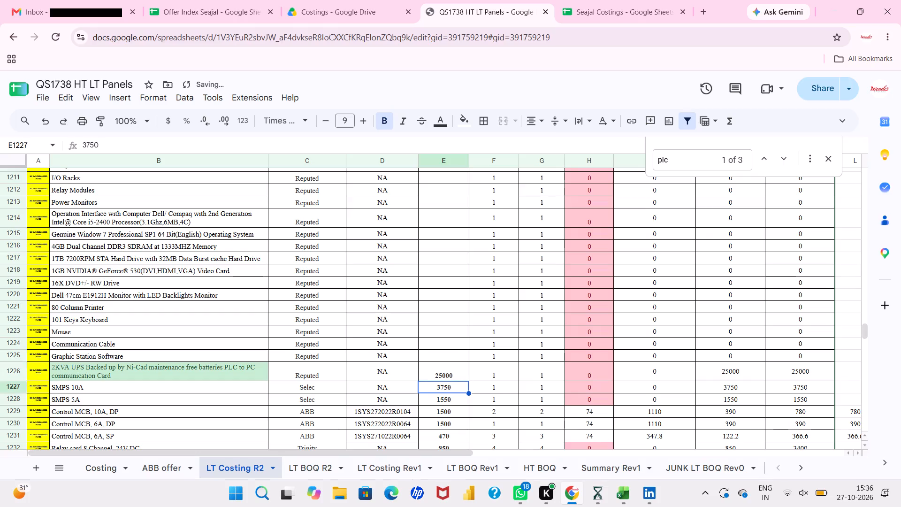
# Set the price of the Operation Interface with Computer Dell/Compaq item in the PLC feeder to 80000.
pyautogui.scroll(1, 310, 327)
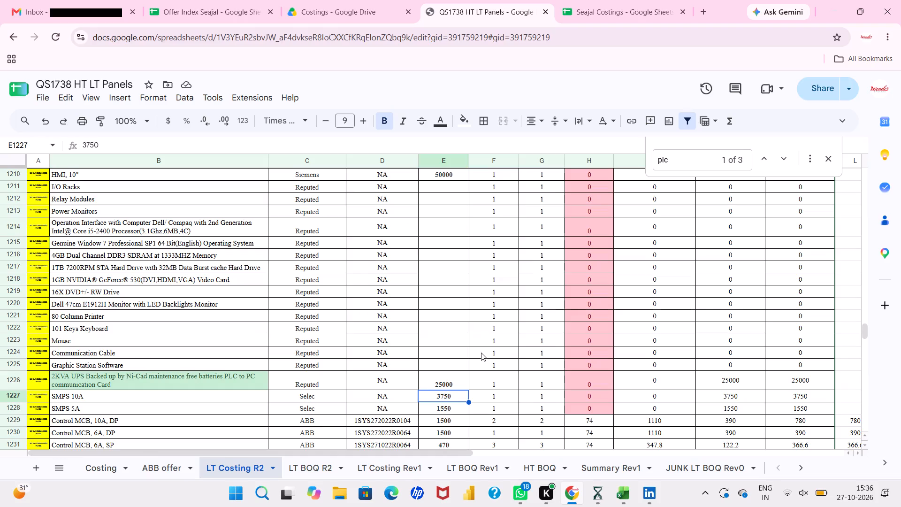
pyautogui.click(453, 377)
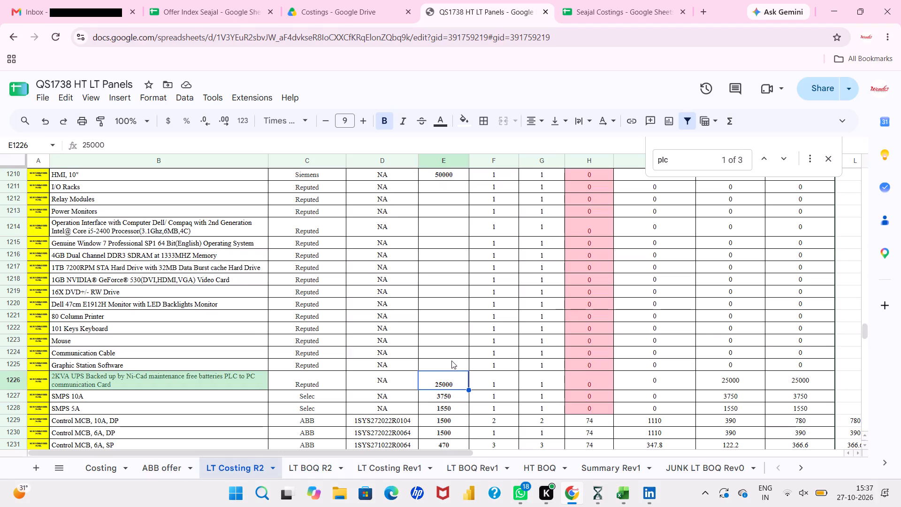
pyautogui.click(443, 382)
pyautogui.click(427, 230)
pyautogui.write('80000')
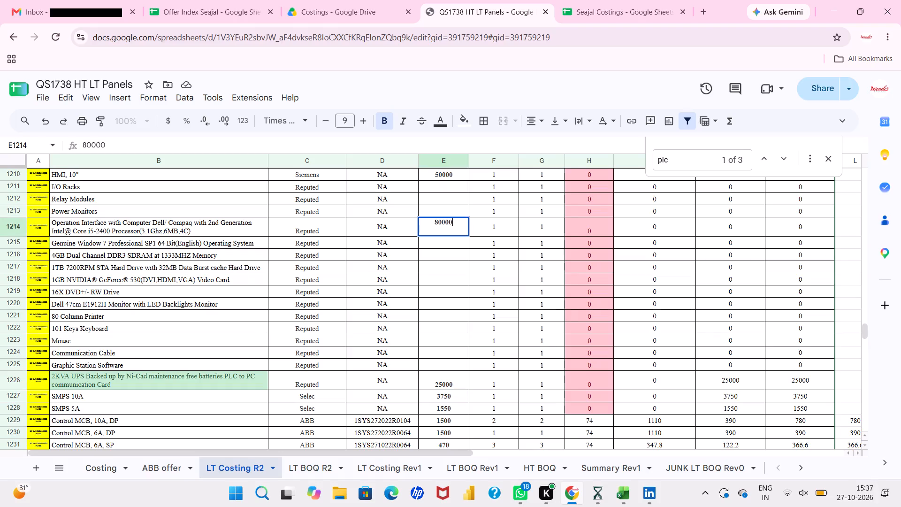
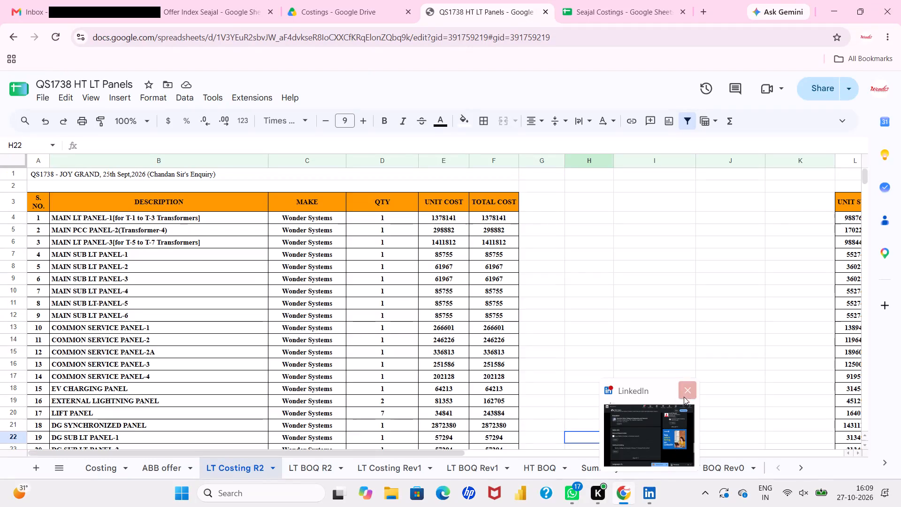
# Close the open LinkedIn window while keeping the QS1738 HT LT Panels costing spreadsheet open.
pyautogui.click(684, 397)
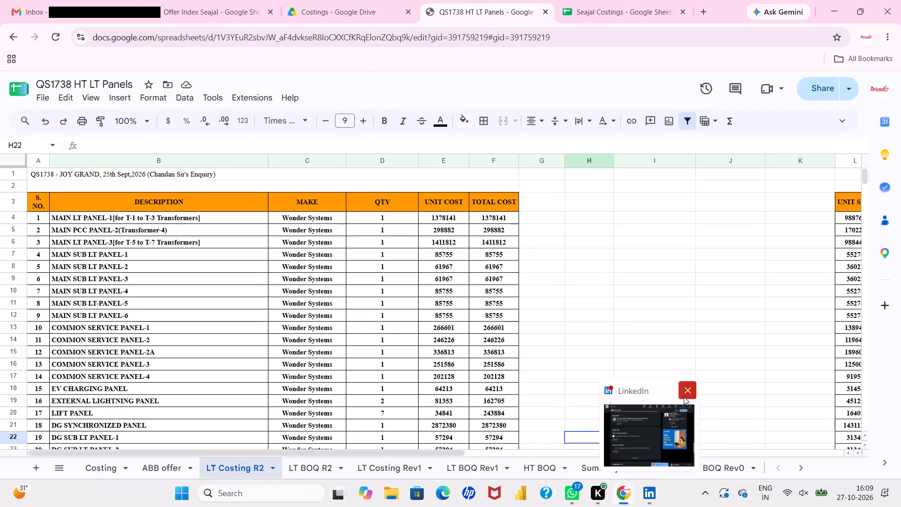
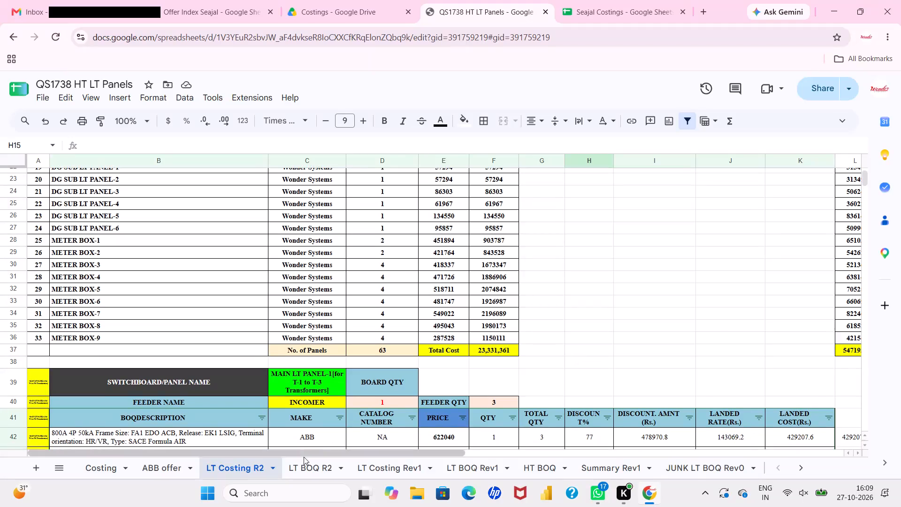
# Review the HT and LT panel price tables on the Costing sheet down to the Total LT row.
pyautogui.click(118, 465)
pyautogui.scroll(-6, 347, 372)
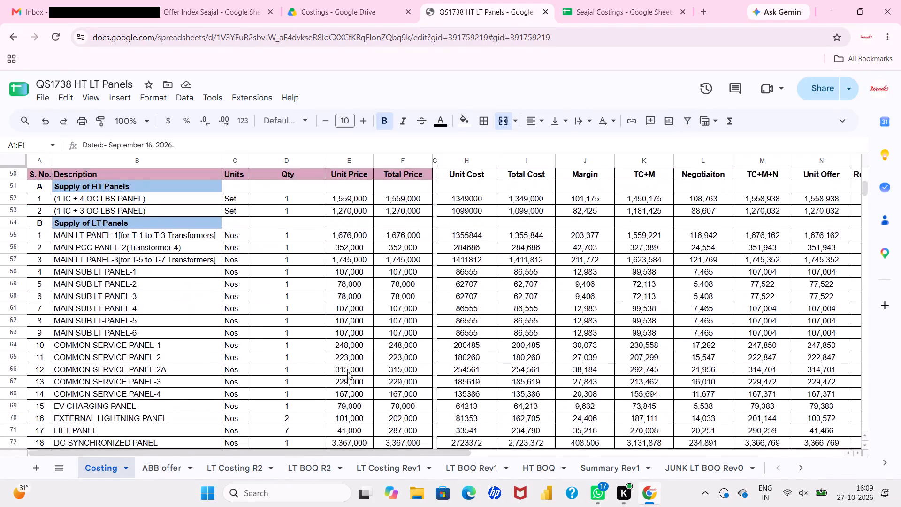
pyautogui.scroll(-10, 347, 372)
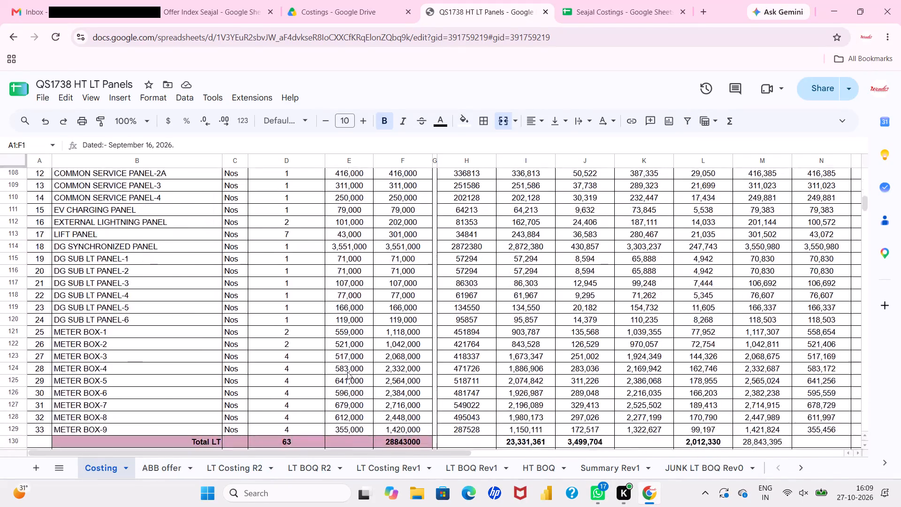
pyautogui.scroll(-1, 347, 372)
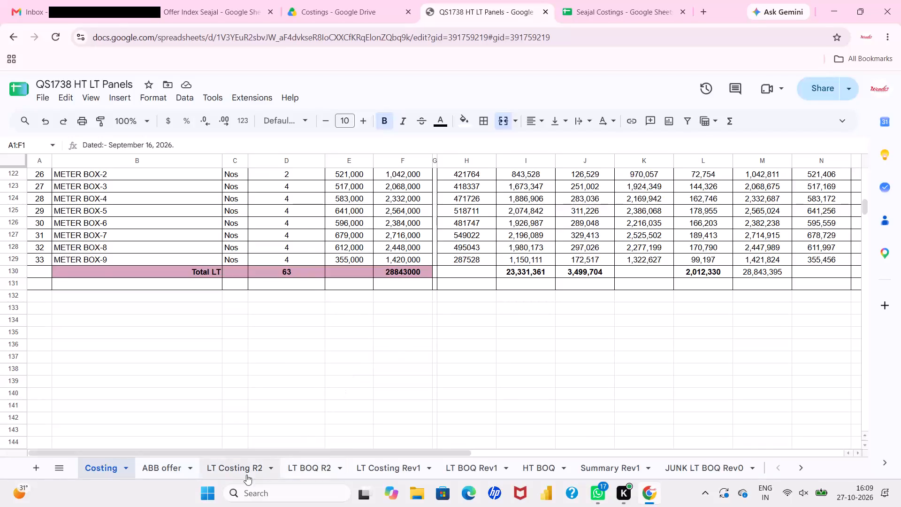
# Examine the panel cost summary and its component cost breakdown columns on the LT Costing R2 sheet.
pyautogui.click(236, 476)
pyautogui.click(494, 390)
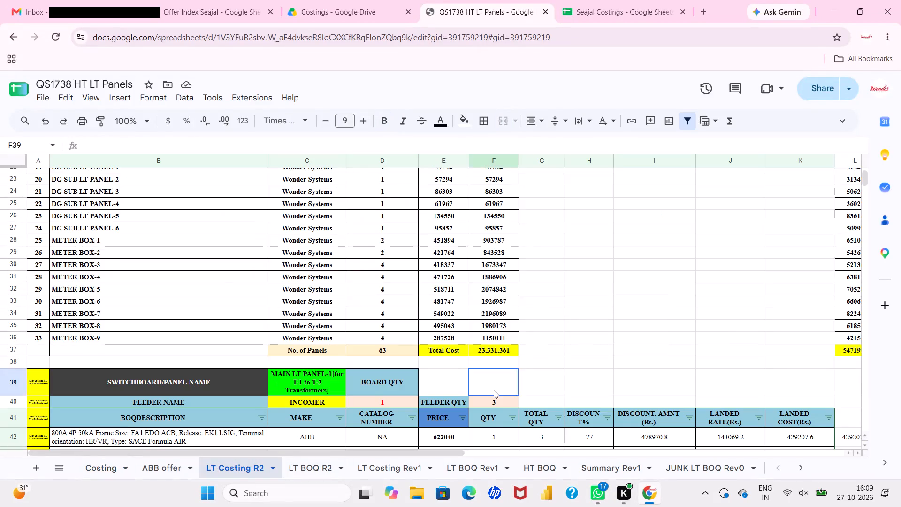
pyautogui.hscroll(-2, 494, 390)
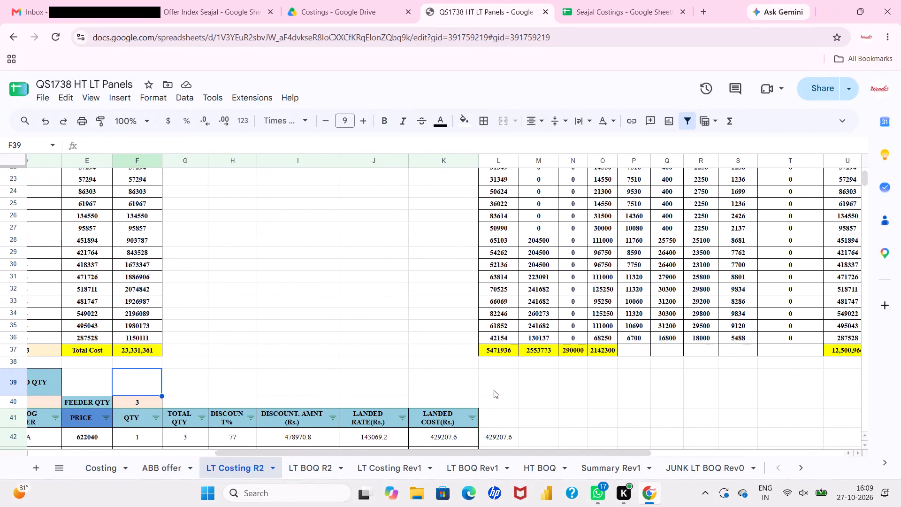
pyautogui.scroll(1, 494, 390)
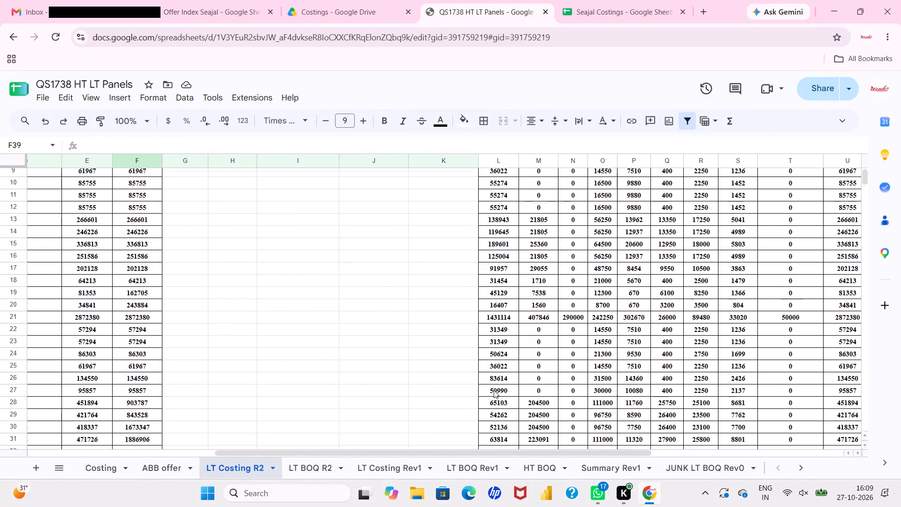
pyautogui.scroll(-2, 494, 390)
pyautogui.hscroll(-1, 494, 390)
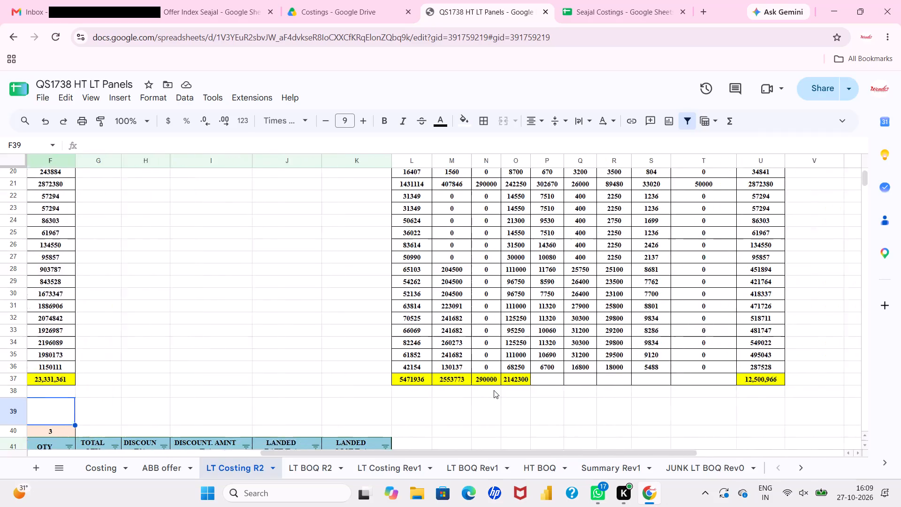
pyautogui.hscroll(-2, 494, 390)
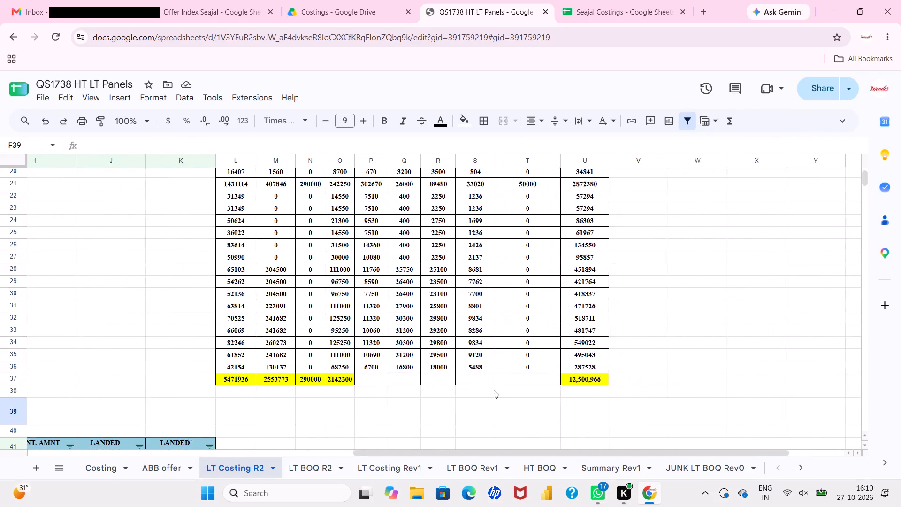
pyautogui.scroll(3, 494, 390)
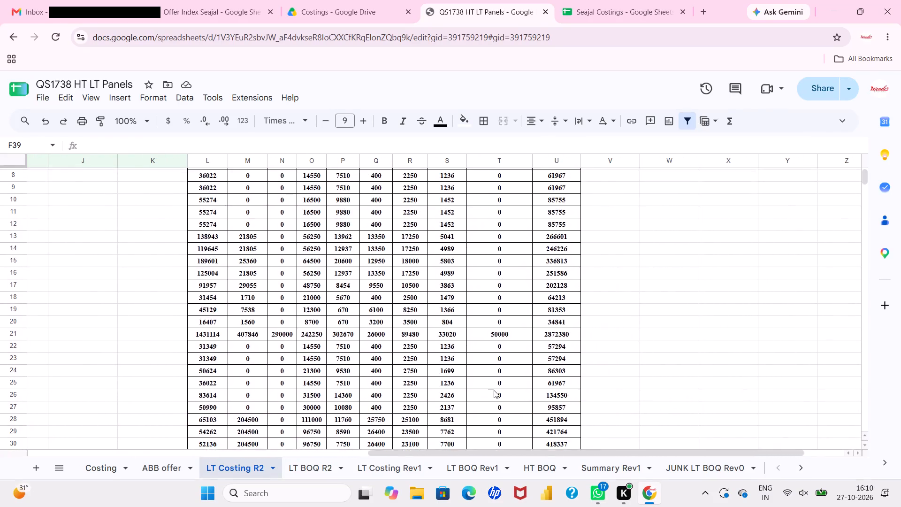
pyautogui.scroll(2, 494, 390)
pyautogui.scroll(-3, 494, 390)
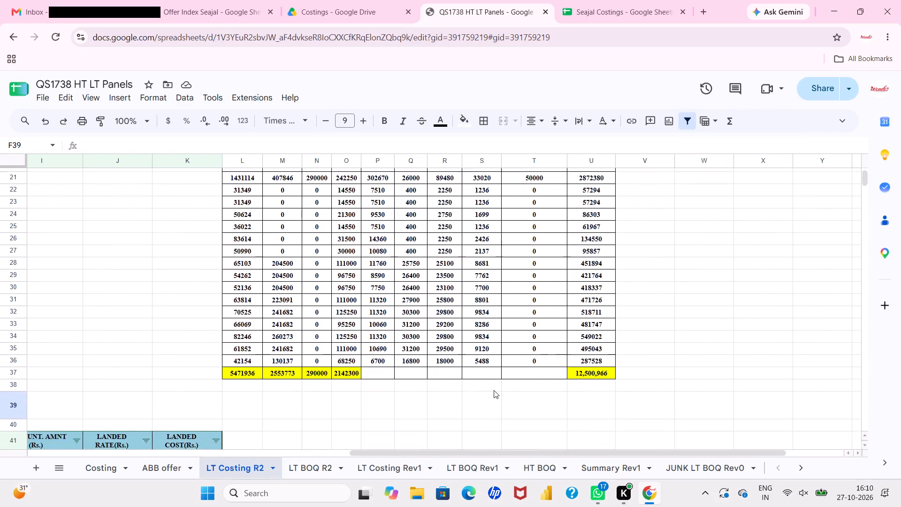
pyautogui.scroll(-1, 494, 390)
pyautogui.hscroll(4, 494, 390)
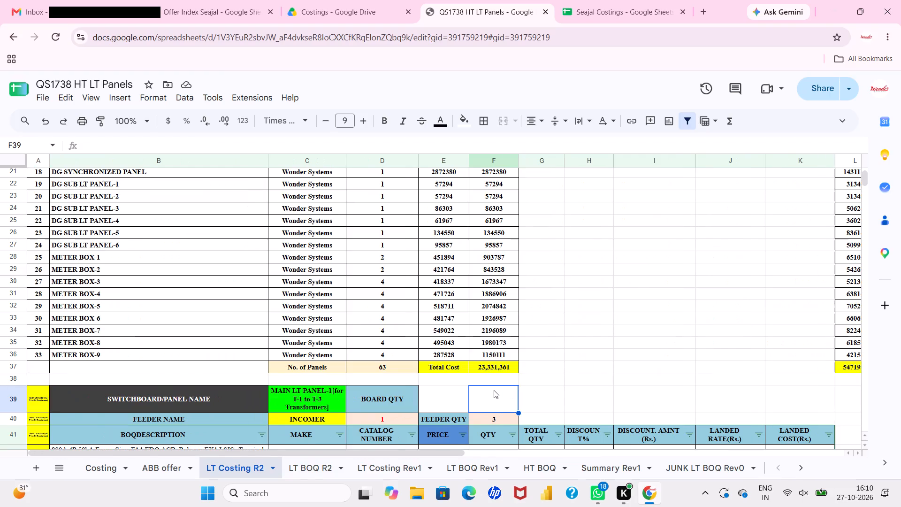
# Look through the detailed panel costings on LT Costing R2, from MAIN LT PANEL-1 down to the METER BOX-9 section.
pyautogui.click(558, 406)
pyautogui.scroll(-3, 558, 406)
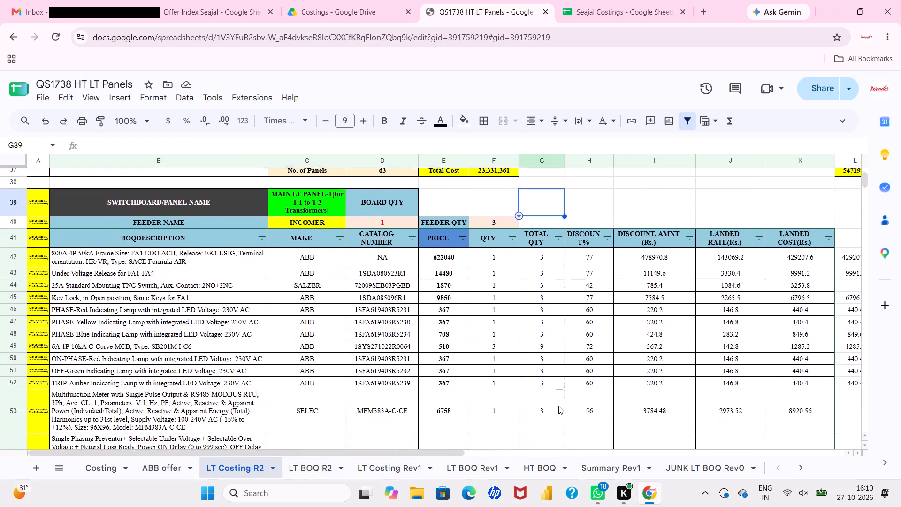
pyautogui.scroll(-3, 558, 406)
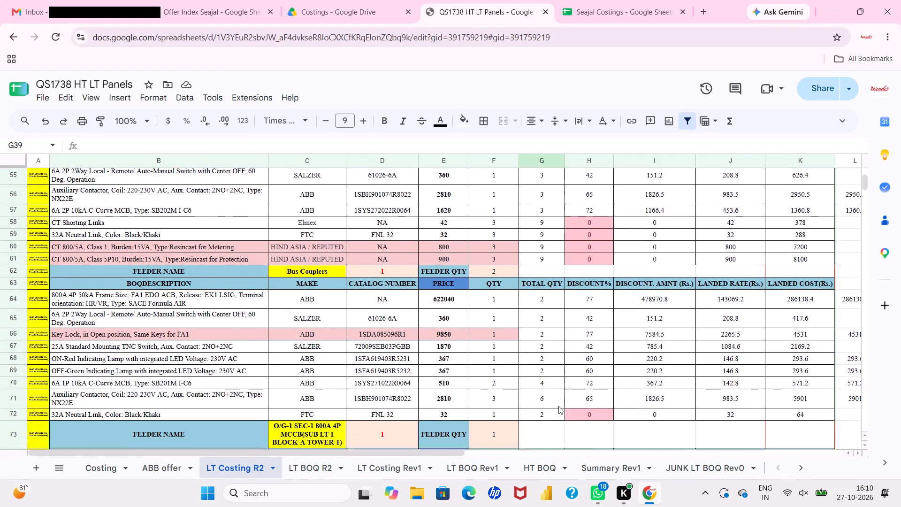
pyautogui.scroll(-9, 558, 406)
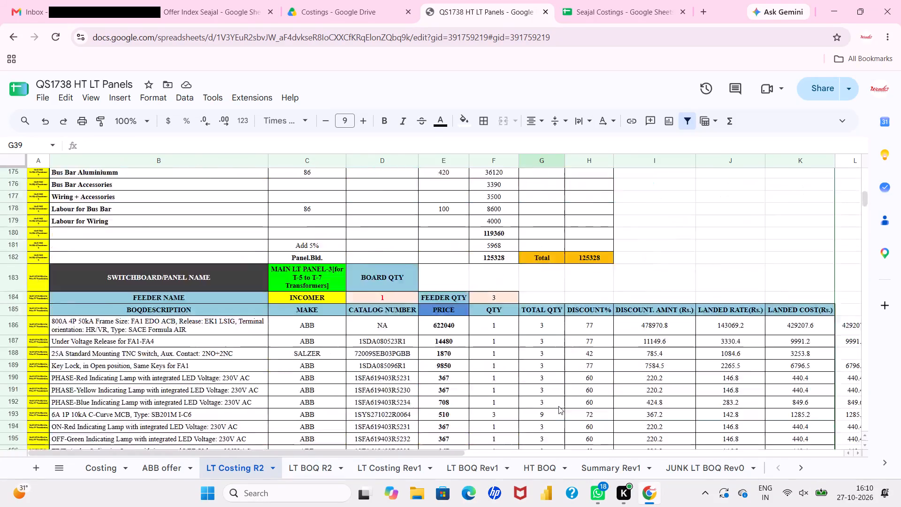
pyautogui.scroll(-13, 558, 406)
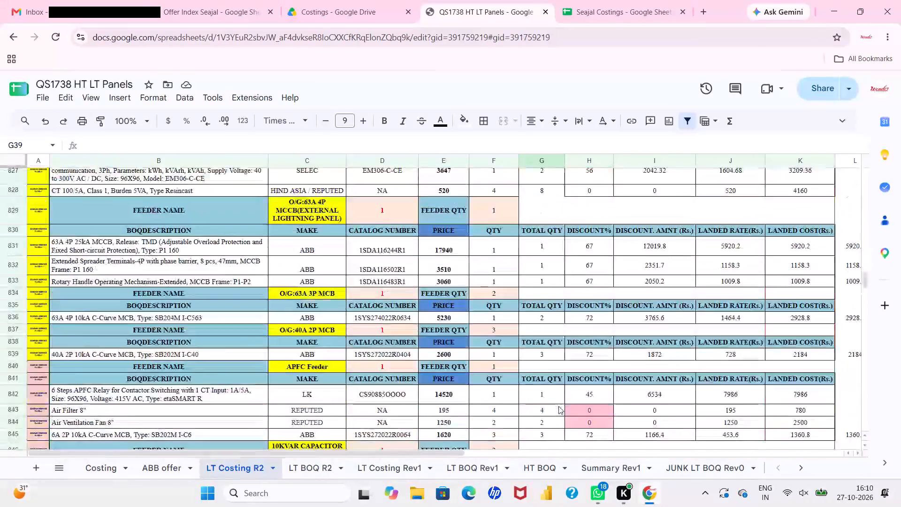
pyautogui.scroll(-10, 558, 406)
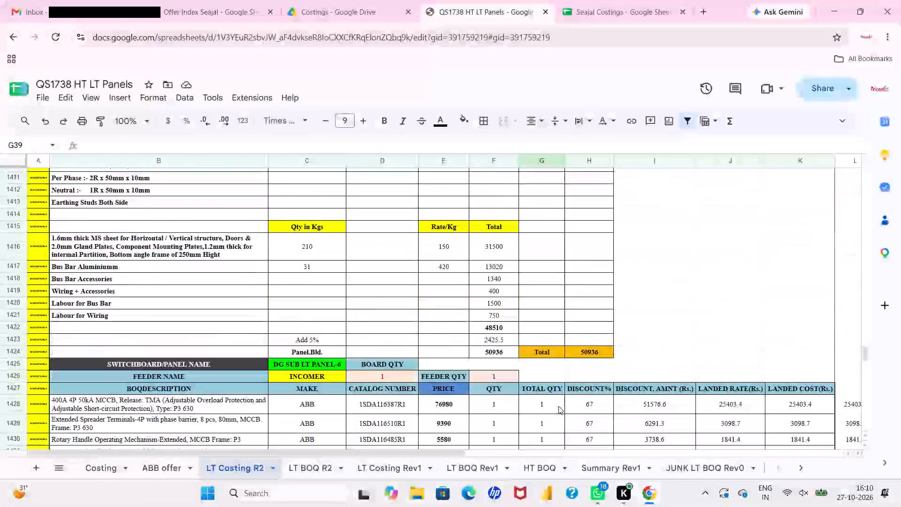
pyautogui.scroll(-10, 558, 406)
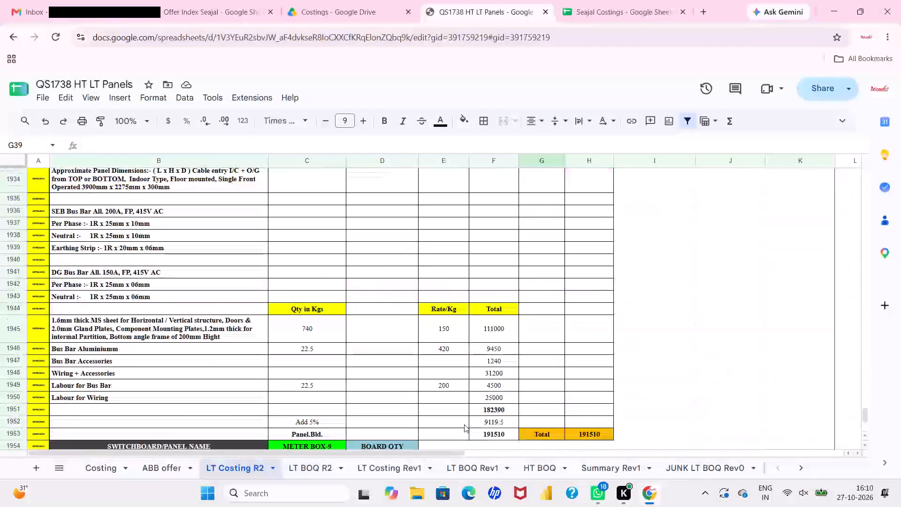
# Review the LT BOQ R2 sheet from METER BOX-5 back up to the items above DG SUB LT PANEL-1.
pyautogui.click(309, 469)
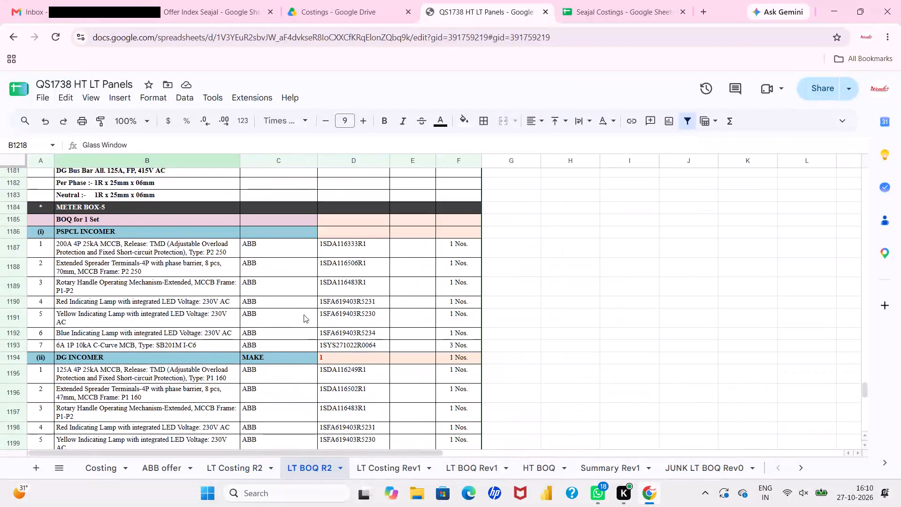
pyautogui.scroll(8, 304, 315)
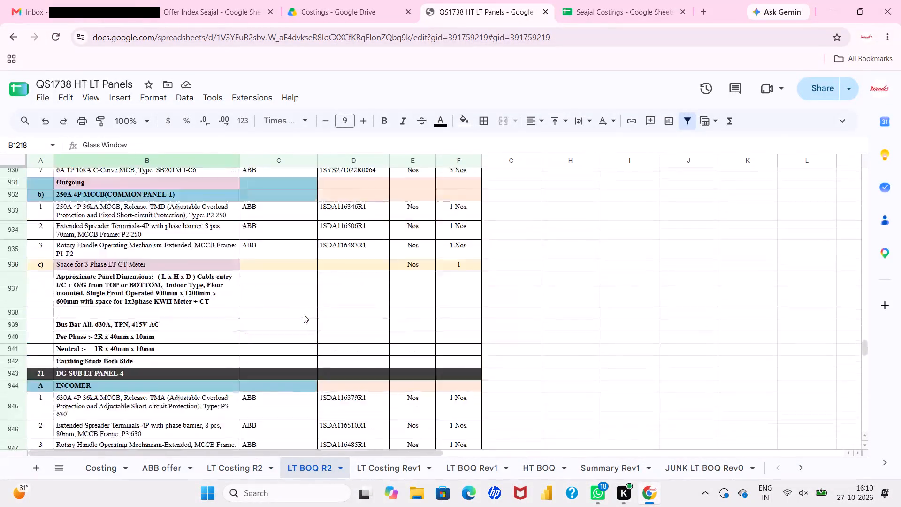
pyautogui.scroll(6, 304, 315)
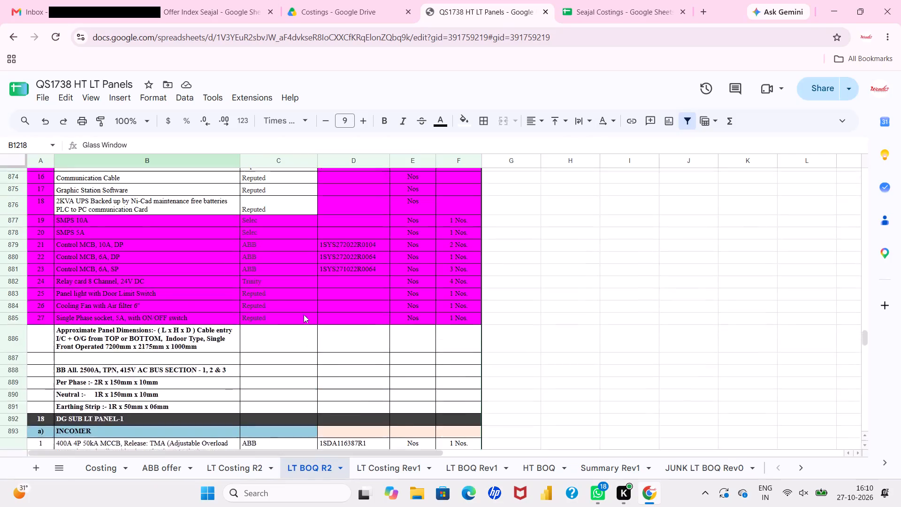
pyautogui.scroll(2, 304, 315)
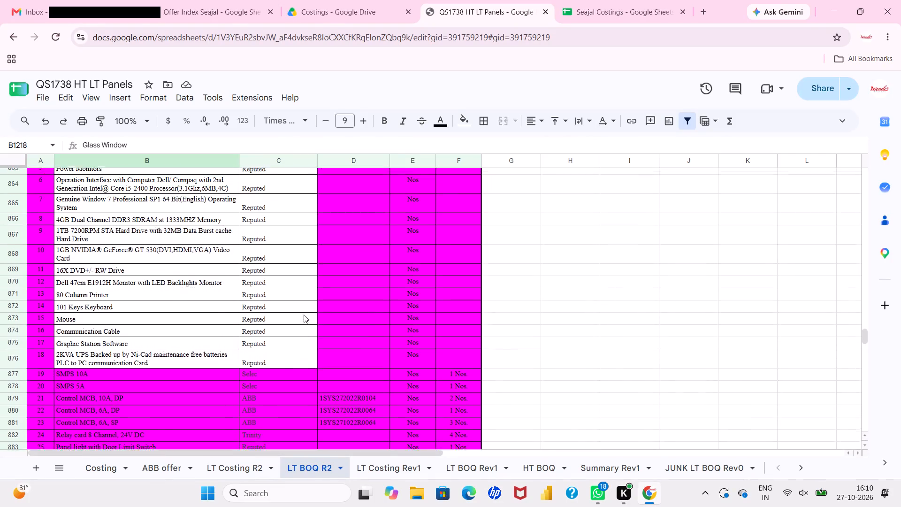
# Fill the unit Nos and quantity 1 Nos. down PLC for Auto Load Management items 3 to 18, from I/O Racks through 2KVA UPS.
pyautogui.scroll(1, 304, 315)
pyautogui.scroll(1, 304, 362)
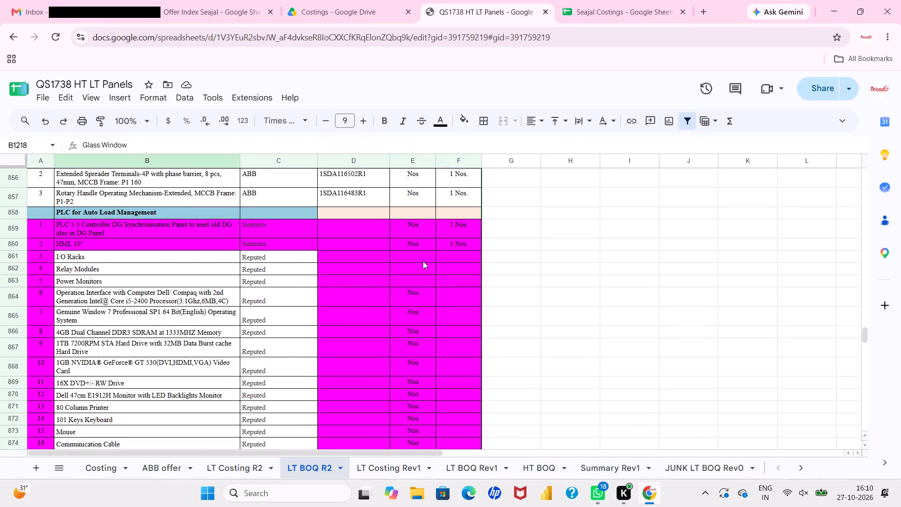
pyautogui.click(422, 230)
pyautogui.moveTo(422, 230); pyautogui.dragTo(465, 244)
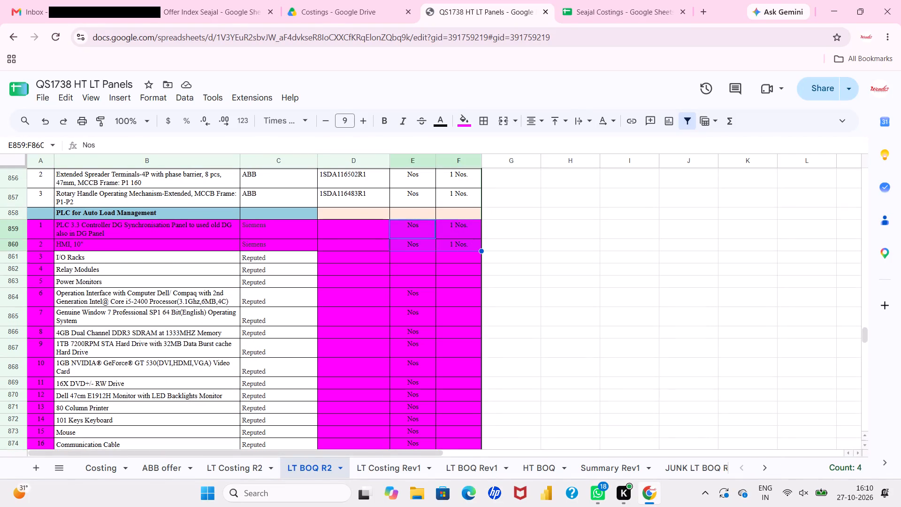
pyautogui.moveTo(480, 249); pyautogui.dragTo(464, 316)
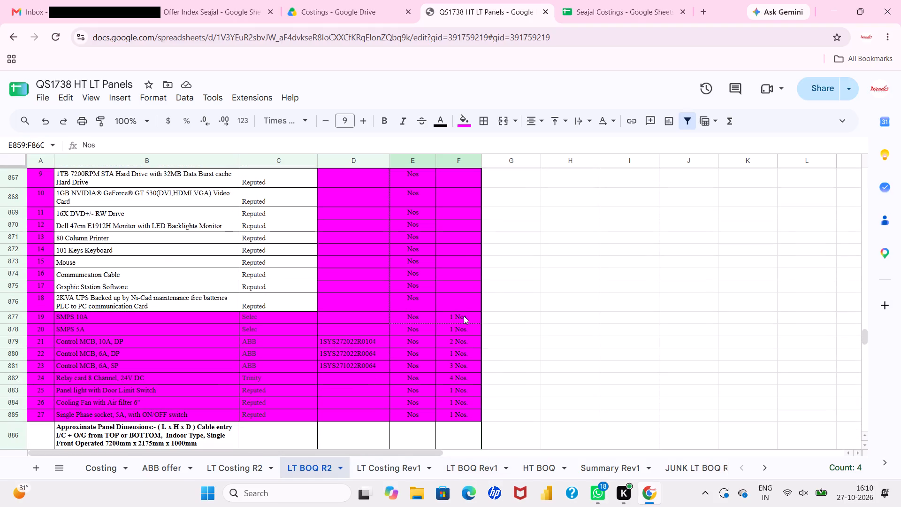
pyautogui.moveTo(464, 316); pyautogui.dragTo(463, 303)
pyautogui.click(463, 303)
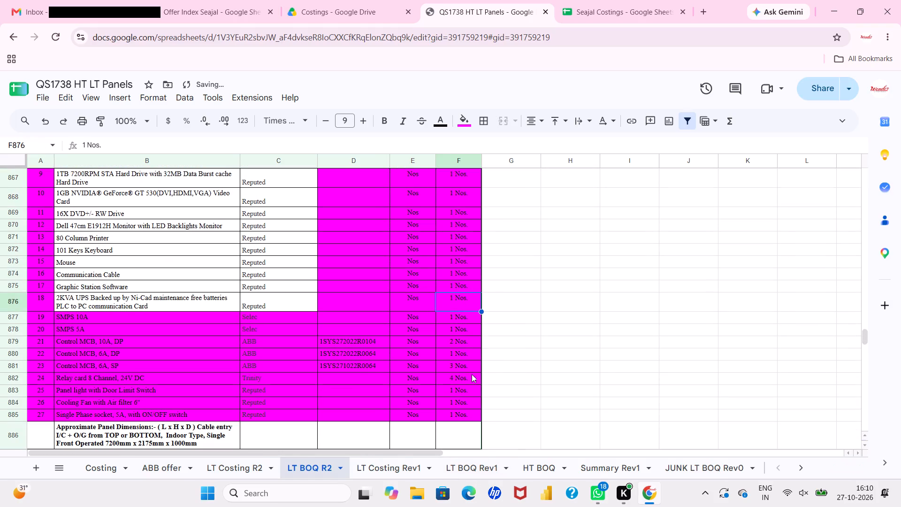
pyautogui.scroll(1, 440, 299)
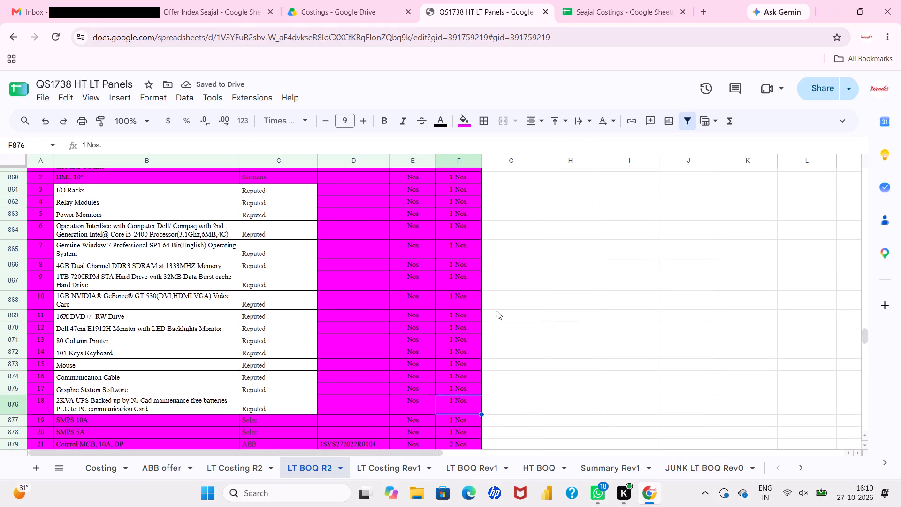
pyautogui.click(497, 311)
pyautogui.scroll(1, 497, 311)
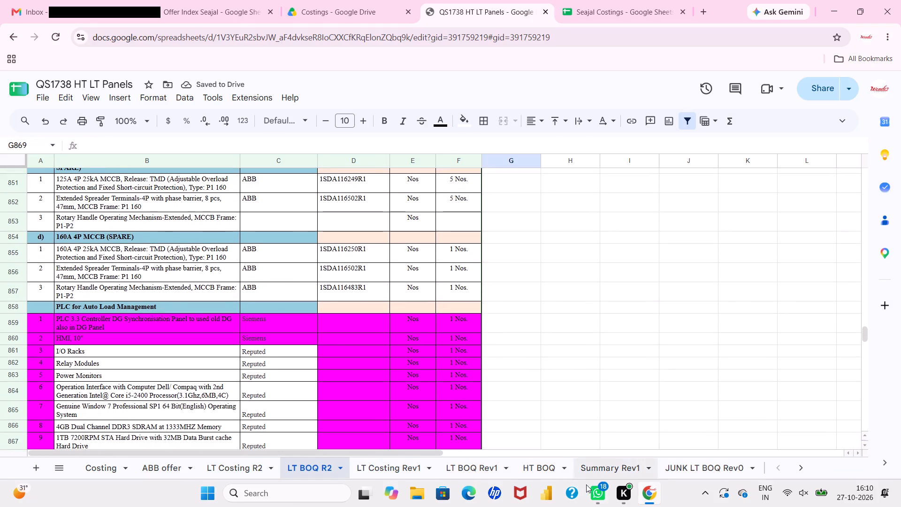
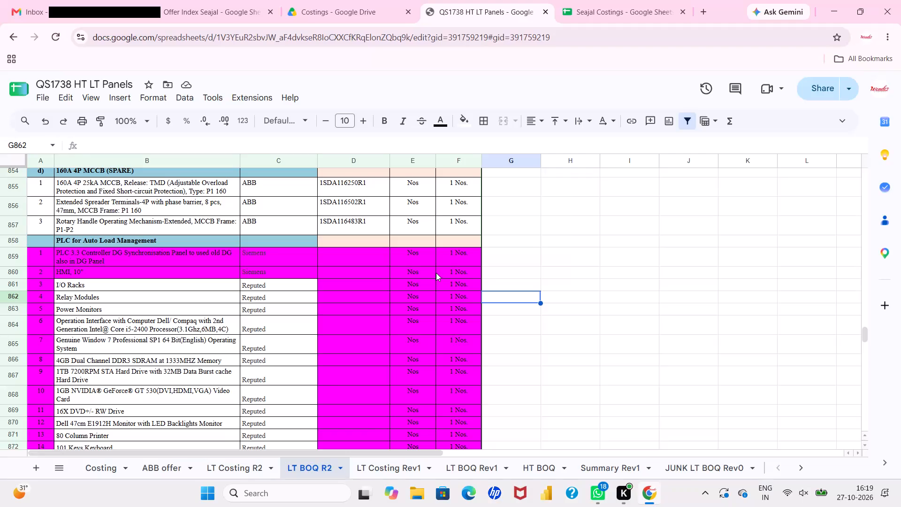
# Examine the PLC for Auto Load Management items and quantities on LT BOQ R2, from the PLC controller down to the Dell monitor.
pyautogui.moveTo(427, 273); pyautogui.dragTo(447, 280)
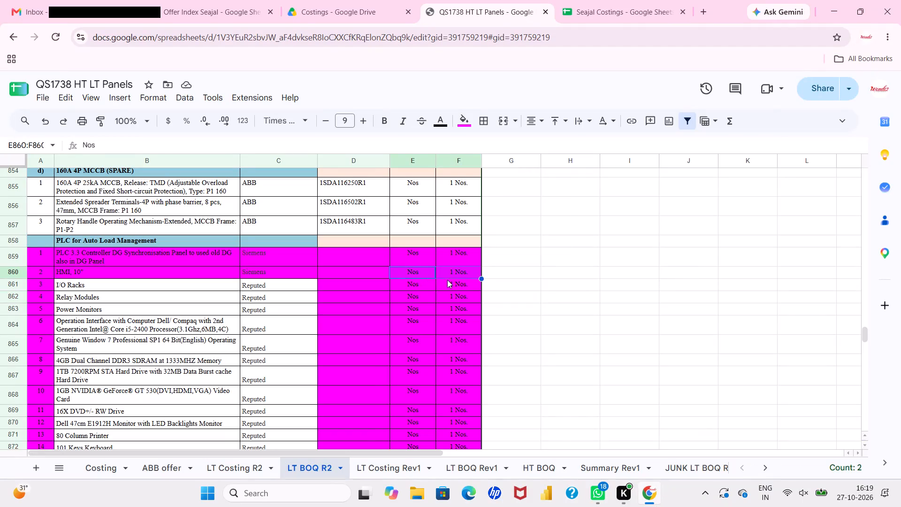
pyautogui.moveTo(426, 285); pyautogui.dragTo(449, 408)
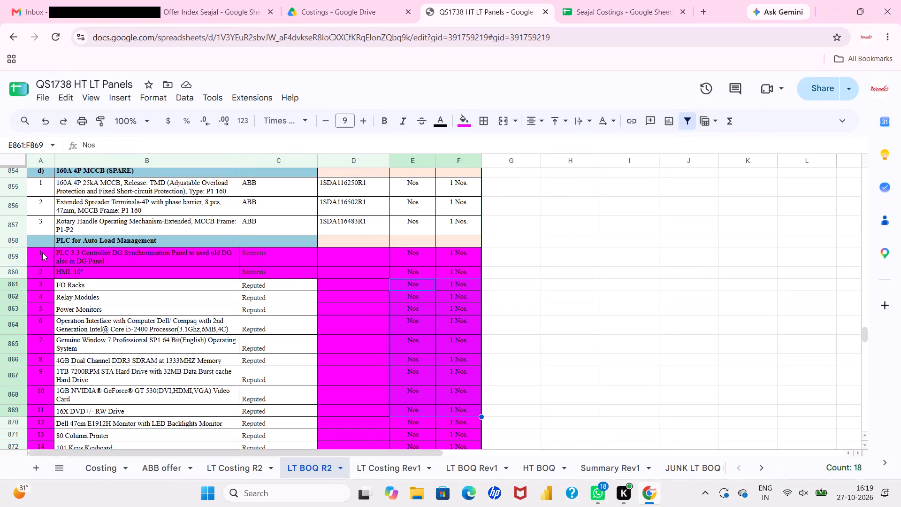
pyautogui.click(455, 264)
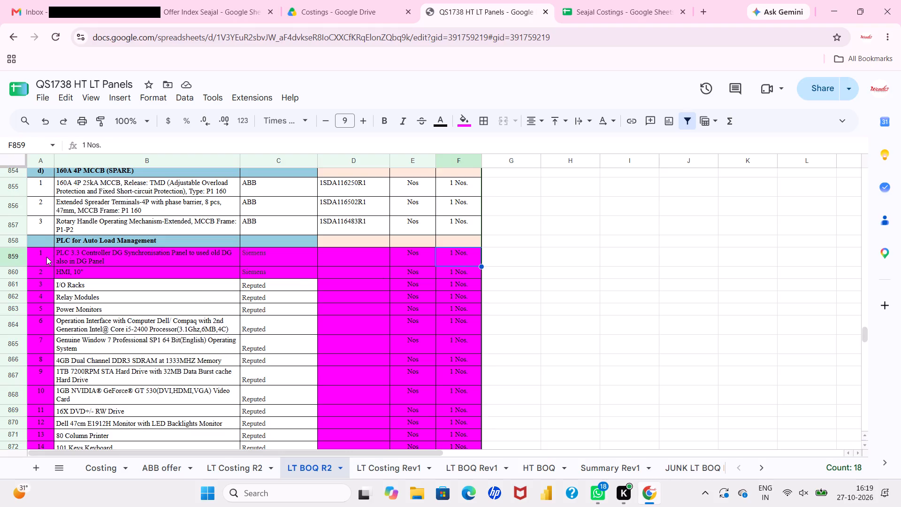
pyautogui.moveTo(46, 257); pyautogui.dragTo(435, 421)
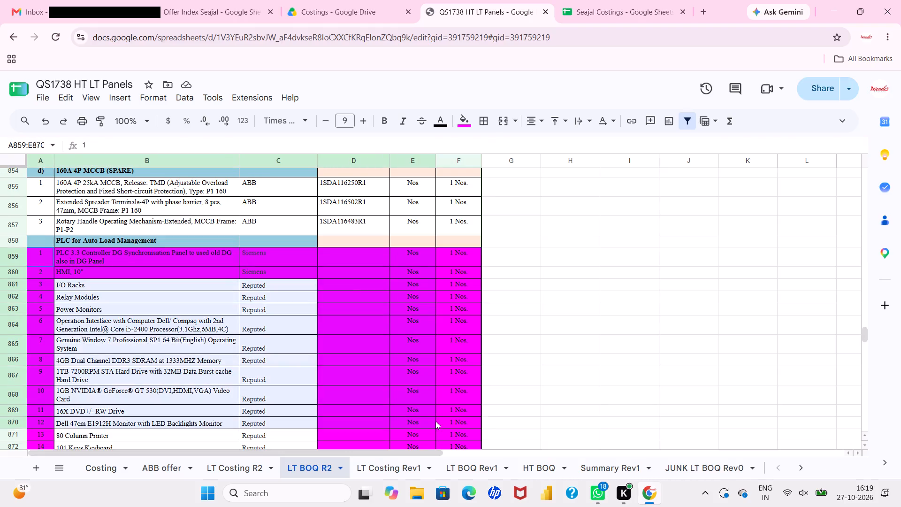
# Change the fill of the PLC for Auto Load Management items, cells A859:F885, to white.
pyautogui.moveTo(435, 421); pyautogui.dragTo(440, 301)
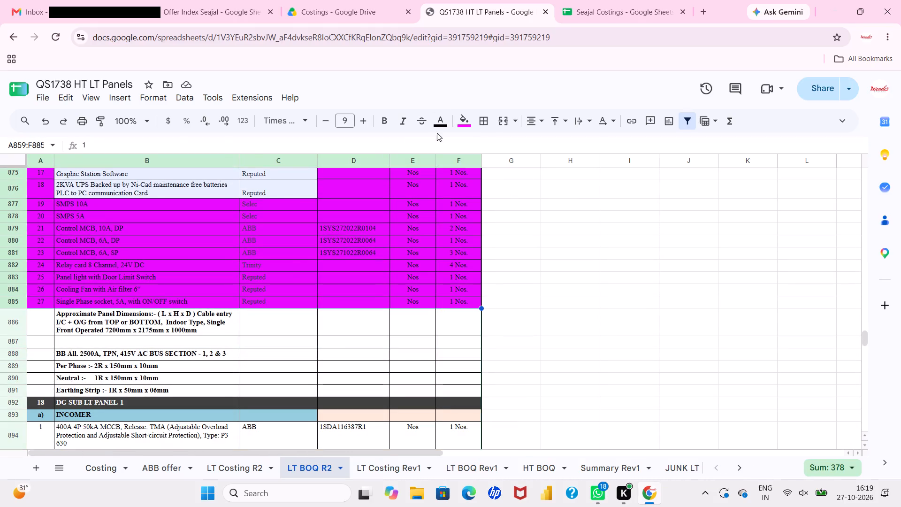
pyautogui.click(466, 127)
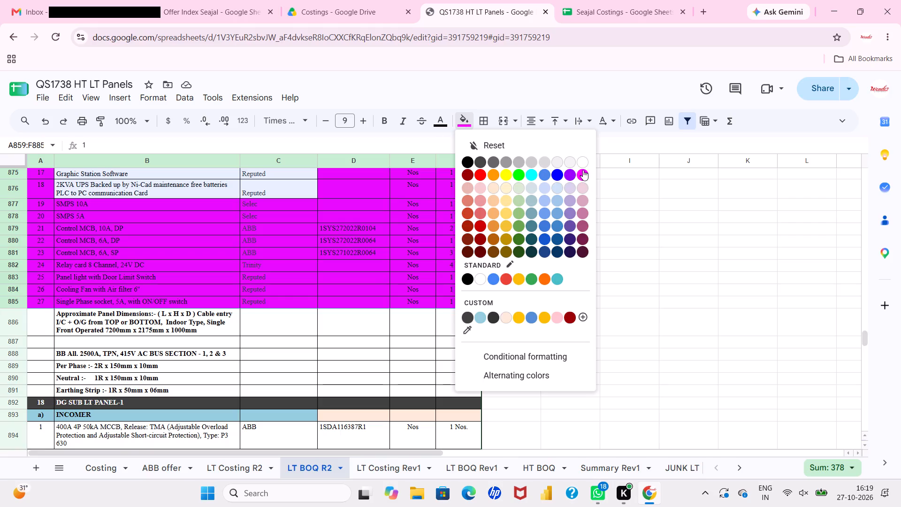
pyautogui.click(582, 161)
pyautogui.click(518, 220)
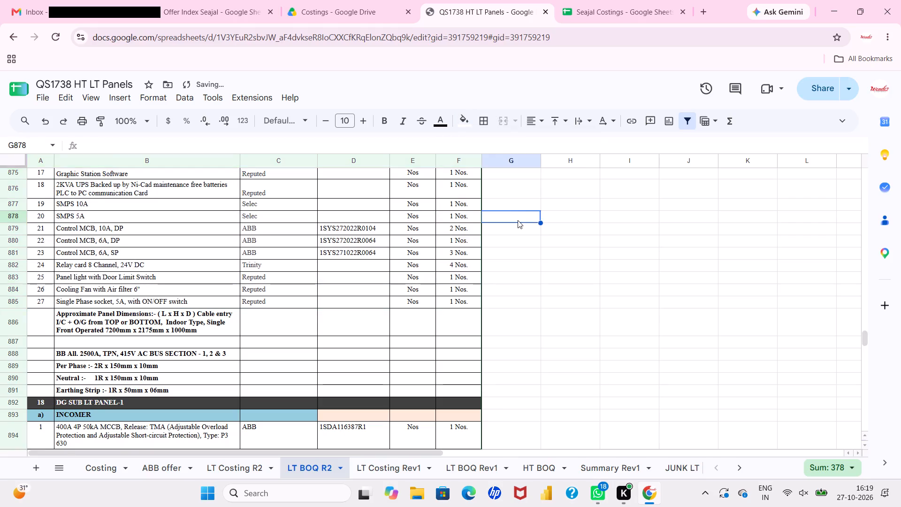
# Highlight the PLC 3.3 Controller DG Synchronisation Panel item, cells B859:F859, with yellow fill.
pyautogui.scroll(3, 518, 220)
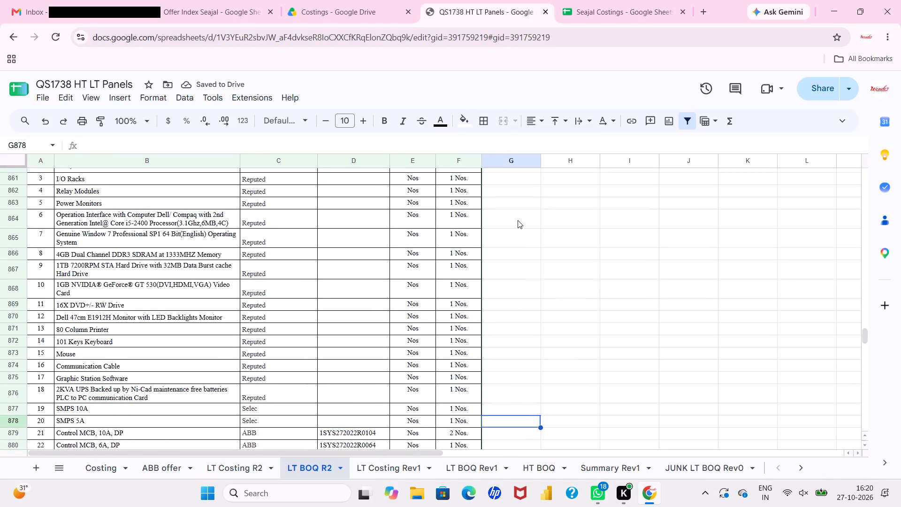
pyautogui.scroll(2, 518, 220)
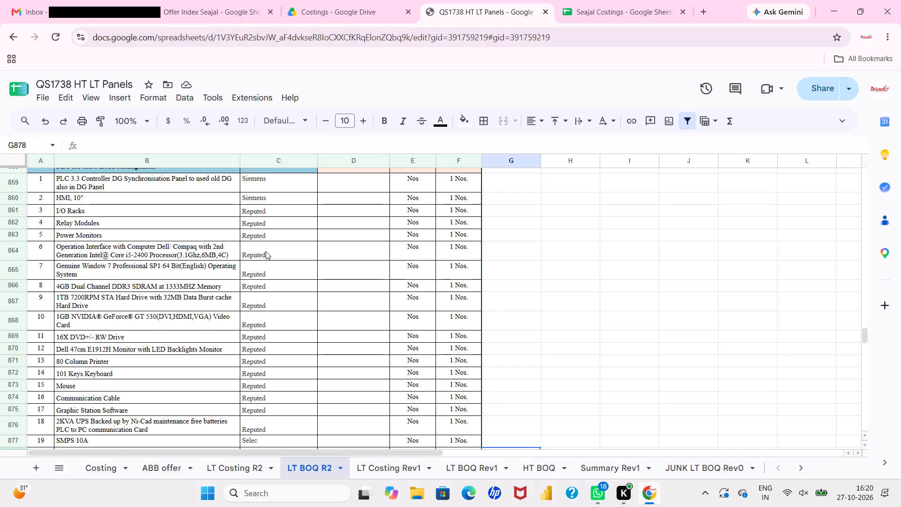
pyautogui.scroll(1, 266, 251)
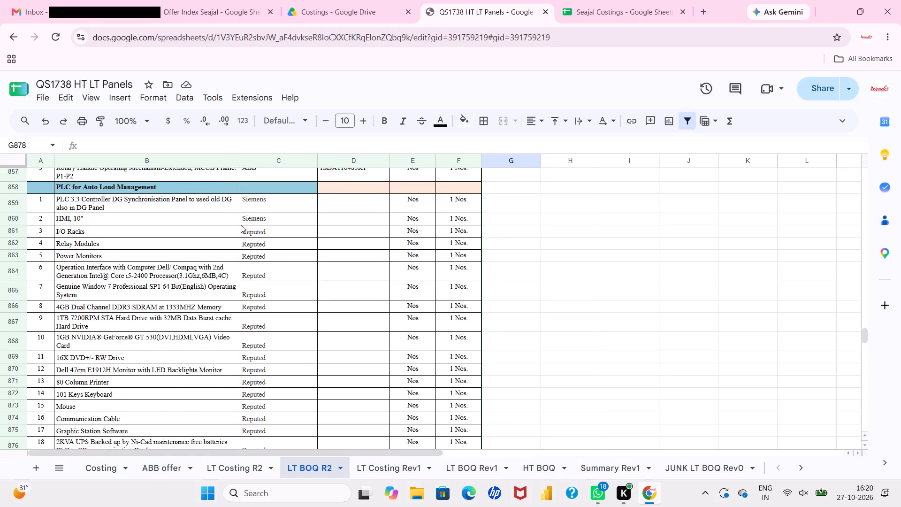
pyautogui.click(232, 208)
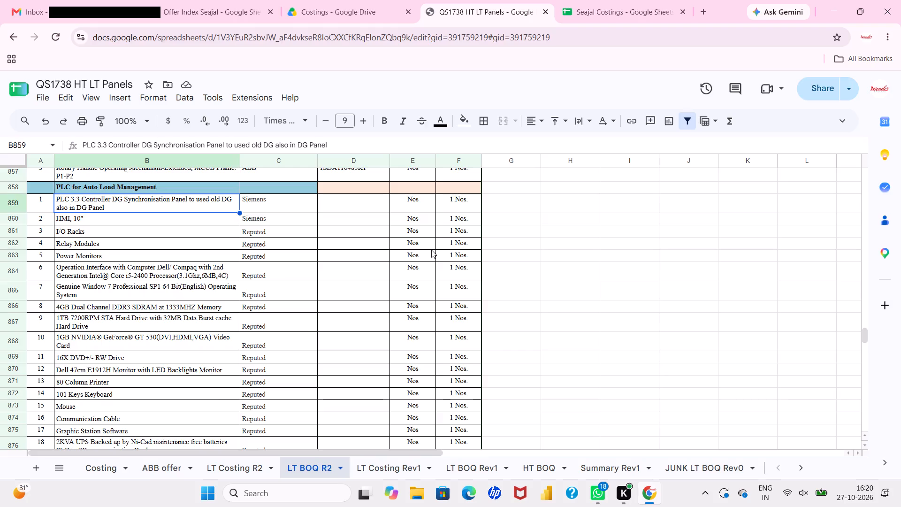
pyautogui.click(444, 213)
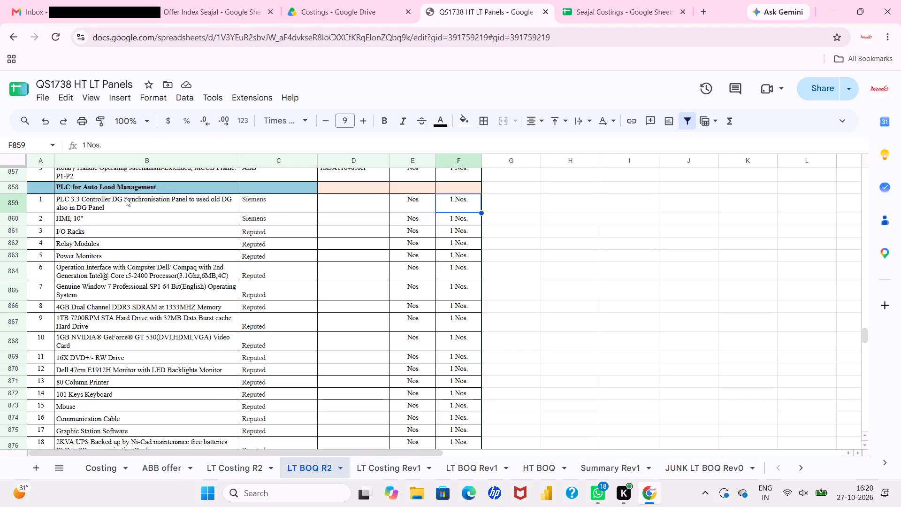
pyautogui.moveTo(124, 205); pyautogui.dragTo(477, 210)
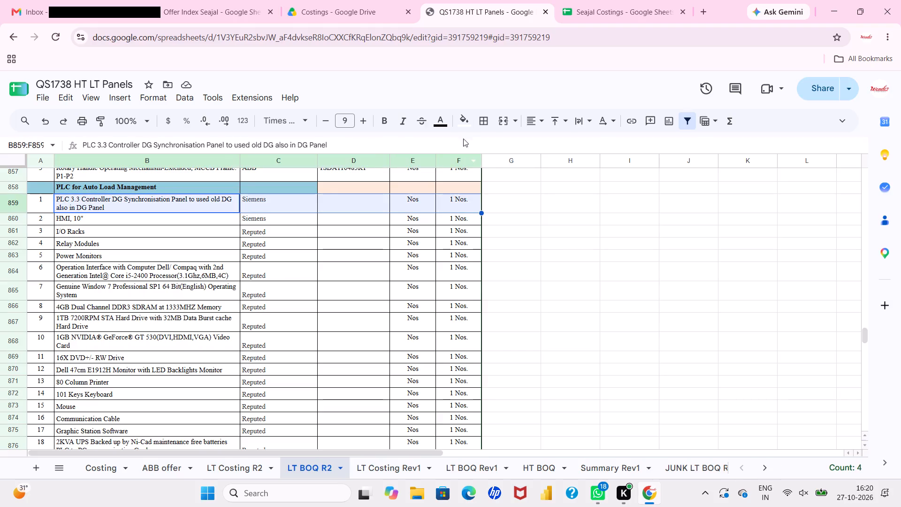
pyautogui.moveTo(469, 121); pyautogui.dragTo(504, 177)
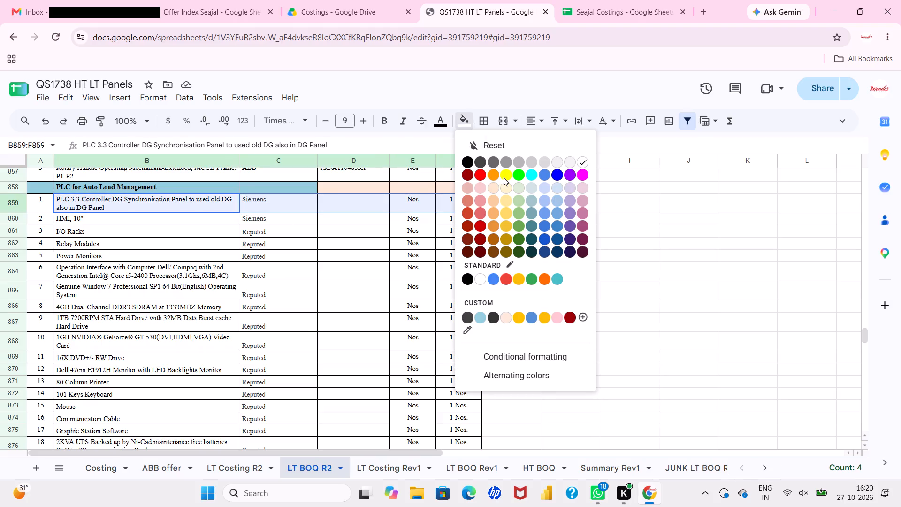
pyautogui.click(504, 202)
pyautogui.hscroll(1, 504, 202)
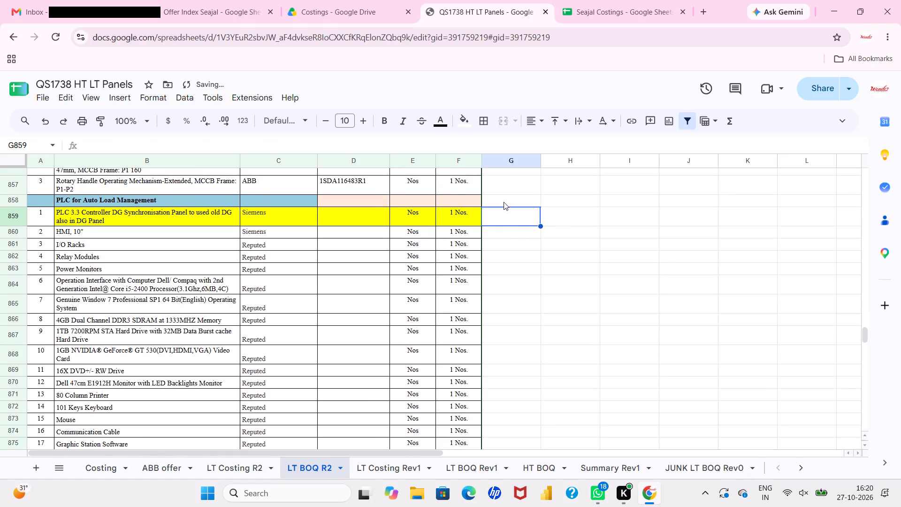
# Go to the LT Costing R2 sheet and look back up through the panel costings above METER BOX-9.
pyautogui.click(247, 464)
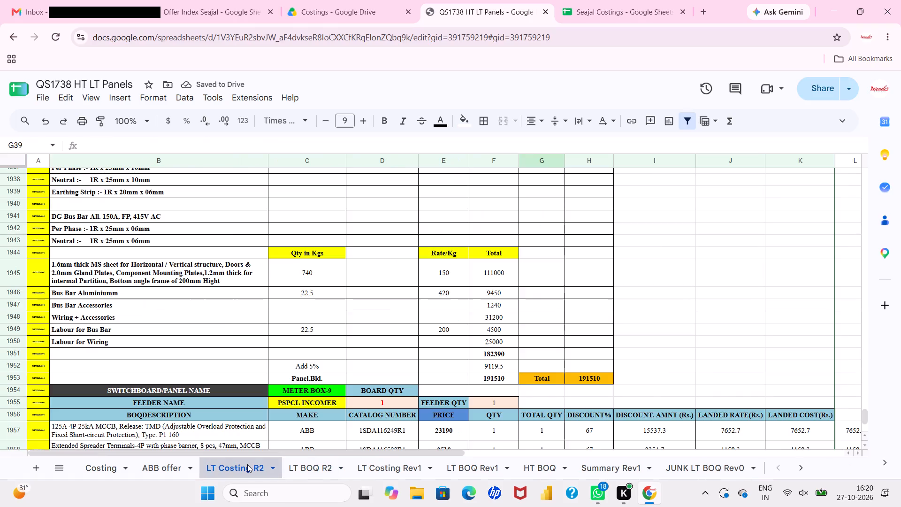
pyautogui.click(243, 380)
pyautogui.scroll(1, 243, 380)
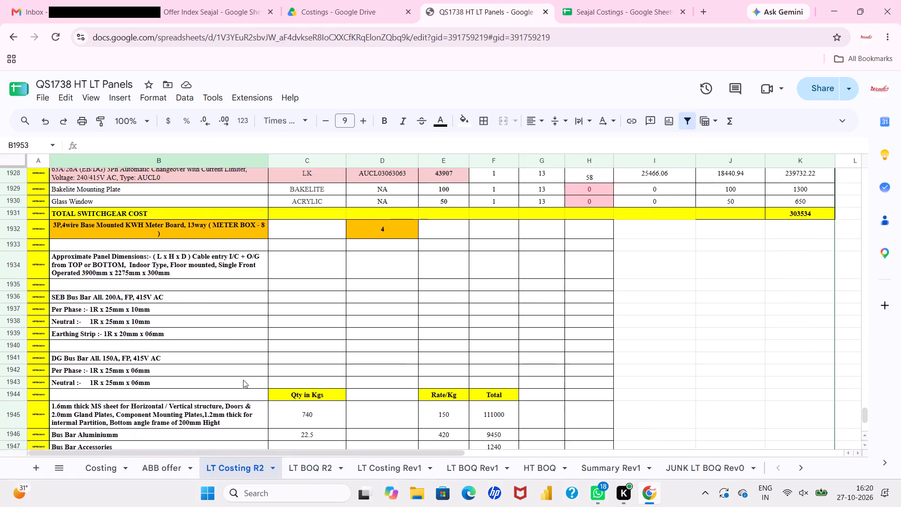
pyautogui.scroll(3, 243, 380)
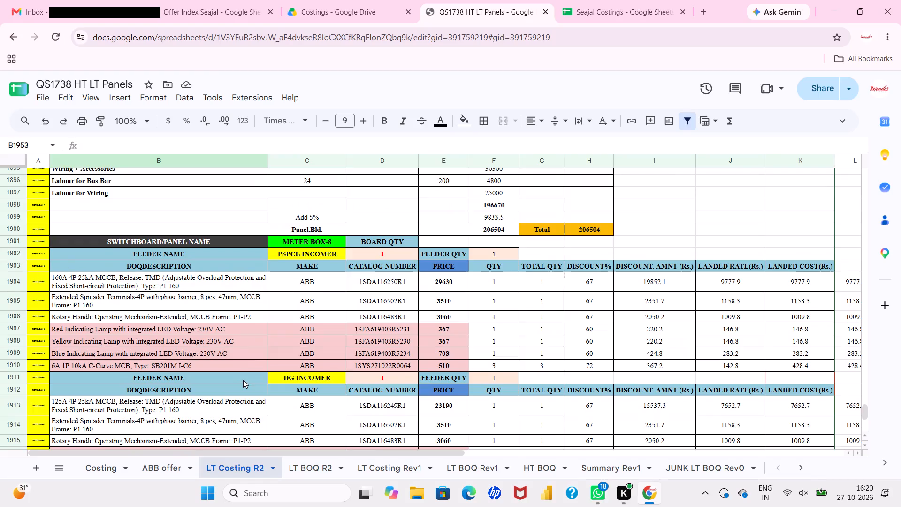
pyautogui.click(398, 431)
pyautogui.scroll(1, 398, 431)
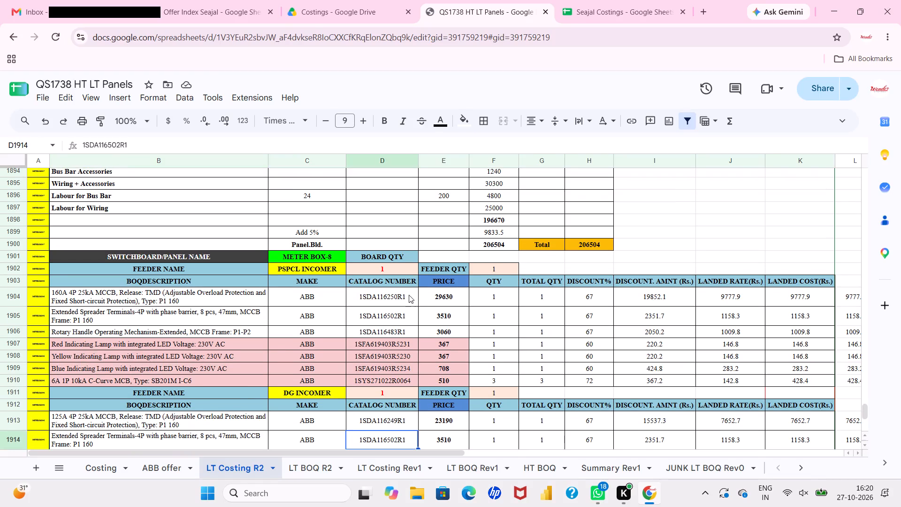
pyautogui.click(513, 270)
pyautogui.click(538, 268)
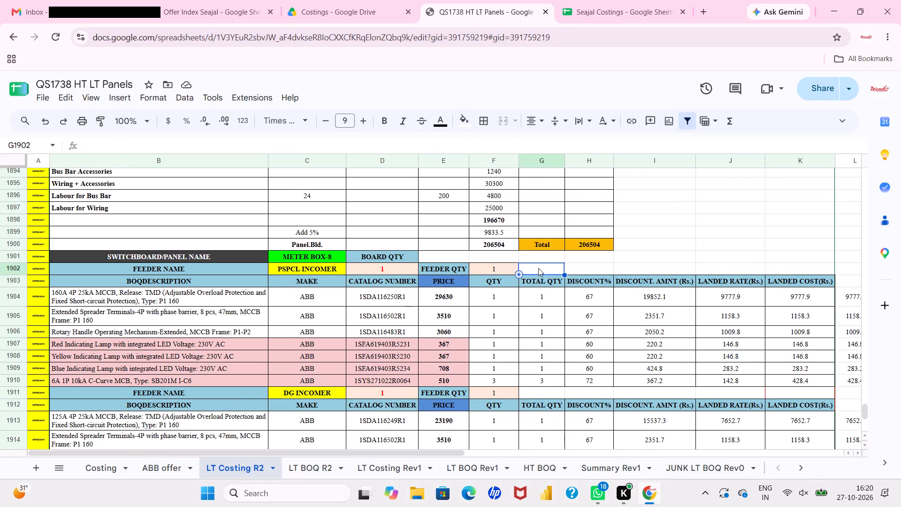